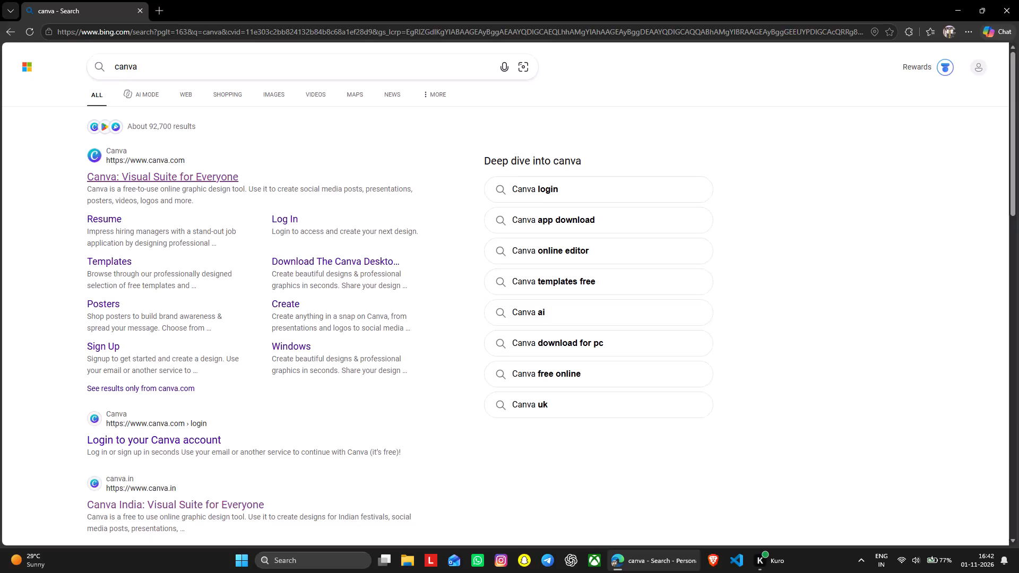
# Open the Canva website from the search results.
pyautogui.click(203, 184)
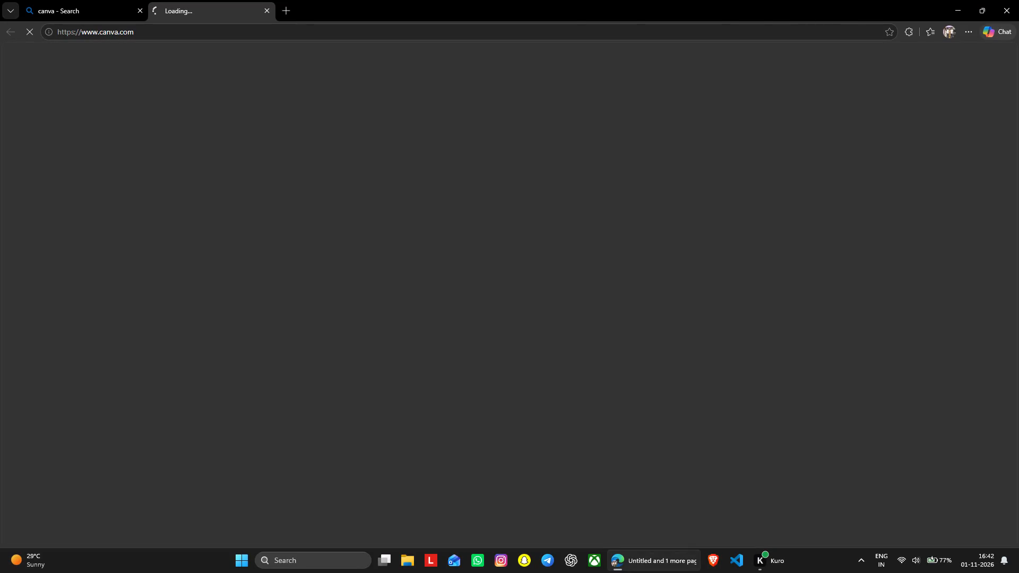
# Lower the screen brightness slightly in the system quick settings.
pyautogui.click(914, 568)
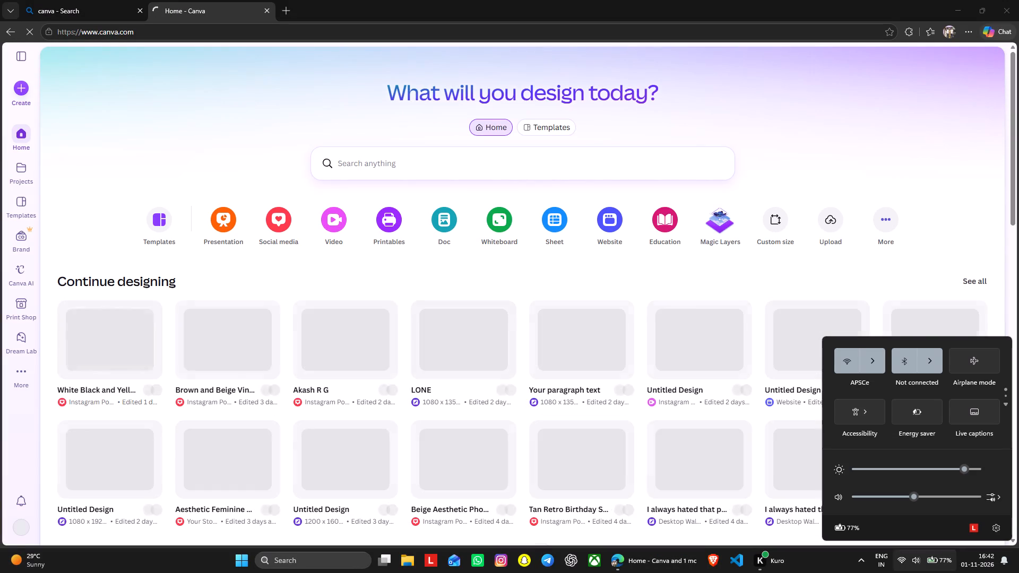
pyautogui.moveTo(966, 469); pyautogui.dragTo(950, 478)
pyautogui.click(930, 570)
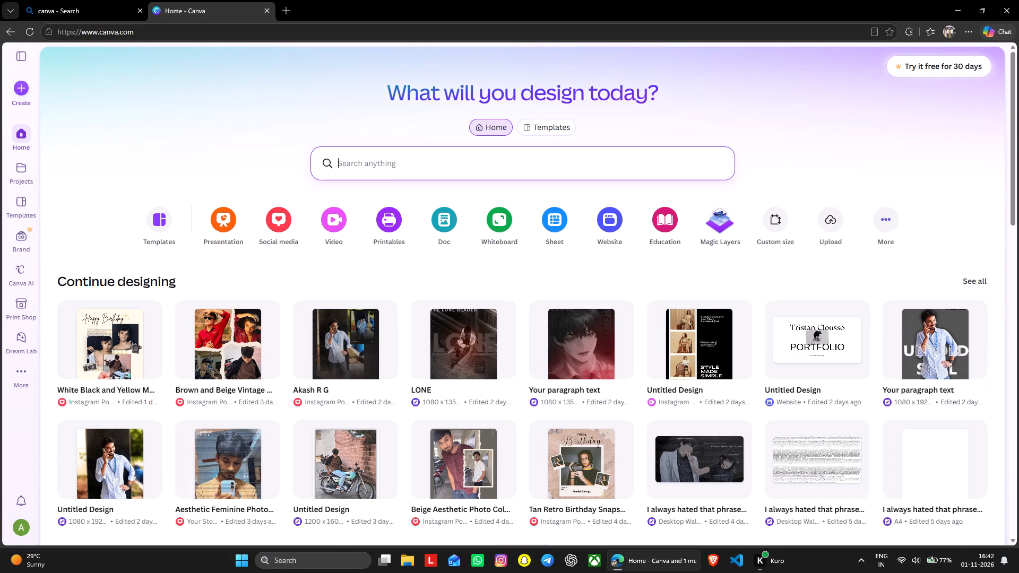
# Create a new custom-size design 1080 px wide and 1350 px high.
pyautogui.click(18, 89)
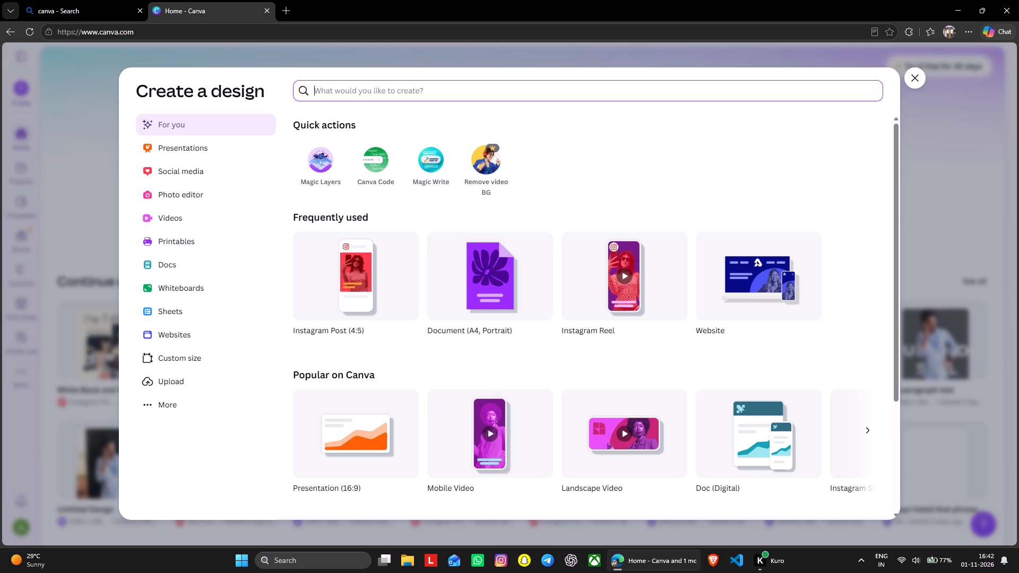
pyautogui.click(195, 361)
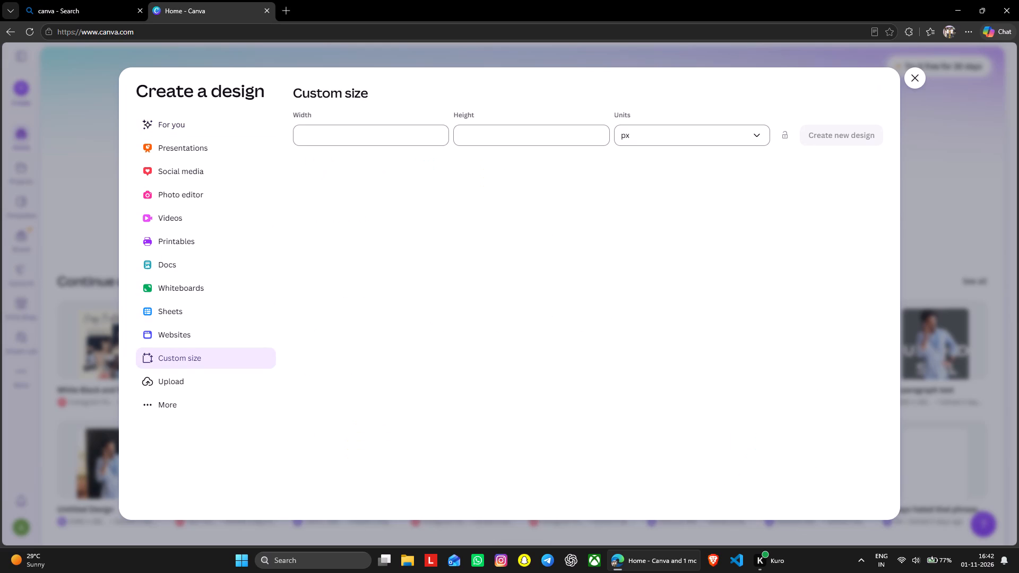
pyautogui.click(362, 132)
pyautogui.write('10')
pyautogui.press('0')
pyautogui.press('BackSpace')
pyautogui.write('80')
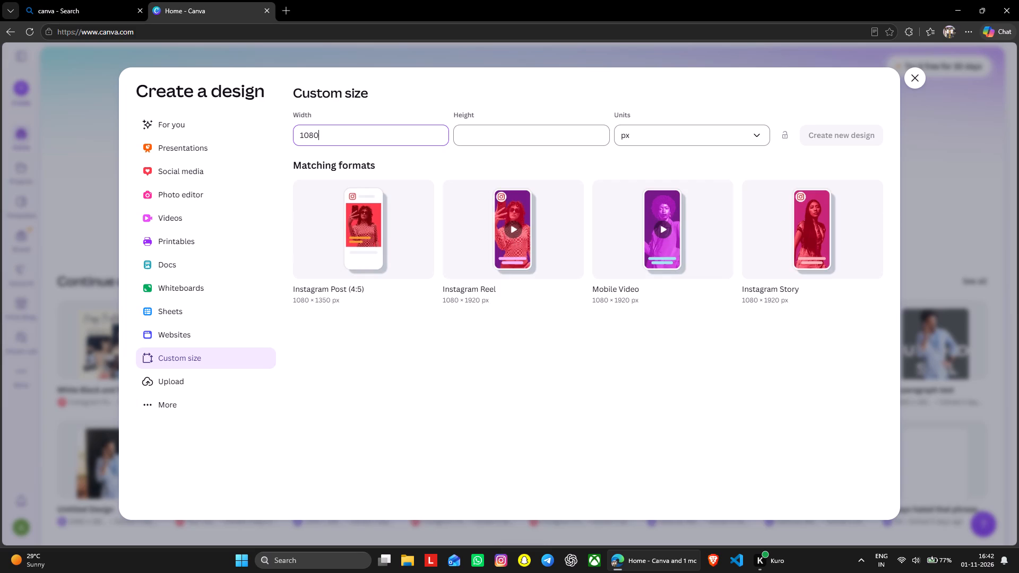
pyautogui.click(475, 132)
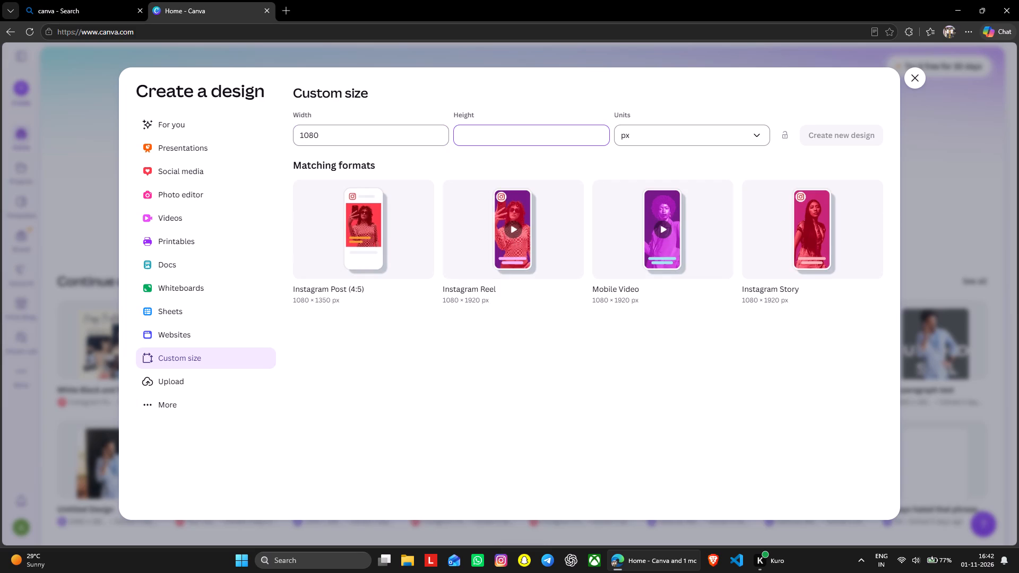
pyautogui.write('1350')
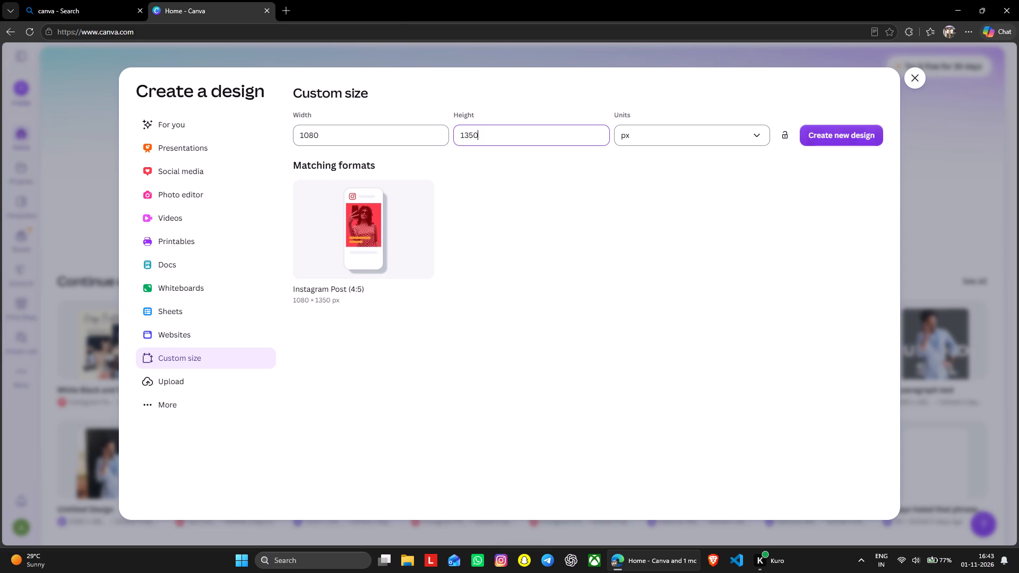
pyautogui.click(834, 126)
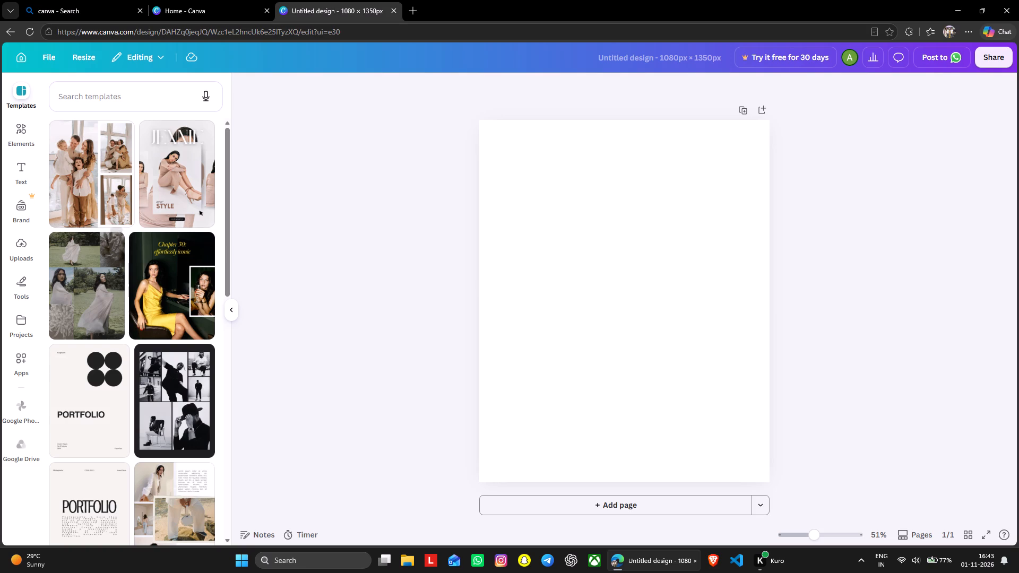
# Upload the image "Arthur con armadura reliquia" from the "stared" folder on drive D:.
pyautogui.click(27, 253)
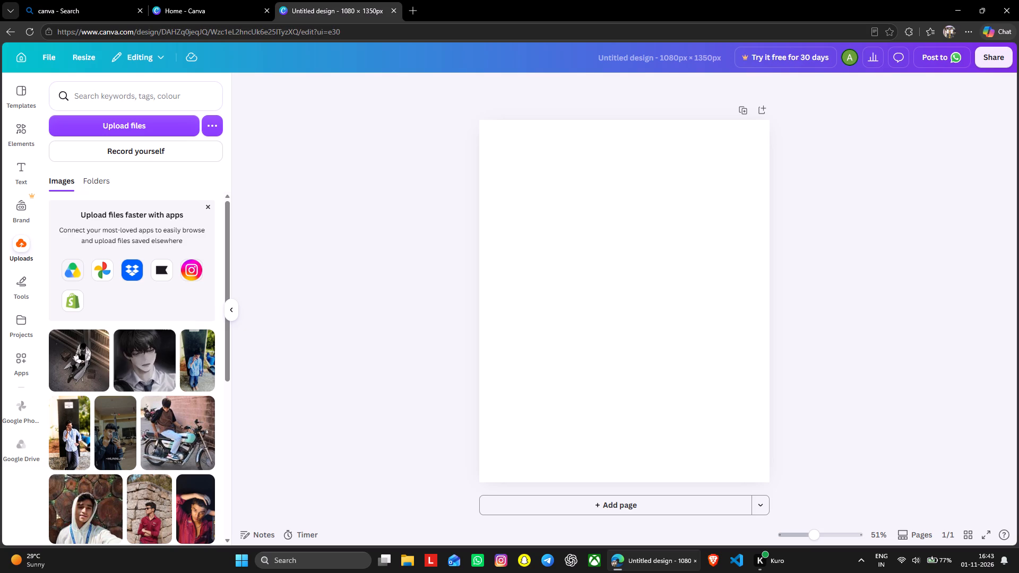
pyautogui.click(418, 11)
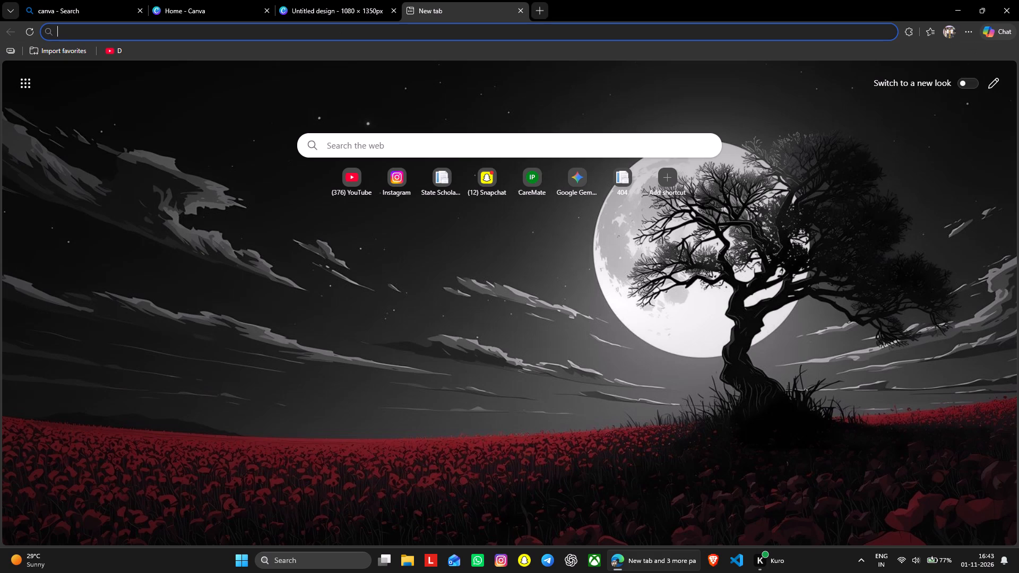
pyautogui.click(520, 11)
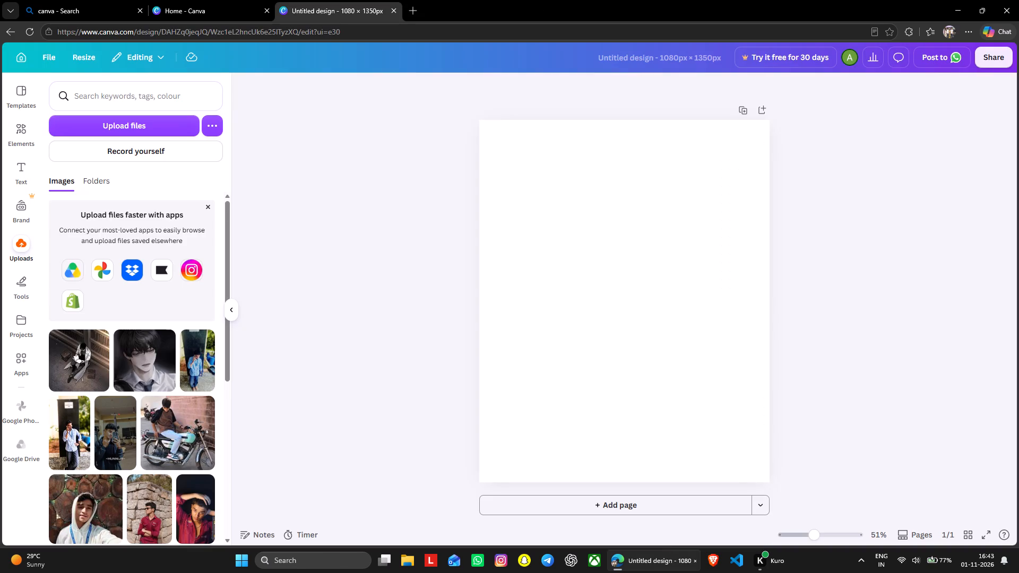
pyautogui.click(103, 121)
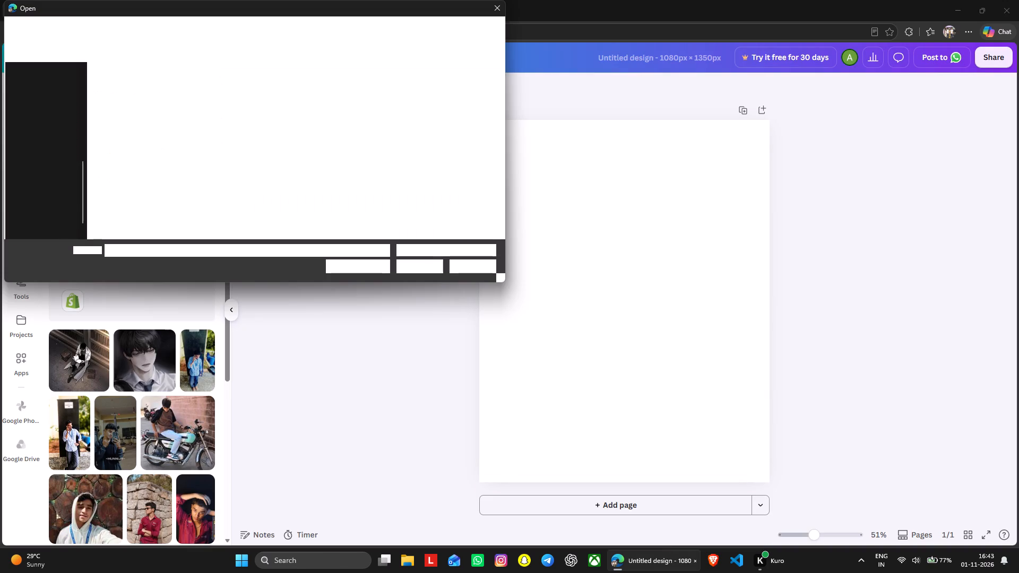
pyautogui.click(57, 205)
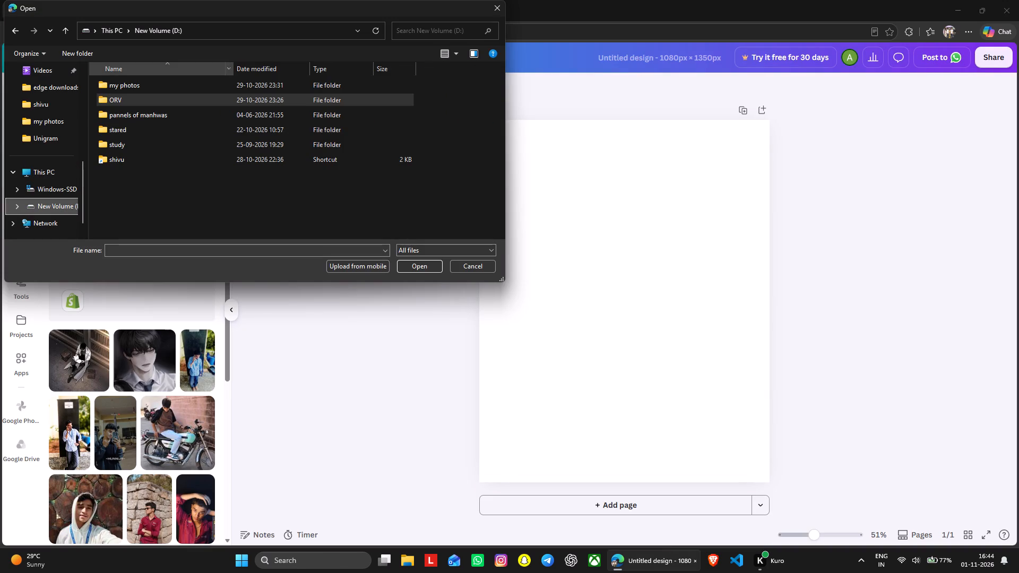
pyautogui.doubleClick(194, 132)
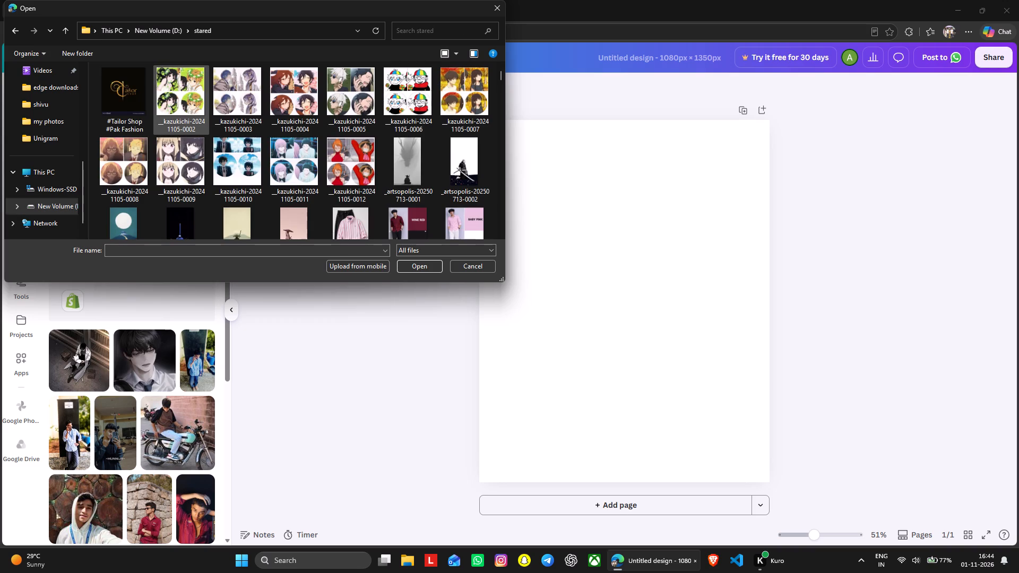
pyautogui.scroll(-2, 415, 110)
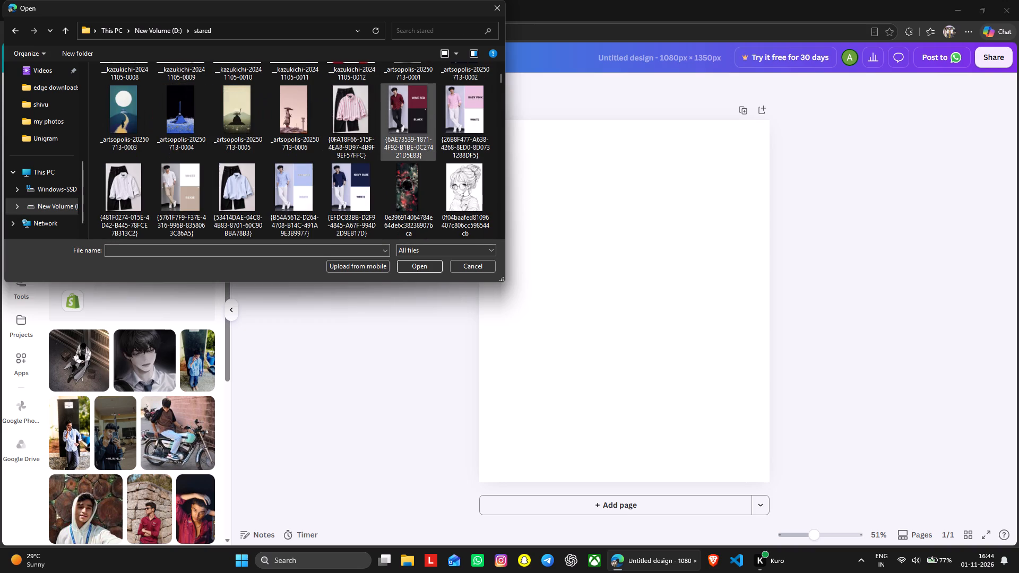
pyautogui.scroll(-2, 415, 110)
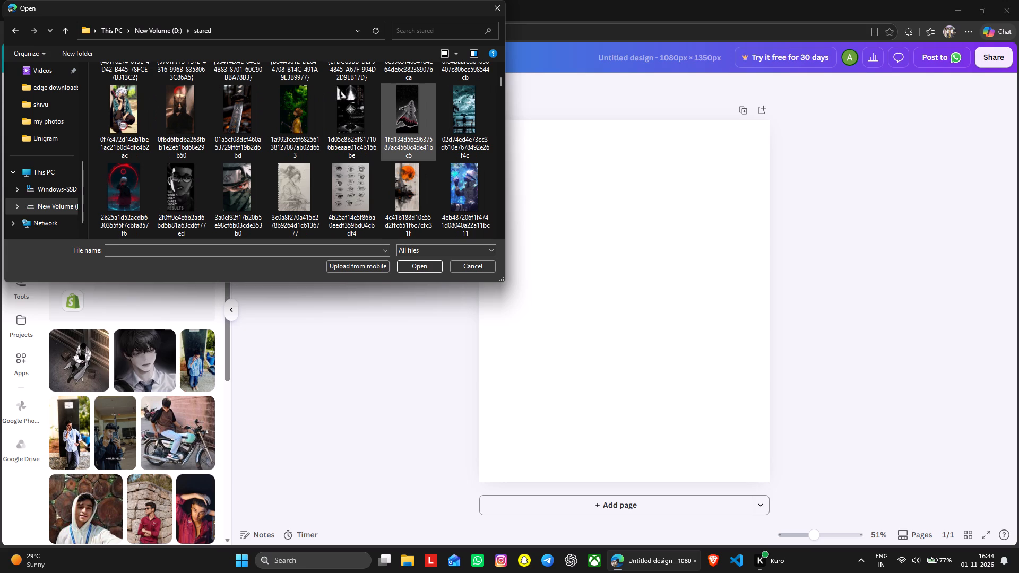
pyautogui.scroll(-4, 415, 110)
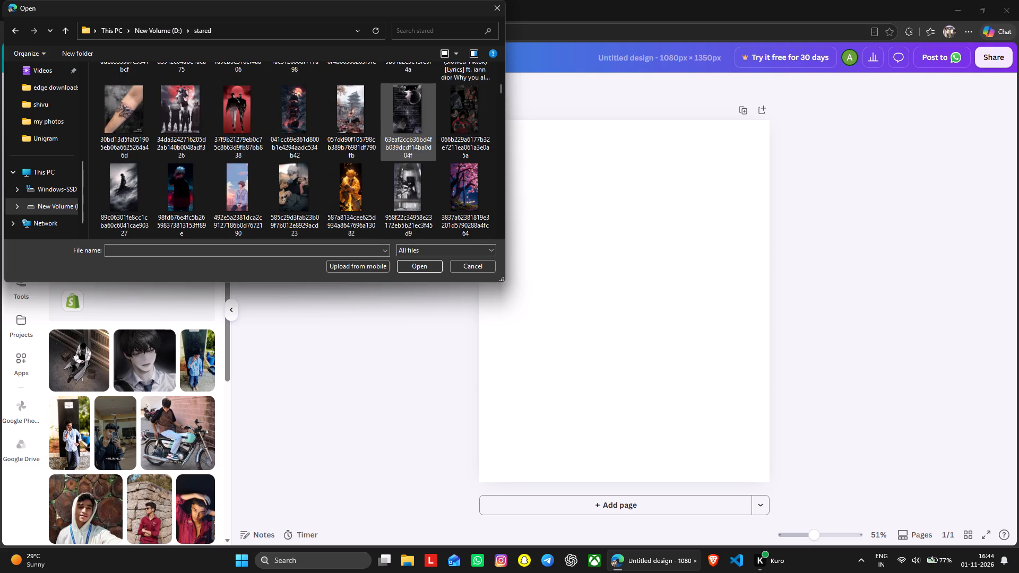
pyautogui.scroll(-2, 415, 110)
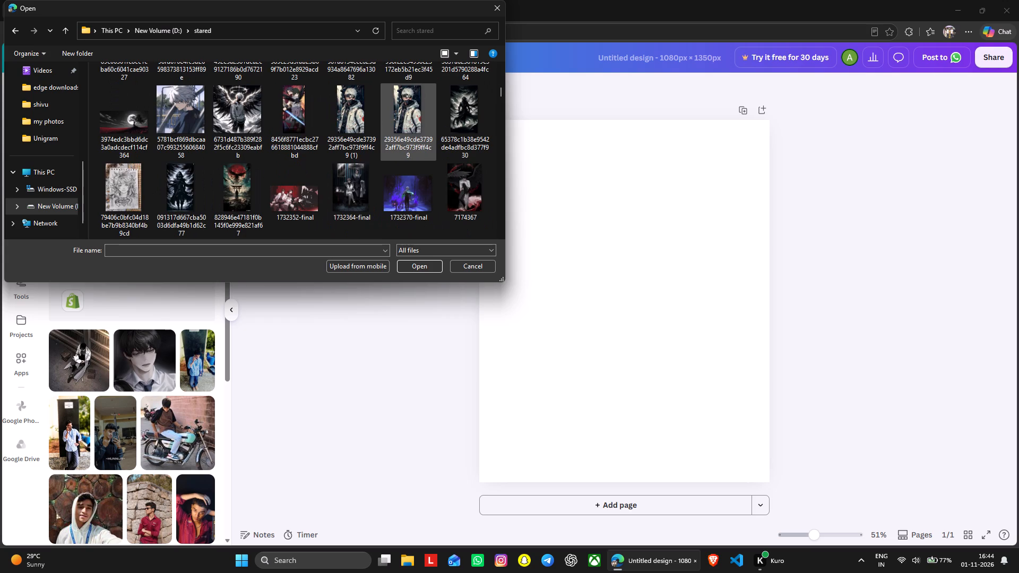
pyautogui.scroll(-2, 415, 110)
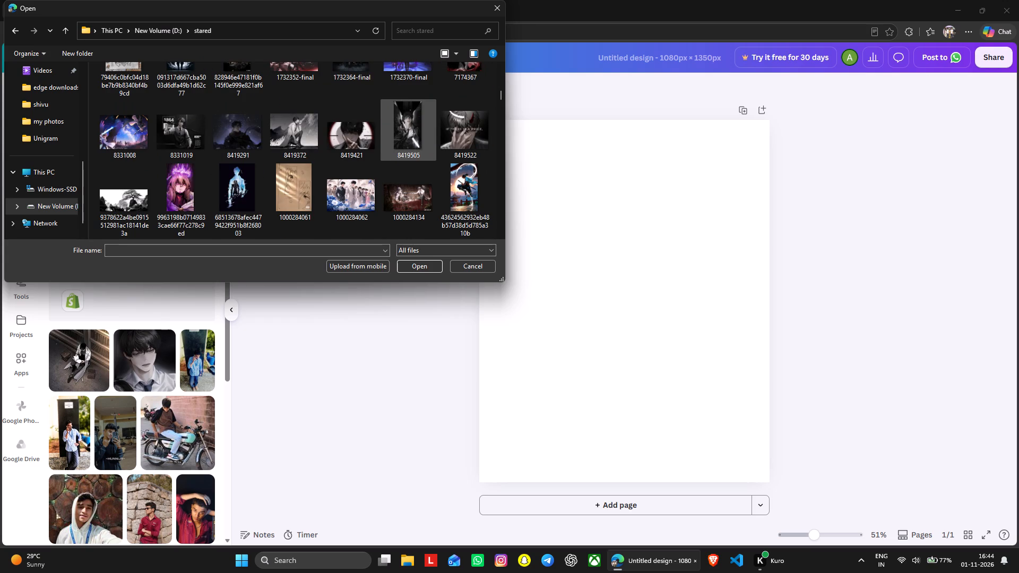
pyautogui.scroll(-1, 405, 127)
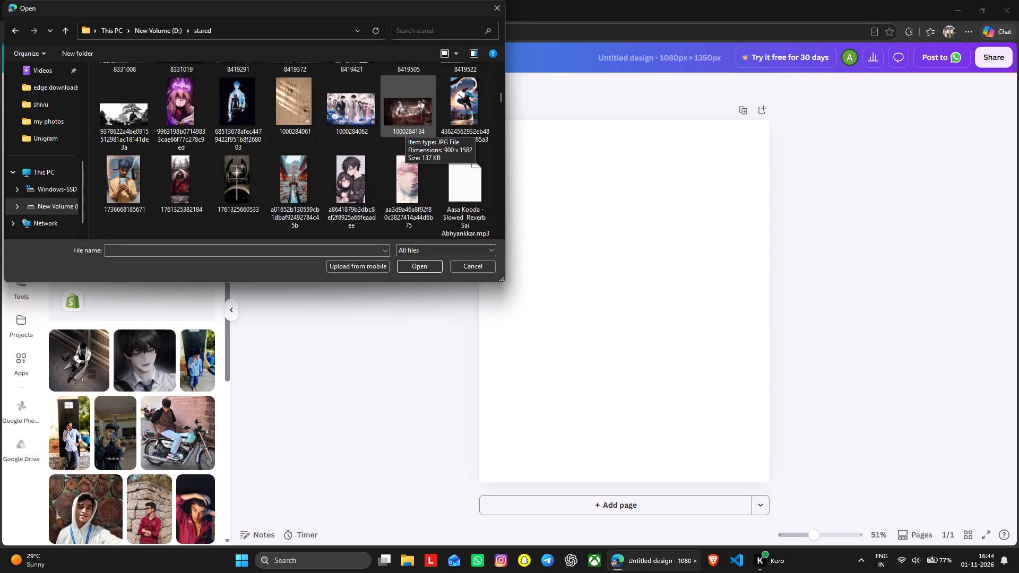
pyautogui.scroll(-2, 405, 127)
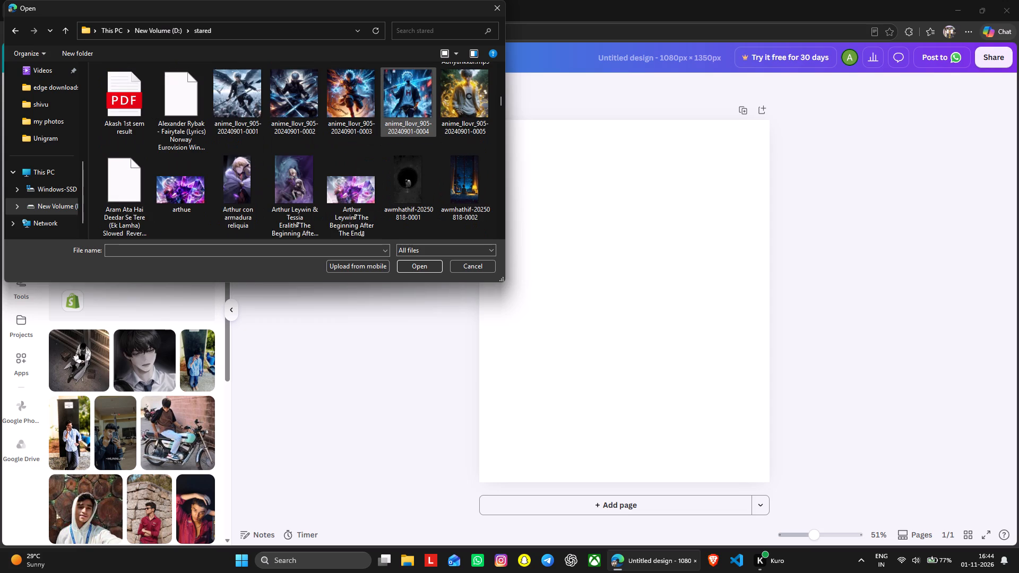
pyautogui.scroll(-1, 405, 127)
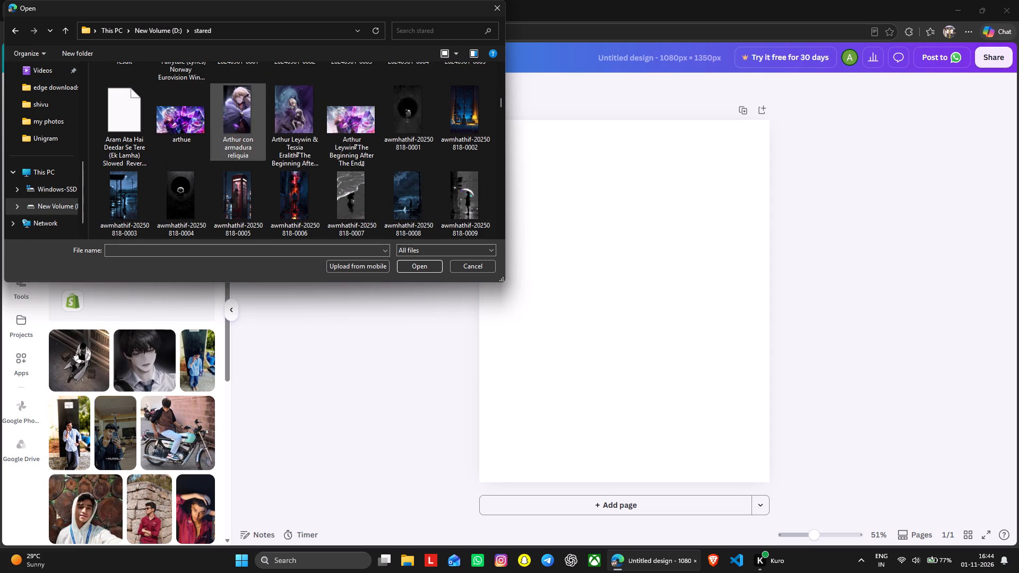
pyautogui.doubleClick(236, 112)
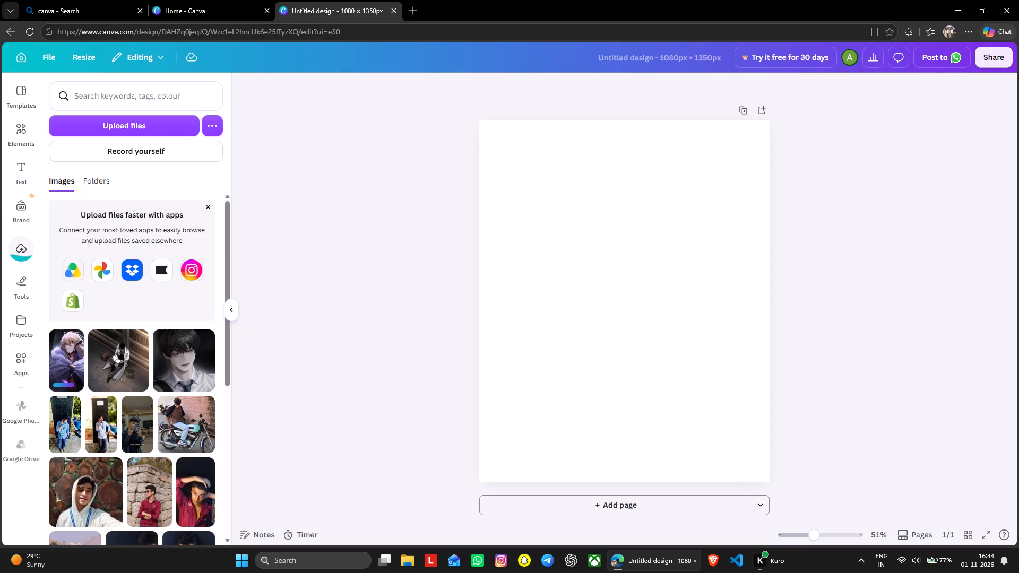
# Place the newly uploaded character image on the blank page.
pyautogui.click(64, 366)
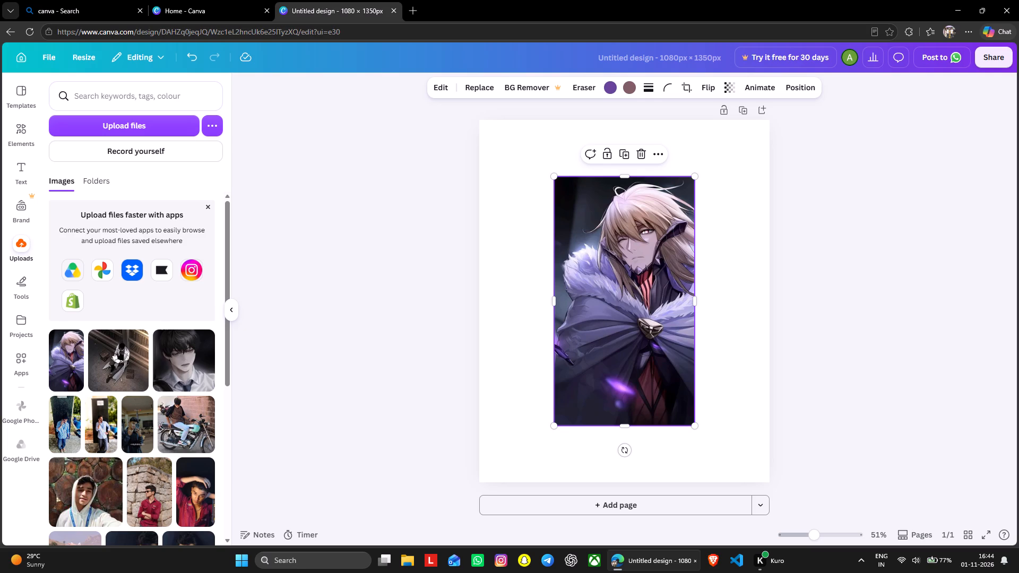
pyautogui.rightClick(633, 259)
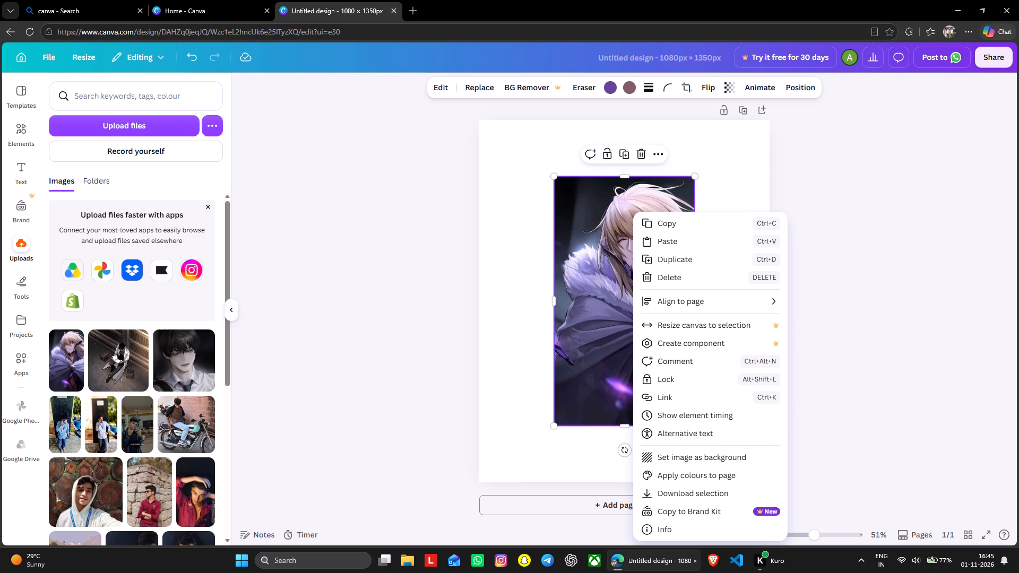
pyautogui.click(548, 321)
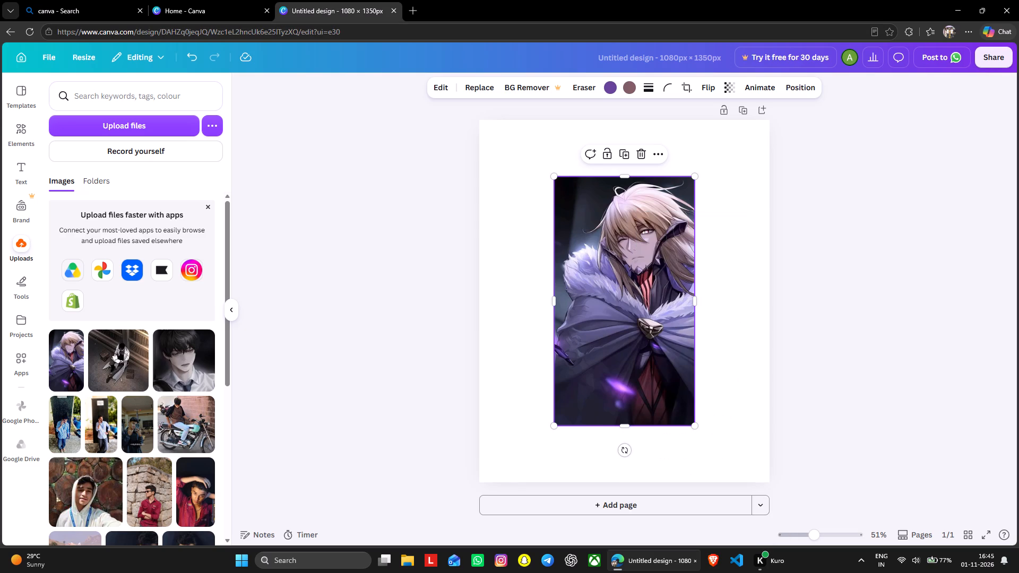
# Enlarge the character image and move it flush with the page's top-left corner.
pyautogui.moveTo(556, 177); pyautogui.dragTo(480, 132)
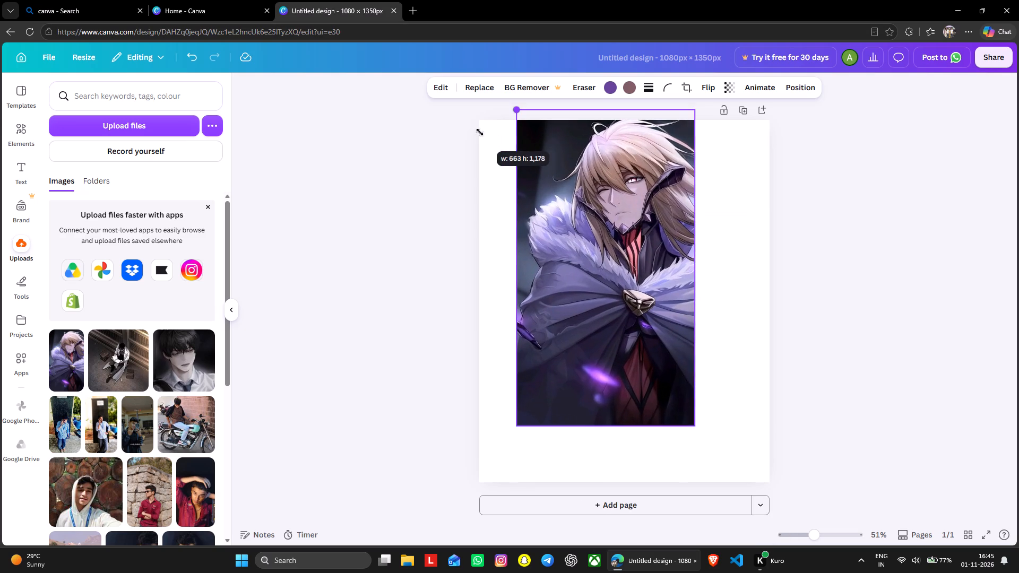
pyautogui.moveTo(480, 132); pyautogui.dragTo(489, 154)
pyautogui.click(489, 154)
pyautogui.moveTo(615, 201); pyautogui.dragTo(577, 195)
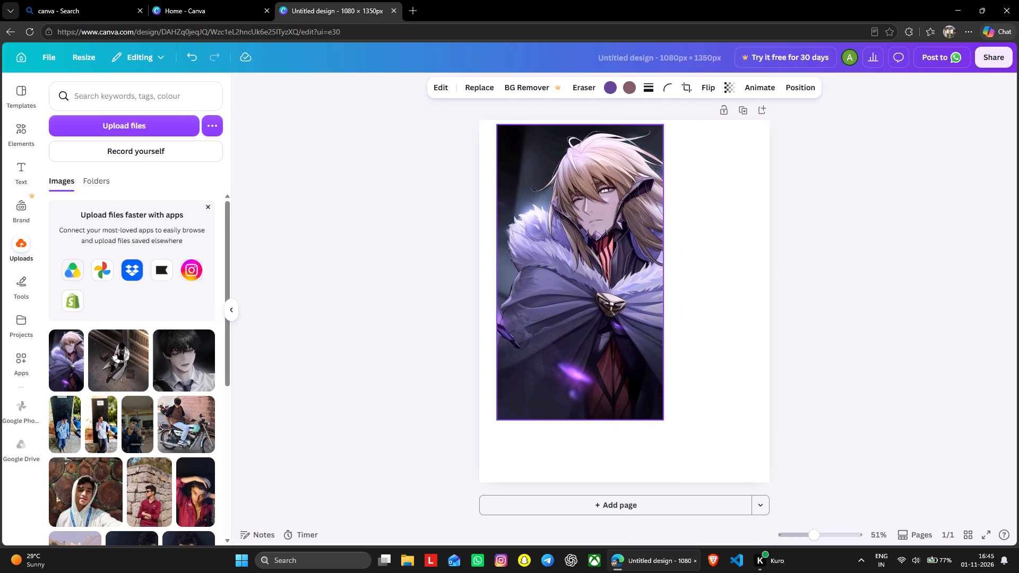
pyautogui.moveTo(577, 195); pyautogui.dragTo(565, 189)
# Scale the character picture up inside its crop frame to about the full page height, keeping the frame's size.
pyautogui.doubleClick(565, 189)
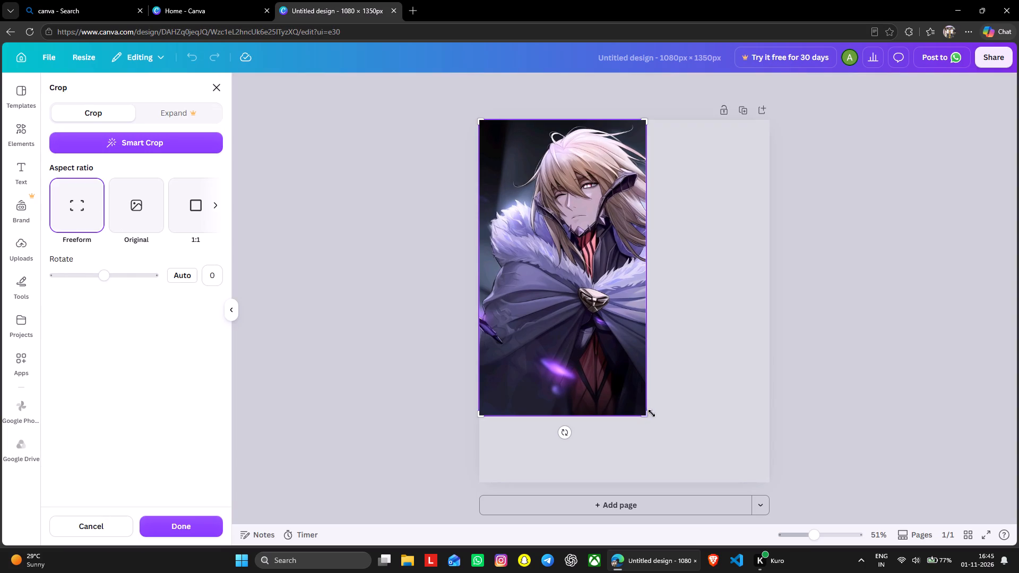
pyautogui.click(586, 329)
pyautogui.moveTo(647, 417); pyautogui.dragTo(702, 471)
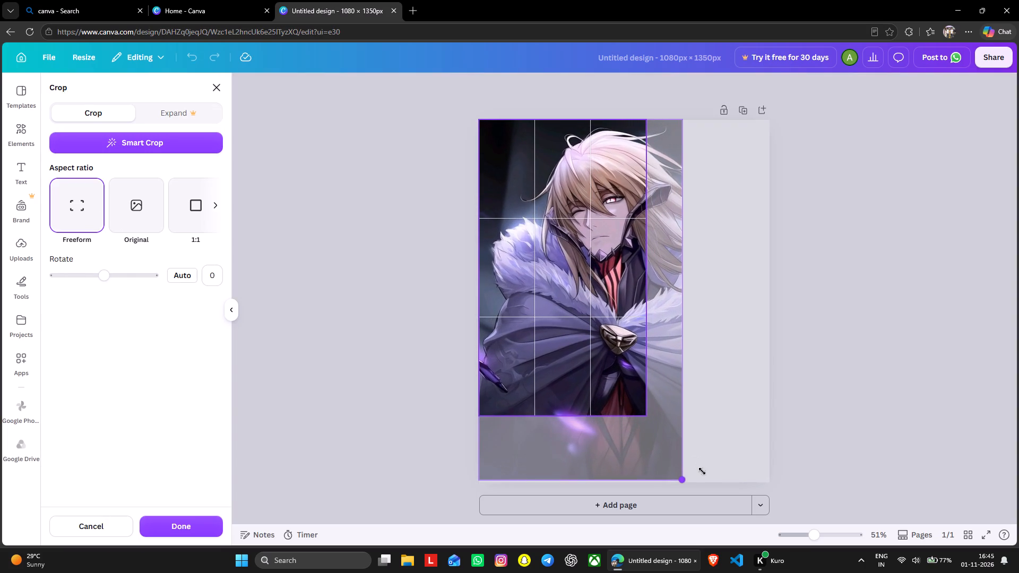
pyautogui.moveTo(702, 471); pyautogui.dragTo(706, 474)
pyautogui.click(560, 338)
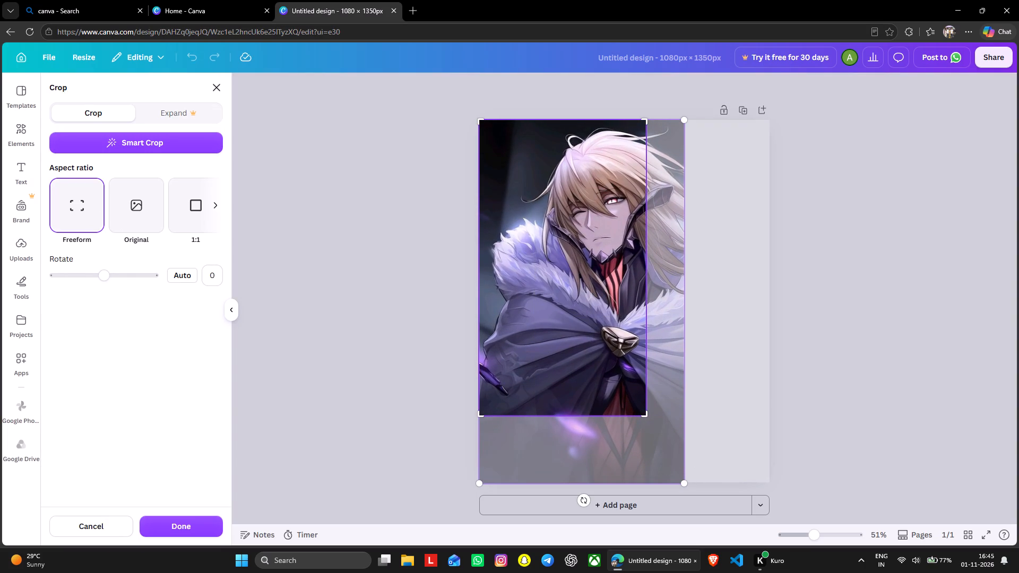
pyautogui.click(213, 89)
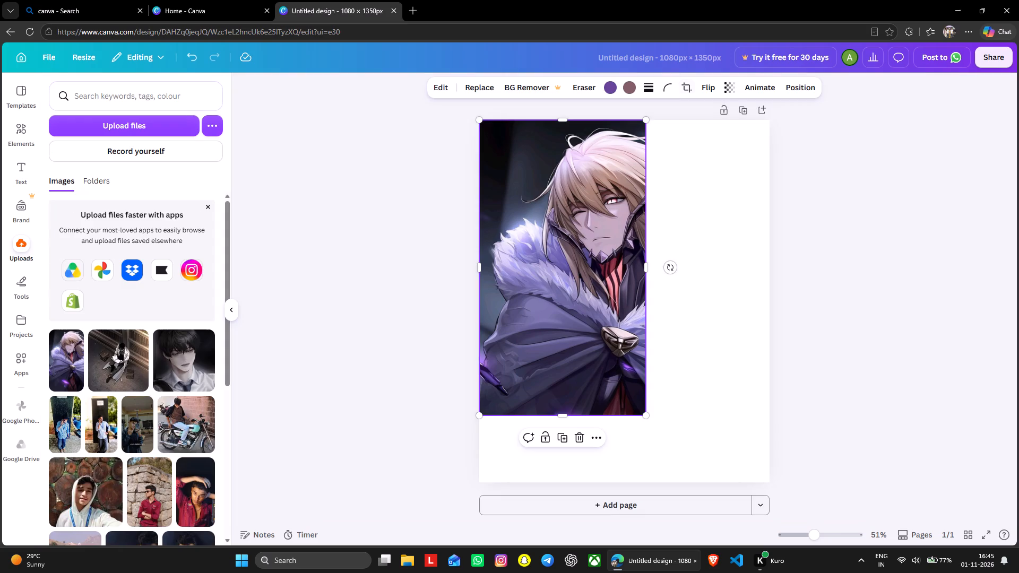
# Enlarge the cropped character image proportionally until it spans the page's full height of 1350 px.
pyautogui.moveTo(647, 416); pyautogui.dragTo(709, 437)
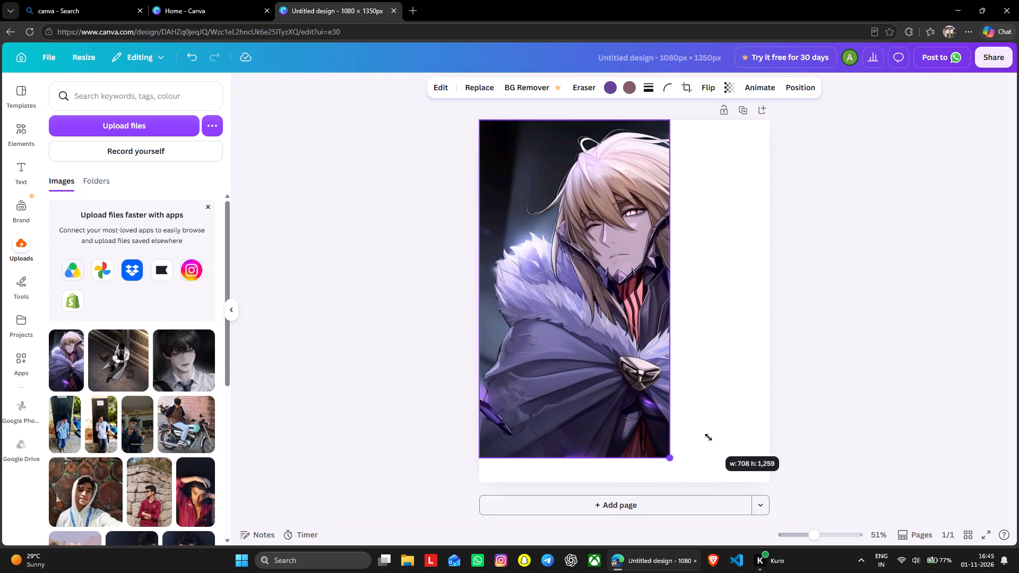
pyautogui.moveTo(709, 437); pyautogui.dragTo(716, 458)
pyautogui.moveTo(717, 461); pyautogui.dragTo(722, 467)
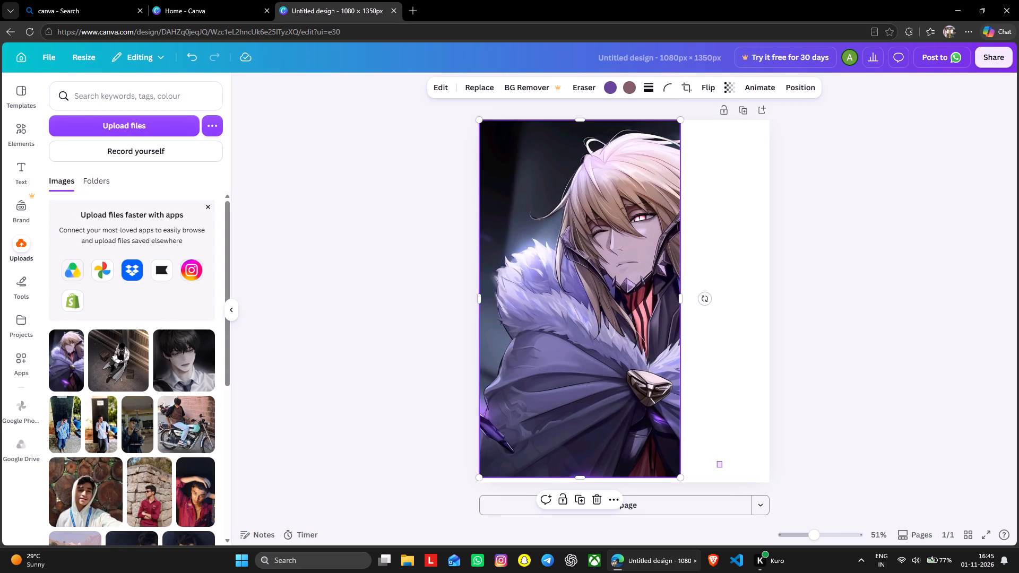
pyautogui.click(658, 453)
pyautogui.moveTo(678, 476); pyautogui.dragTo(685, 479)
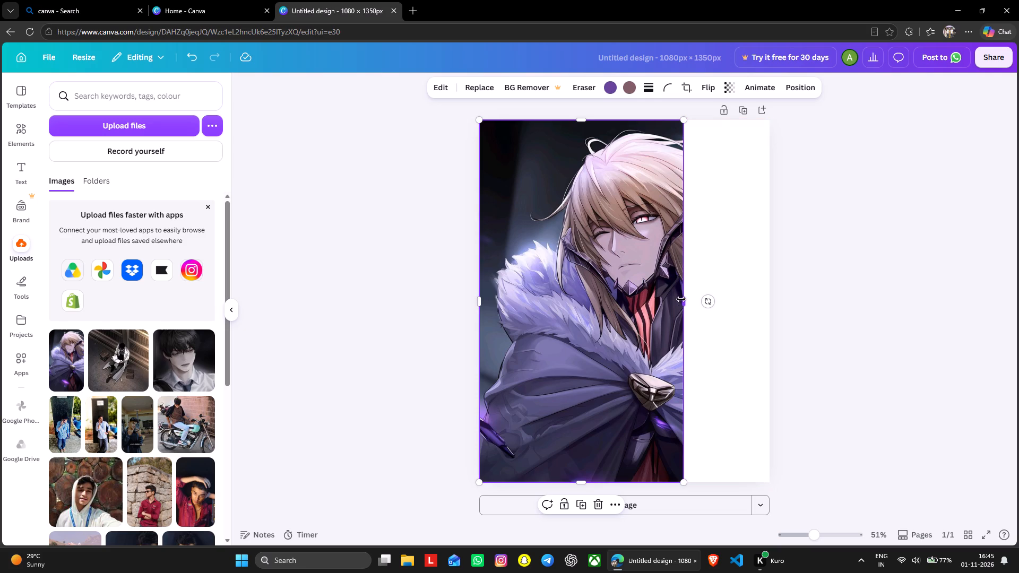
# Extend the character image's right edge to the page's right edge and shift the image slightly down and left.
pyautogui.moveTo(683, 300); pyautogui.dragTo(741, 301)
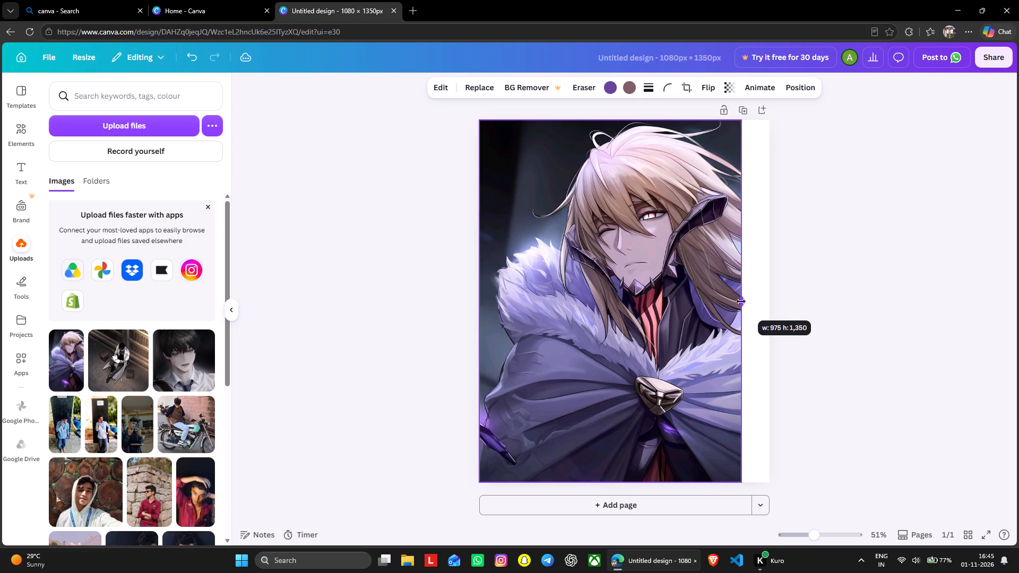
pyautogui.moveTo(741, 301); pyautogui.dragTo(770, 307)
pyautogui.moveTo(741, 292); pyautogui.dragTo(733, 306)
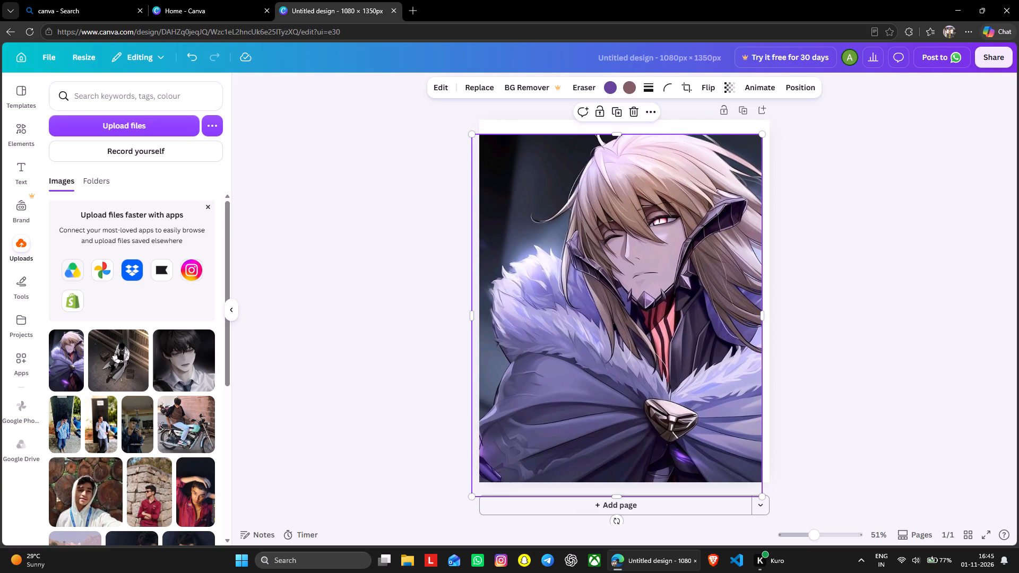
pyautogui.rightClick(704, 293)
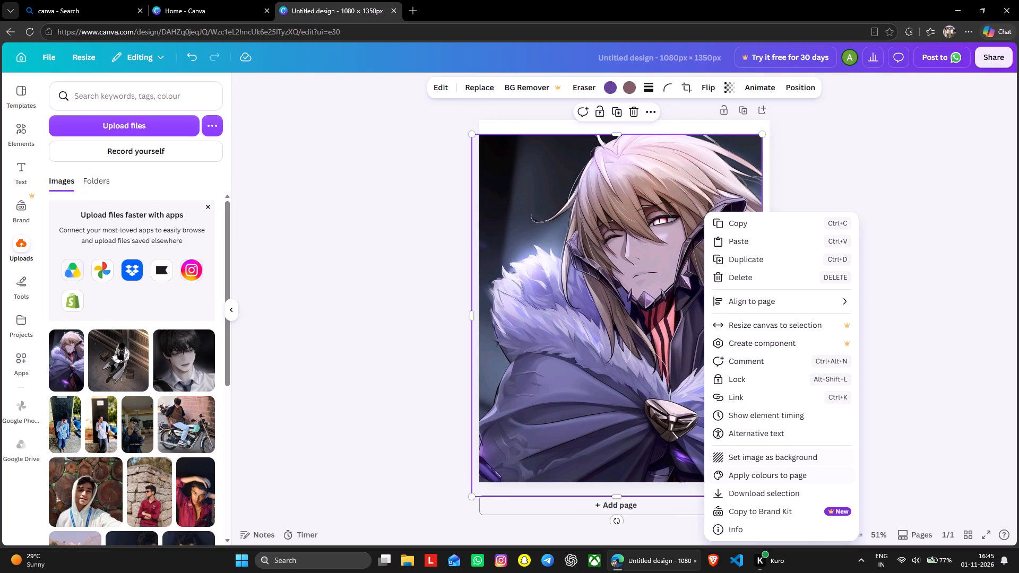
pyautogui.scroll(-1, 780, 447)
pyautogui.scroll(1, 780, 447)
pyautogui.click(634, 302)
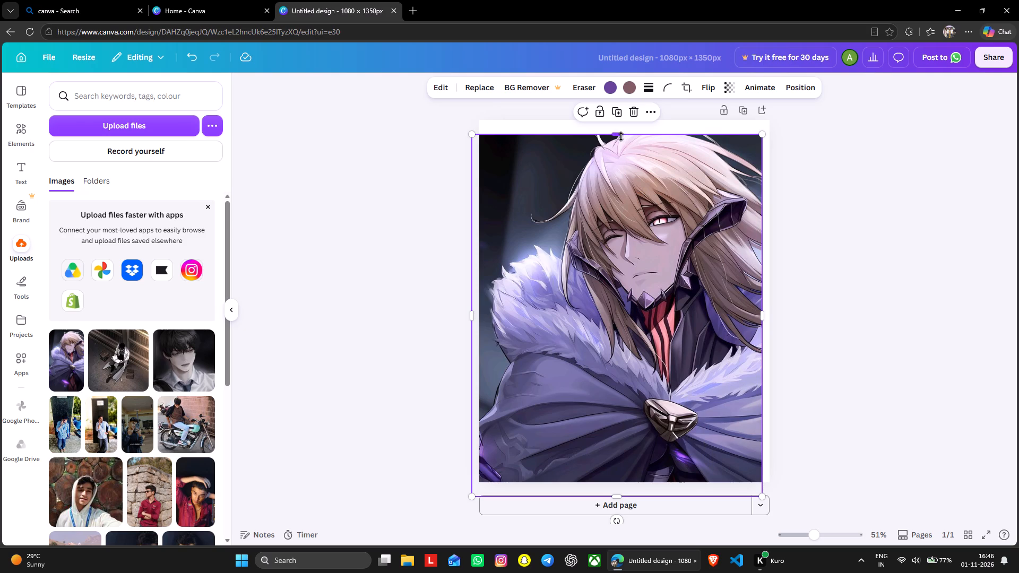
# Resize the character image by its edges and lower-left corner until it fits flush with all four page edges.
pyautogui.moveTo(621, 136); pyautogui.dragTo(620, 120)
pyautogui.click(620, 120)
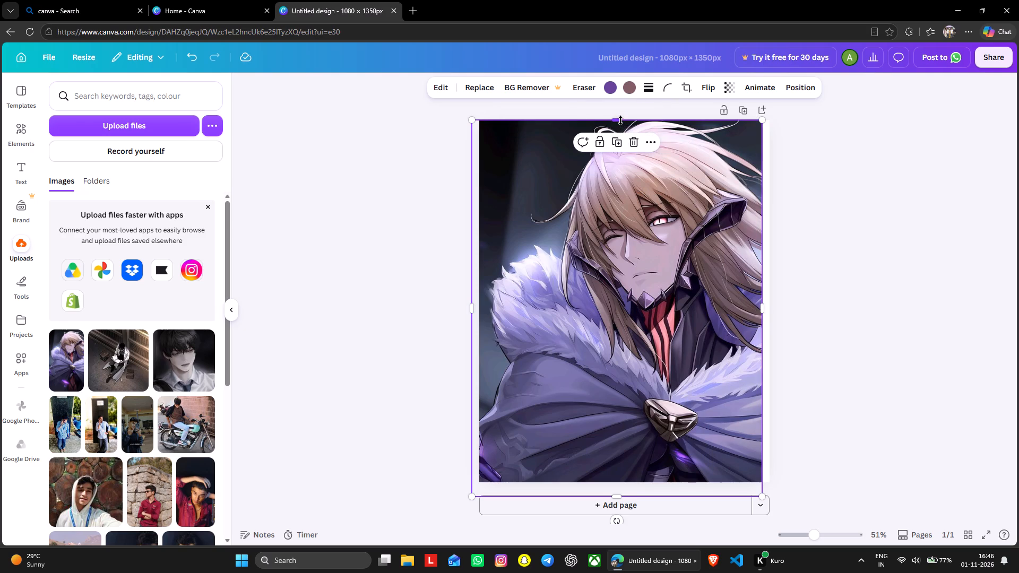
pyautogui.moveTo(765, 307); pyautogui.dragTo(770, 307)
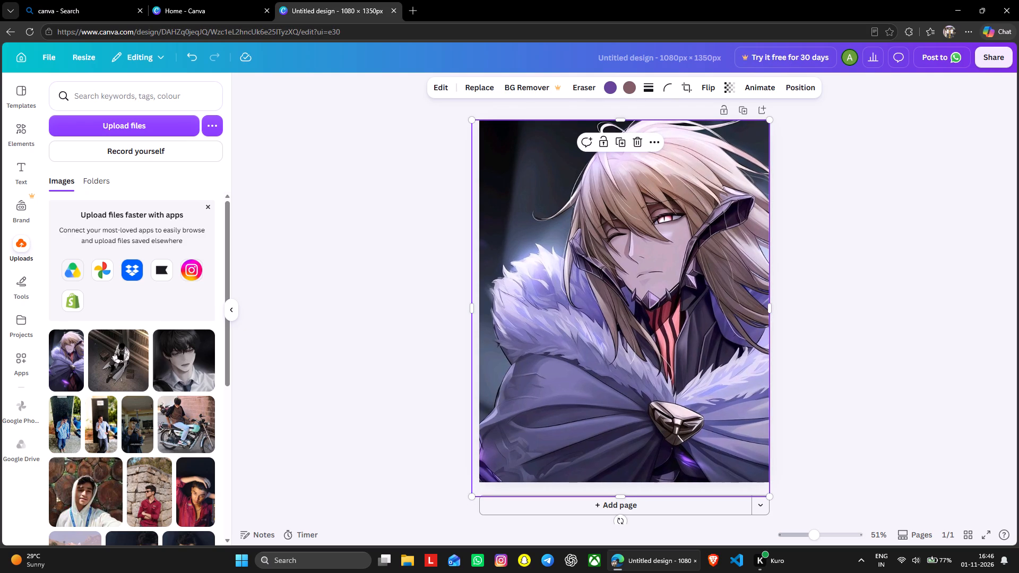
pyautogui.moveTo(623, 498); pyautogui.dragTo(627, 503)
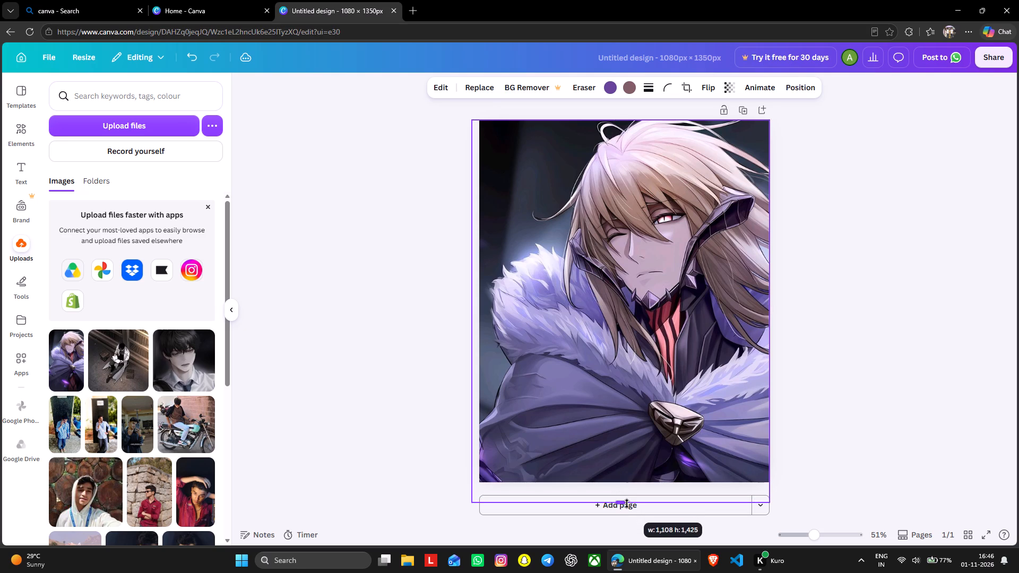
pyautogui.moveTo(627, 503); pyautogui.dragTo(629, 510)
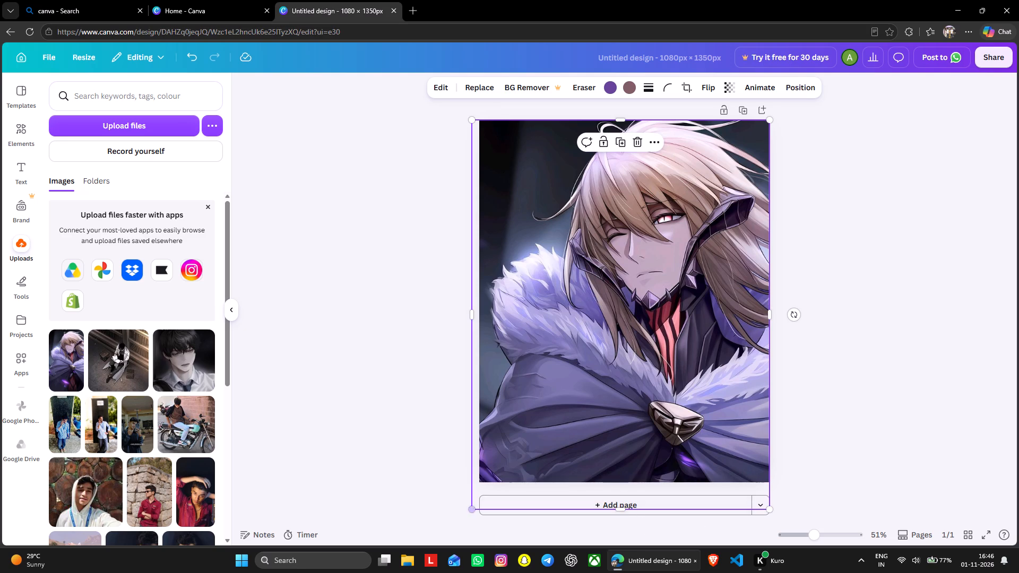
pyautogui.moveTo(474, 510); pyautogui.dragTo(479, 484)
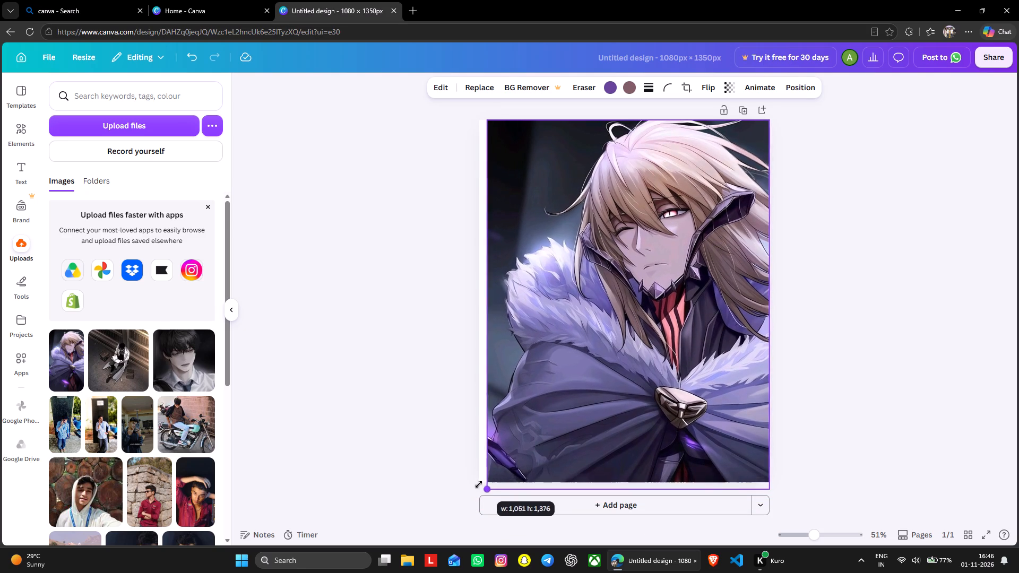
pyautogui.moveTo(479, 484); pyautogui.dragTo(469, 505)
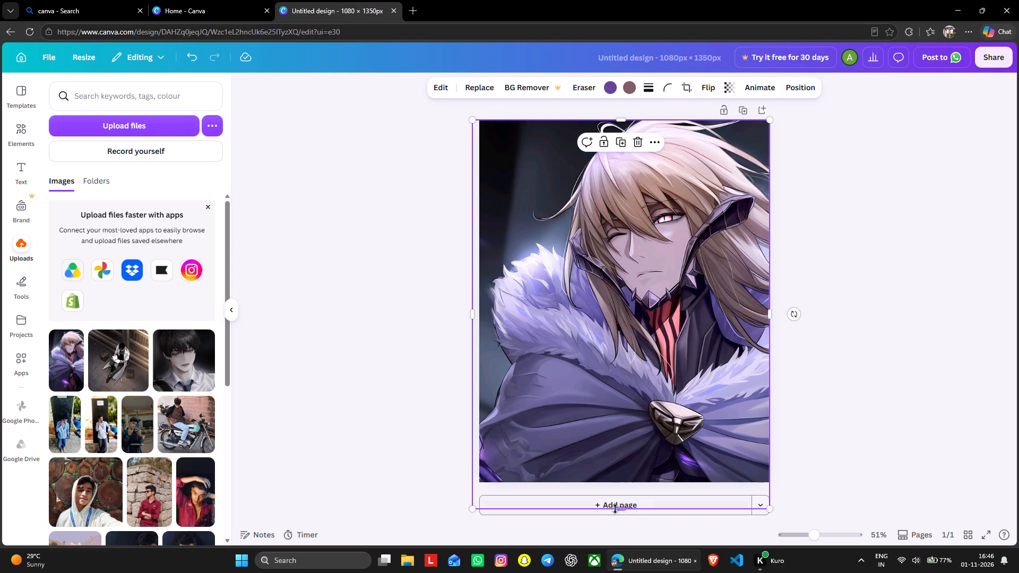
pyautogui.moveTo(621, 507); pyautogui.dragTo(616, 490)
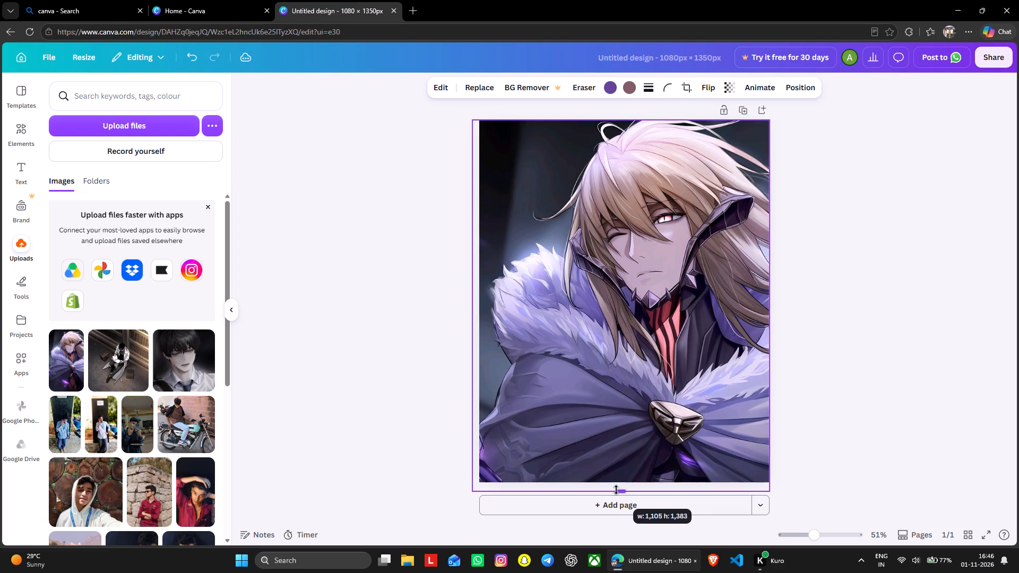
pyautogui.moveTo(616, 490); pyautogui.dragTo(616, 489)
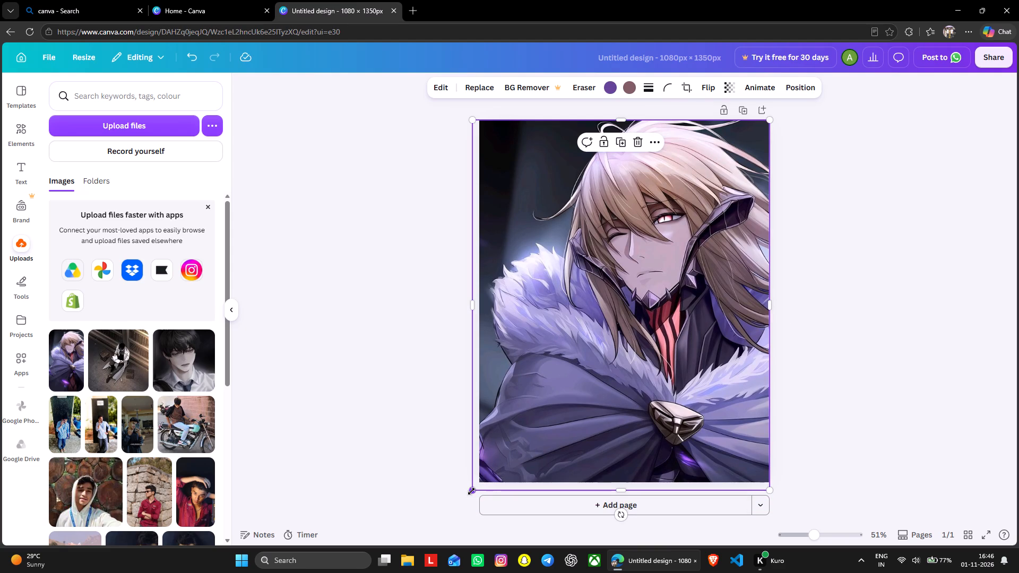
pyautogui.moveTo(471, 491); pyautogui.dragTo(477, 485)
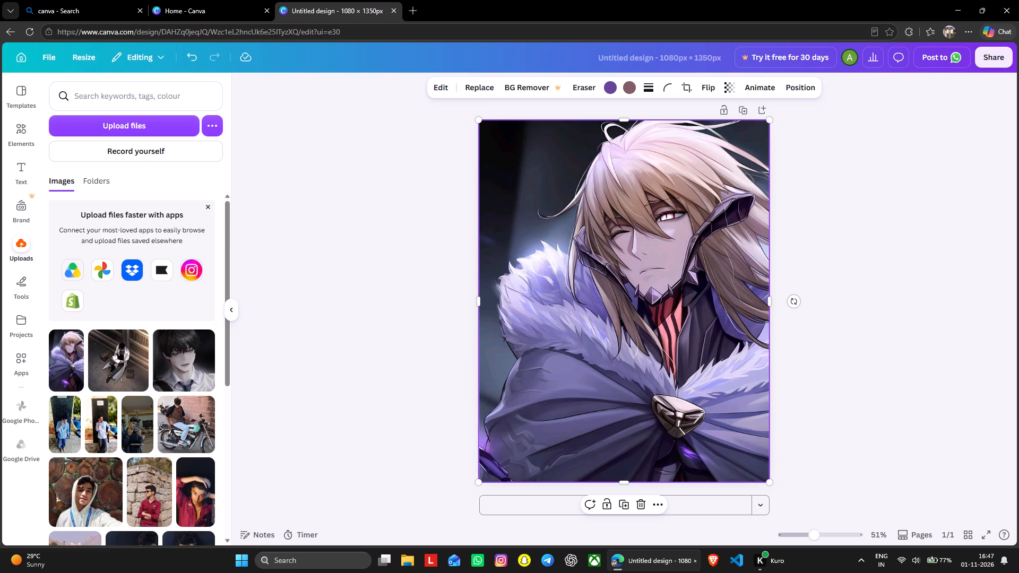
# Set the character image as the page background.
pyautogui.rightClick(617, 361)
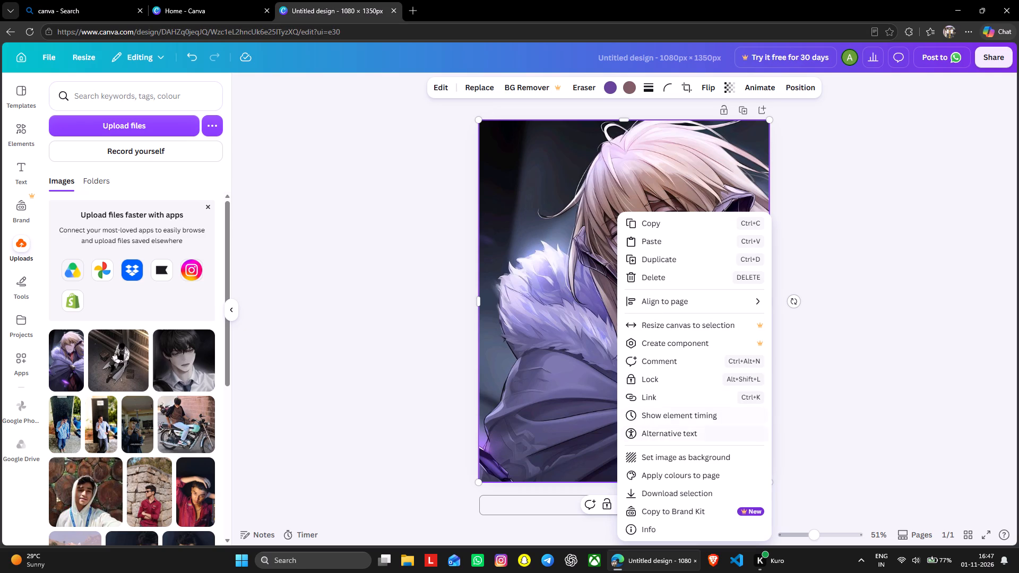
pyautogui.click(679, 463)
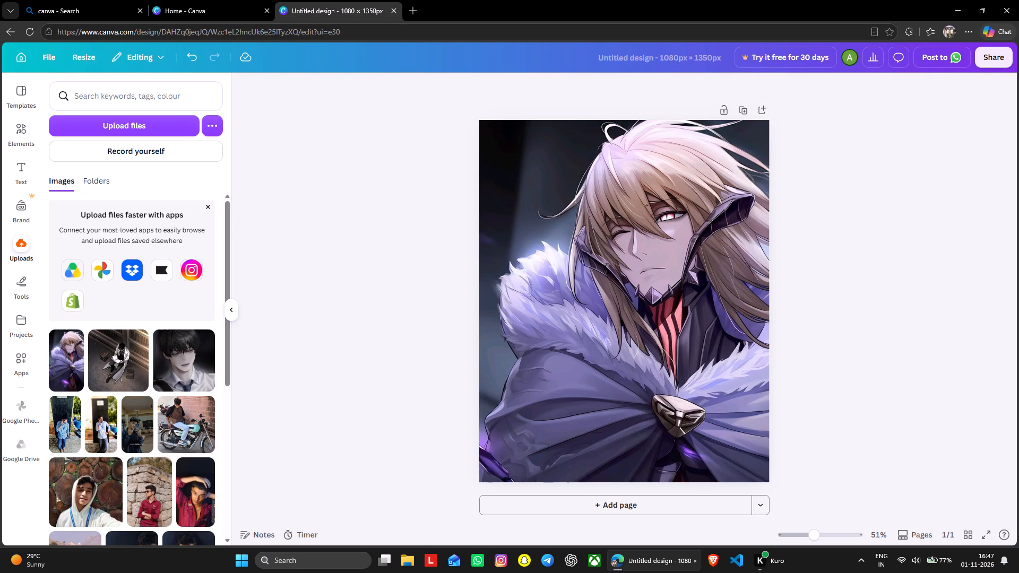
# Reposition the background image vertically in its crop, slightly lower so more space shows above the character's hair.
pyautogui.doubleClick(640, 209)
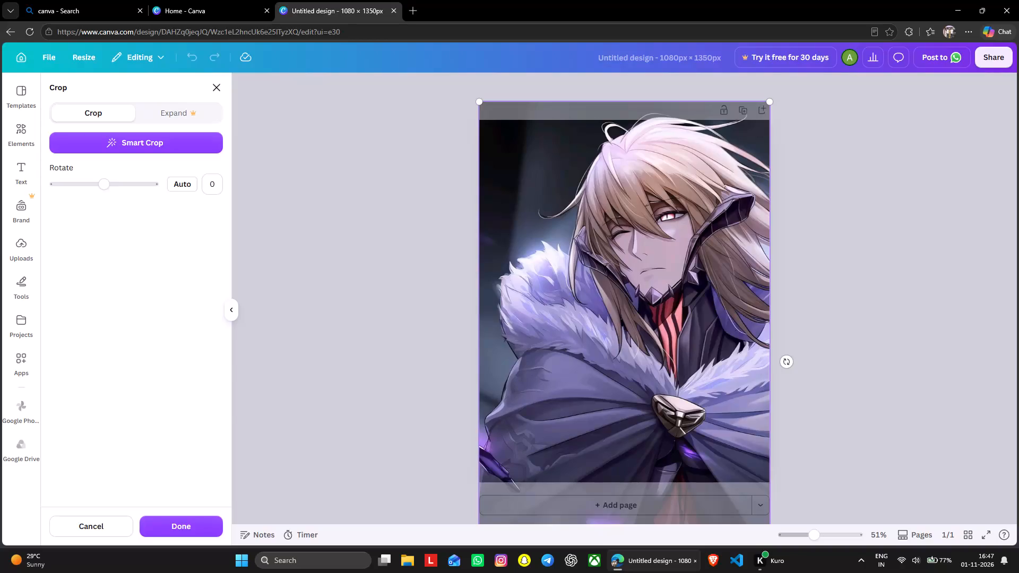
pyautogui.moveTo(688, 144); pyautogui.dragTo(690, 172)
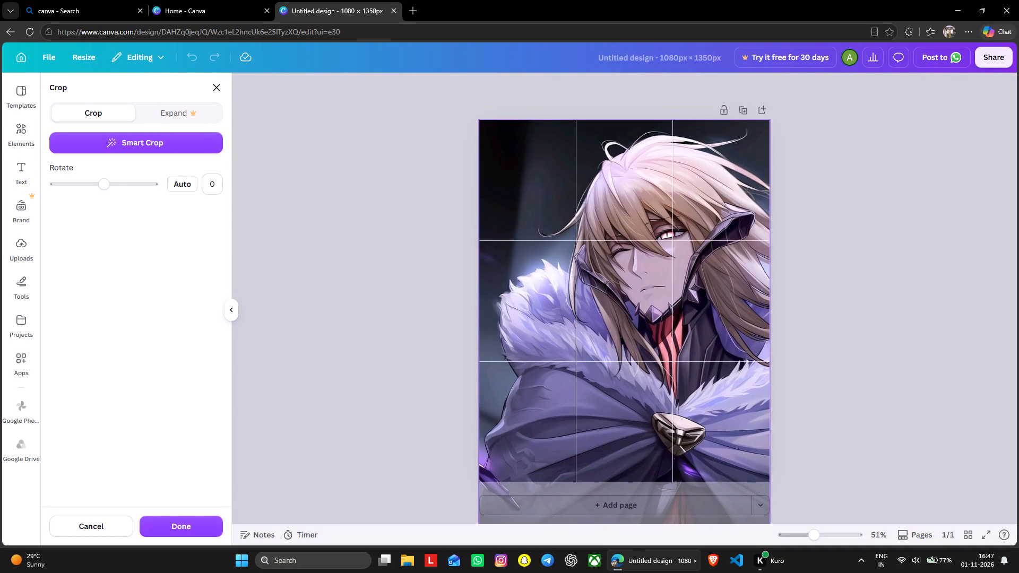
pyautogui.moveTo(690, 172); pyautogui.dragTo(687, 120)
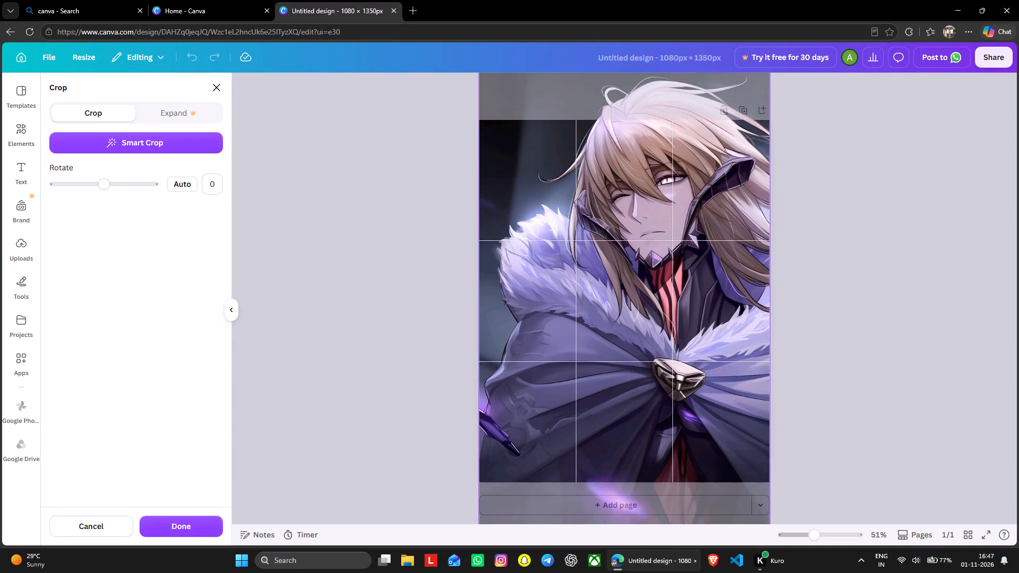
pyautogui.moveTo(687, 120); pyautogui.dragTo(681, 3)
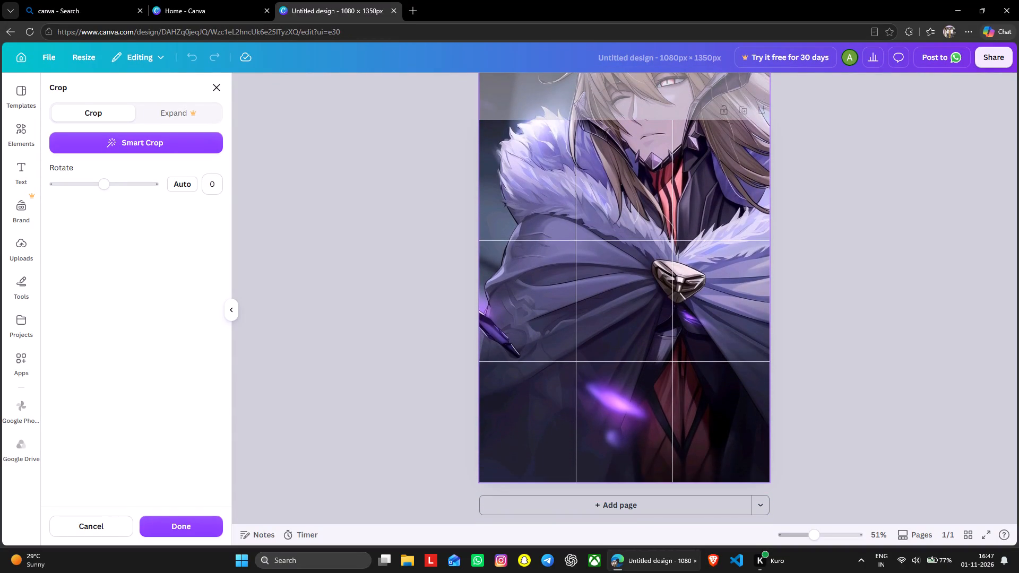
pyautogui.moveTo(681, 3); pyautogui.dragTo(675, 145)
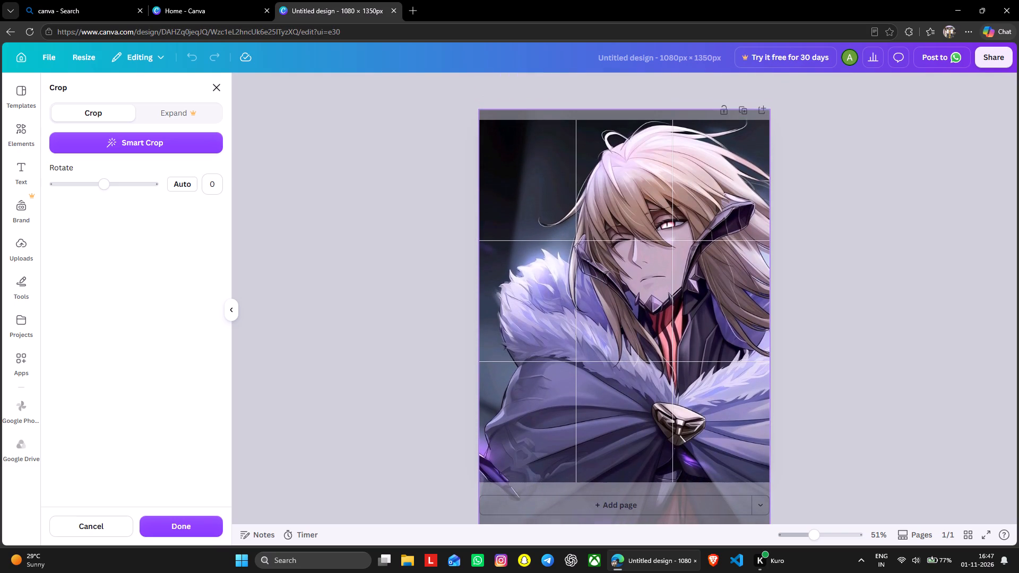
pyautogui.moveTo(675, 145); pyautogui.dragTo(675, 147)
pyautogui.click(931, 212)
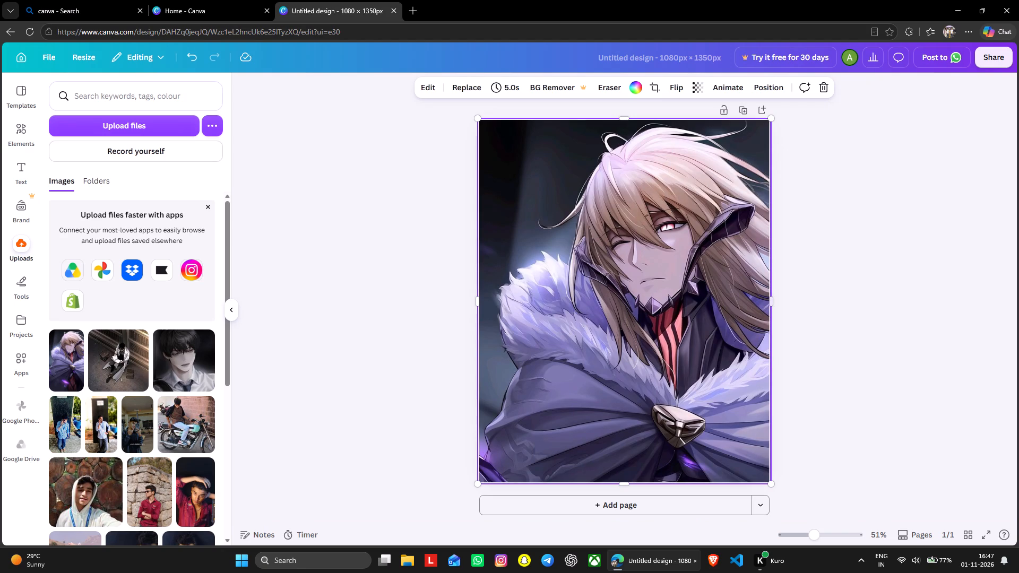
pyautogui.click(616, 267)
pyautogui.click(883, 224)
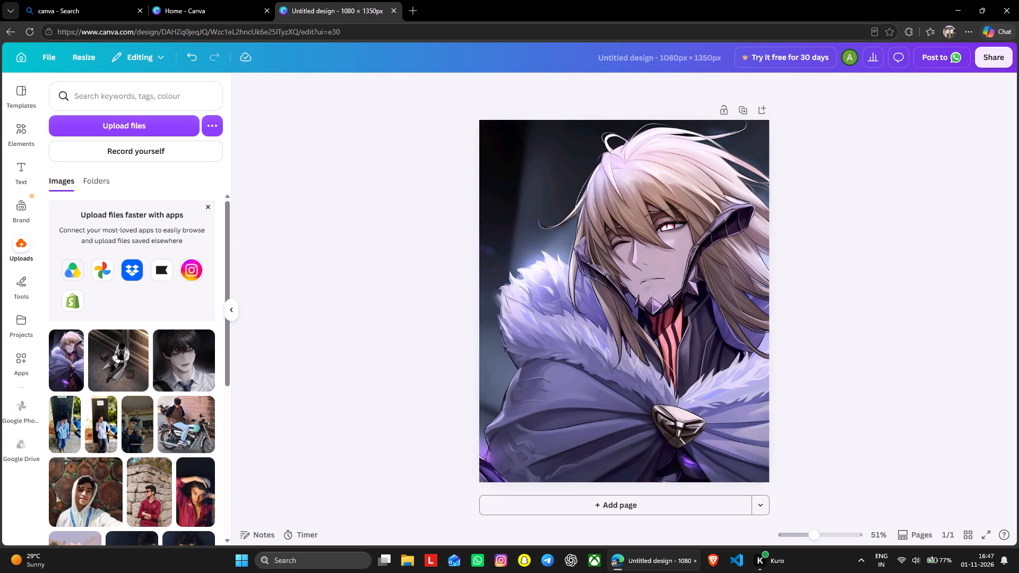
# Adjust the character background image, setting its brightness to -20 and its contrast to 30.
pyautogui.click(730, 270)
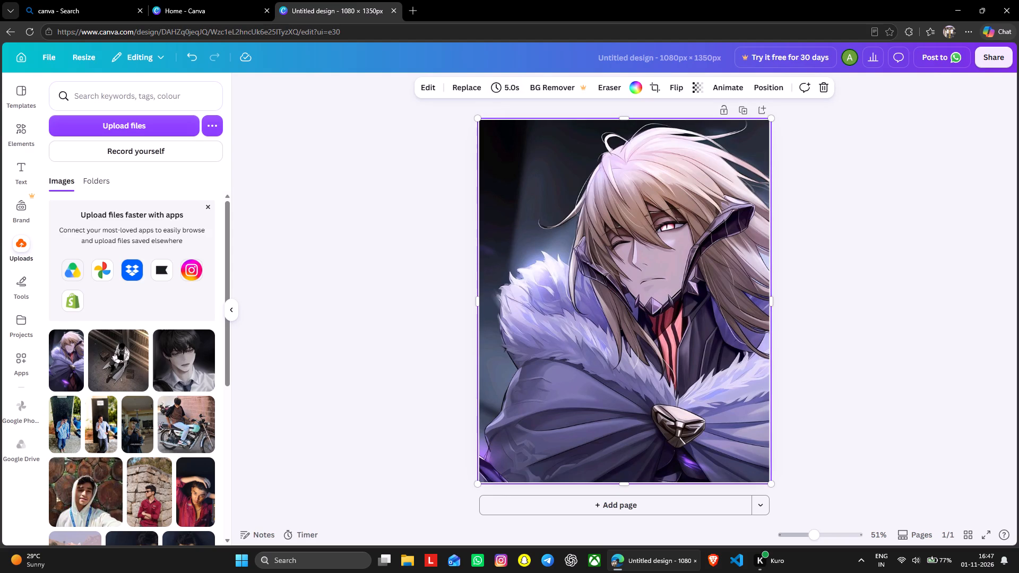
pyautogui.click(429, 87)
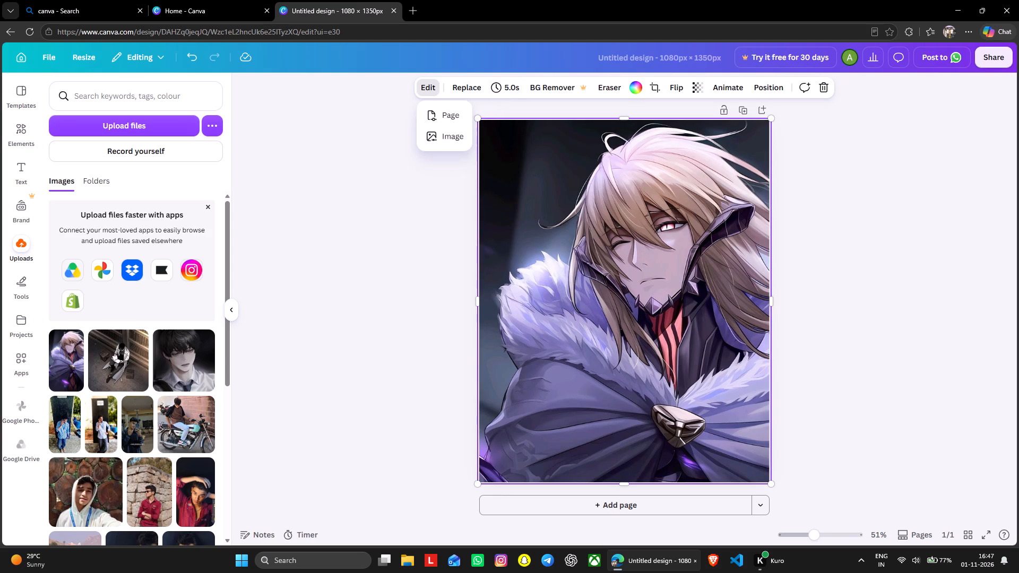
pyautogui.click(451, 134)
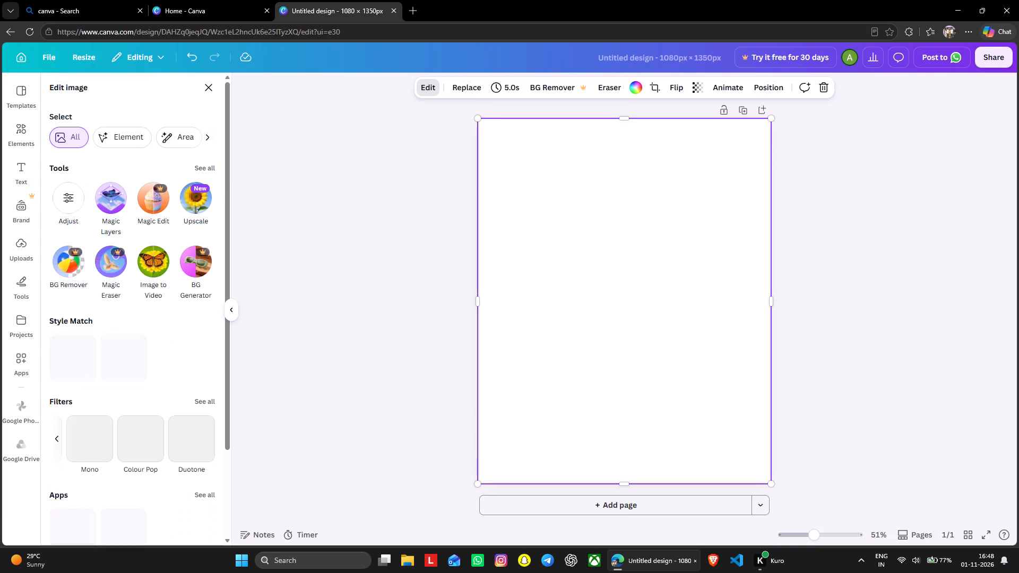
pyautogui.click(68, 191)
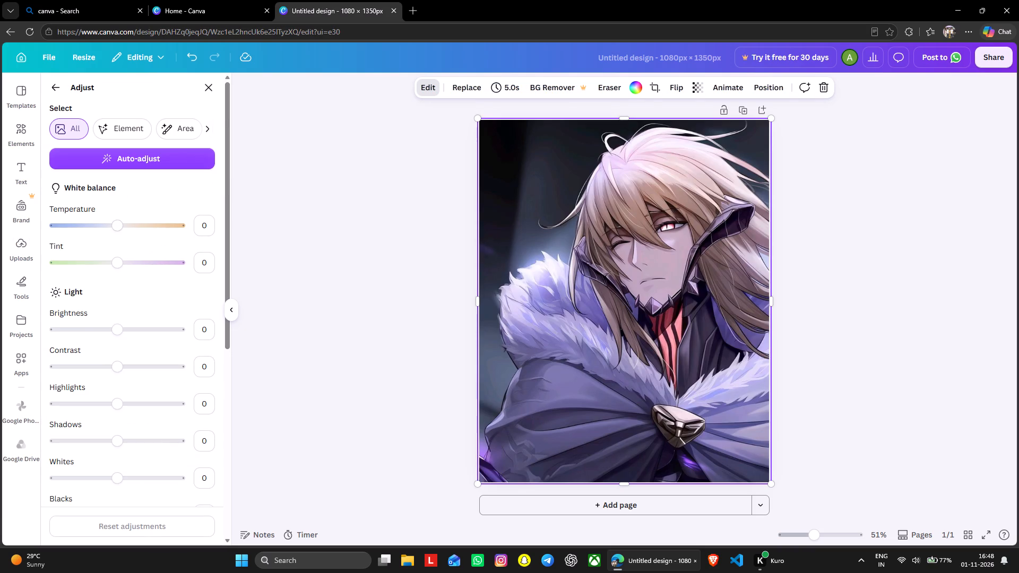
pyautogui.moveTo(118, 336); pyautogui.dragTo(109, 338)
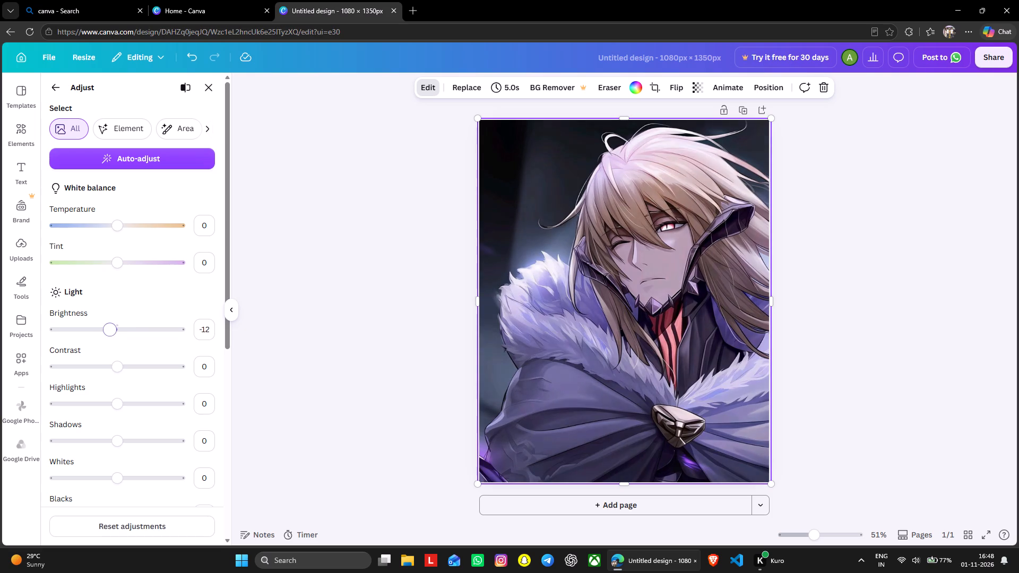
pyautogui.moveTo(109, 338); pyautogui.dragTo(104, 336)
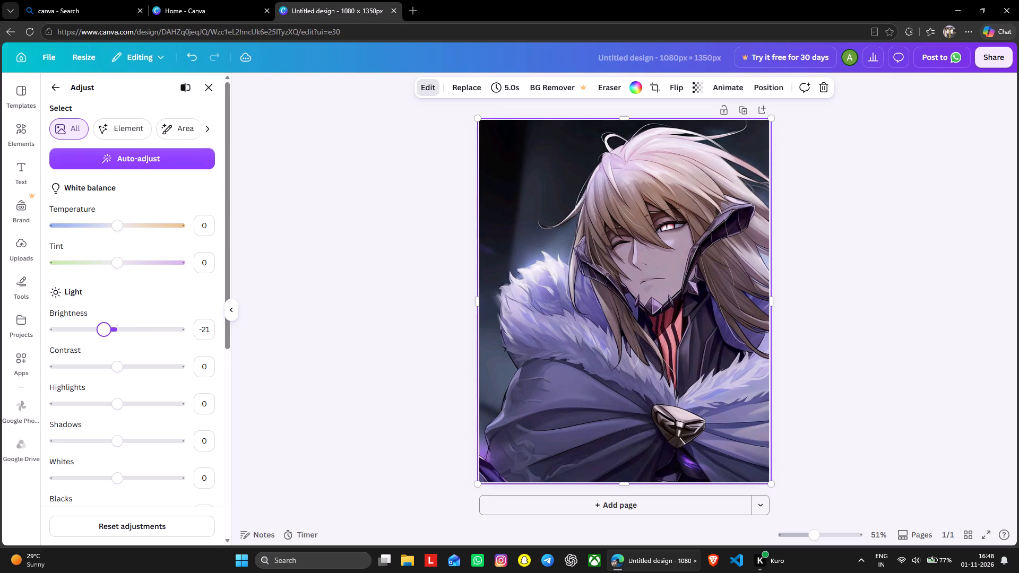
pyautogui.moveTo(104, 336); pyautogui.dragTo(105, 337)
pyautogui.moveTo(119, 373); pyautogui.dragTo(137, 373)
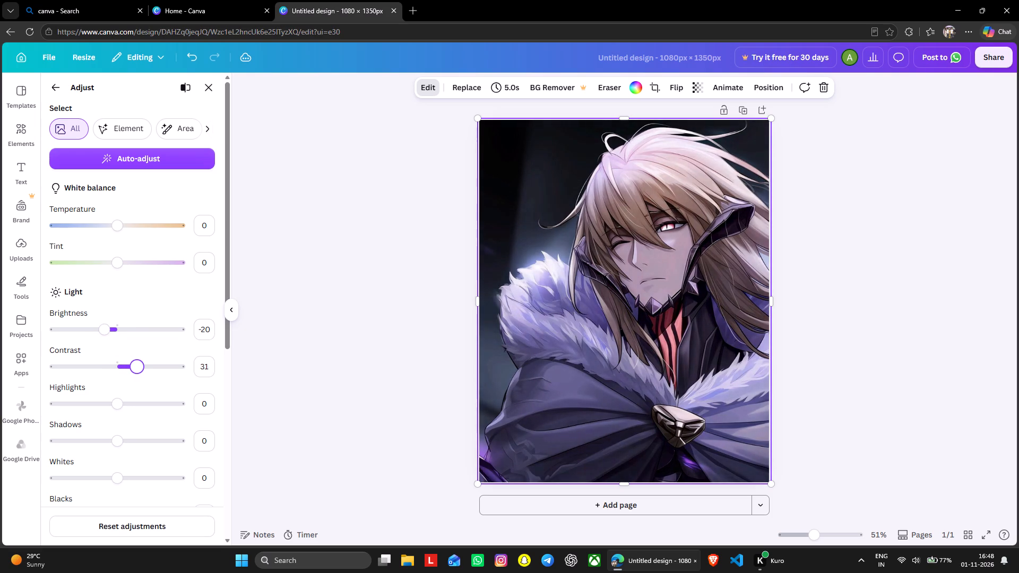
pyautogui.moveTo(137, 373); pyautogui.dragTo(136, 376)
pyautogui.moveTo(136, 376); pyautogui.dragTo(136, 376)
# Reduce the background image's colour saturation to -15.
pyautogui.scroll(-2, 106, 416)
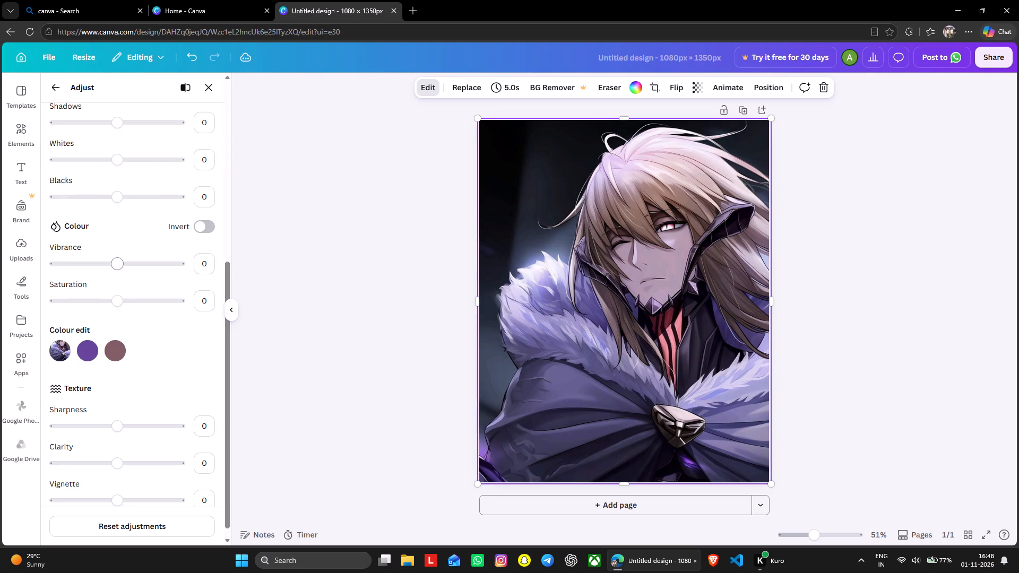
pyautogui.moveTo(119, 305); pyautogui.dragTo(113, 308)
pyautogui.moveTo(113, 308); pyautogui.dragTo(108, 309)
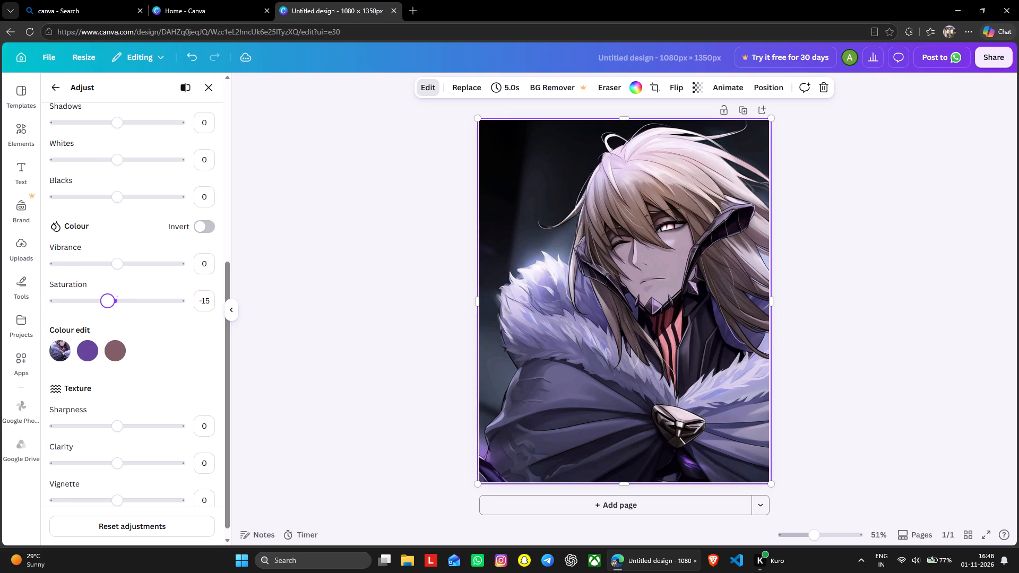
# Set the background image's highlights to -35 and its shadows to -20.
pyautogui.scroll(1, 132, 238)
pyautogui.moveTo(118, 247); pyautogui.dragTo(126, 250)
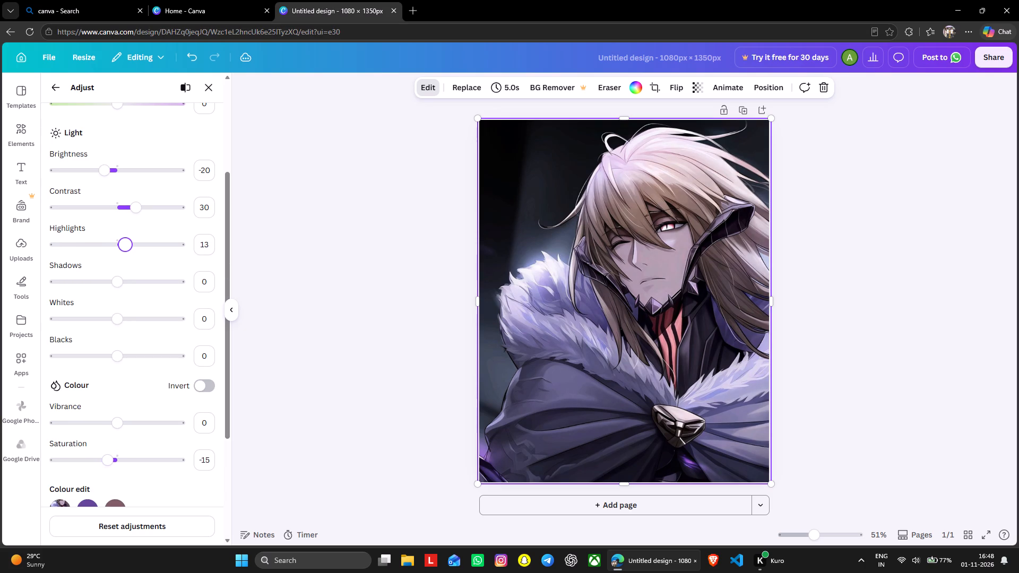
pyautogui.moveTo(126, 250); pyautogui.dragTo(119, 252)
pyautogui.moveTo(119, 252); pyautogui.dragTo(98, 258)
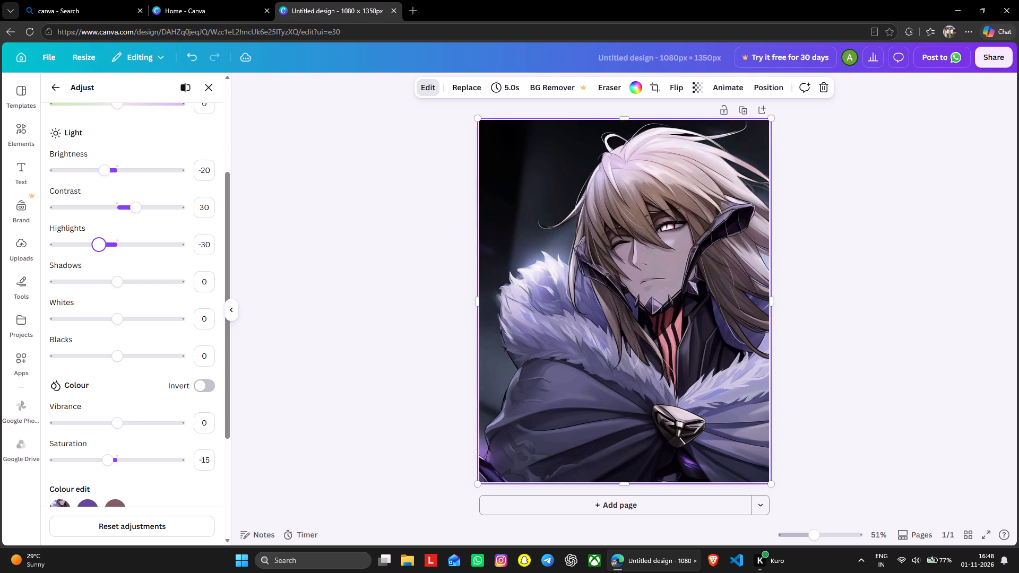
pyautogui.moveTo(98, 258); pyautogui.dragTo(96, 263)
pyautogui.moveTo(96, 263); pyautogui.dragTo(96, 267)
pyautogui.moveTo(96, 267); pyautogui.dragTo(95, 267)
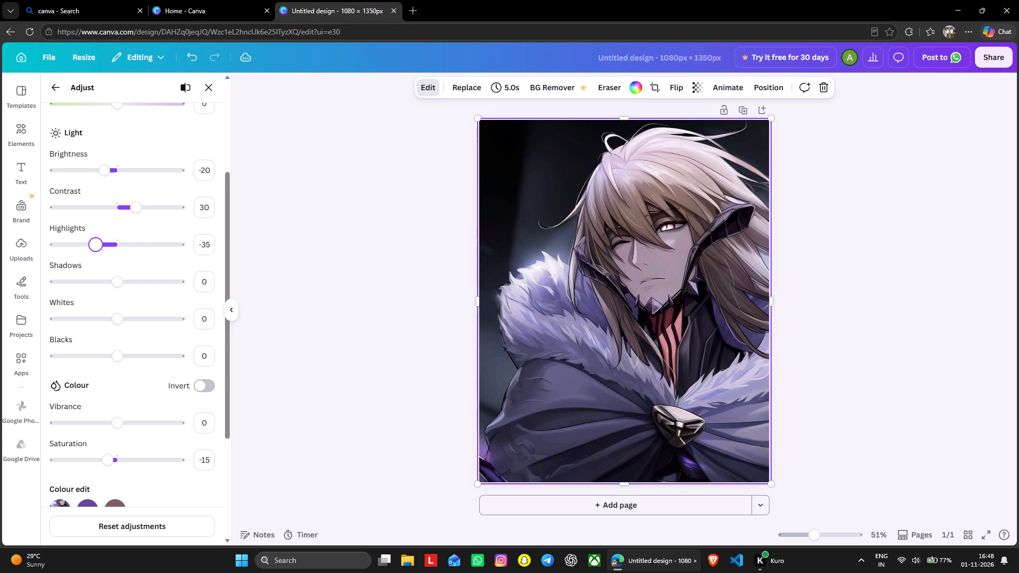
pyautogui.moveTo(117, 283); pyautogui.dragTo(117, 284)
pyautogui.moveTo(117, 284); pyautogui.dragTo(107, 290)
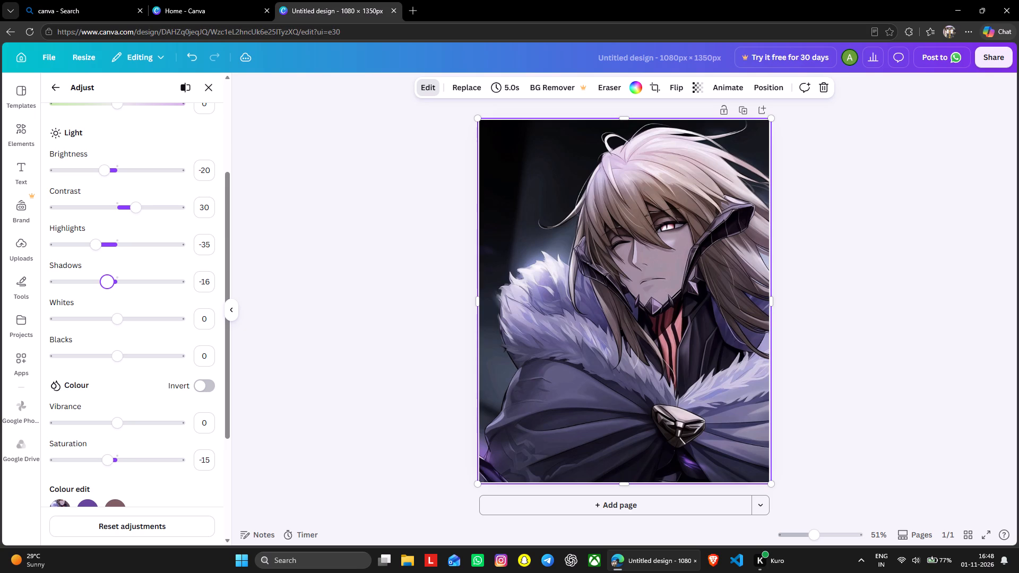
pyautogui.moveTo(107, 290); pyautogui.dragTo(105, 292)
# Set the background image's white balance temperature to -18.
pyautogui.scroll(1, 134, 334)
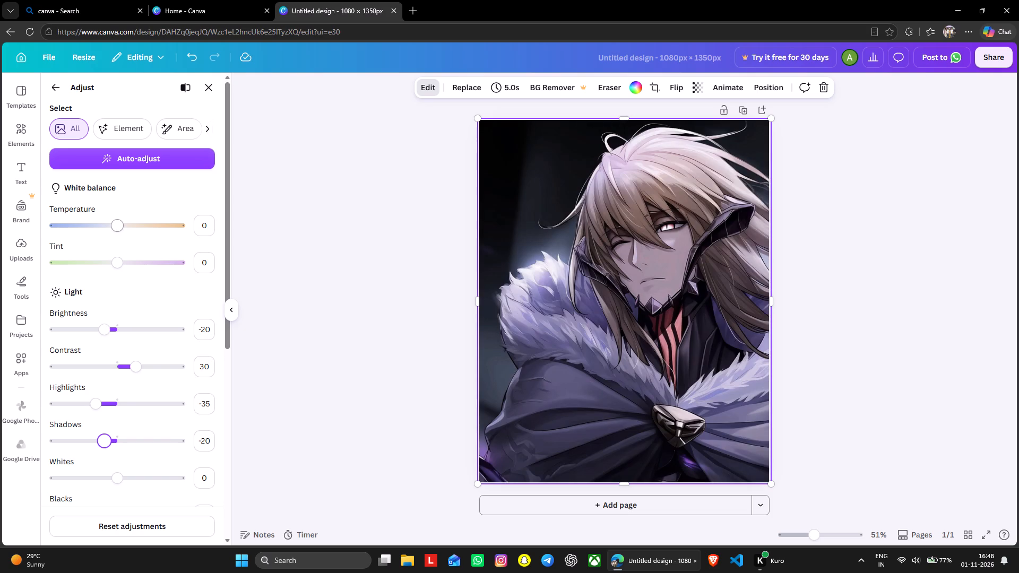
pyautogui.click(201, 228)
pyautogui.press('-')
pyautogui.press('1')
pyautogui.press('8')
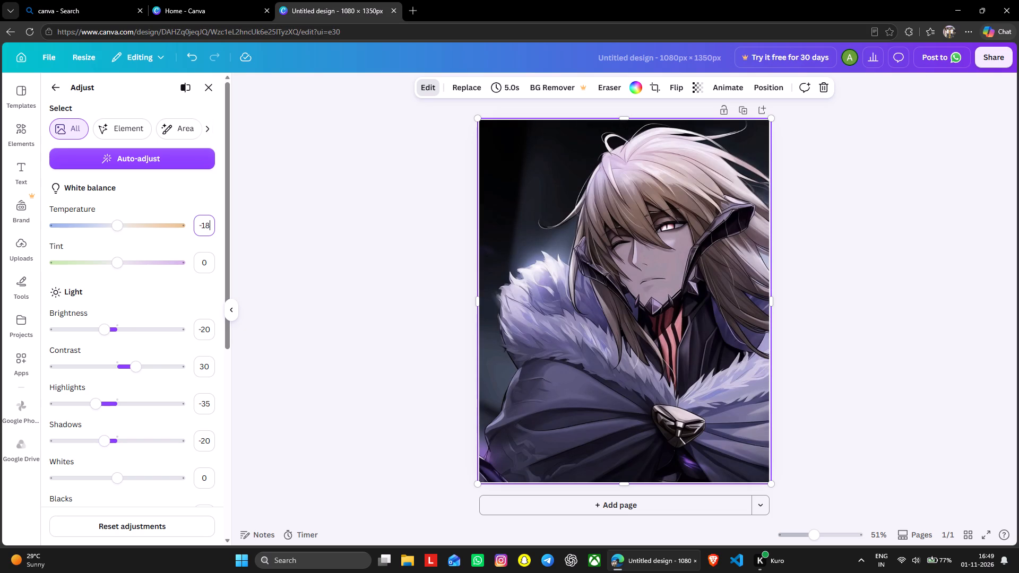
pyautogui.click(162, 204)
# Set the background image's white balance temperature to -8 and deselect the image.
pyautogui.click(205, 227)
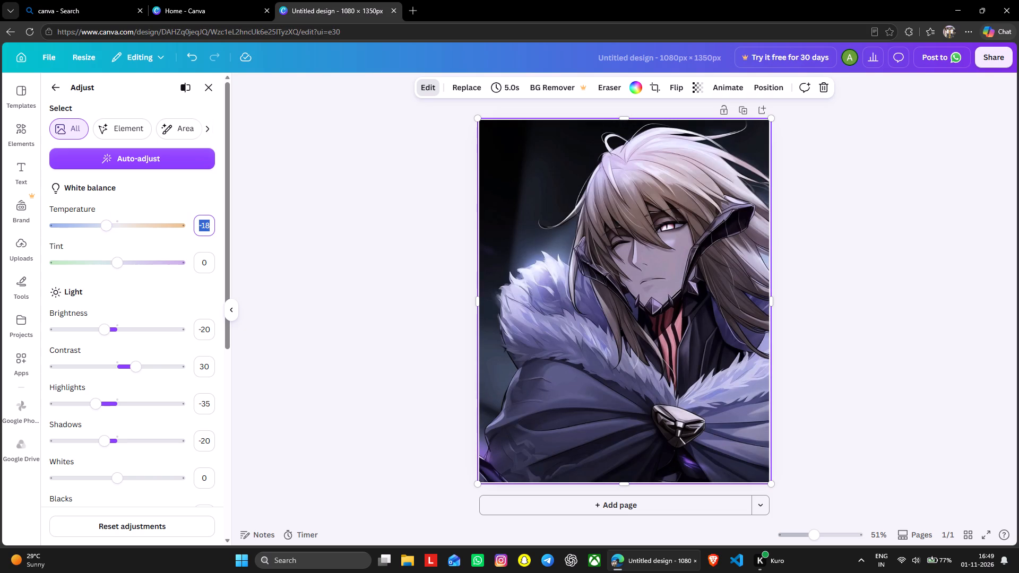
pyautogui.press('-')
pyautogui.press('8')
pyautogui.press('Return')
pyautogui.click(862, 219)
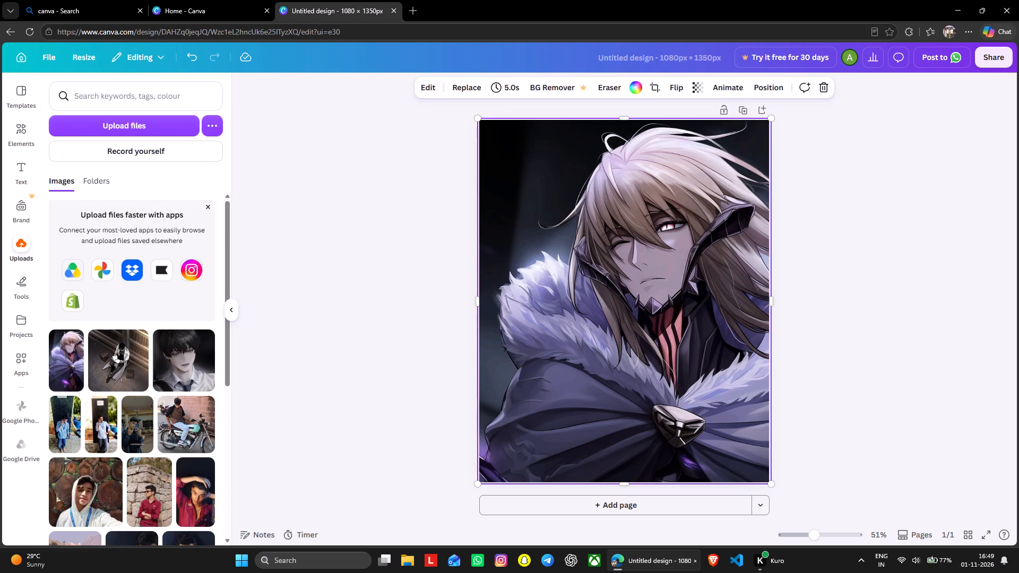
pyautogui.click(850, 292)
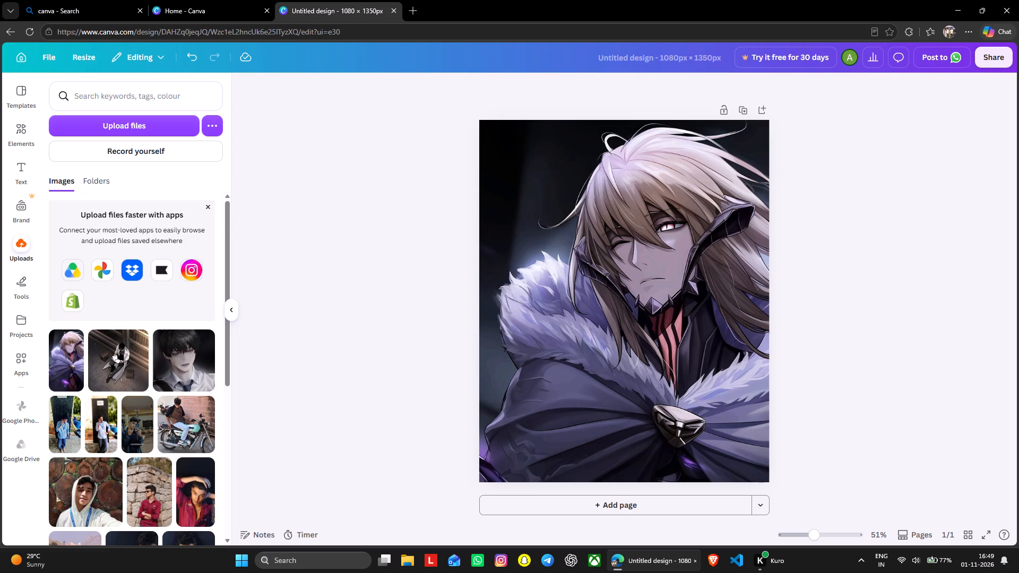
# Search the design elements library for "blue purple glow".
pyautogui.click(16, 143)
pyautogui.click(132, 100)
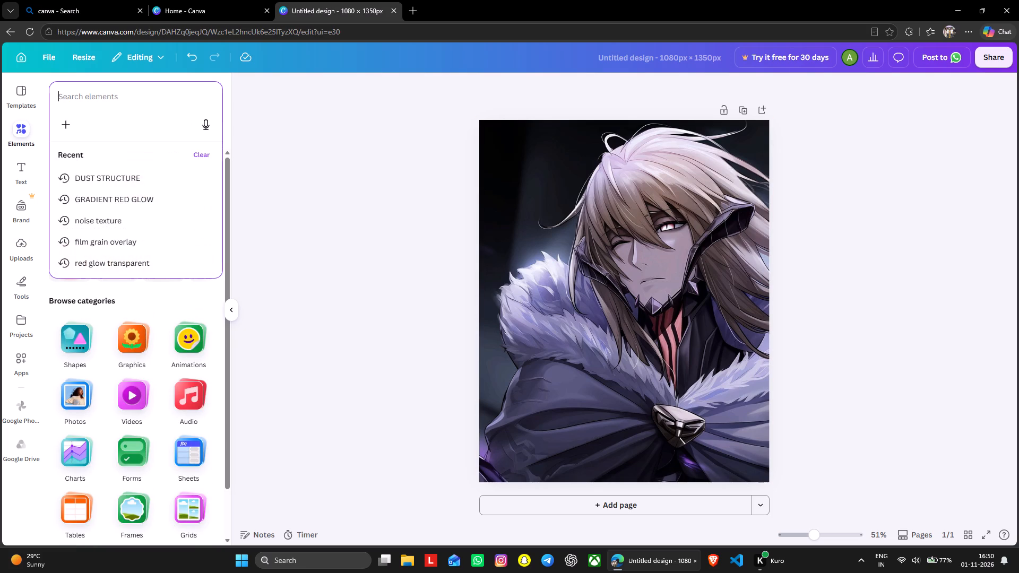
pyautogui.write('bl')
pyautogui.write('ue purple')
pyautogui.press('space')
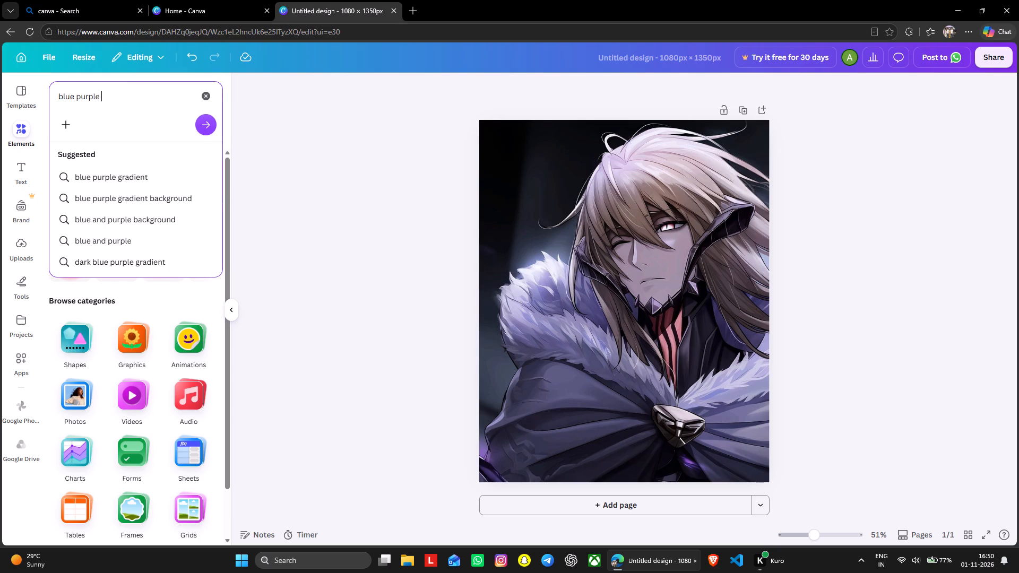
pyautogui.write('glo')
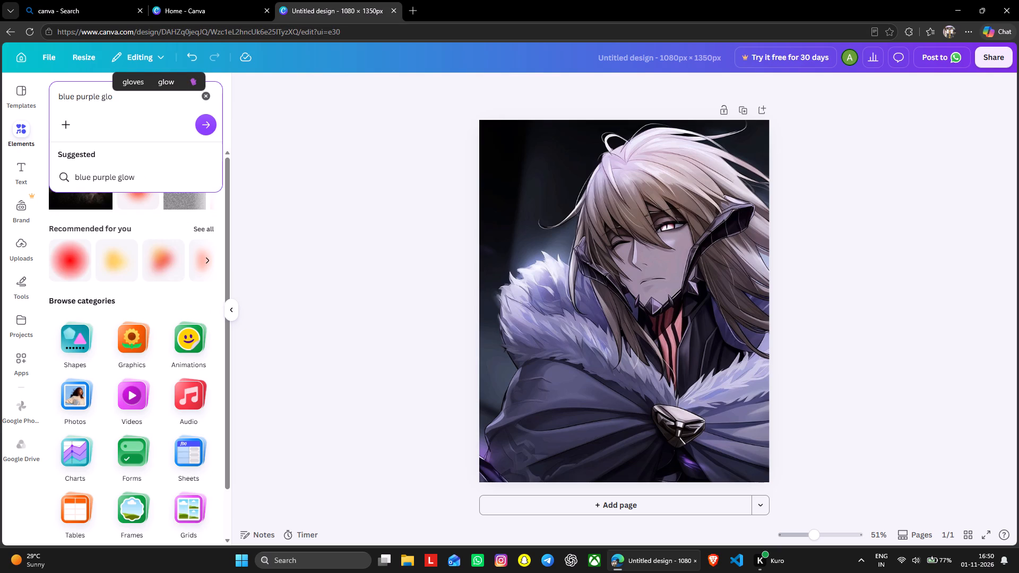
pyautogui.press('w')
pyautogui.press('Return')
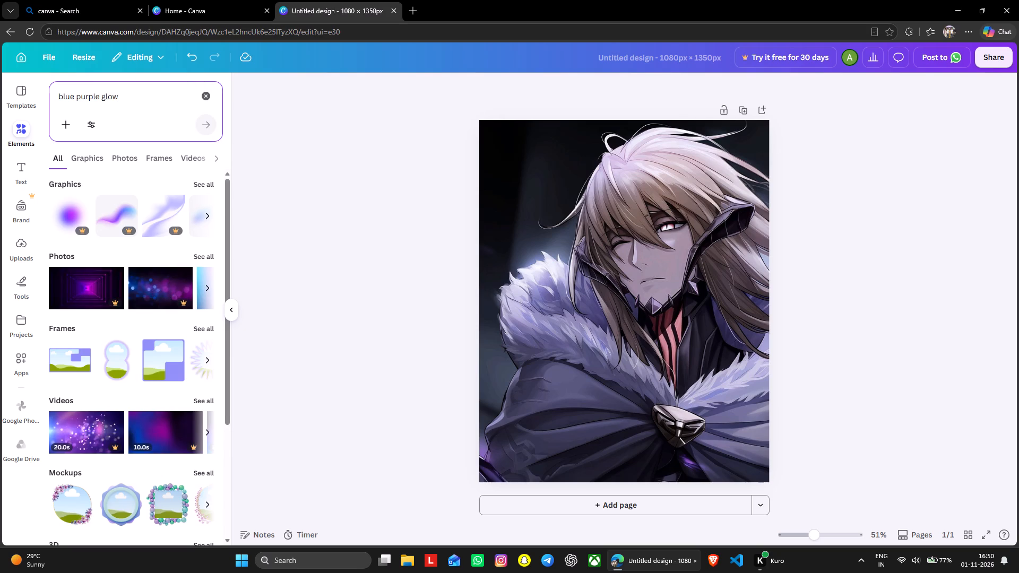
# Show all graphics results for the blue purple glow search and browse them for a suitable glow element.
pyautogui.click(203, 184)
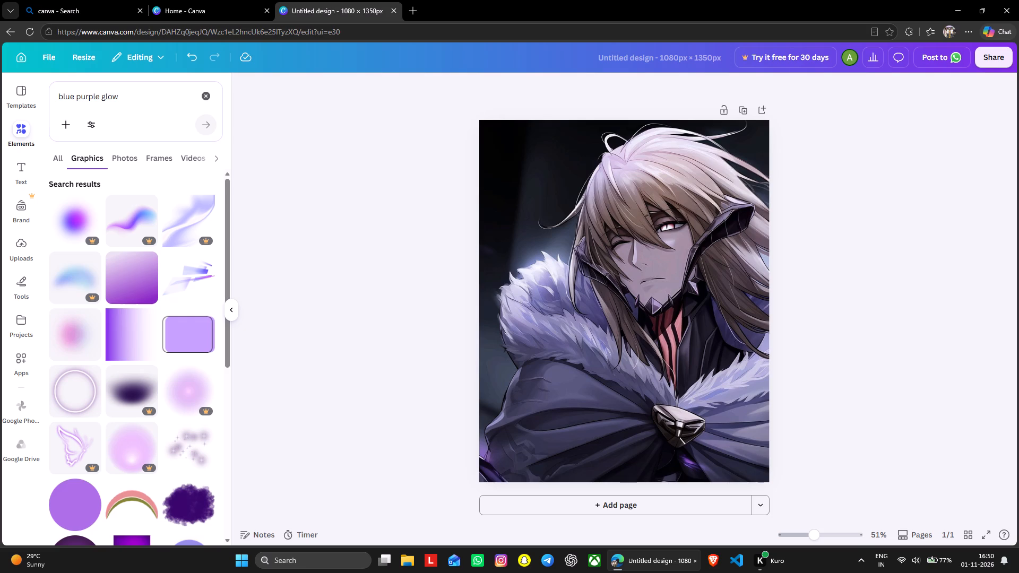
pyautogui.scroll(-2, 159, 242)
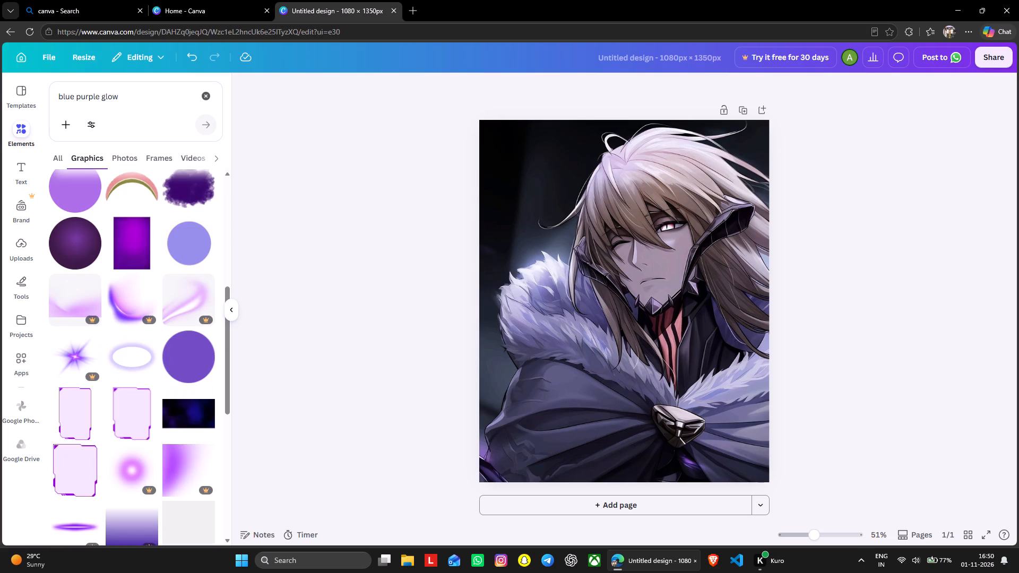
pyautogui.scroll(-1, 159, 242)
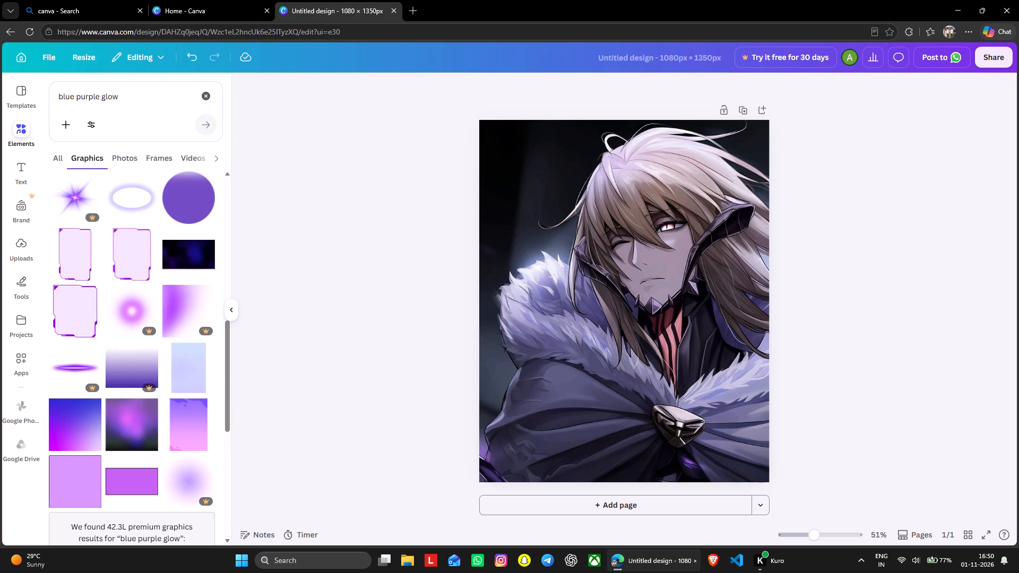
pyautogui.scroll(-1, 160, 283)
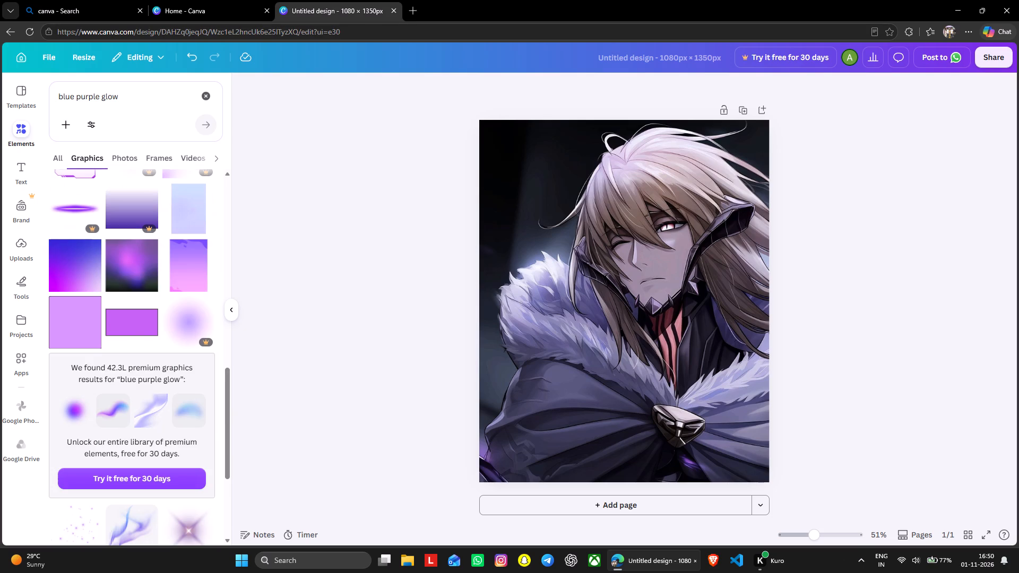
pyautogui.scroll(-2, 160, 283)
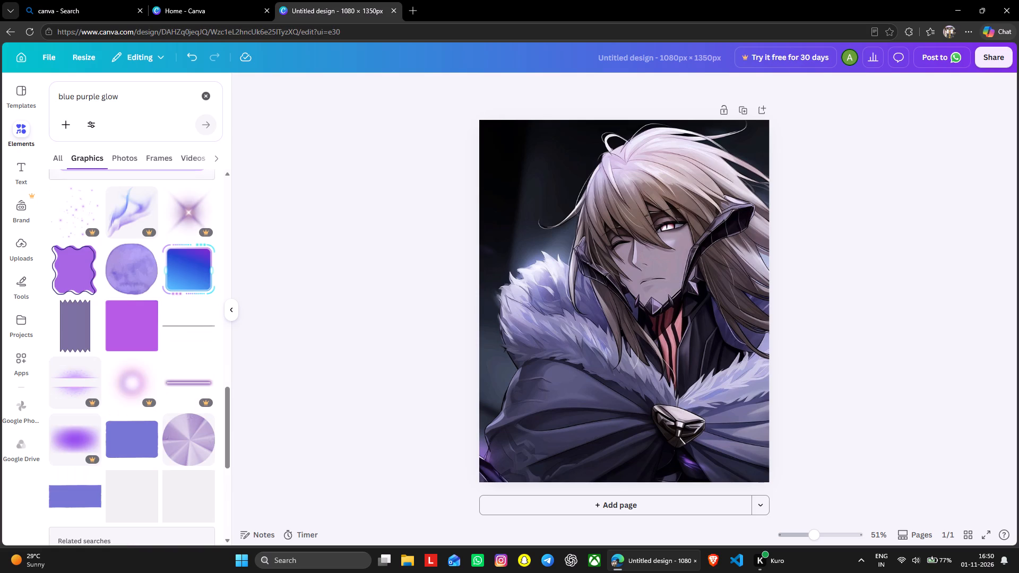
pyautogui.scroll(-3, 160, 283)
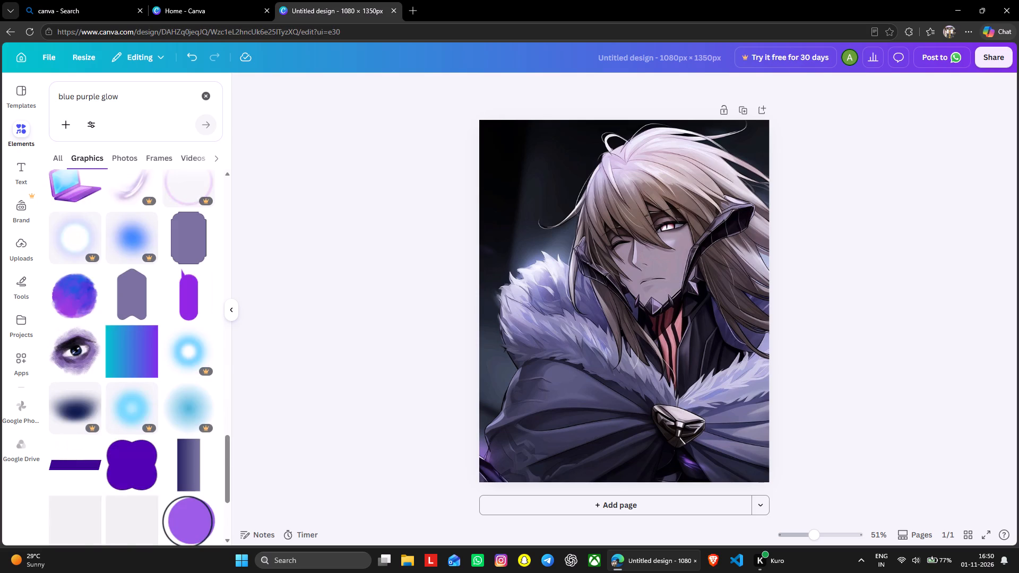
pyautogui.scroll(-3, 160, 283)
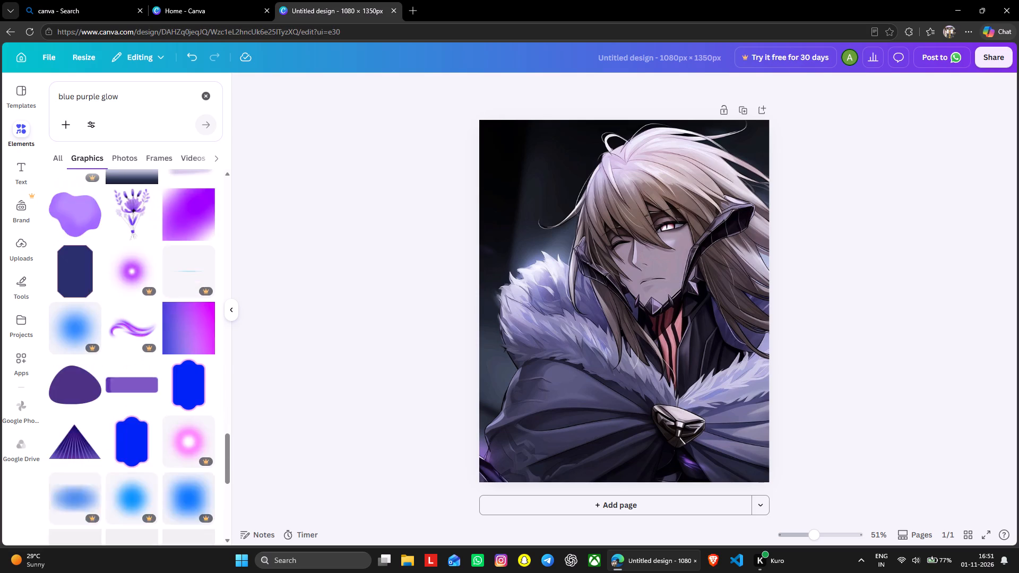
pyautogui.scroll(-5, 160, 283)
pyautogui.scroll(4, 160, 283)
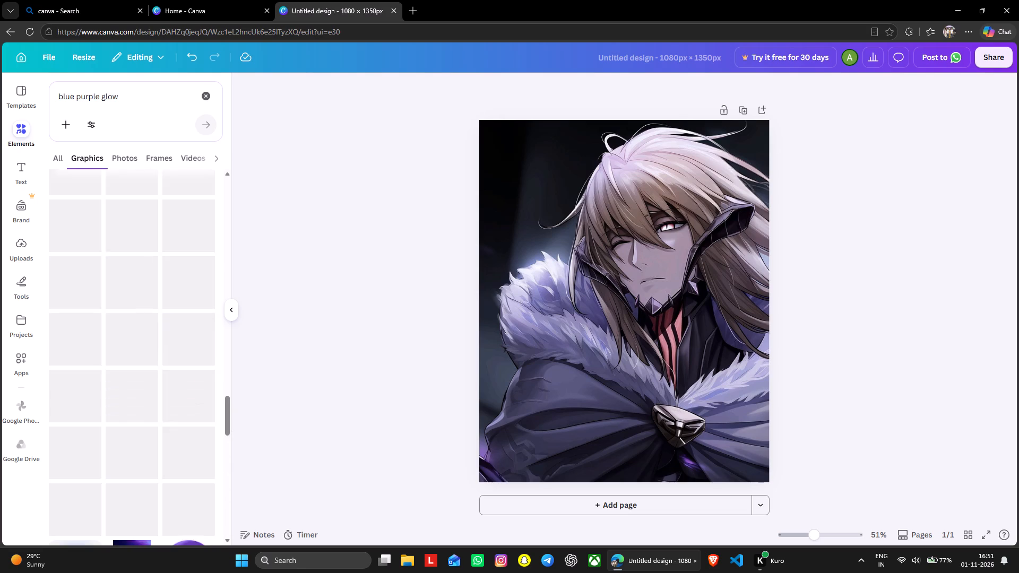
pyautogui.scroll(3, 160, 283)
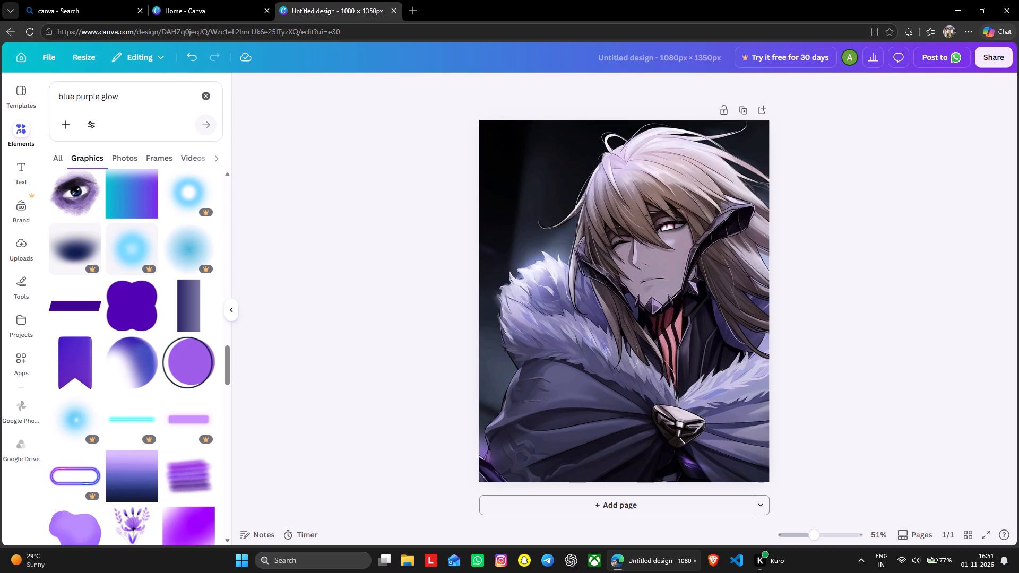
# Open Pinterest from a web search in a new browser tab and close the leftover search results tab.
pyautogui.click(410, 6)
pyautogui.press('p')
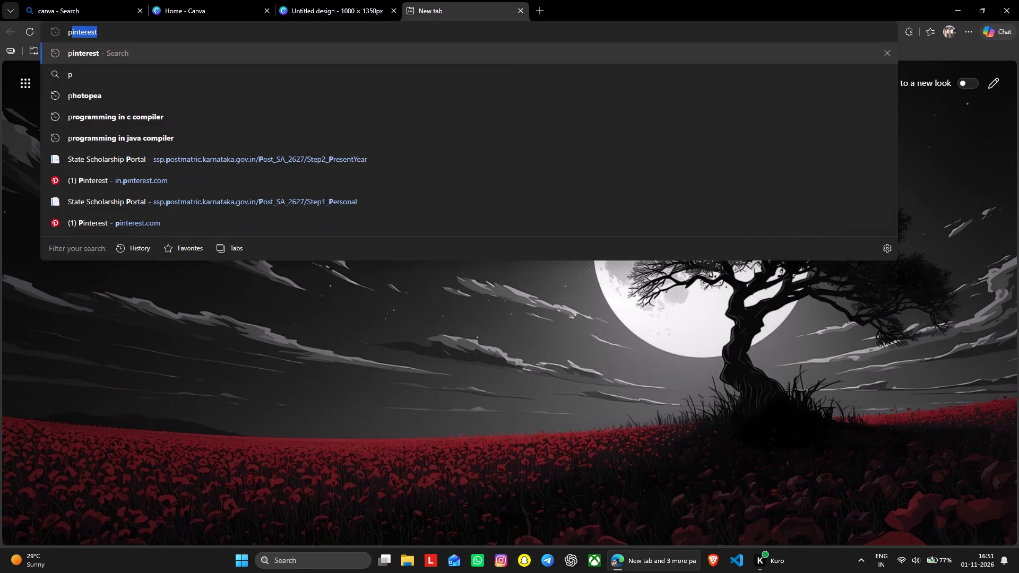
pyautogui.press('Return')
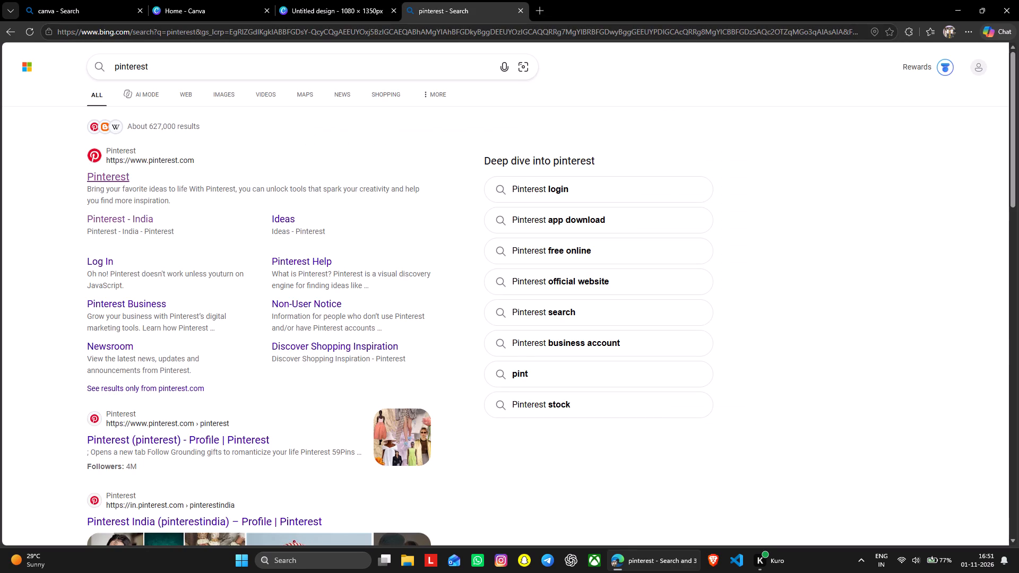
pyautogui.click(129, 178)
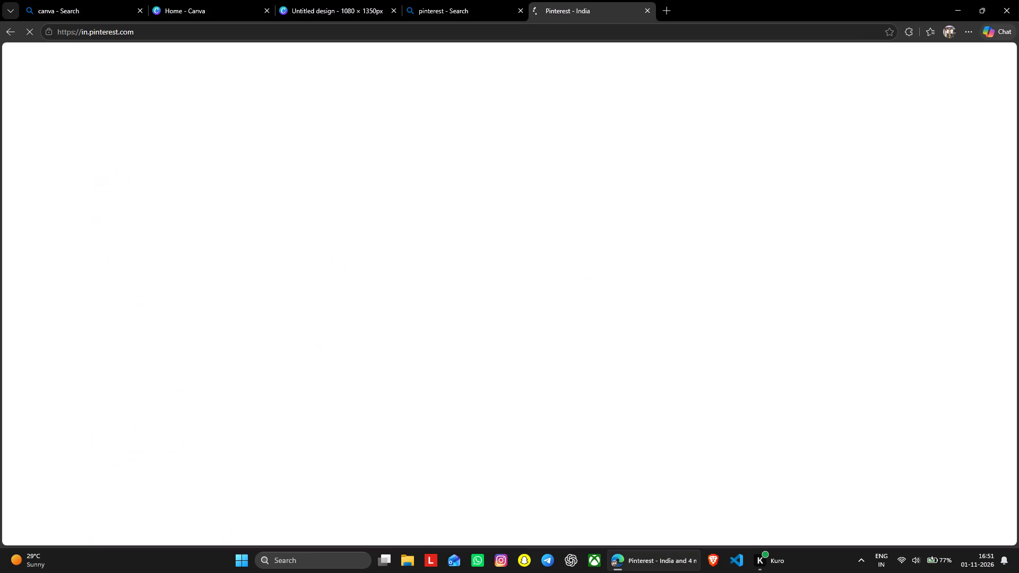
pyautogui.click(521, 8)
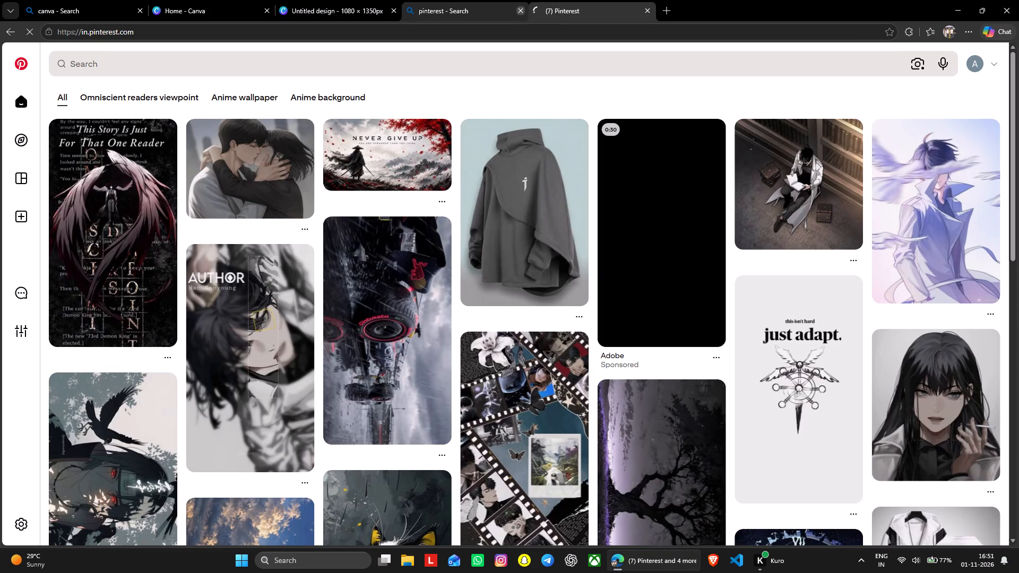
# Search Pinterest for "Blue magical glow png transparent".
pyautogui.click(342, 66)
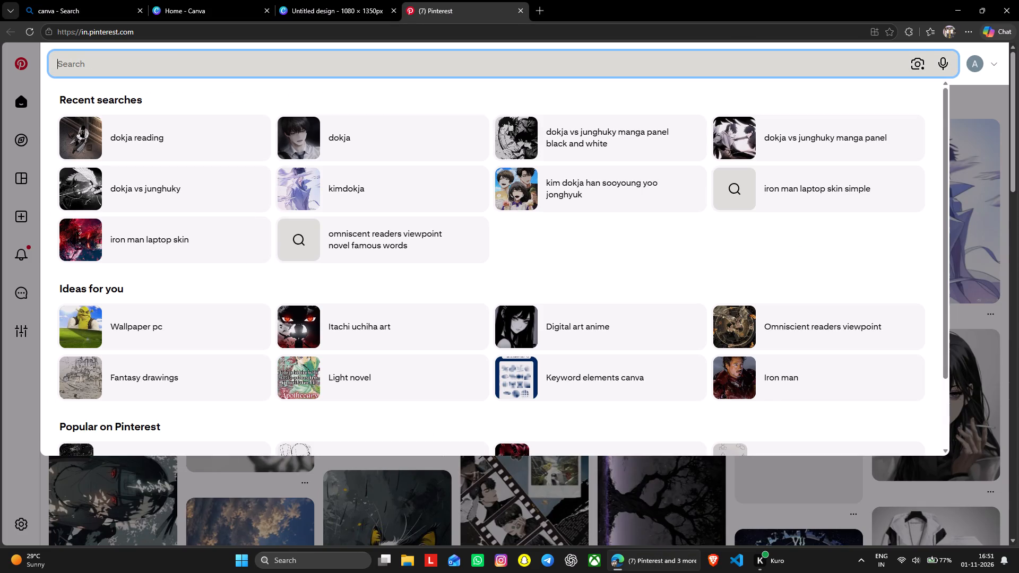
pyautogui.write('Blue')
pyautogui.press('space')
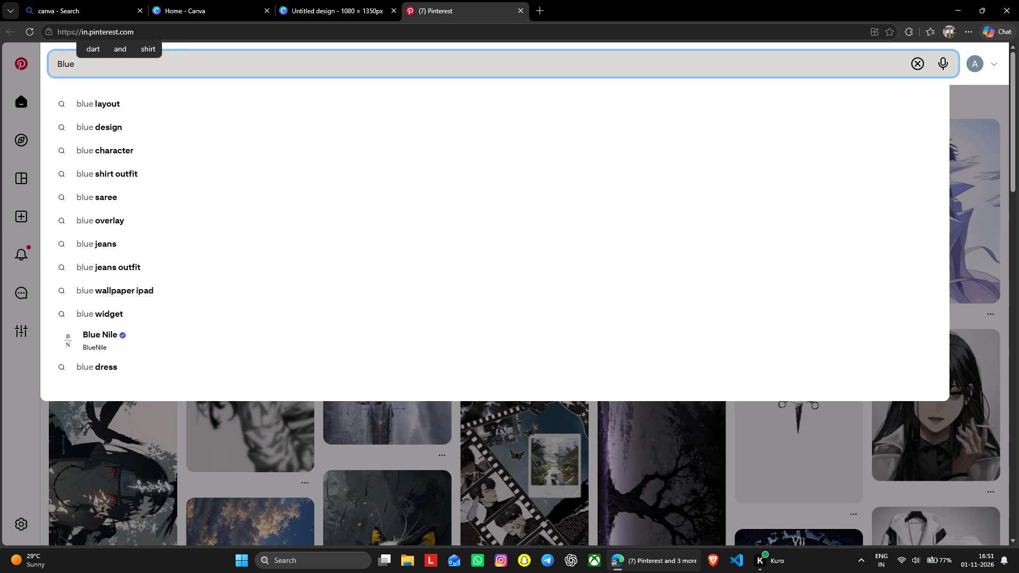
pyautogui.write('magical')
pyautogui.press('space')
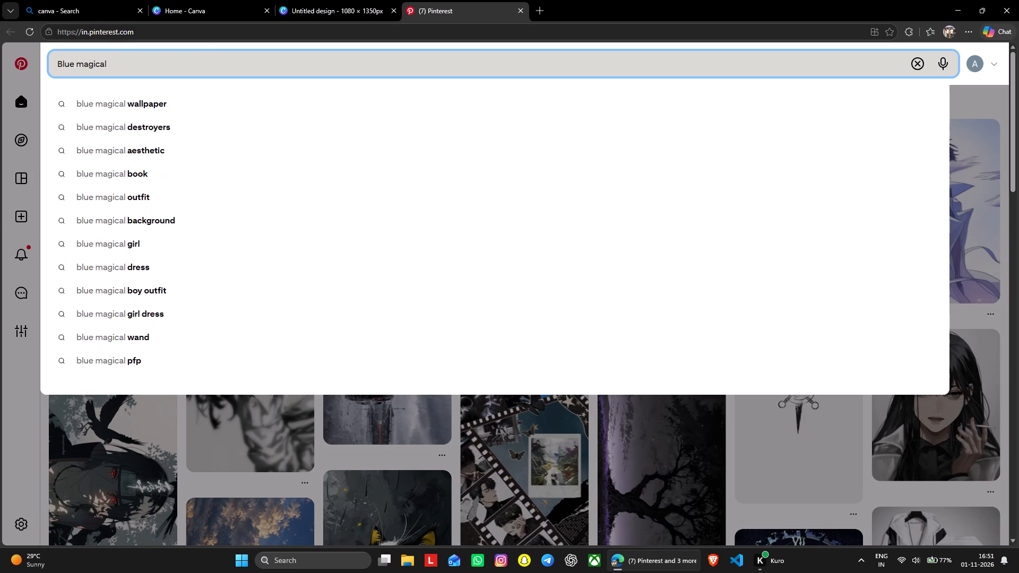
pyautogui.write('glow png')
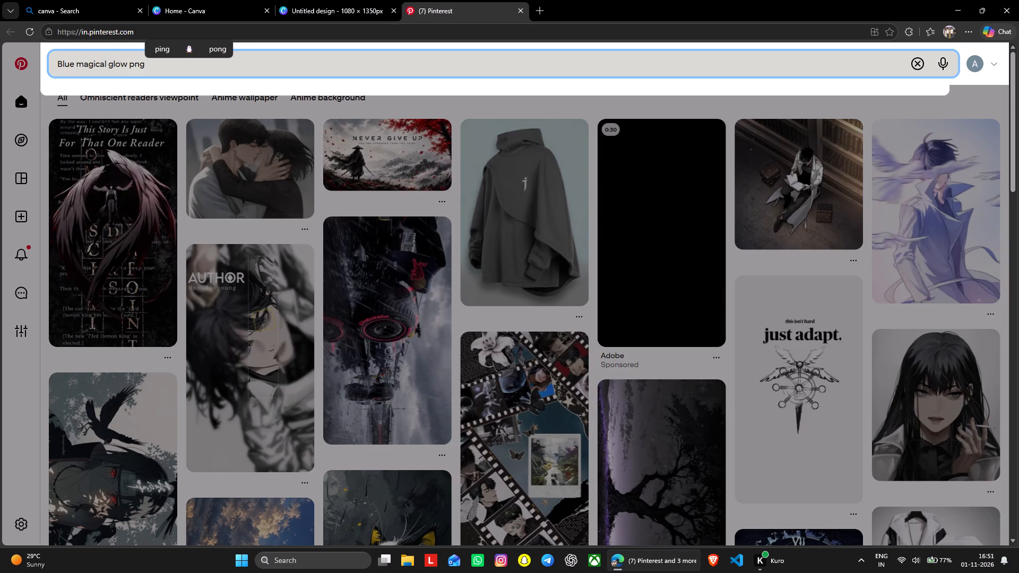
pyautogui.press('space')
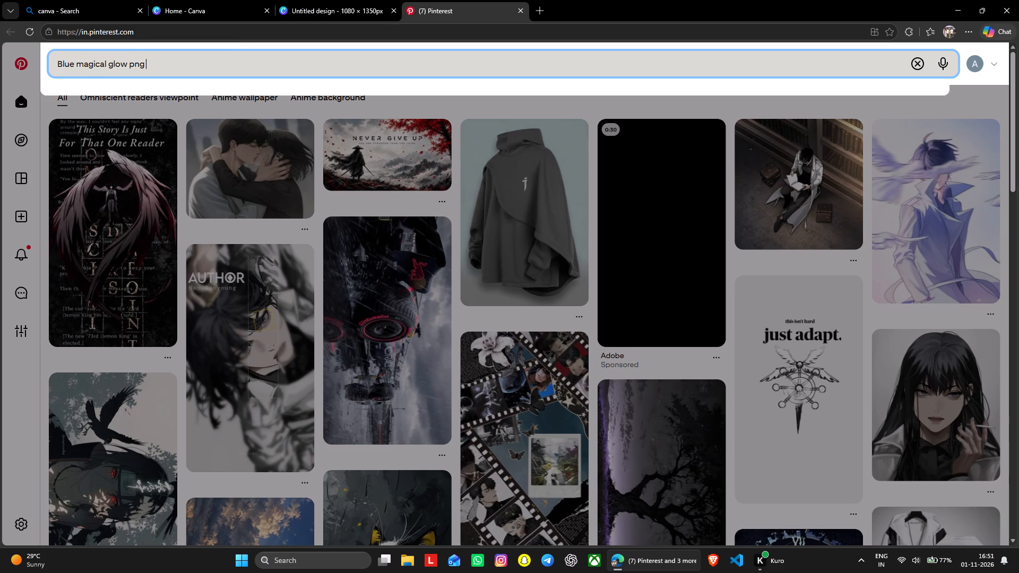
pyautogui.write('transper')
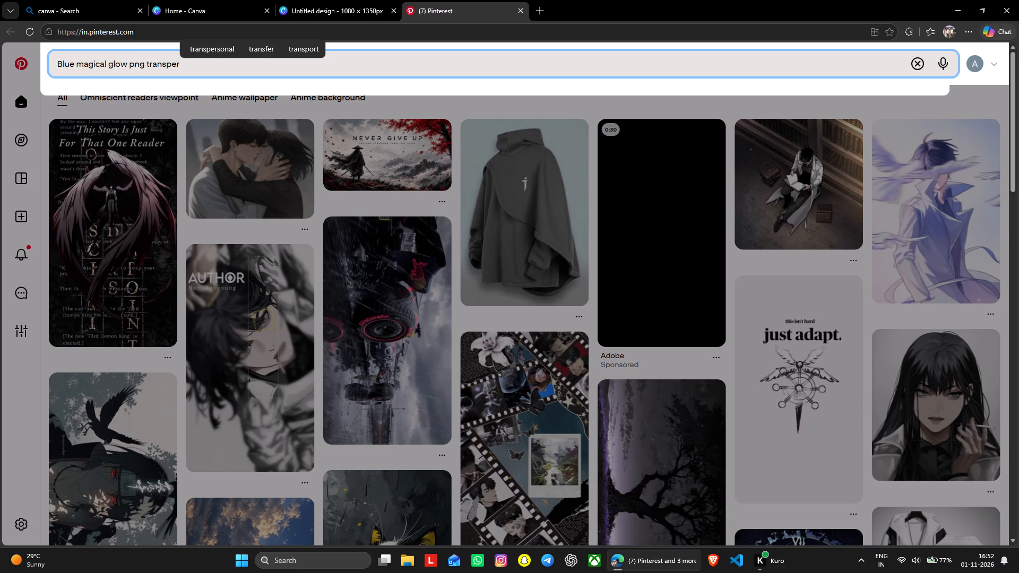
pyautogui.press('BackSpace')
pyautogui.press('BackSpace')
pyautogui.press('a')
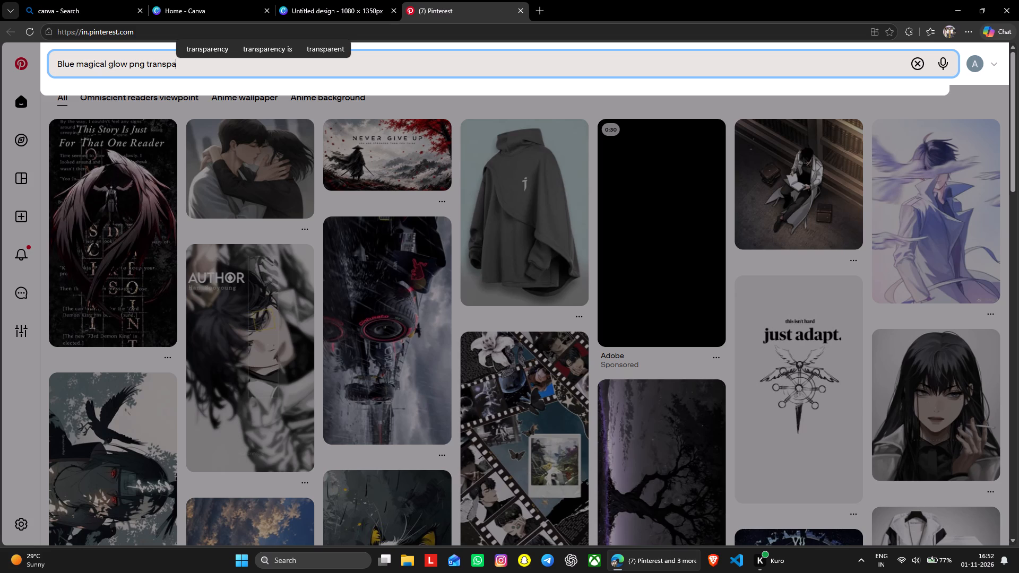
pyautogui.write('re')
pyautogui.write('nt')
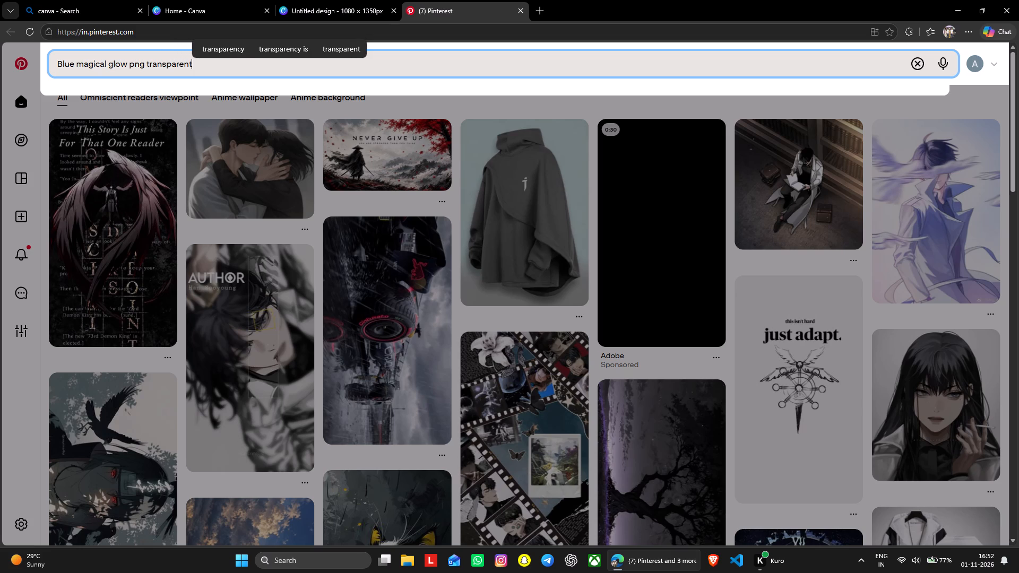
pyautogui.press('Return')
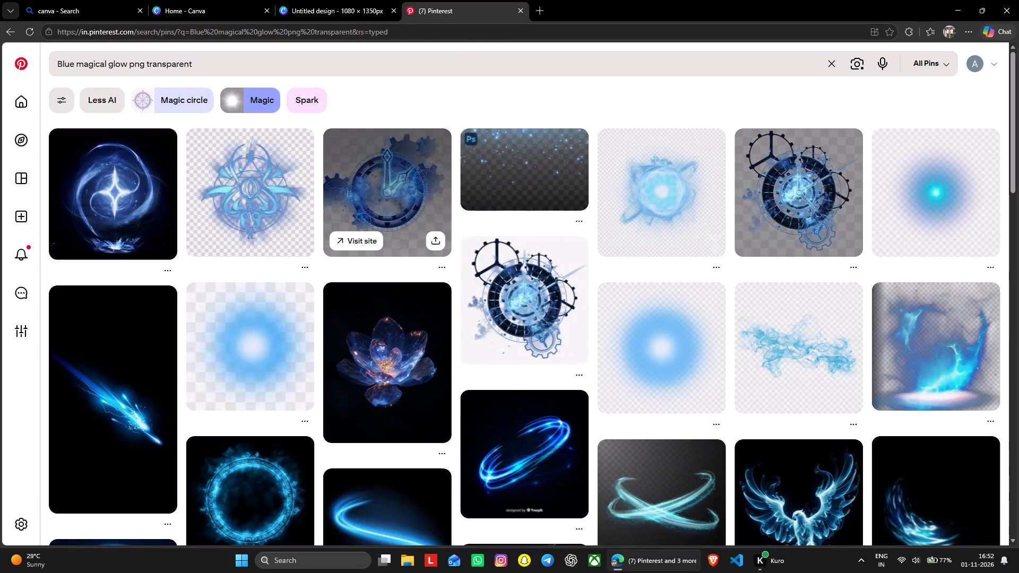
# Examine the Pinterest results for a blue magical glow image that suits the character design.
pyautogui.scroll(-2, 700, 252)
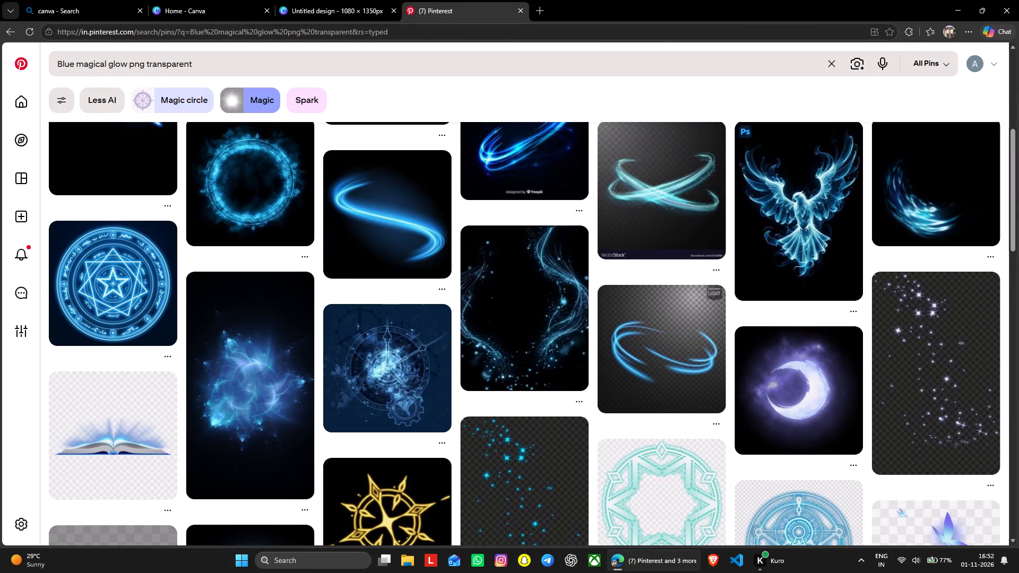
pyautogui.scroll(-1, 642, 312)
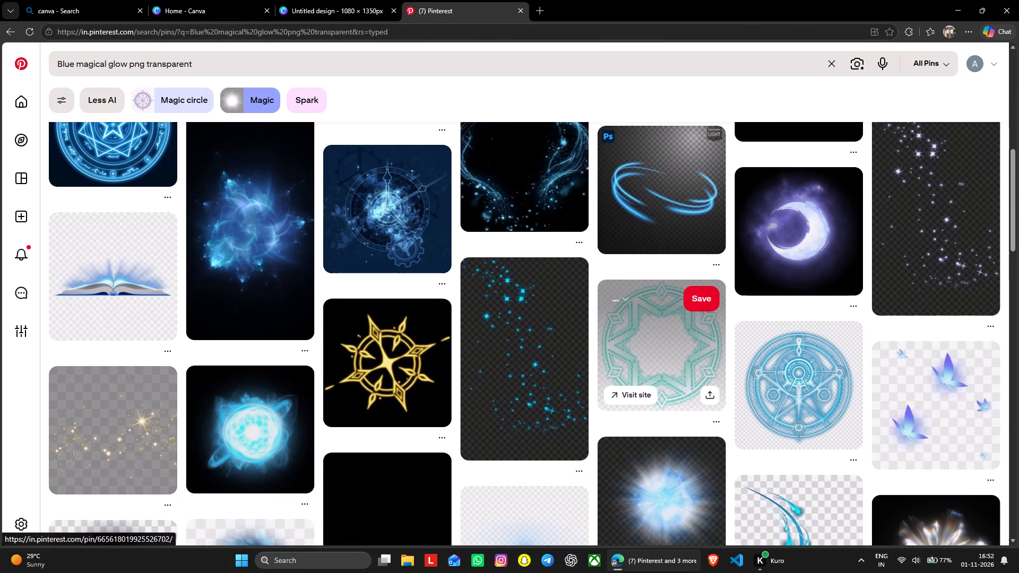
pyautogui.scroll(-1, 532, 326)
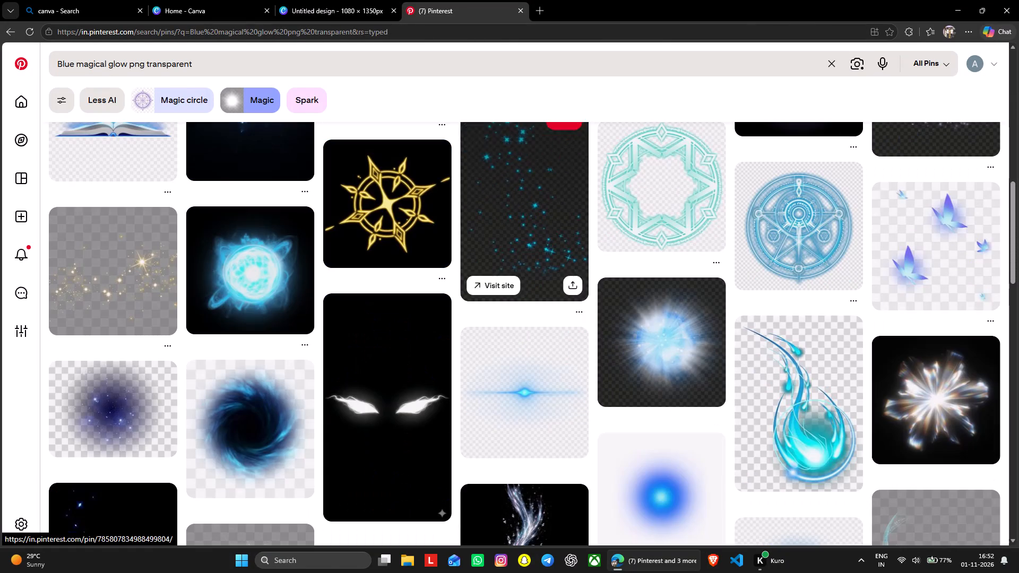
pyautogui.scroll(-1, 532, 326)
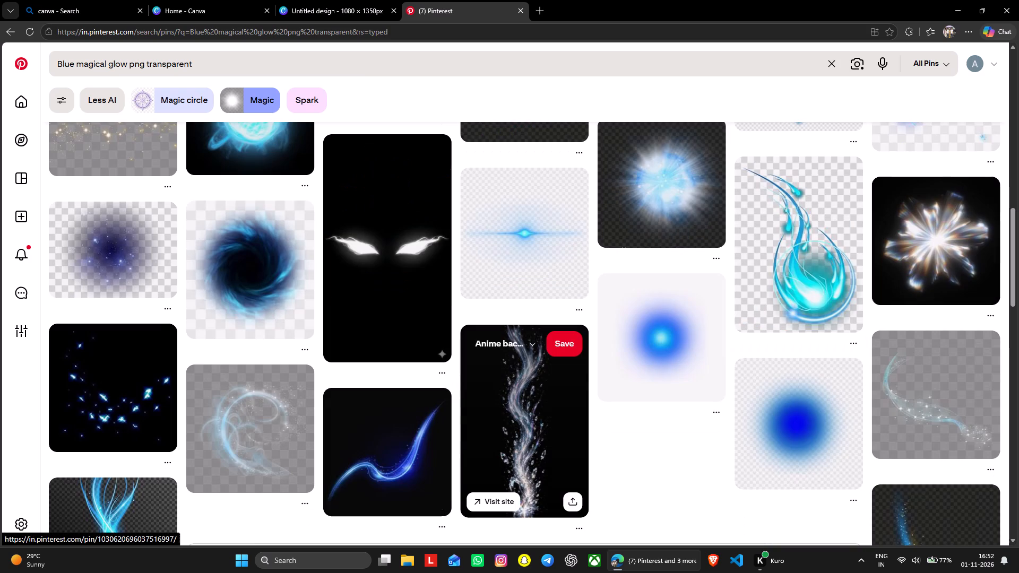
pyautogui.scroll(-1, 532, 325)
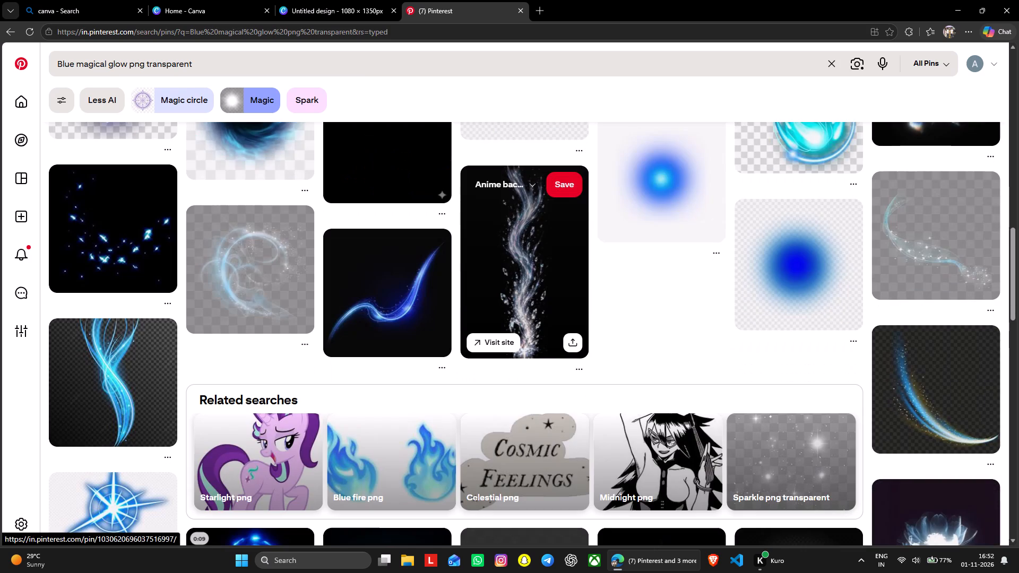
pyautogui.scroll(-1, 532, 325)
pyautogui.scroll(4, 532, 325)
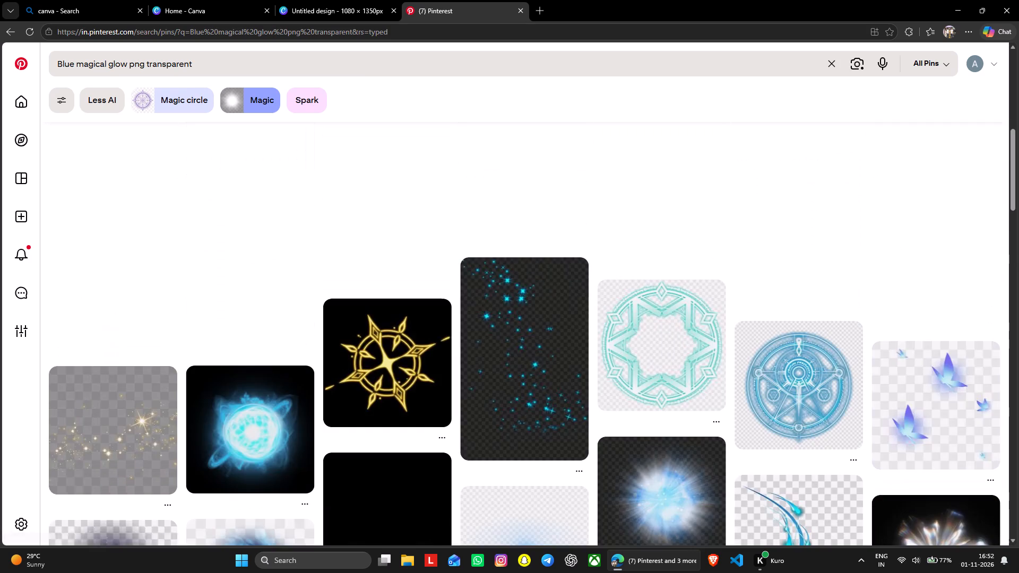
pyautogui.scroll(2, 532, 325)
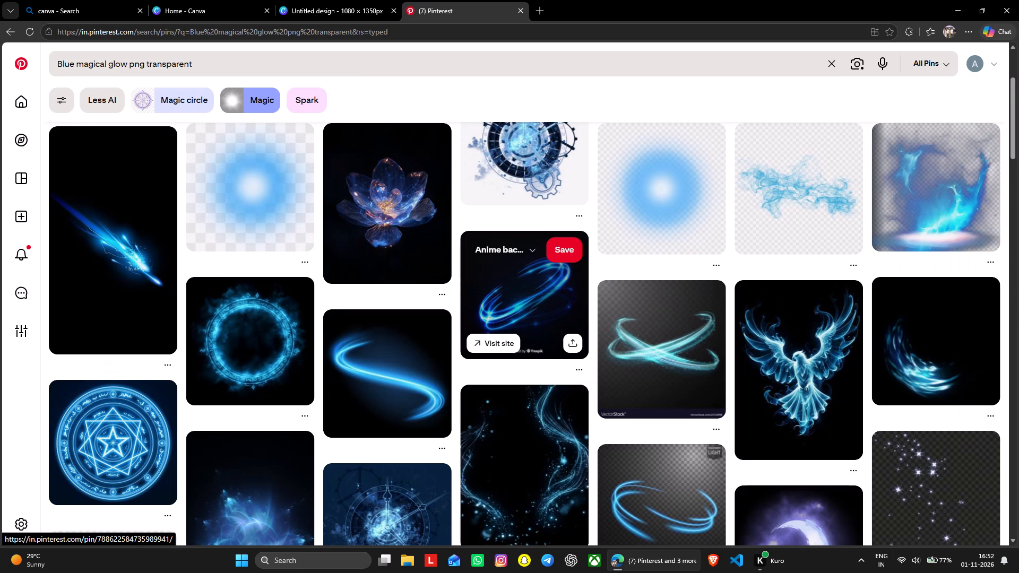
pyautogui.scroll(1, 532, 325)
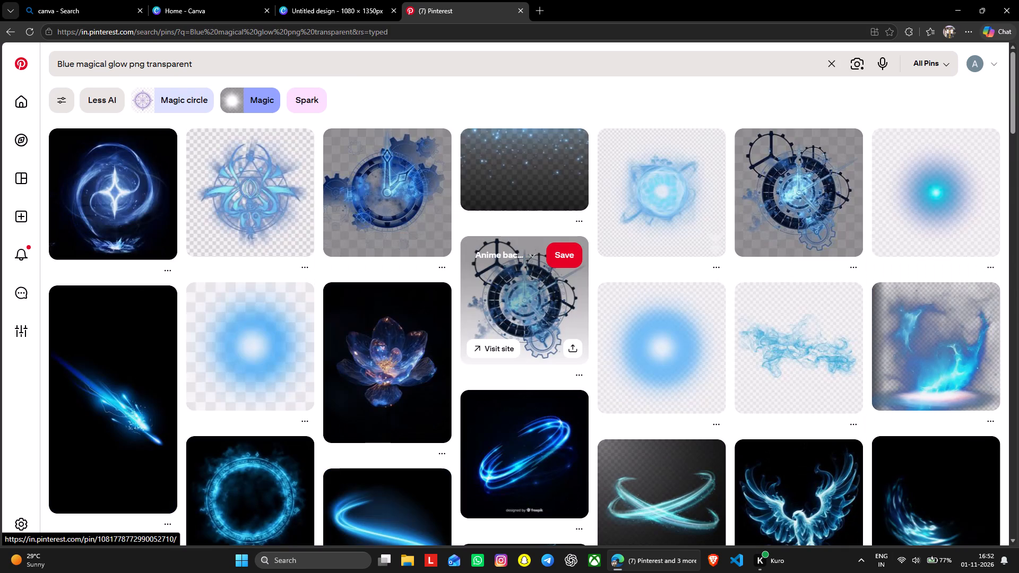
pyautogui.scroll(1, 532, 325)
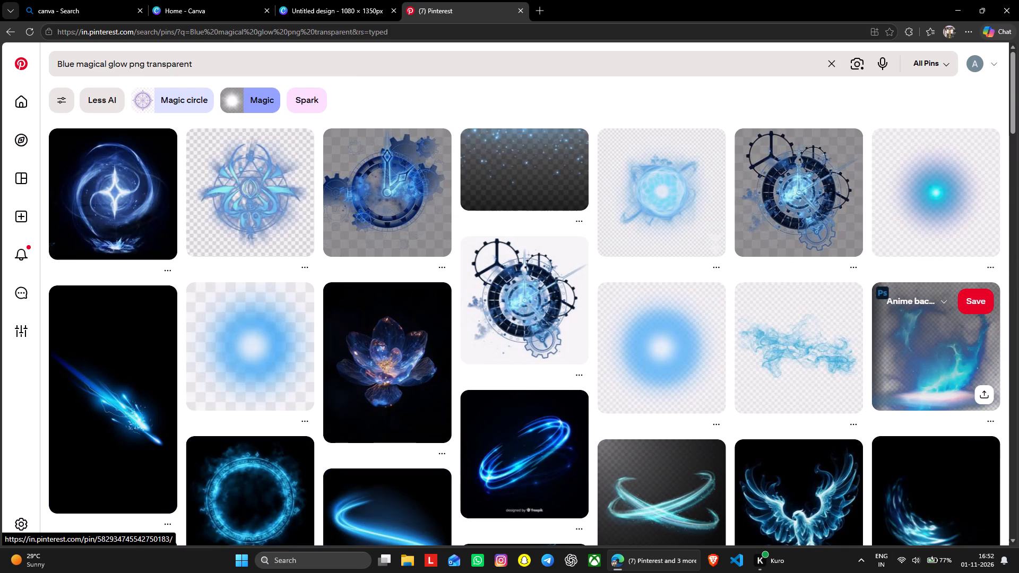
# Open the Pinterest pin of the swirling blue magic flame with a glowing base and download its image.
pyautogui.click(926, 372)
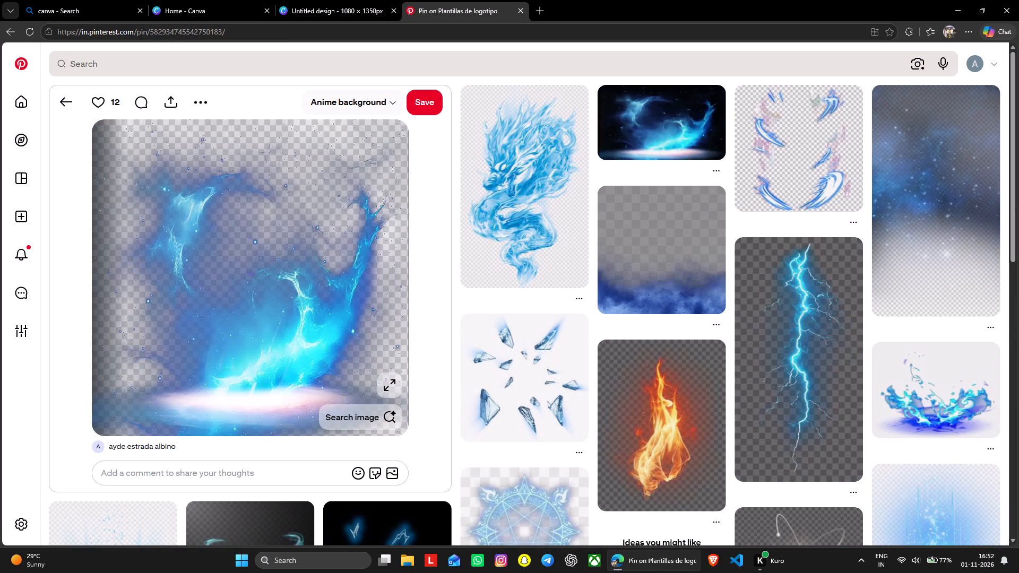
pyautogui.click(200, 99)
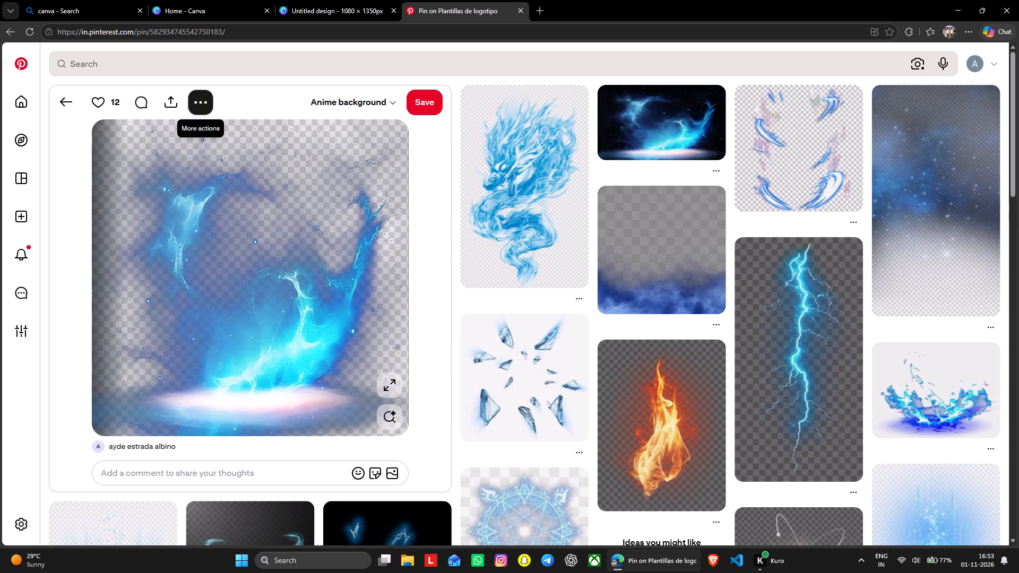
pyautogui.click(215, 137)
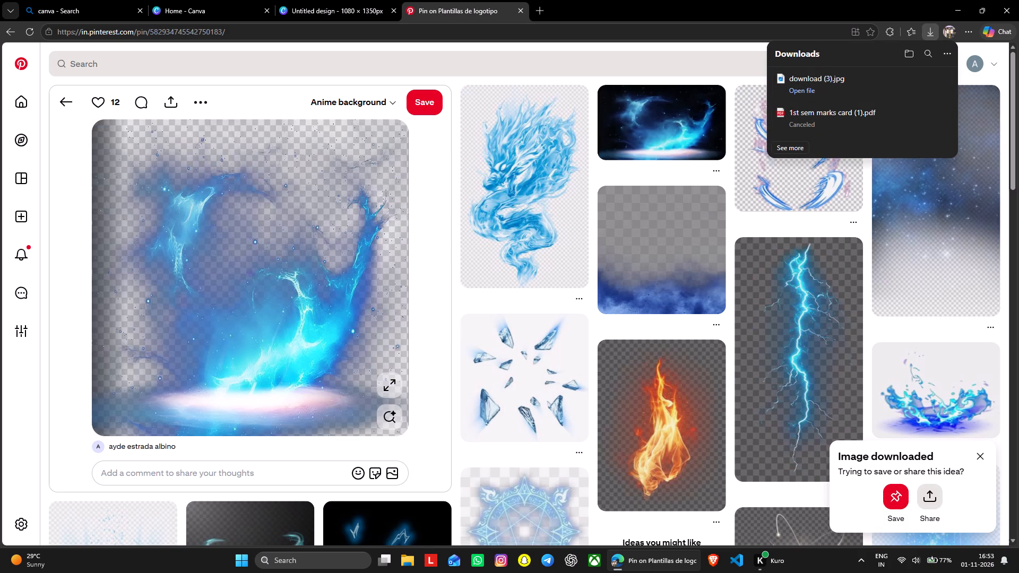
# Switch to the Canva design and upload the downloaded flame image "download (3)" from the edge downloads folder.
pyautogui.click(342, 3)
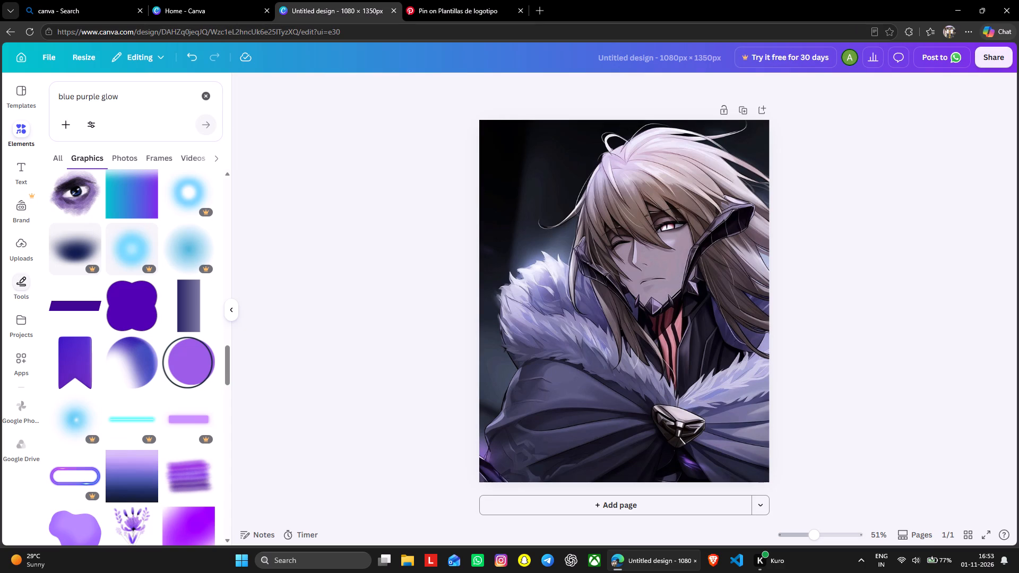
pyautogui.click(25, 250)
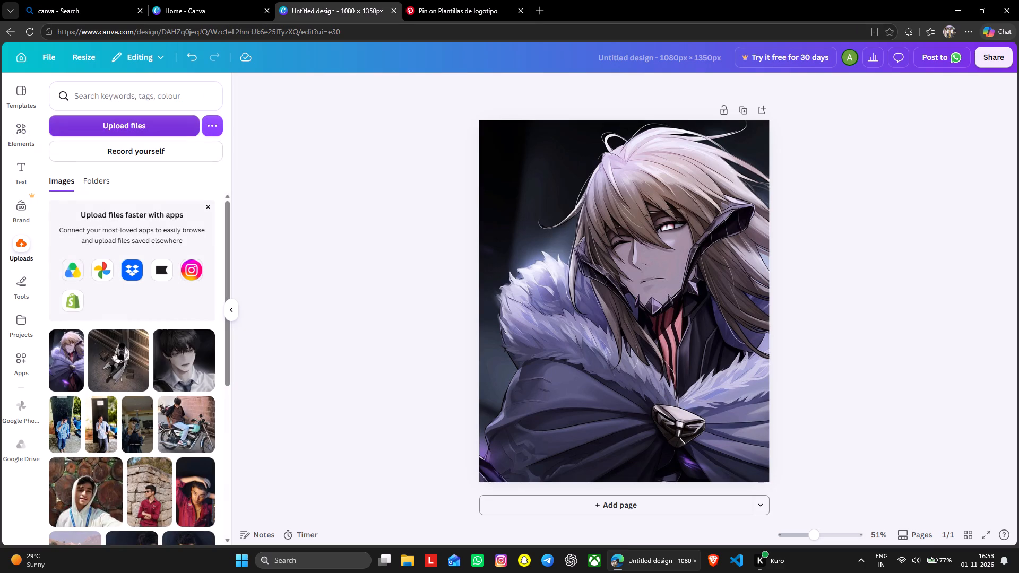
pyautogui.click(128, 126)
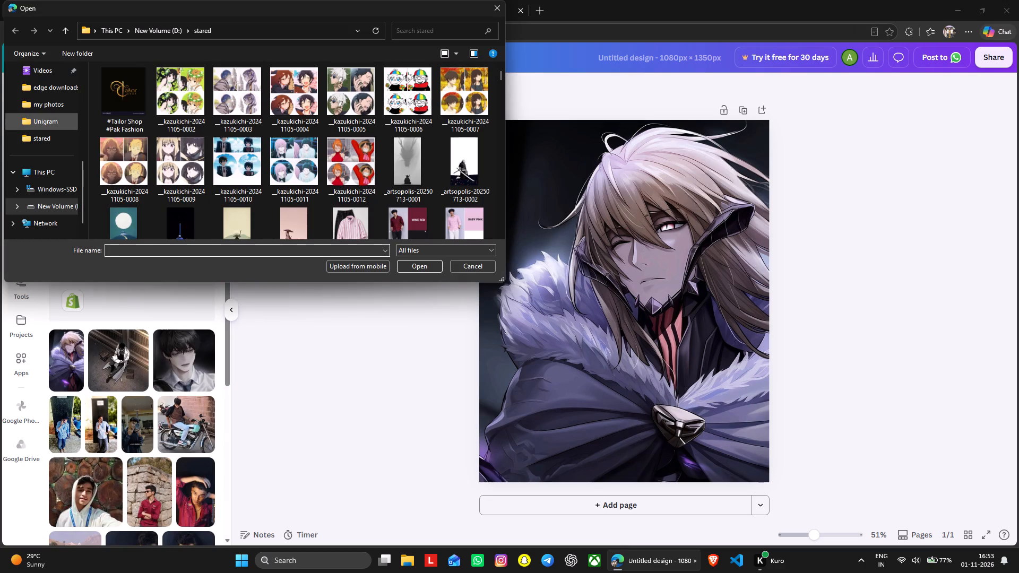
pyautogui.click(58, 90)
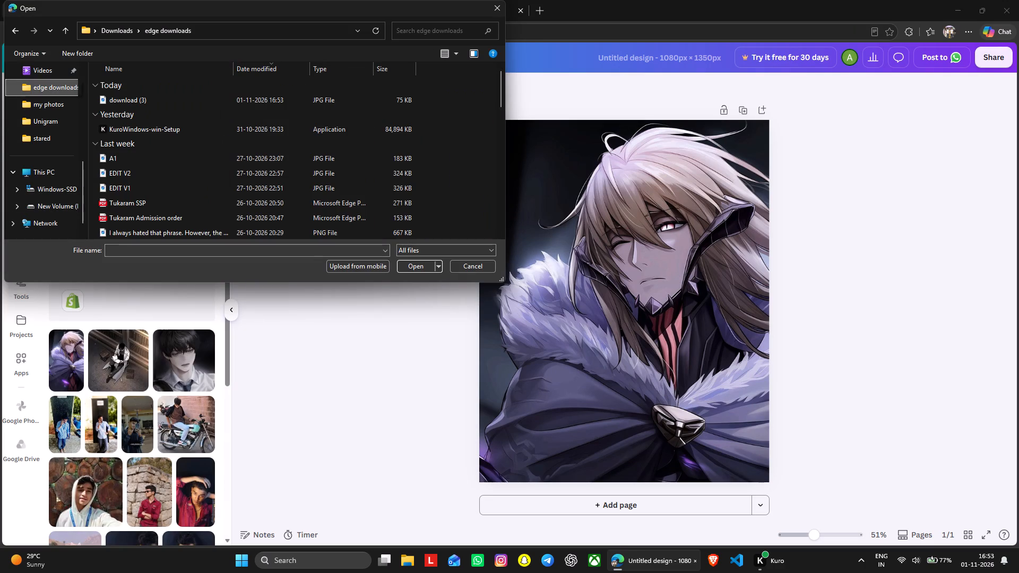
pyautogui.doubleClick(144, 102)
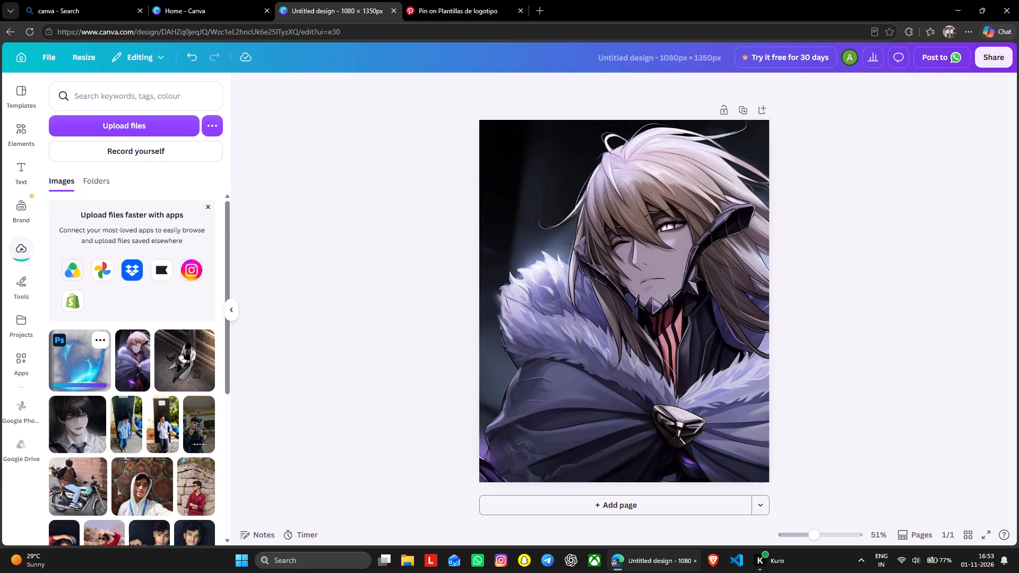
# Place the uploaded blue flame image on the page and split it into separate elements with Magic Layers.
pyautogui.click(84, 361)
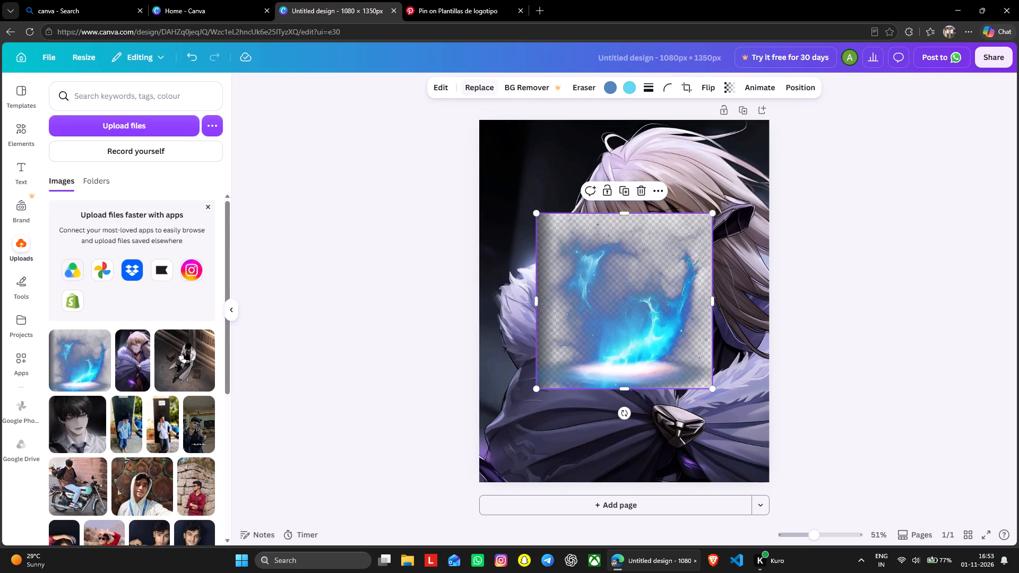
pyautogui.click(442, 89)
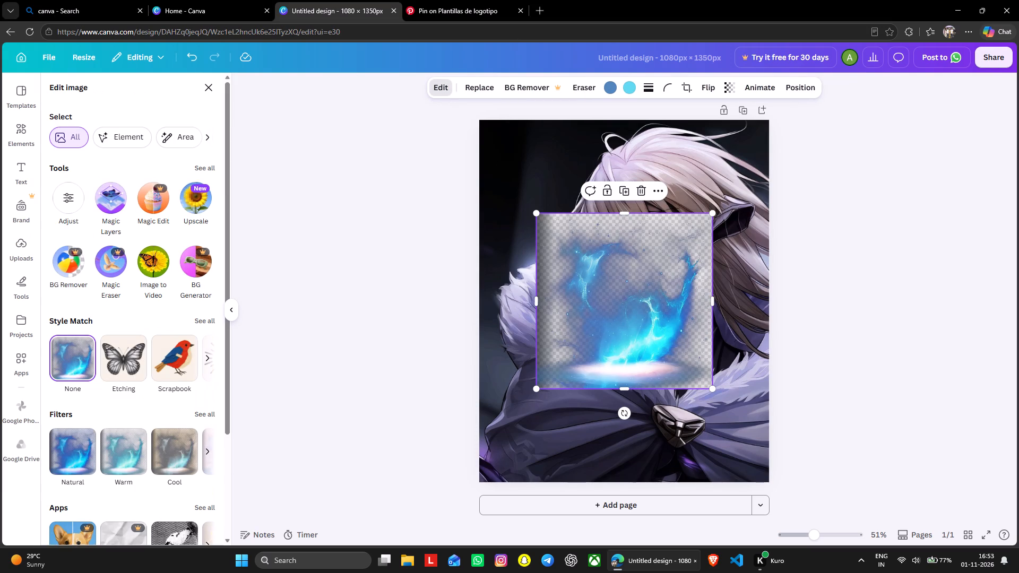
pyautogui.click(106, 203)
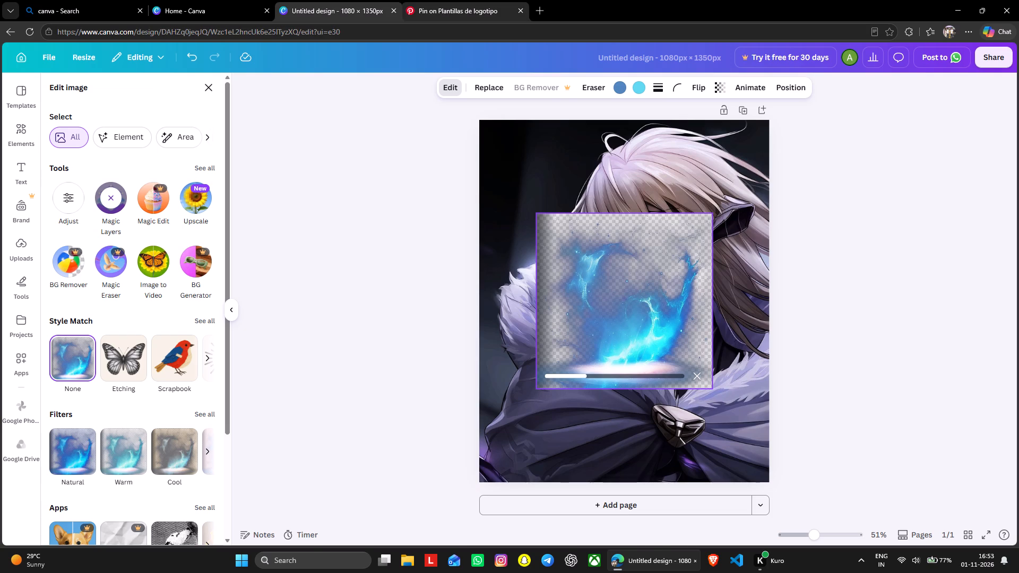
# Switch to Pinterest, examine the pins related to the blue flame image for another glow effect, and return to the search results.
pyautogui.click(461, 2)
pyautogui.click(191, 102)
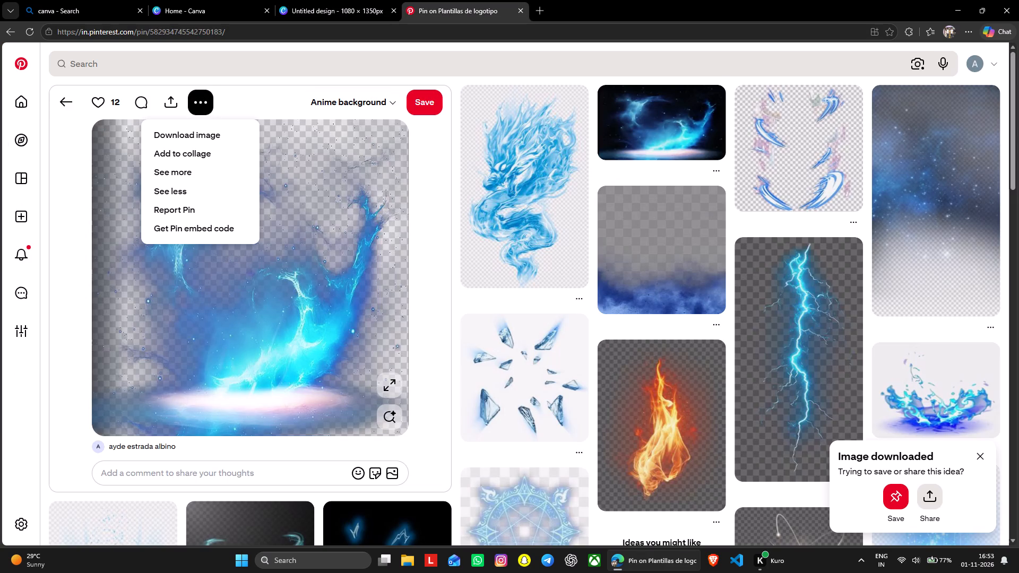
pyautogui.click(325, 286)
pyautogui.moveTo(323, 286); pyautogui.dragTo(301, 343)
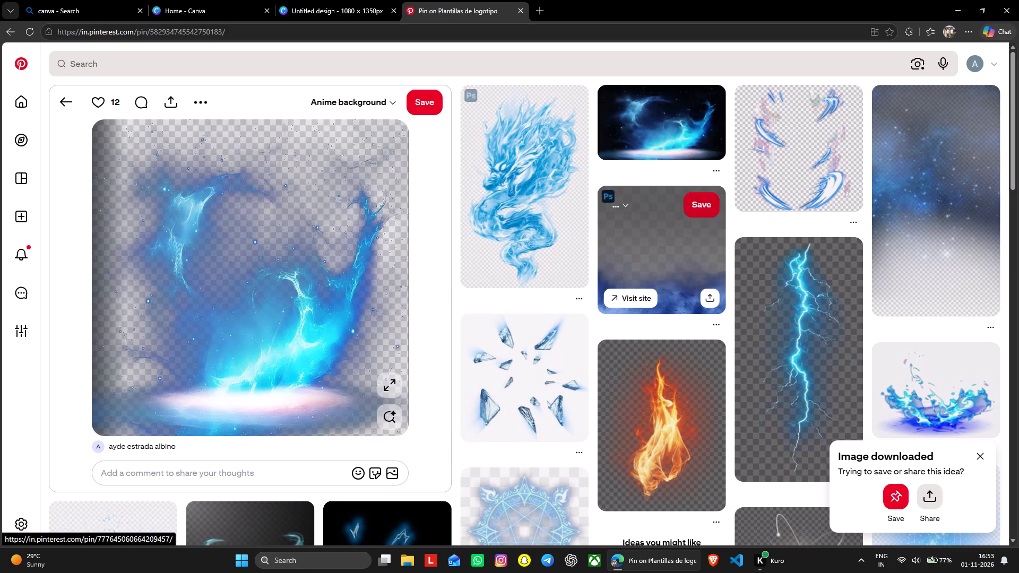
pyautogui.scroll(-1, 783, 204)
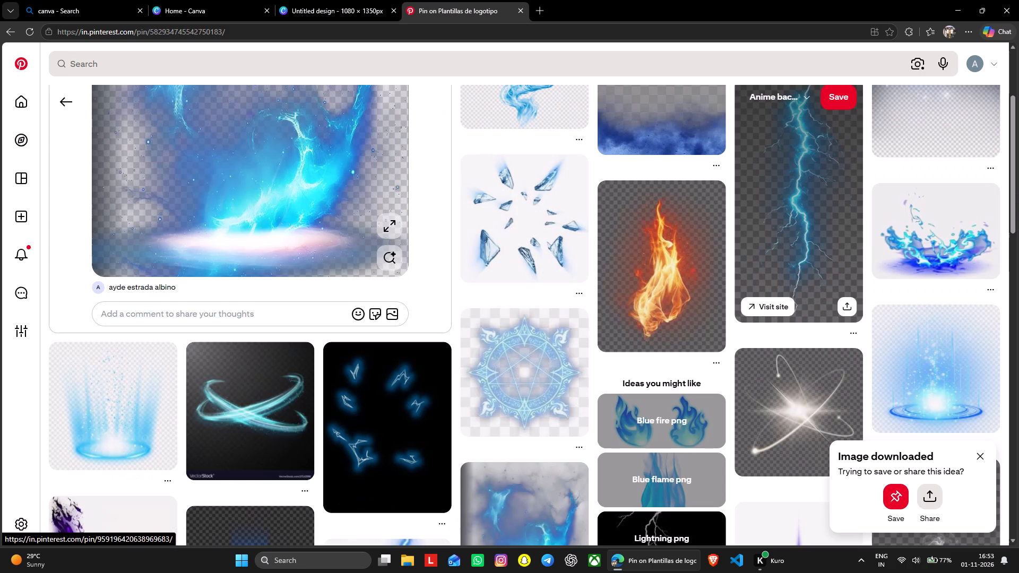
pyautogui.scroll(-1, 783, 204)
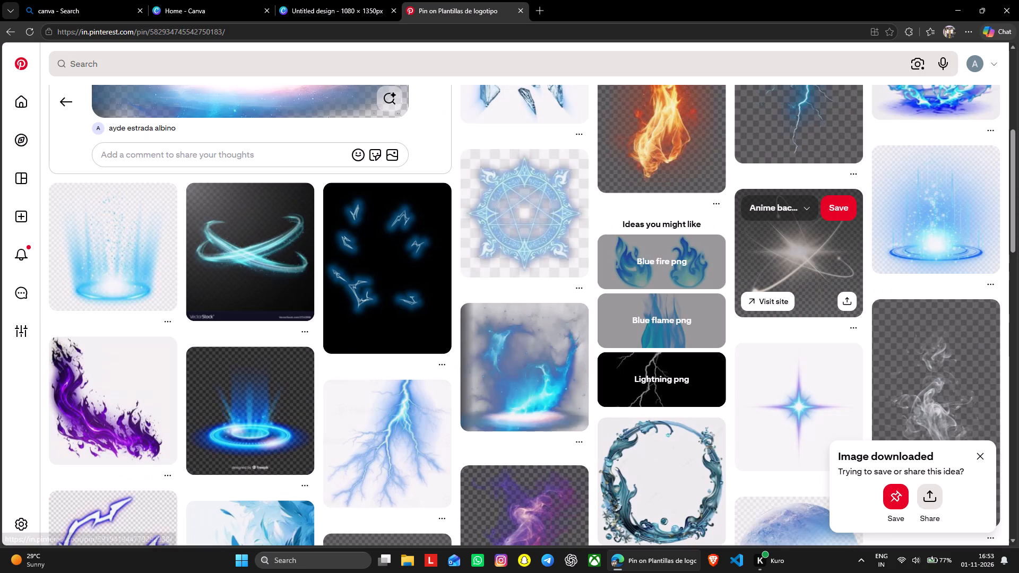
pyautogui.scroll(2, 784, 205)
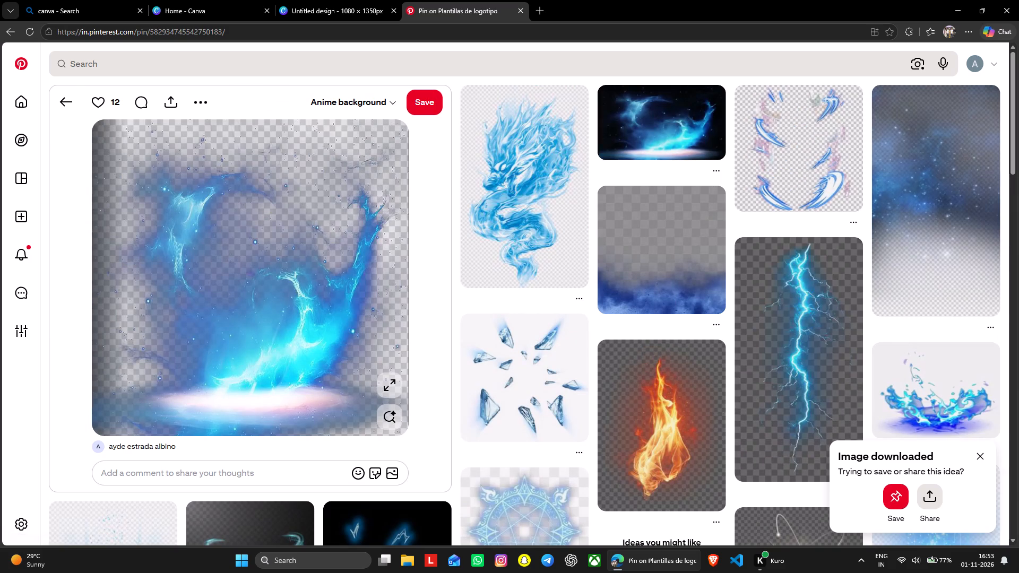
pyautogui.click(66, 101)
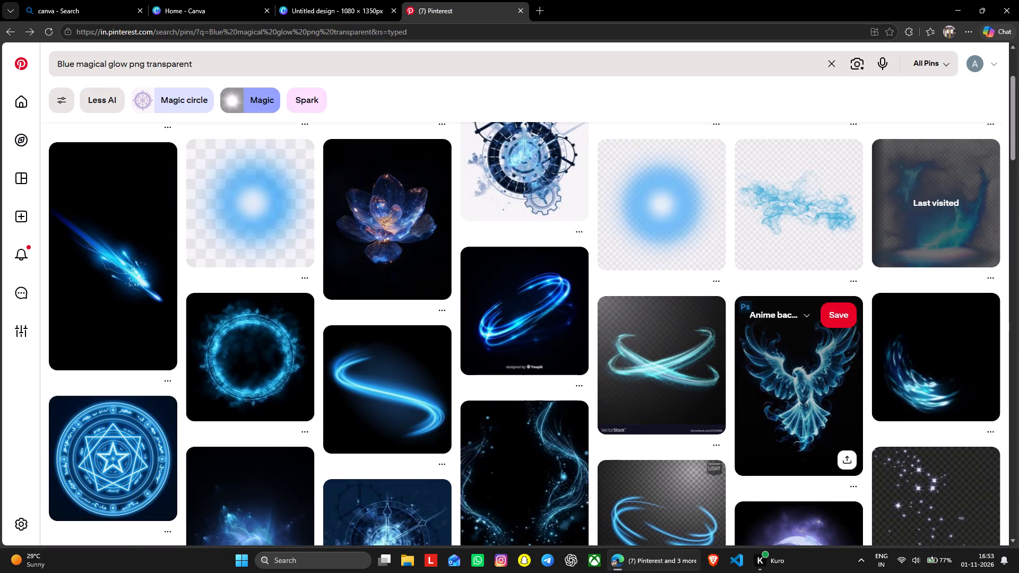
# Open the light blue smoke pin "Magic Png PNG Transparent With Clear Background" and download its image.
pyautogui.click(813, 239)
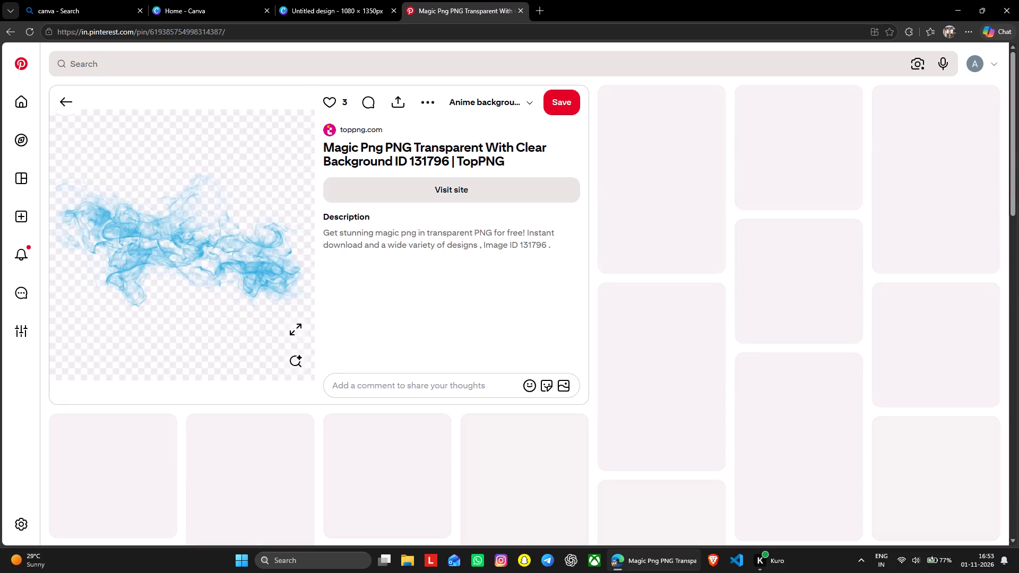
pyautogui.moveTo(213, 235); pyautogui.dragTo(193, 342)
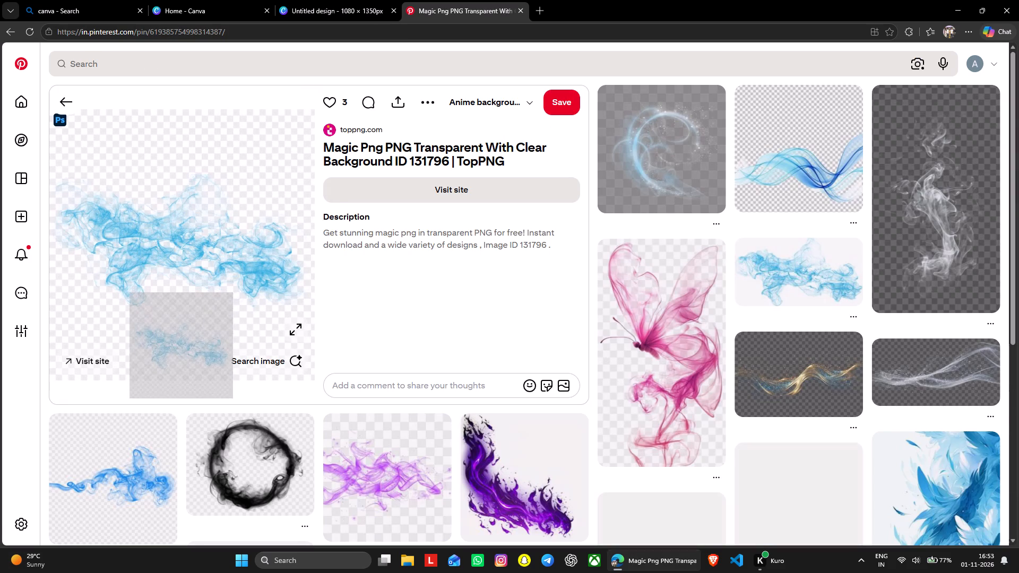
pyautogui.moveTo(193, 342); pyautogui.dragTo(191, 398)
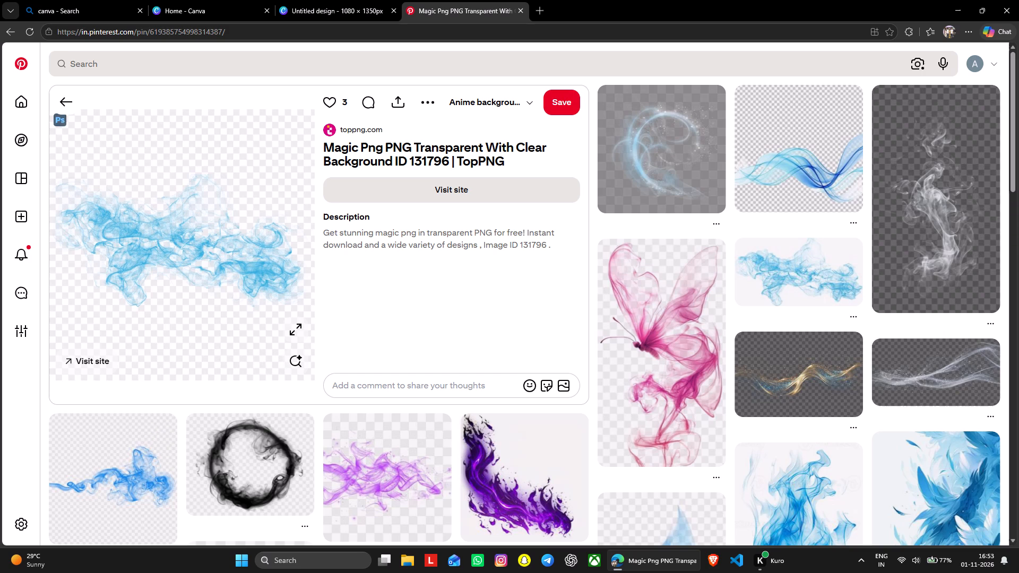
pyautogui.click(428, 116)
pyautogui.click(428, 108)
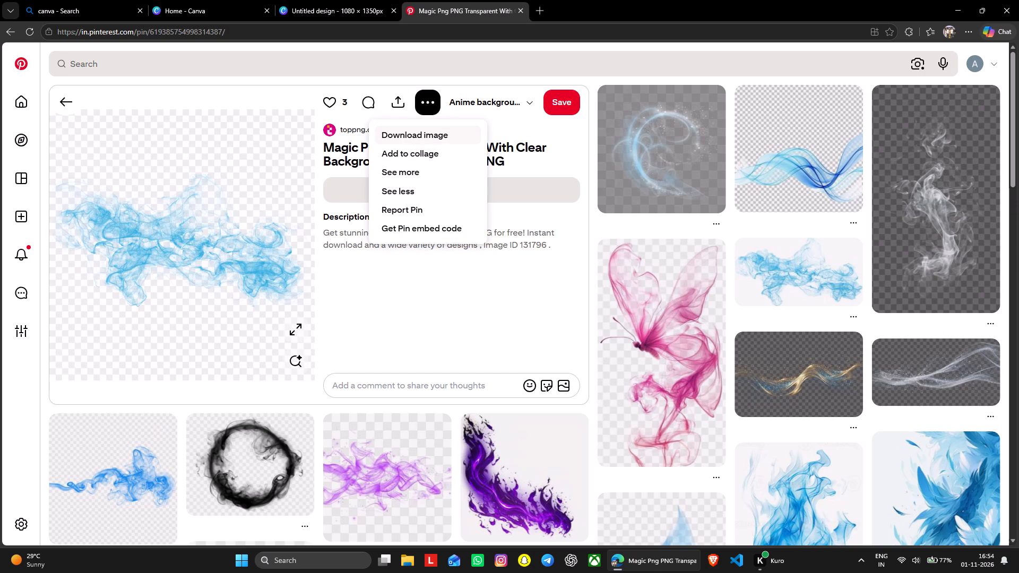
pyautogui.click(417, 139)
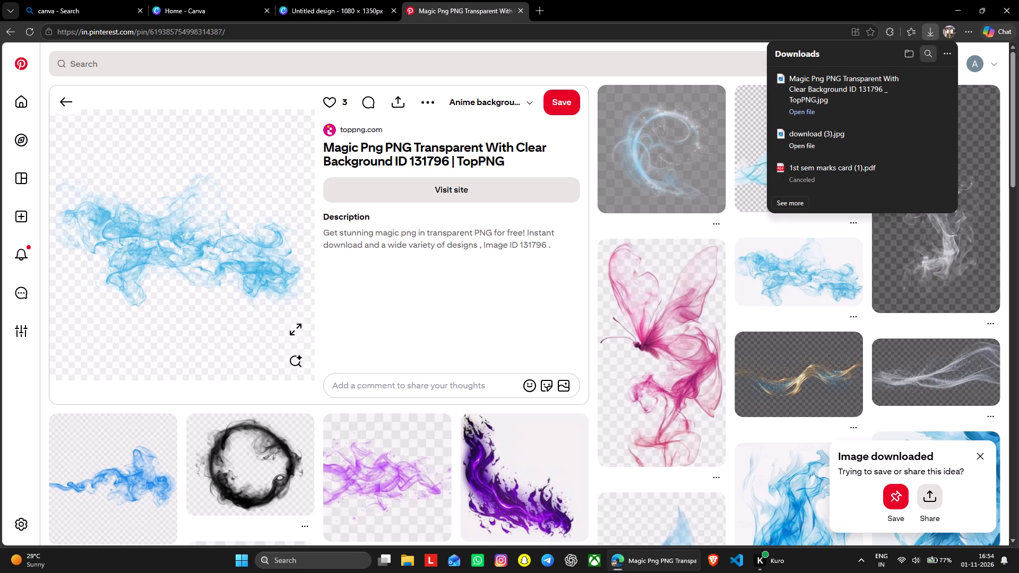
# Inspect the downloaded blue smoke image's background from the downloads folder, and close the image and folder.
pyautogui.click(923, 101)
pyautogui.click(922, 91)
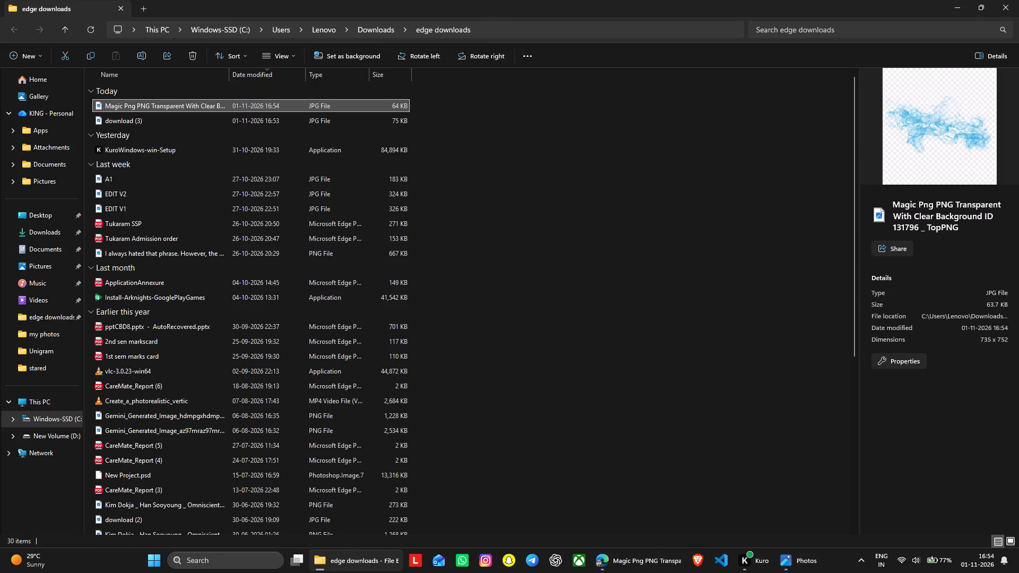
pyautogui.doubleClick(191, 102)
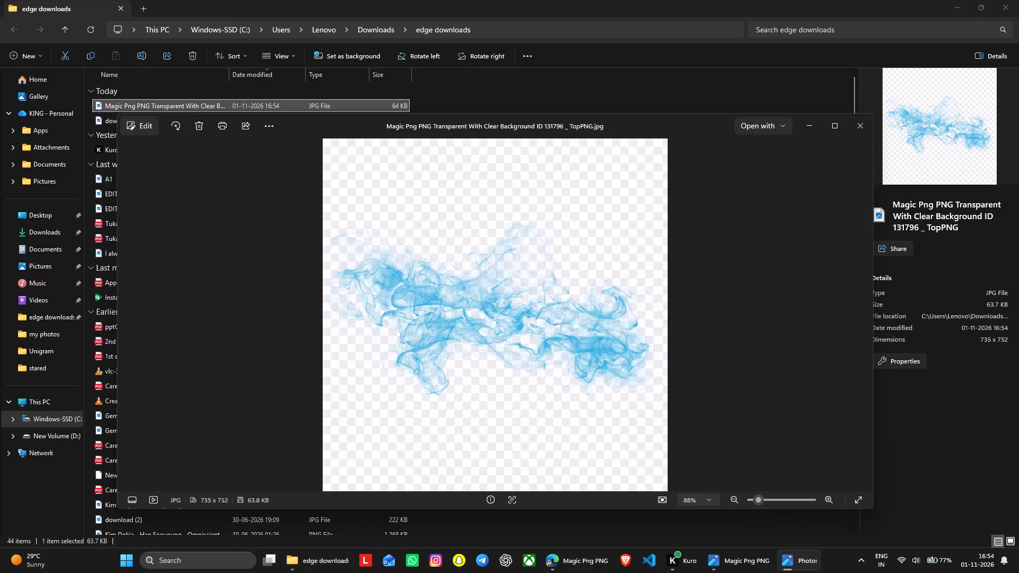
pyautogui.click(864, 127)
pyautogui.click(1018, 0)
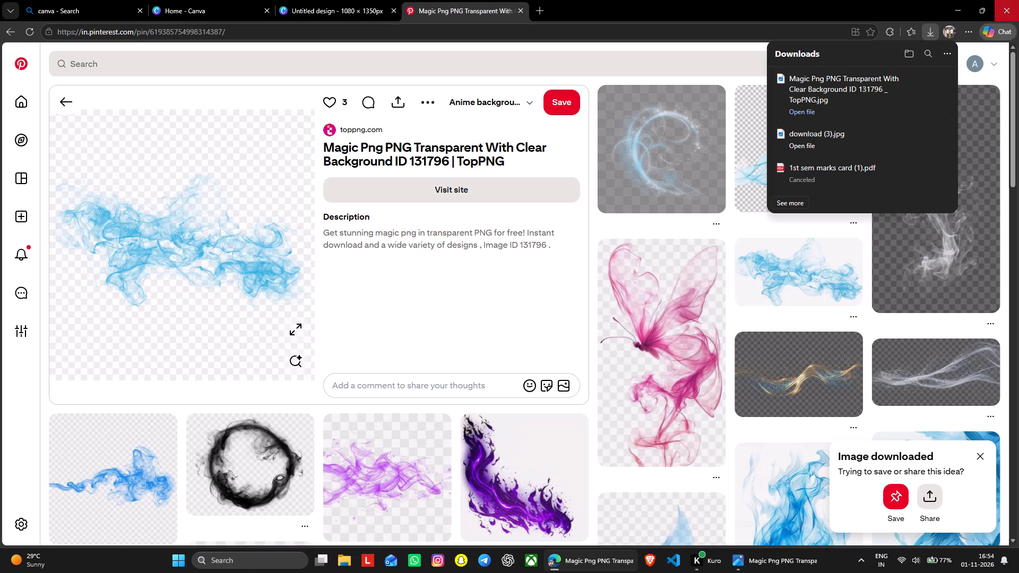
# Switch to the Canva design and move the large blue flame layer off the checkered backdrop, beside the cloak's brooch.
pyautogui.click(350, 7)
pyautogui.click(658, 328)
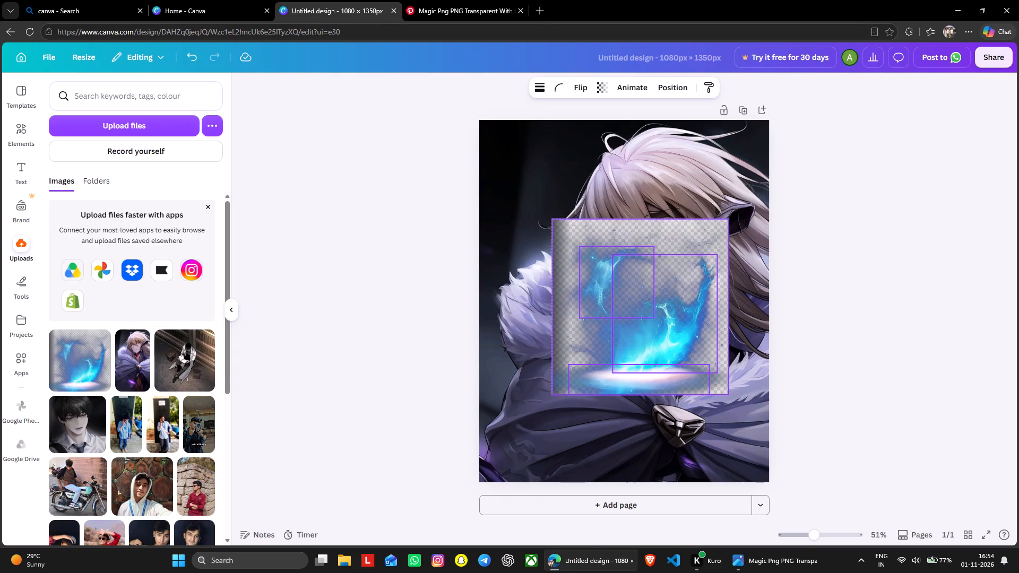
pyautogui.click(653, 326)
pyautogui.moveTo(653, 326); pyautogui.dragTo(653, 357)
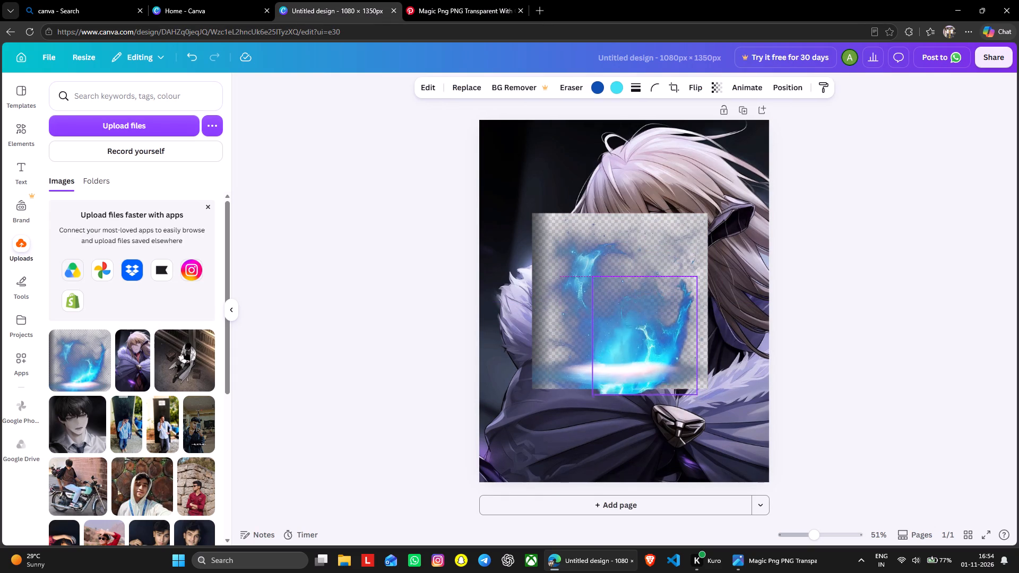
pyautogui.moveTo(653, 357); pyautogui.dragTo(727, 392)
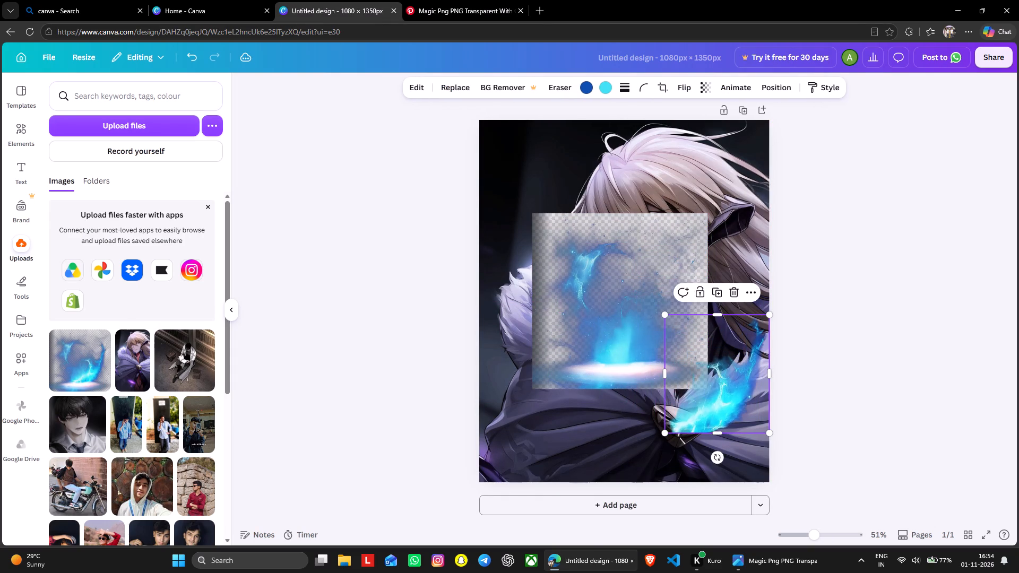
# Move the white light disc and the small blue flame off the checkered backdrop onto the lower part of the cloak.
pyautogui.click(613, 344)
pyautogui.click(626, 358)
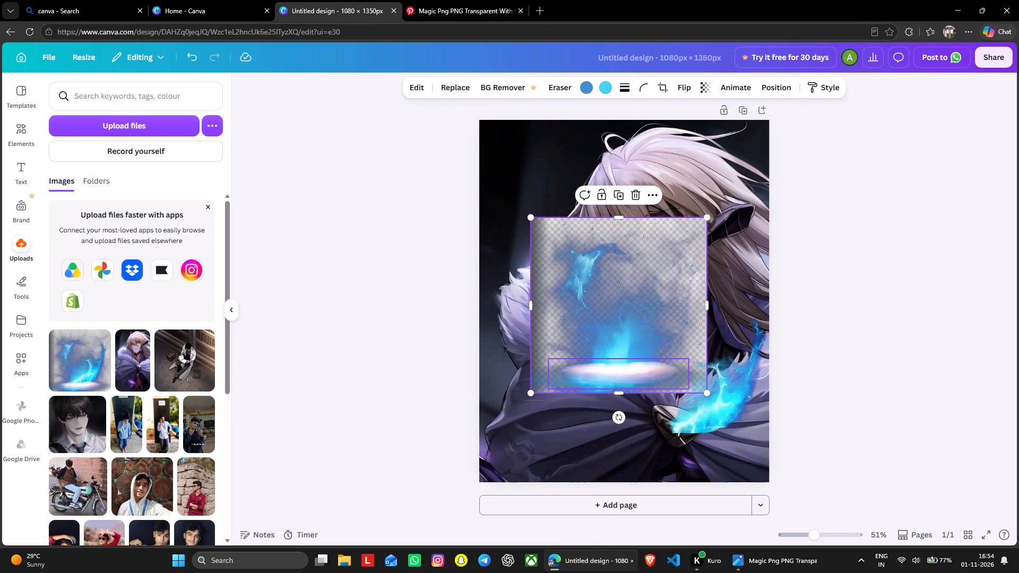
pyautogui.click(628, 368)
pyautogui.moveTo(628, 368); pyautogui.dragTo(621, 442)
pyautogui.click(606, 354)
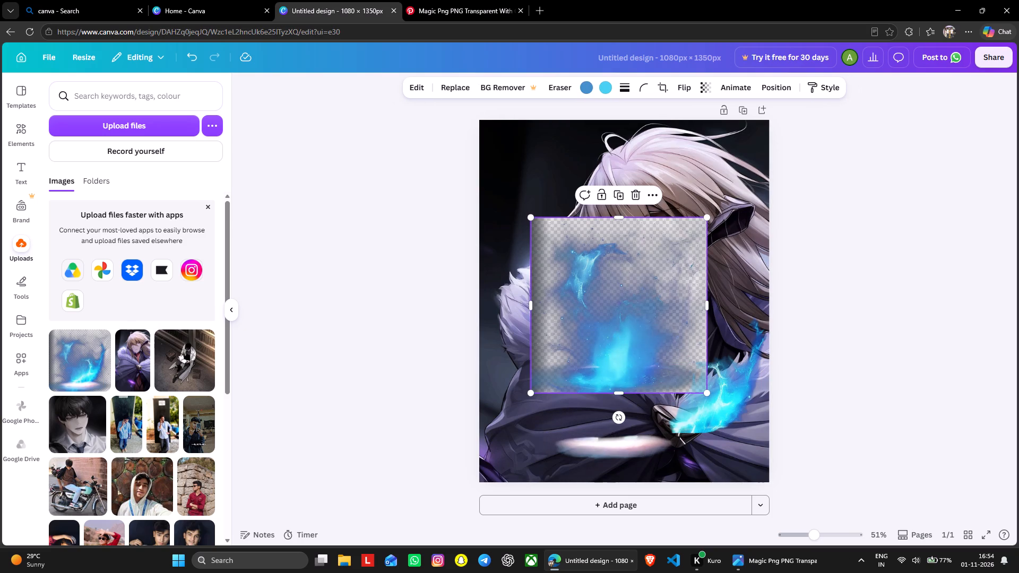
pyautogui.click(617, 273)
pyautogui.moveTo(616, 273); pyautogui.dragTo(583, 424)
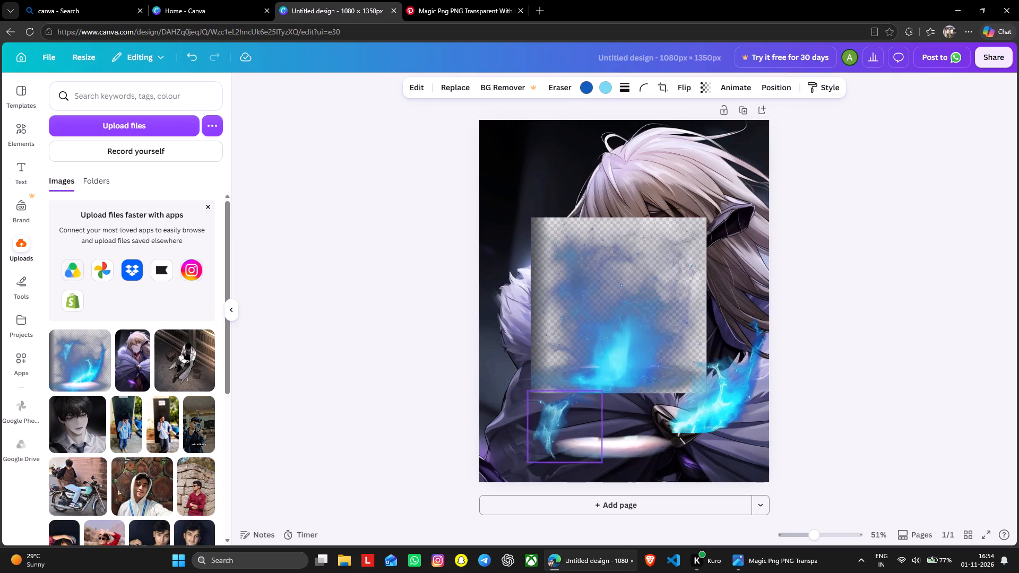
pyautogui.moveTo(583, 424); pyautogui.dragTo(572, 437)
# Move the leftover checkered backdrop clear of the separated glow elements and delete it.
pyautogui.moveTo(636, 340); pyautogui.dragTo(582, 291)
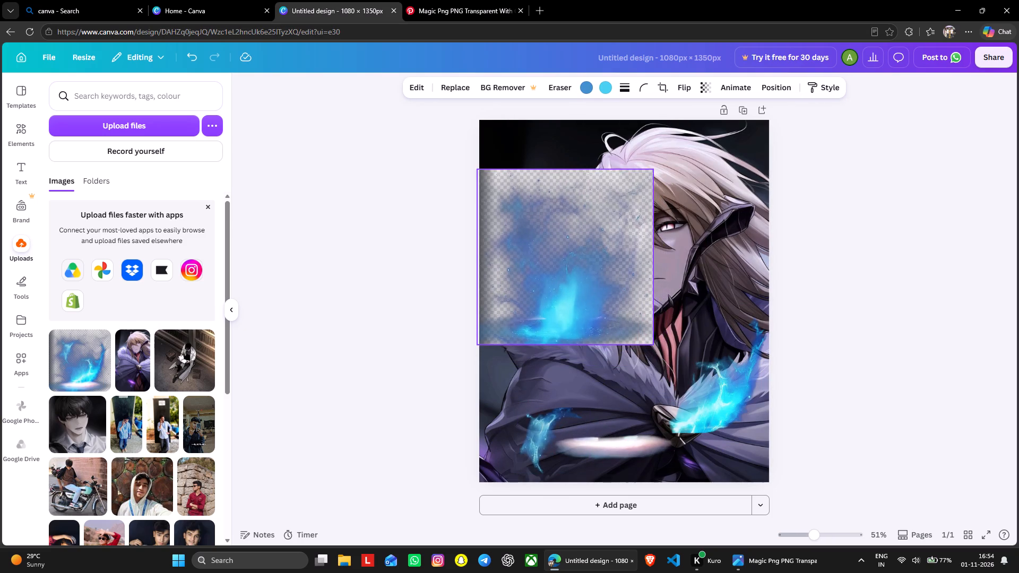
pyautogui.moveTo(582, 291); pyautogui.dragTo(590, 283)
pyautogui.rightClick(591, 282)
pyautogui.click(651, 283)
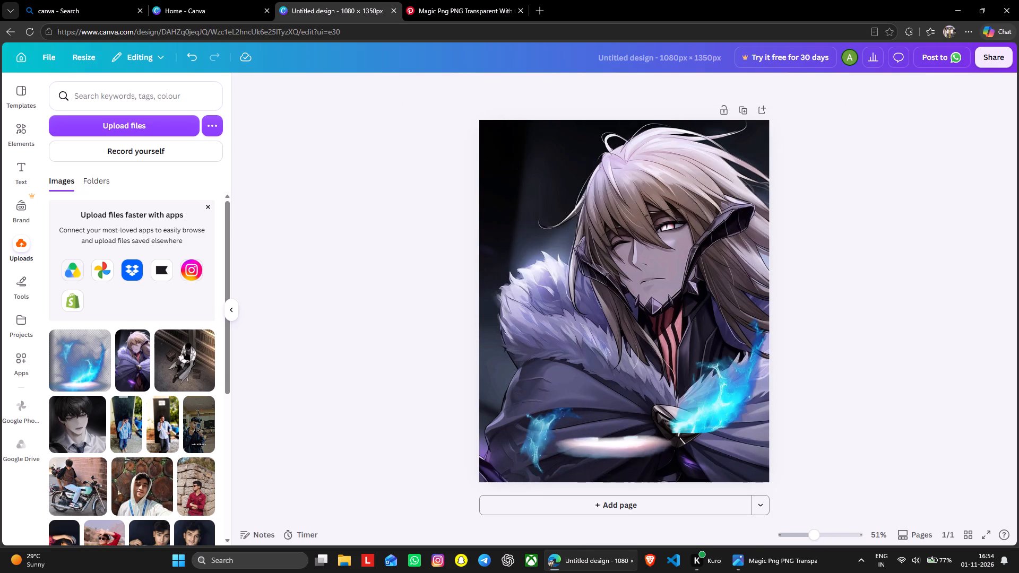
# Rotate the large blue flame to about -21° and move it over the hair beside the character's collar.
pyautogui.moveTo(710, 403); pyautogui.dragTo(696, 355)
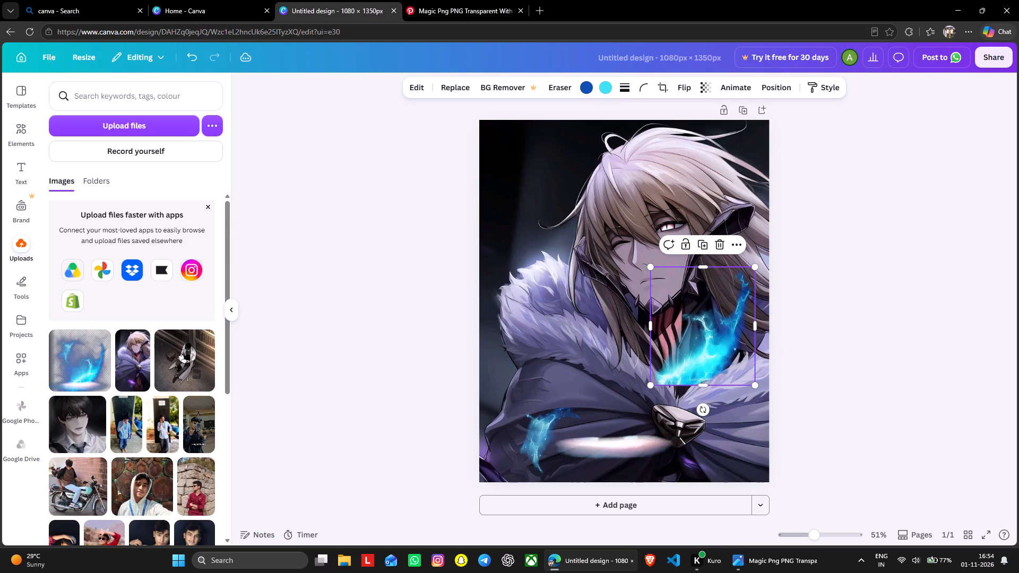
pyautogui.moveTo(701, 409); pyautogui.dragTo(731, 409)
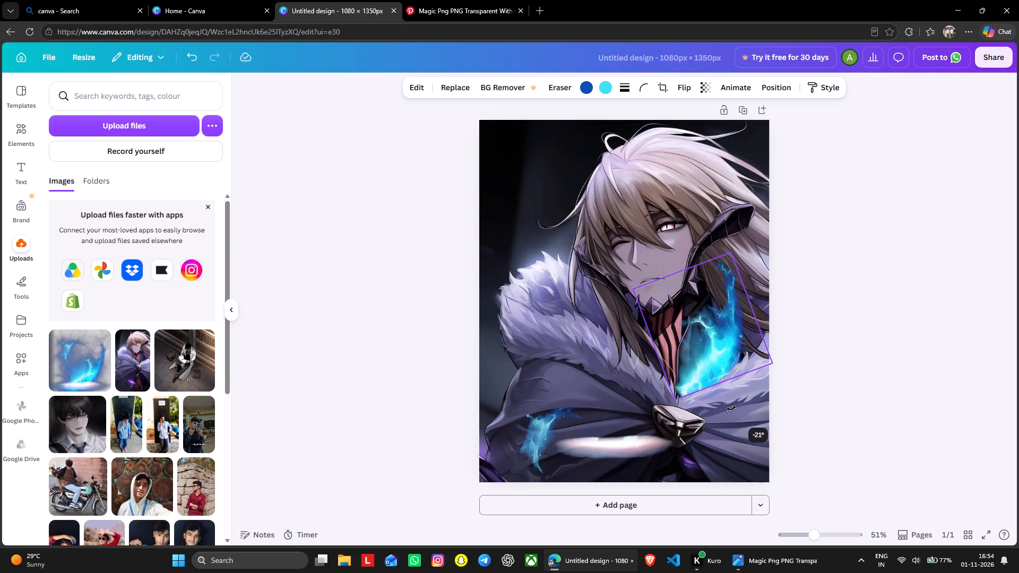
pyautogui.moveTo(731, 409); pyautogui.dragTo(734, 409)
pyautogui.moveTo(669, 346); pyautogui.dragTo(686, 316)
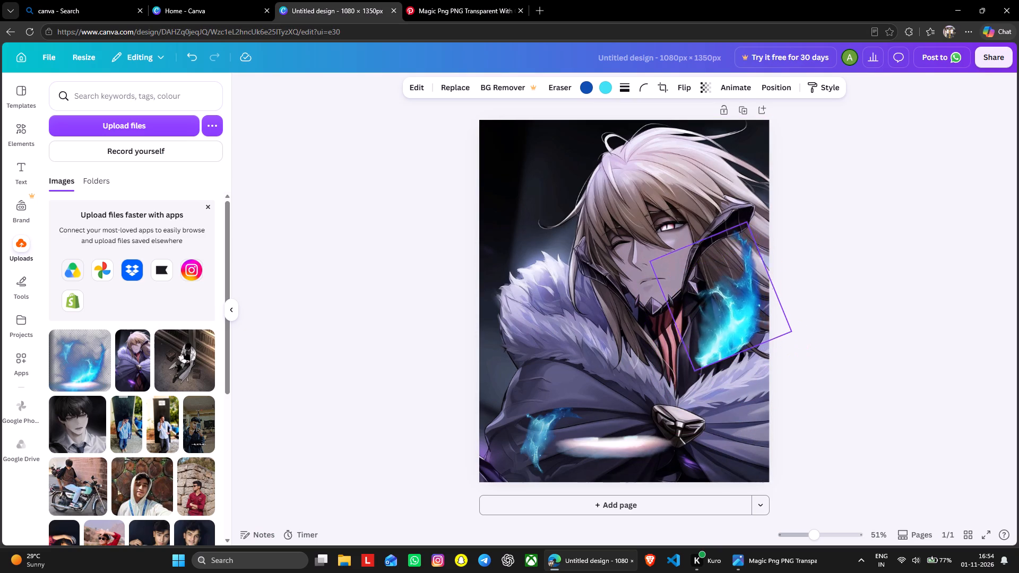
pyautogui.moveTo(686, 316); pyautogui.dragTo(685, 315)
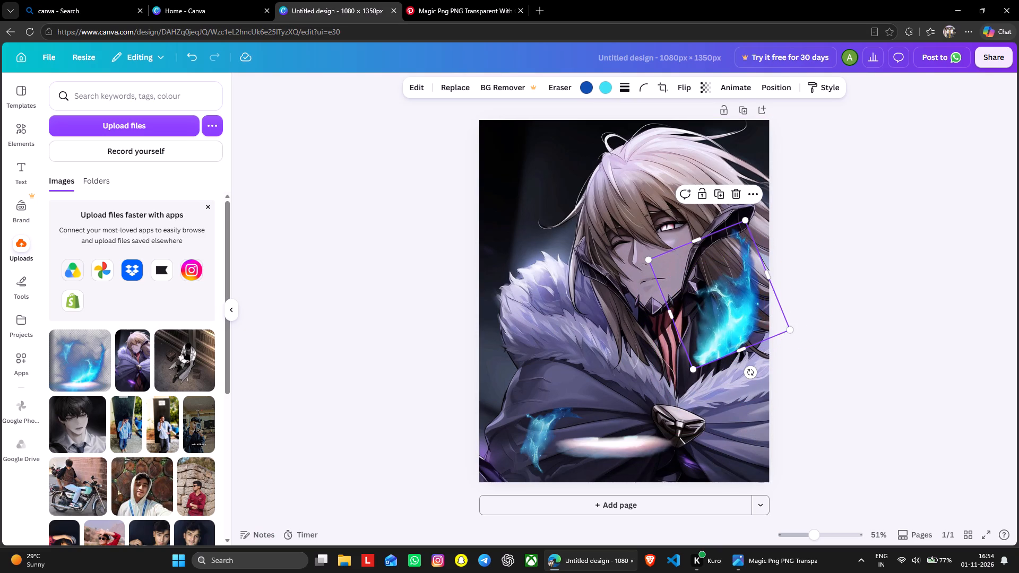
# Enlarge the large blue flame to about 1,271 × 1,439 and place it over the brooch side of the cloak, running off the page.
pyautogui.scroll(2, 694, 286)
pyautogui.moveTo(646, 259); pyautogui.dragTo(375, 235)
pyautogui.moveTo(589, 256); pyautogui.dragTo(589, 256)
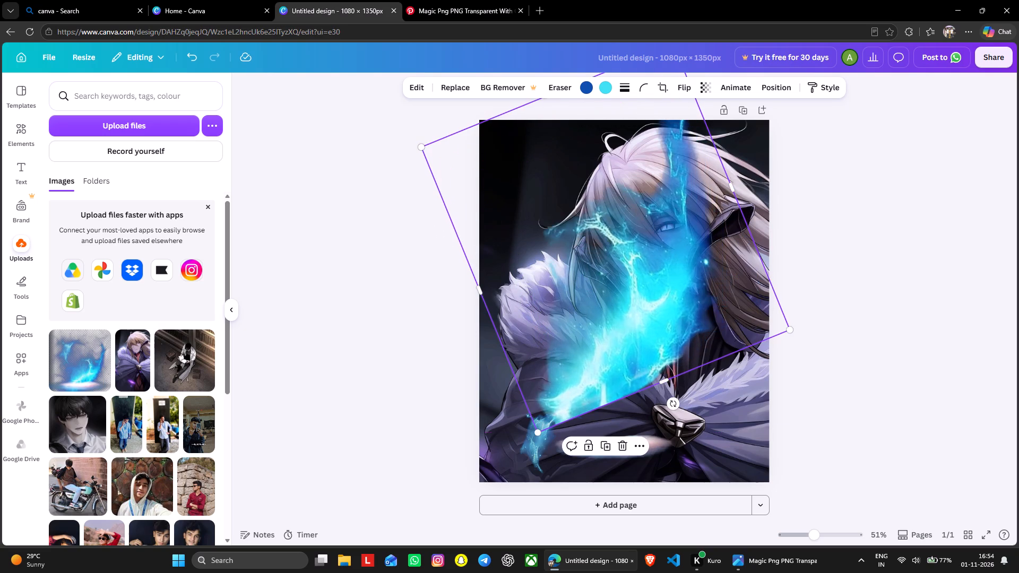
pyautogui.moveTo(589, 256); pyautogui.dragTo(661, 306)
pyautogui.moveTo(862, 379); pyautogui.dragTo(876, 395)
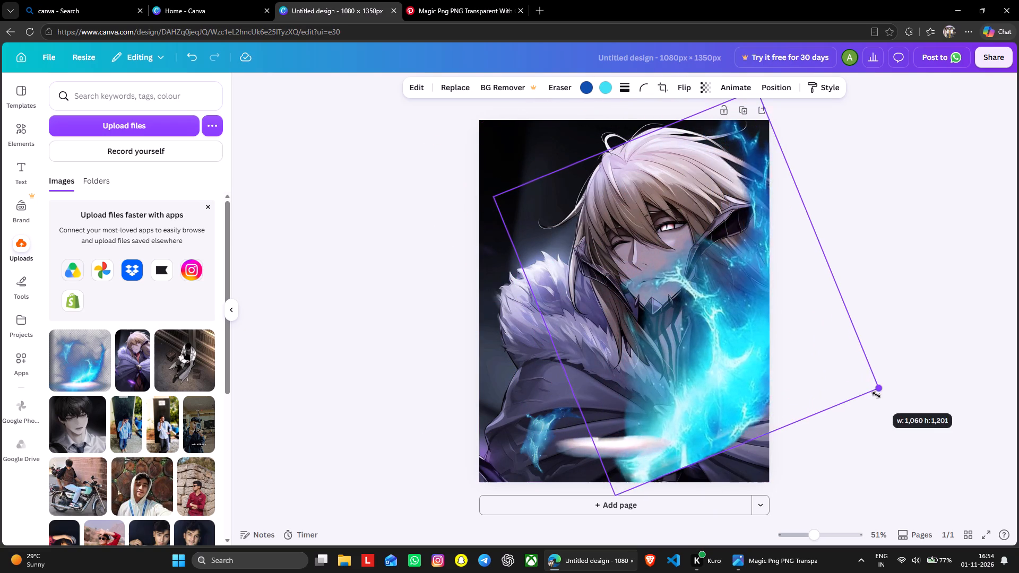
pyautogui.moveTo(876, 395); pyautogui.dragTo(944, 448)
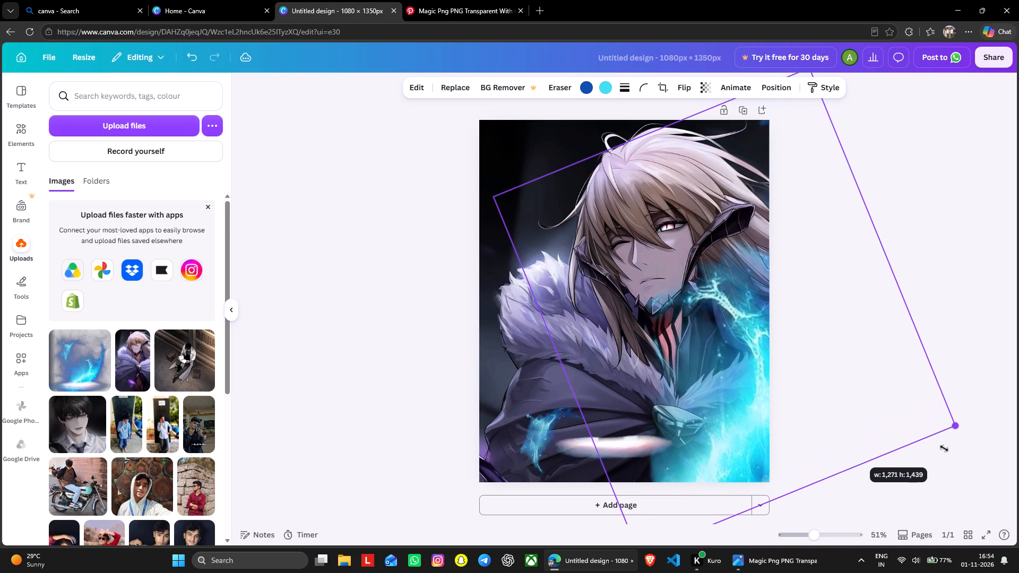
pyautogui.moveTo(944, 448); pyautogui.dragTo(945, 449)
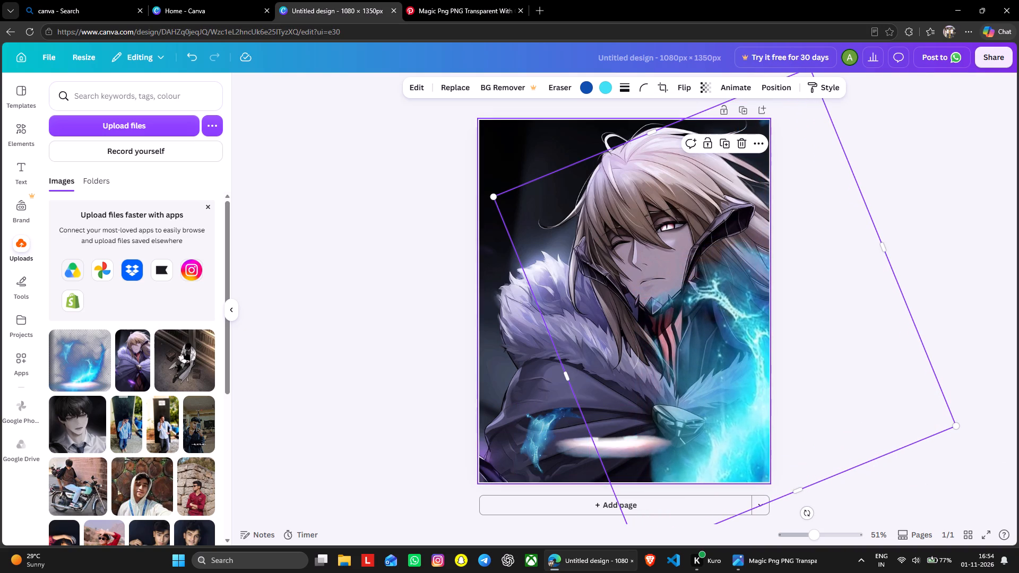
# Rotate the small blue flame counter-clockwise, enlarge it well past the page edge, and spread it across the lower cloak opposite the large flame.
pyautogui.click(551, 428)
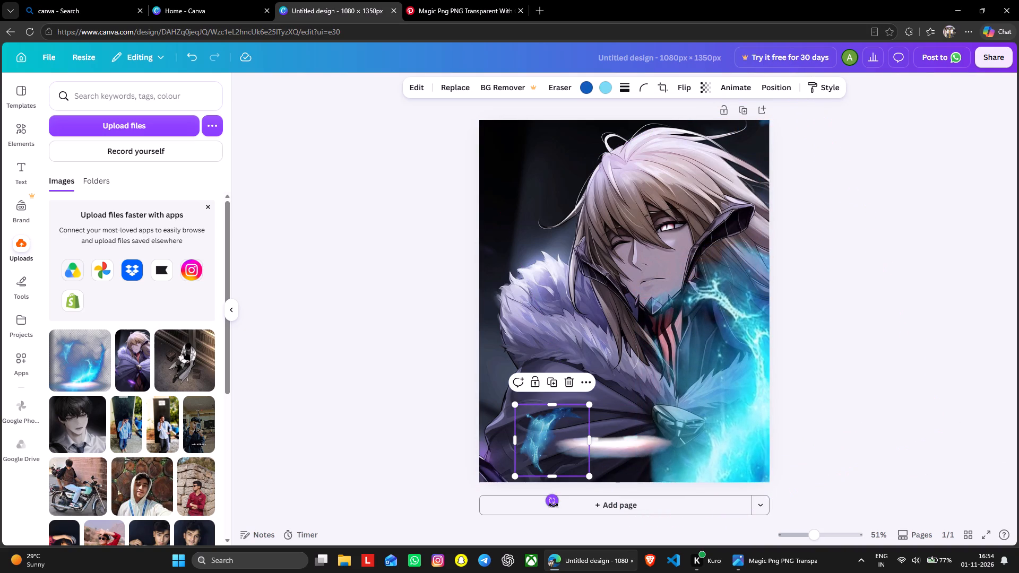
pyautogui.moveTo(554, 505); pyautogui.dragTo(627, 482)
pyautogui.click(543, 395)
pyautogui.moveTo(541, 392); pyautogui.dragTo(314, 38)
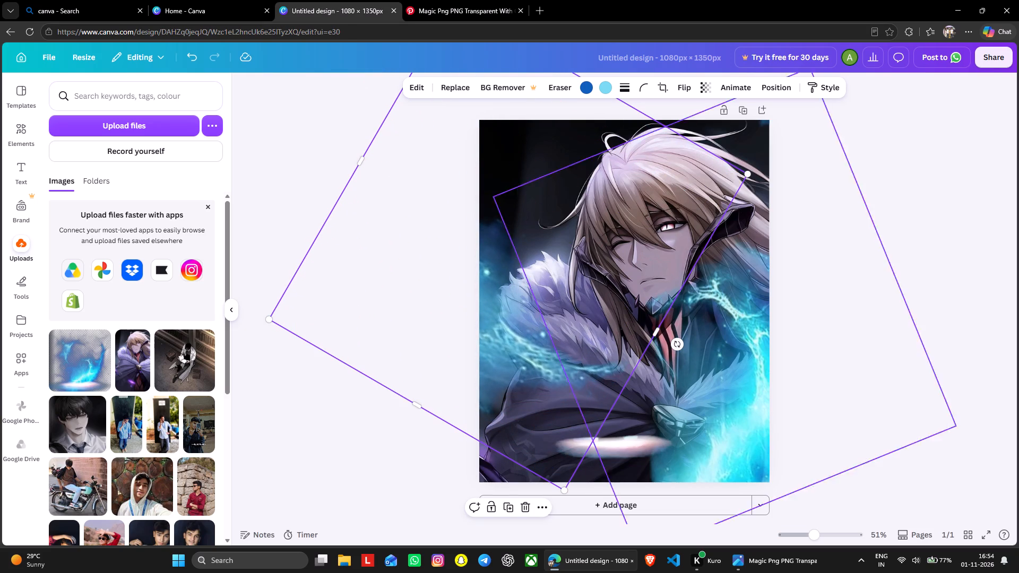
pyautogui.moveTo(518, 400); pyautogui.dragTo(531, 505)
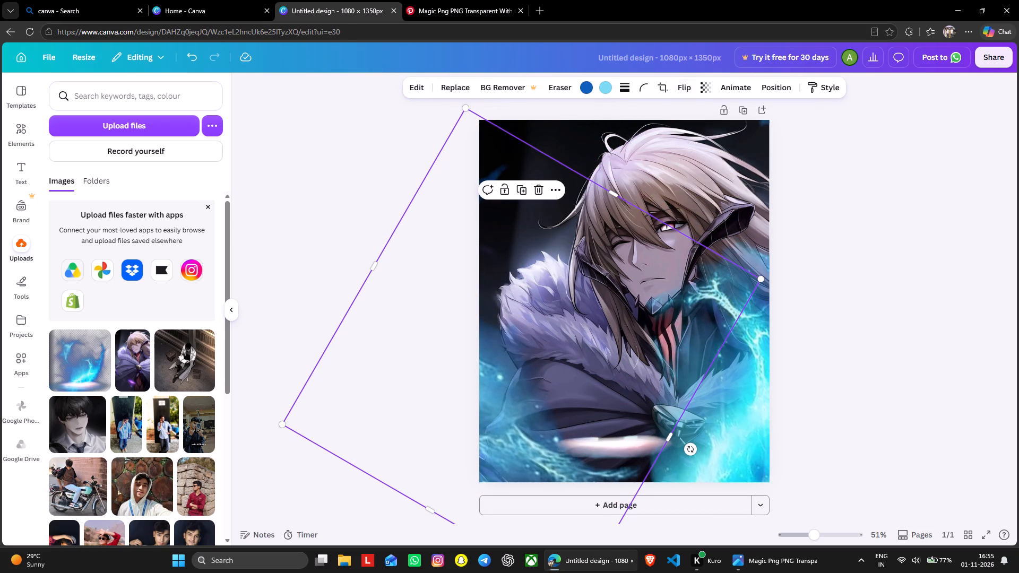
# Set the enlarged small flame's transparency to 40.
pyautogui.click(704, 86)
pyautogui.moveTo(719, 128); pyautogui.dragTo(666, 171)
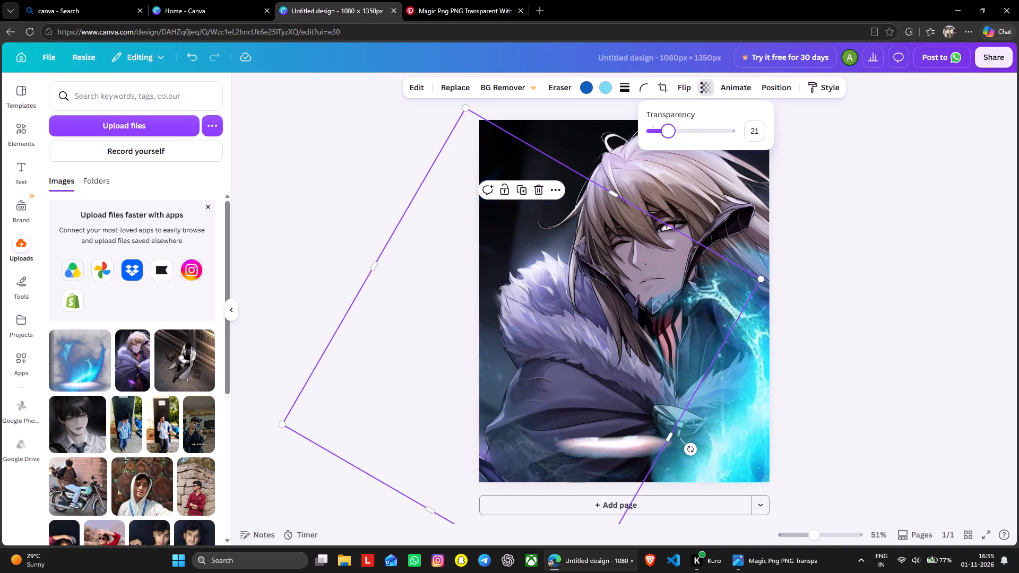
pyautogui.moveTo(666, 171); pyautogui.dragTo(683, 182)
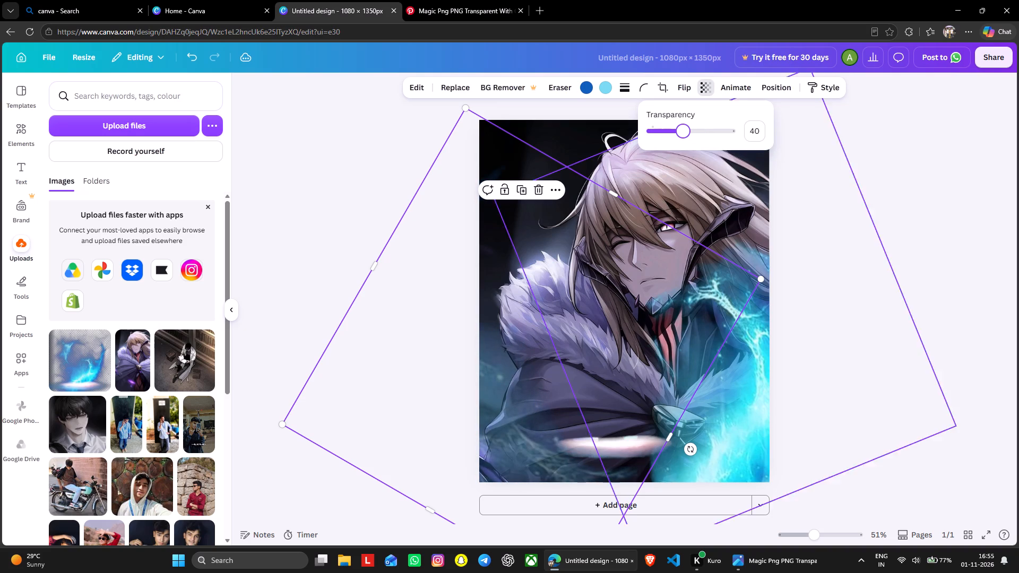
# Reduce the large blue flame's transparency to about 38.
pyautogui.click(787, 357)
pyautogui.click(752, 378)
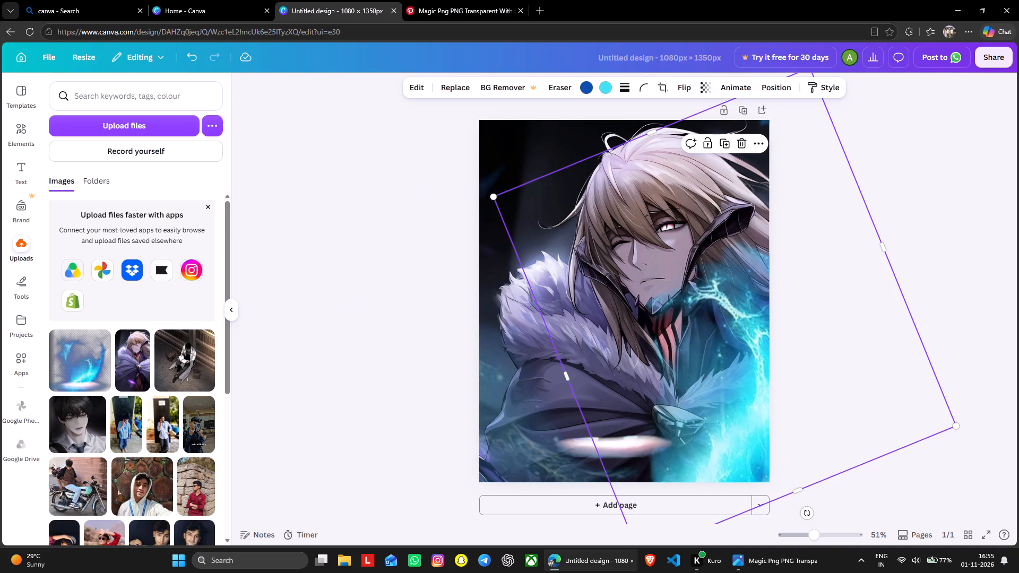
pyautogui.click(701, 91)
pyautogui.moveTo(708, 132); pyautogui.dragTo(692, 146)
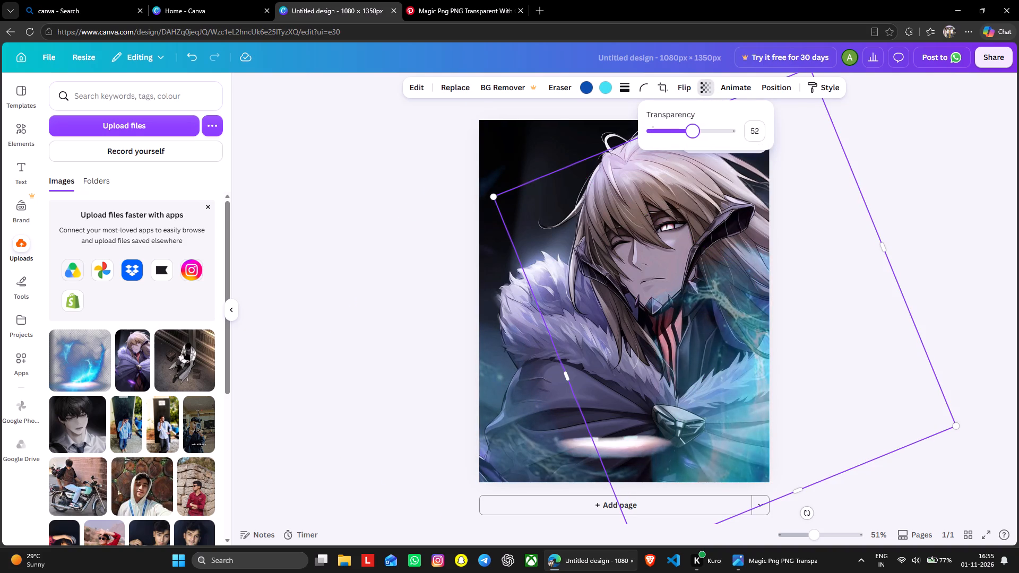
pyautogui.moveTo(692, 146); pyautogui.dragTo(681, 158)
# Reposition the large blue flame slightly higher and tilt it more upright over the brooch side of the cloak.
pyautogui.moveTo(703, 475); pyautogui.dragTo(703, 475)
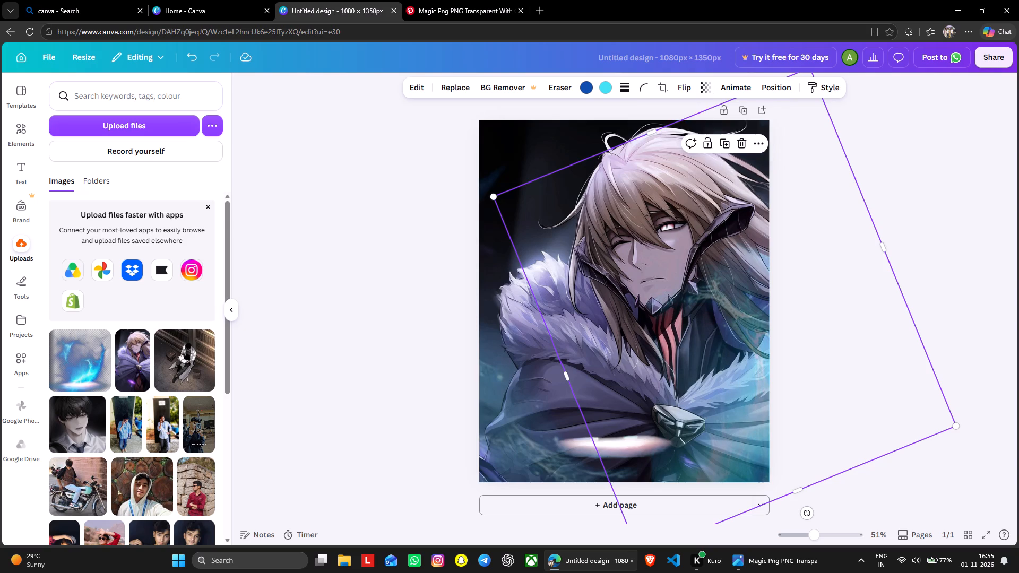
pyautogui.moveTo(703, 475); pyautogui.dragTo(723, 438)
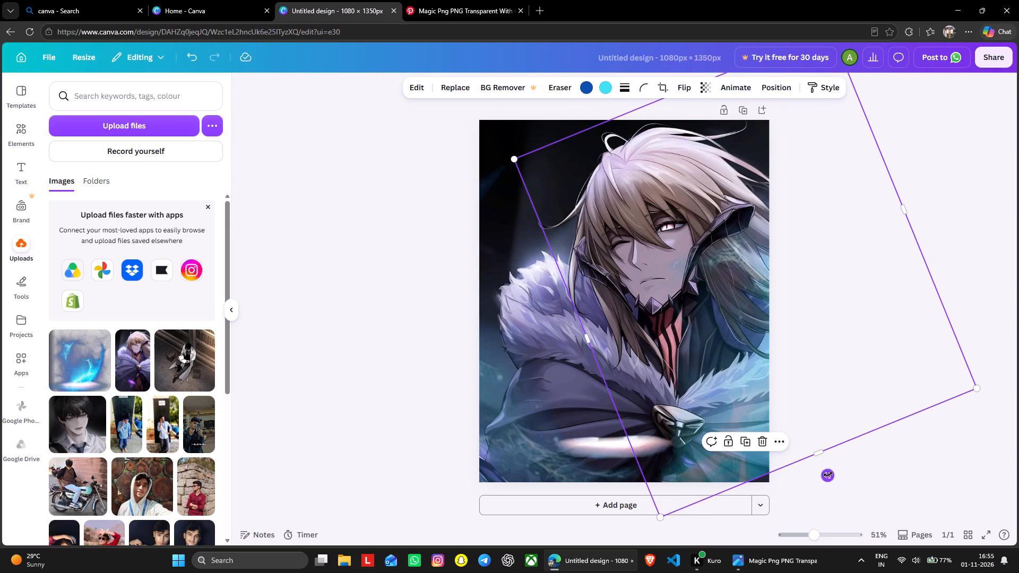
pyautogui.moveTo(828, 474); pyautogui.dragTo(808, 483)
pyautogui.moveTo(774, 395); pyautogui.dragTo(770, 418)
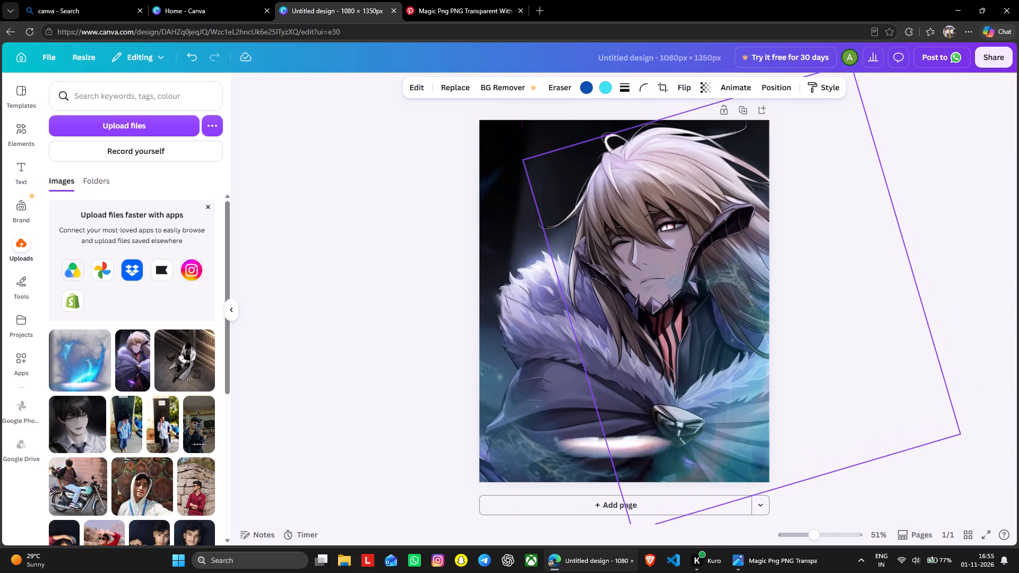
pyautogui.moveTo(770, 418); pyautogui.dragTo(772, 424)
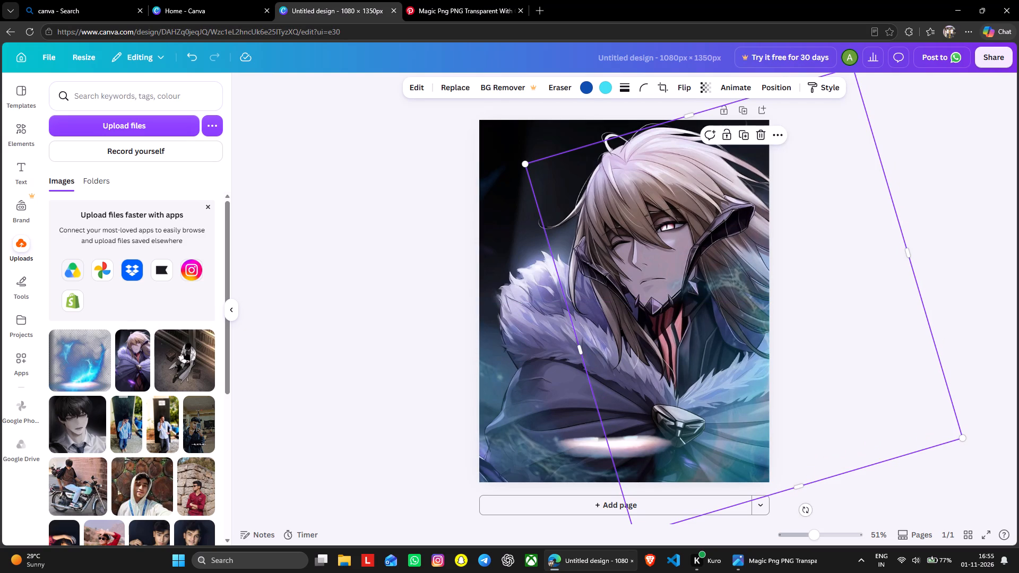
# Set the large blue flame's transparency to exactly 40.
pyautogui.click(702, 86)
pyautogui.click(754, 132)
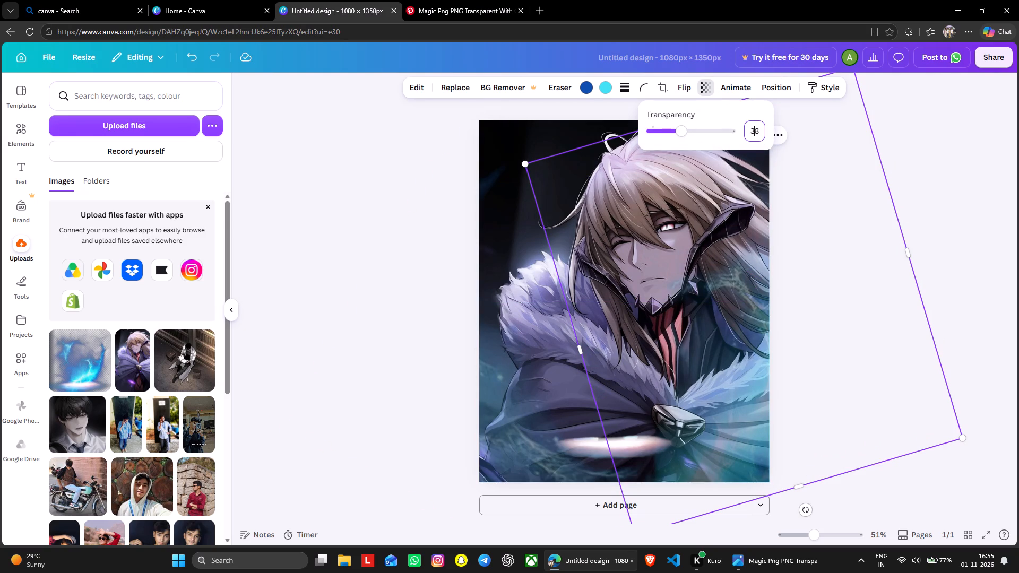
pyautogui.write('40')
pyautogui.press('Return')
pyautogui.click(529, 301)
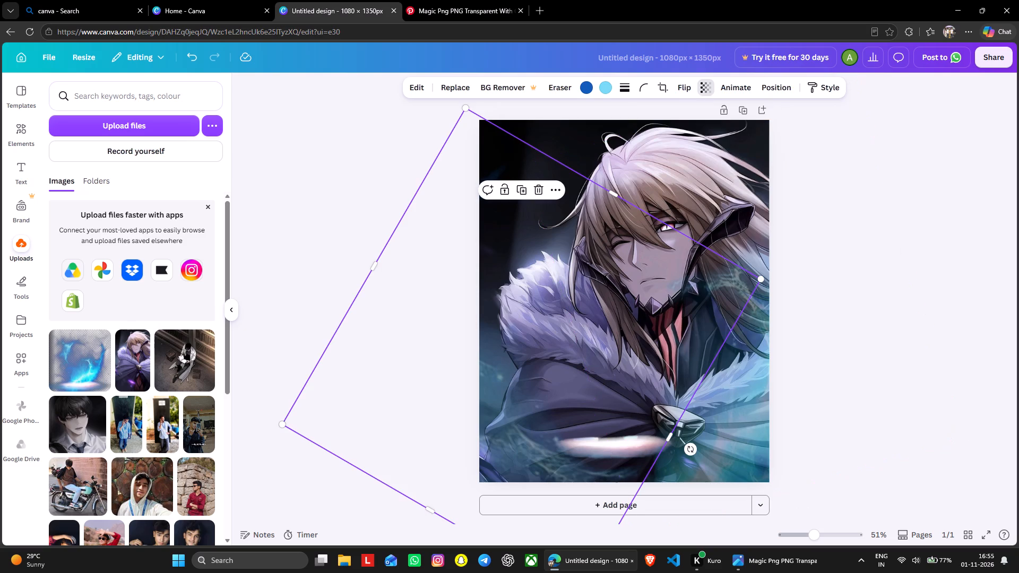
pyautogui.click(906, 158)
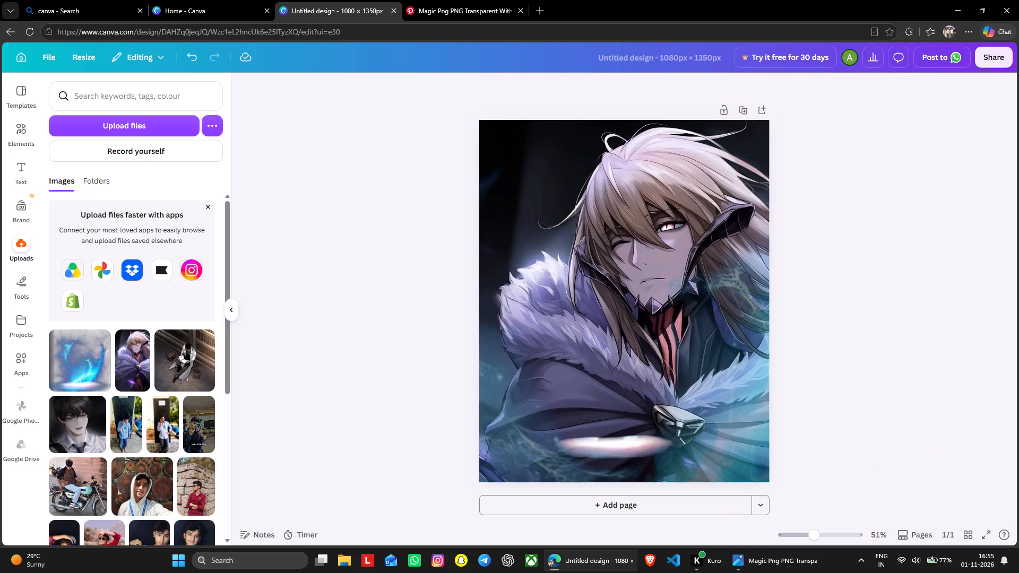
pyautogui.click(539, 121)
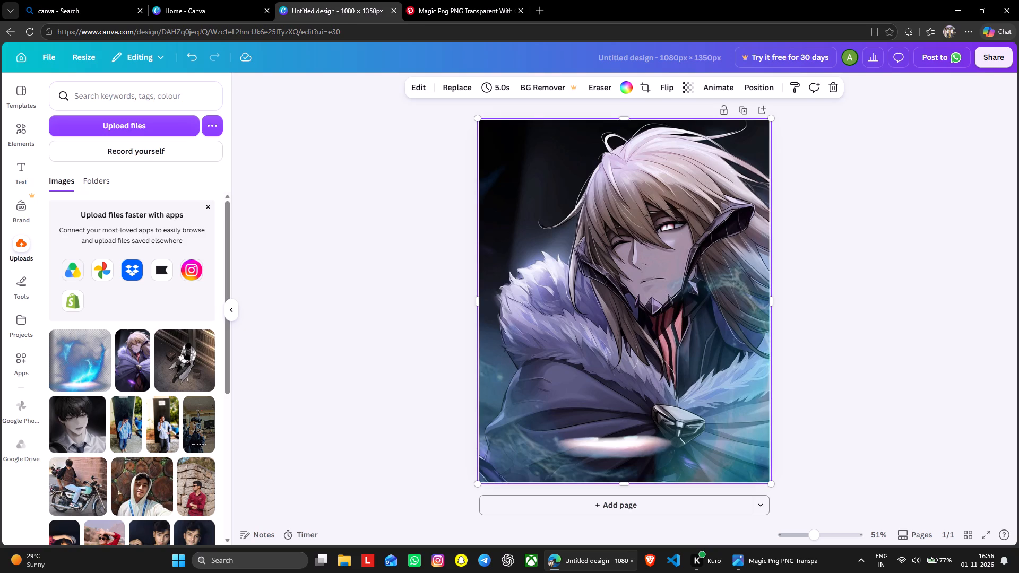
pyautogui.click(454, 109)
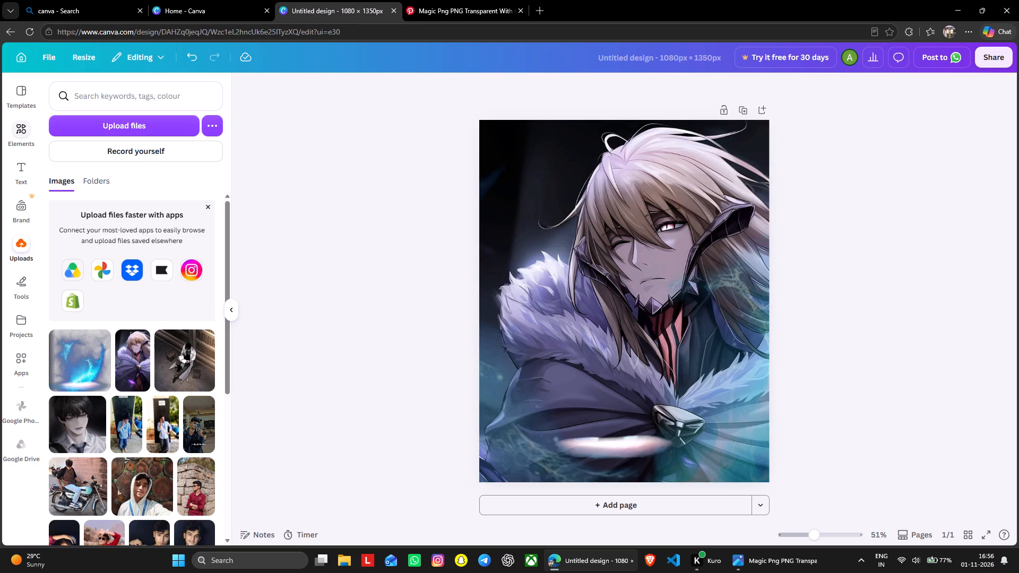
# Add a heading reading "KING GREY" on the first line, followed by "THE LOST ASCENDANT".
pyautogui.click(22, 165)
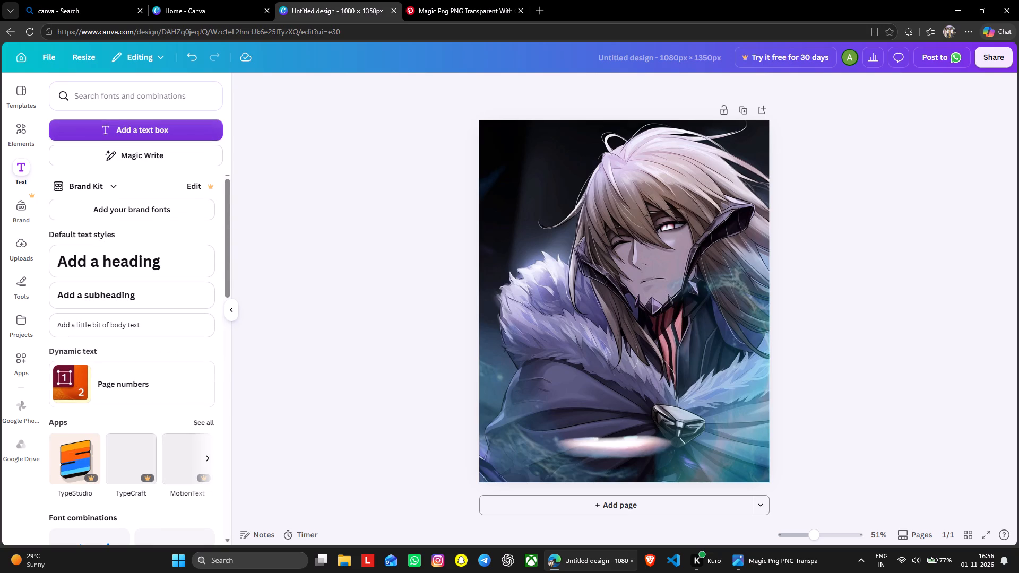
pyautogui.click(145, 268)
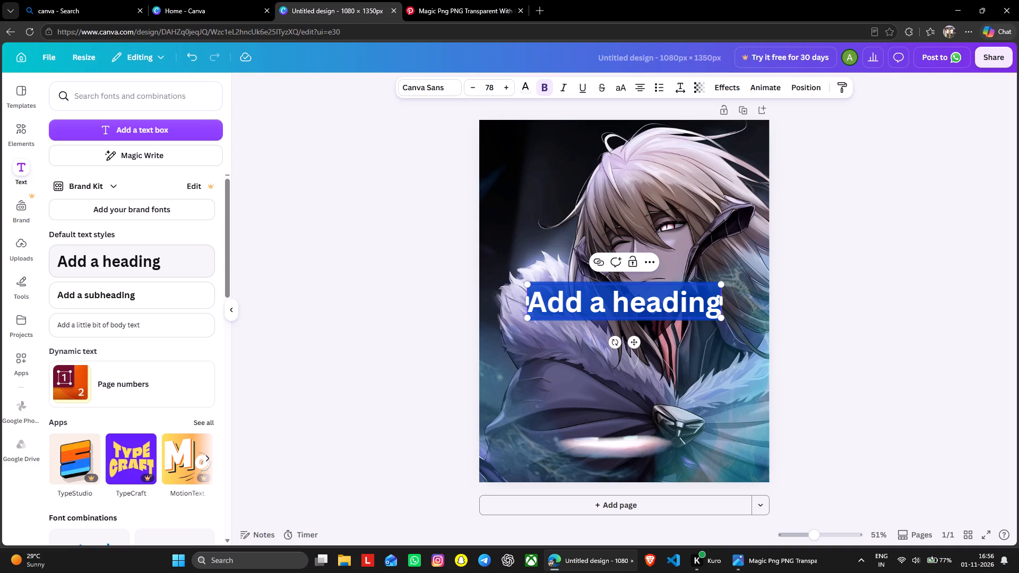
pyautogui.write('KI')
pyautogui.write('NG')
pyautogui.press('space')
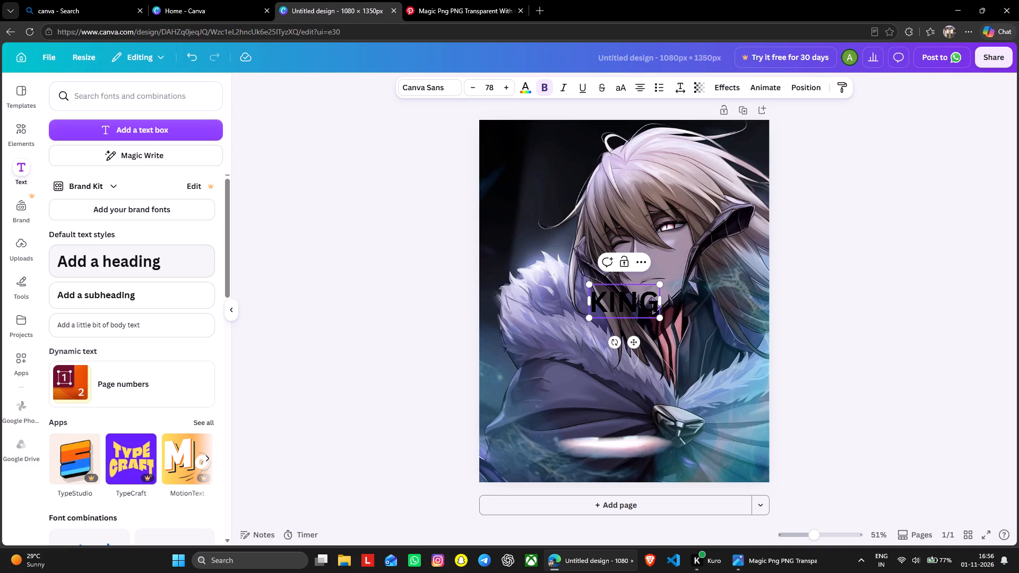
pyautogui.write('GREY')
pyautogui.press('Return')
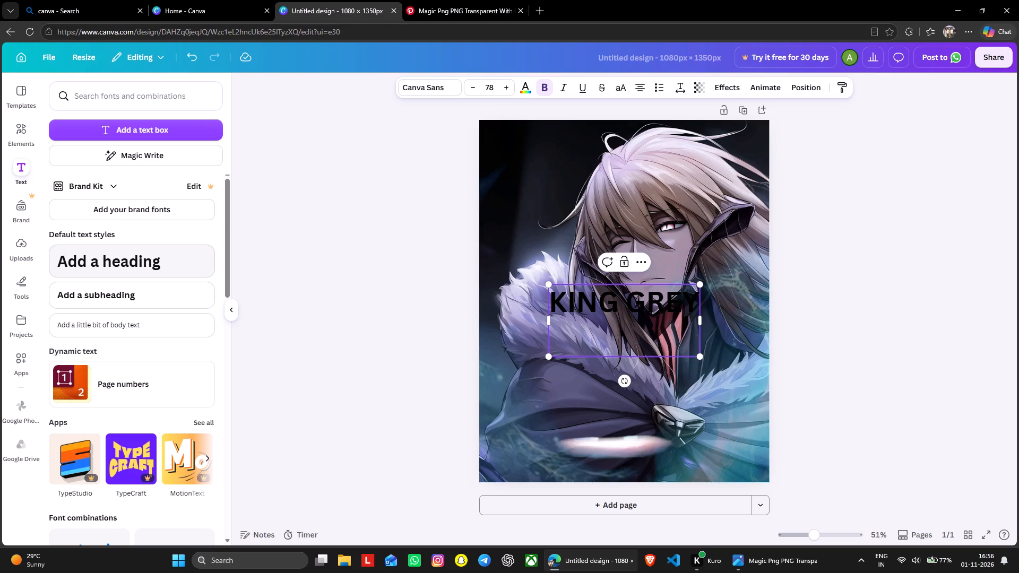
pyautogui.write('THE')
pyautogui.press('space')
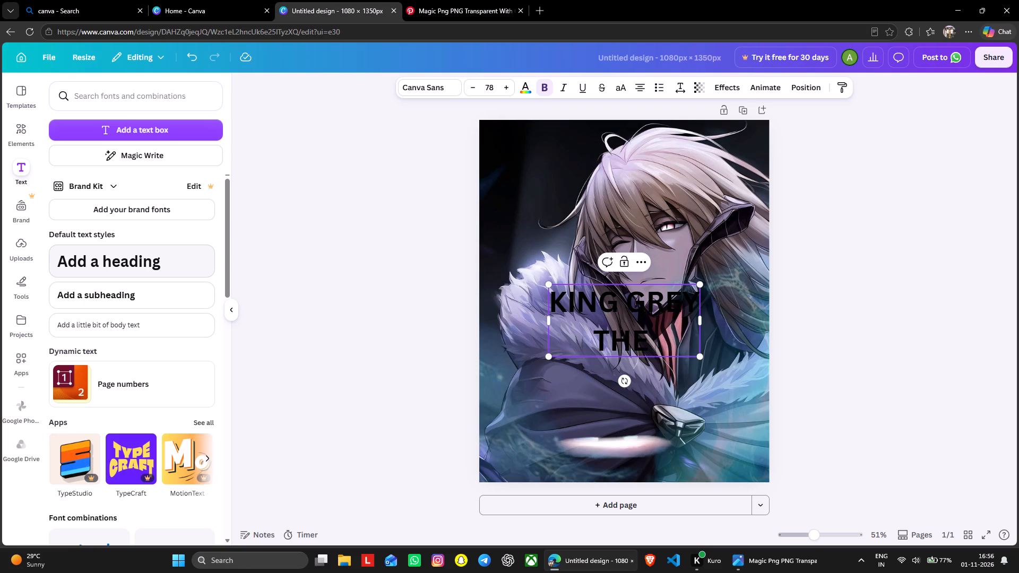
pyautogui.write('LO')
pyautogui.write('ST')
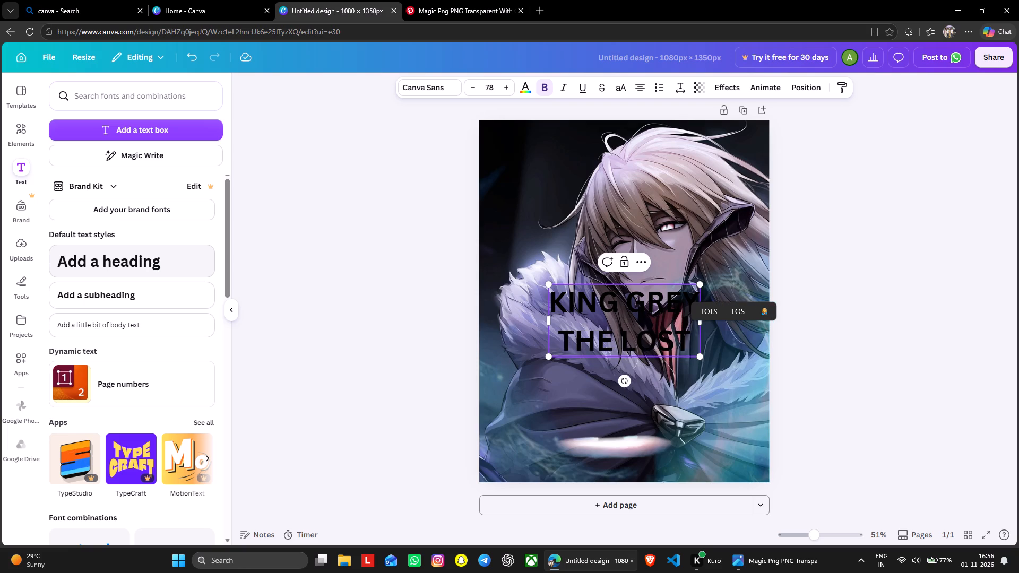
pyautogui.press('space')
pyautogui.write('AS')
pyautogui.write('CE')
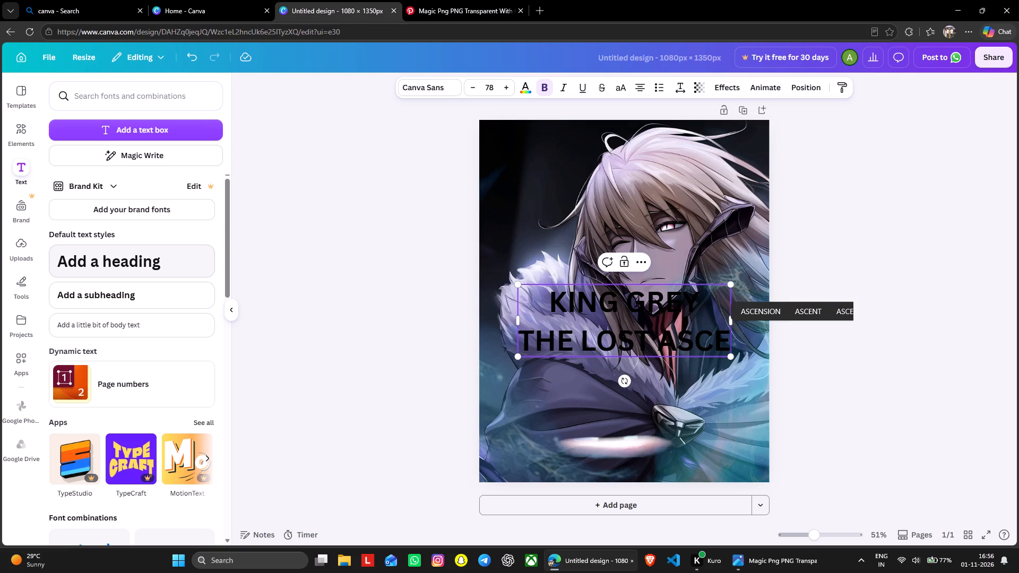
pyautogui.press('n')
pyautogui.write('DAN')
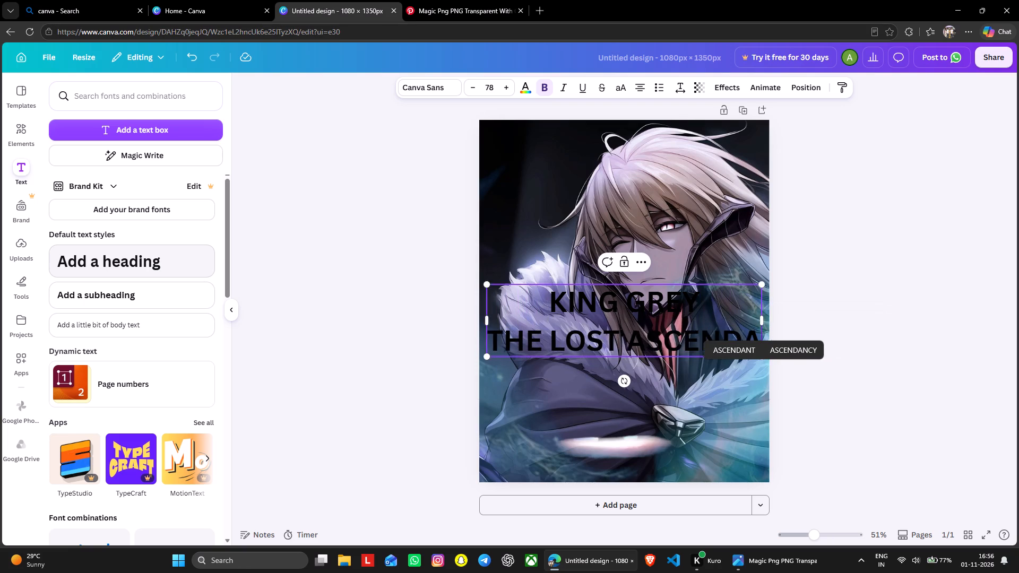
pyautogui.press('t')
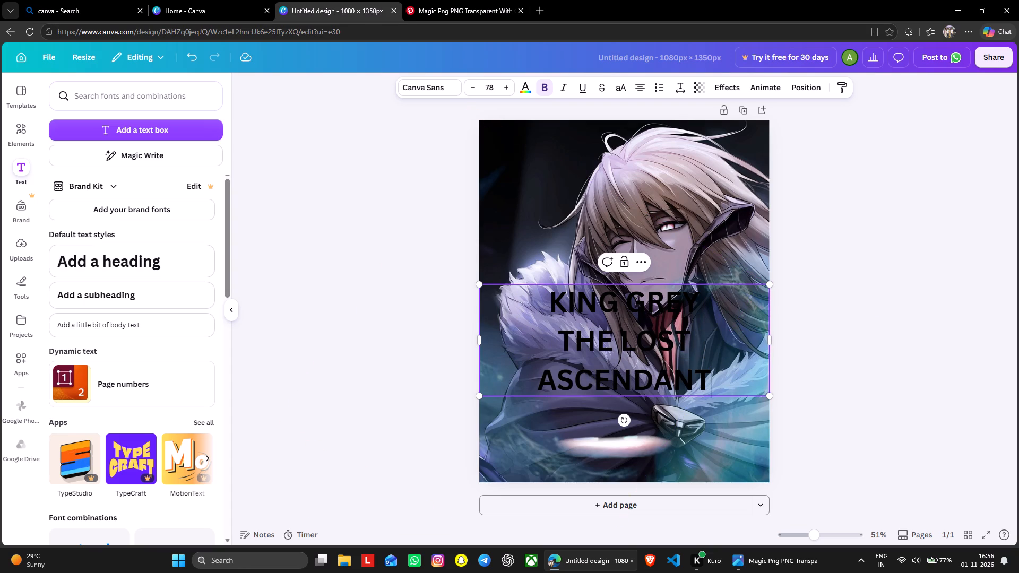
# Widen the title's text box to about 1,305 px so that "THE LOST ASCENDANT" fits on a single line.
pyautogui.moveTo(769, 342); pyautogui.dragTo(775, 339)
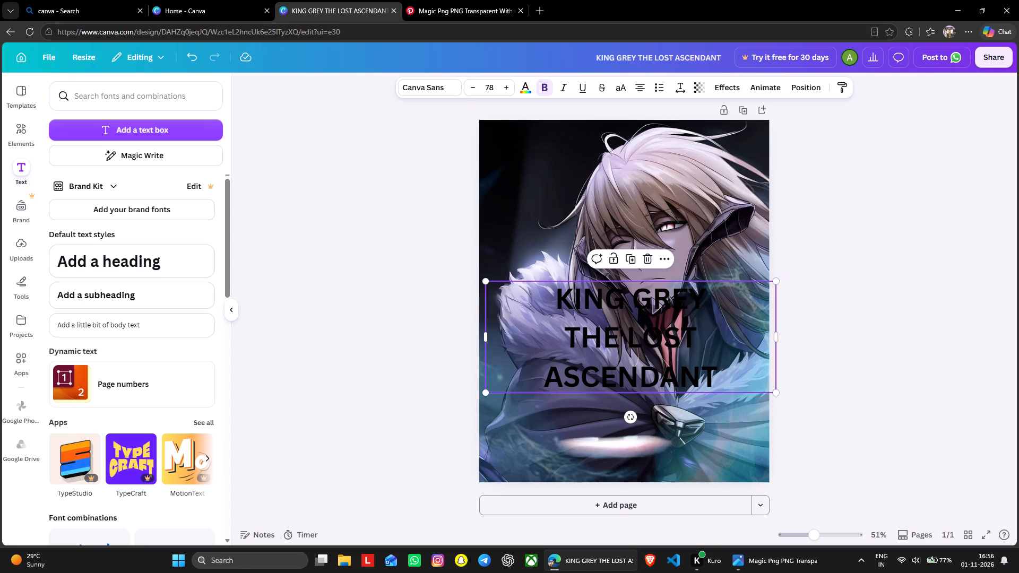
pyautogui.moveTo(779, 337); pyautogui.dragTo(839, 338)
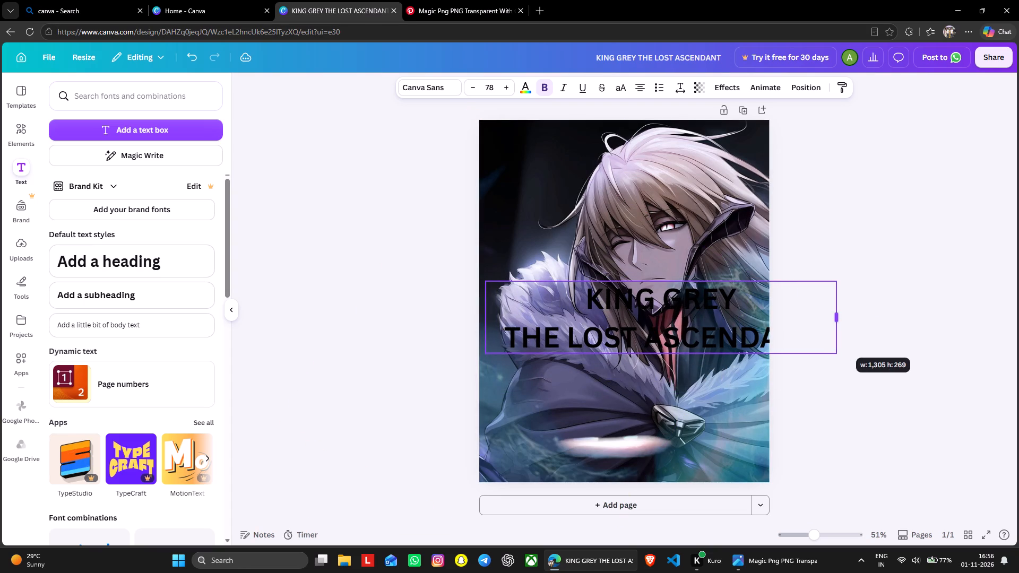
pyautogui.moveTo(839, 338); pyautogui.dragTo(835, 340)
pyautogui.click(835, 340)
# Move the title up over the character's eyes and scale it down to font size 69.9, roughly centred on the poster.
pyautogui.moveTo(606, 325); pyautogui.dragTo(583, 319)
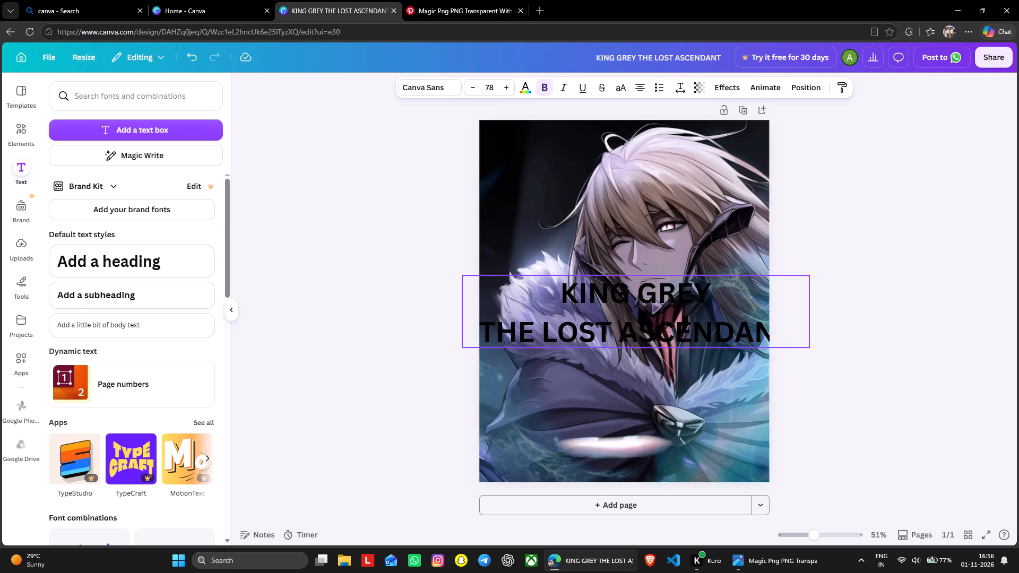
pyautogui.moveTo(583, 319); pyautogui.dragTo(581, 236)
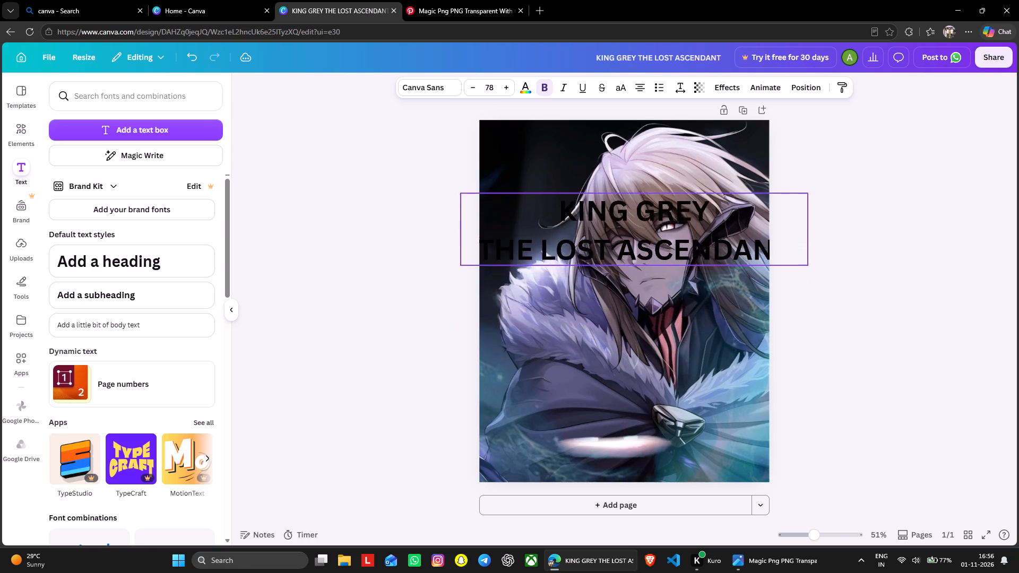
pyautogui.moveTo(581, 236); pyautogui.dragTo(579, 214)
pyautogui.moveTo(805, 245); pyautogui.dragTo(773, 227)
pyautogui.moveTo(704, 205); pyautogui.dragTo(721, 215)
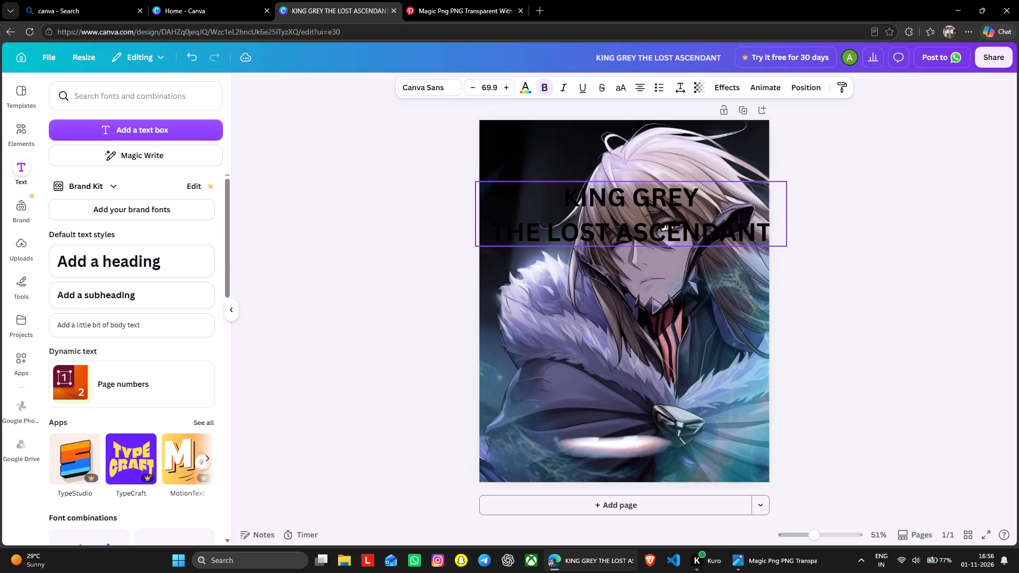
pyautogui.moveTo(721, 215); pyautogui.dragTo(718, 218)
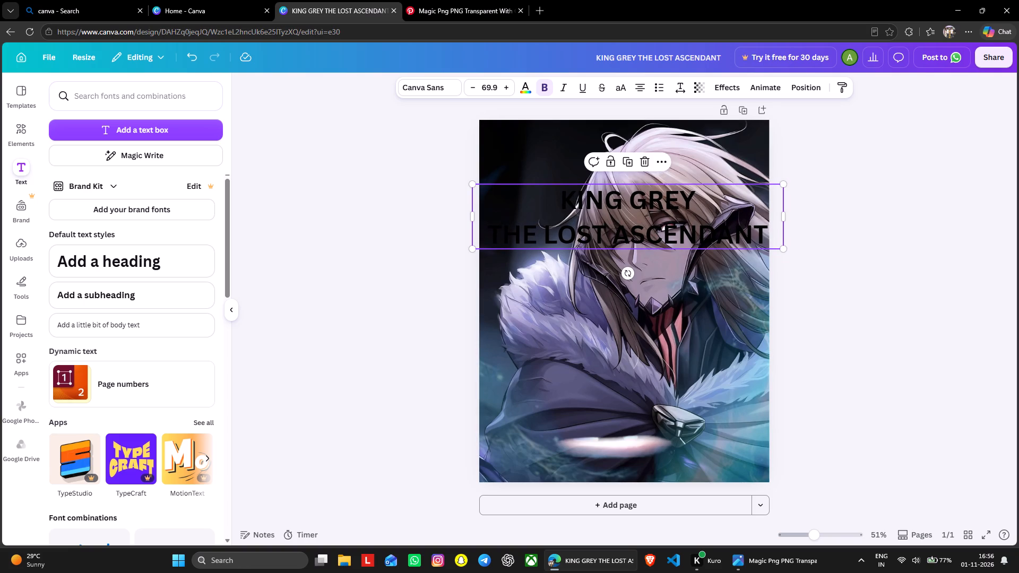
# Change the font of the entire two-line title to Cinzel.
pyautogui.tripleClick(661, 218)
pyautogui.click(661, 218)
pyautogui.moveTo(540, 199); pyautogui.dragTo(770, 240)
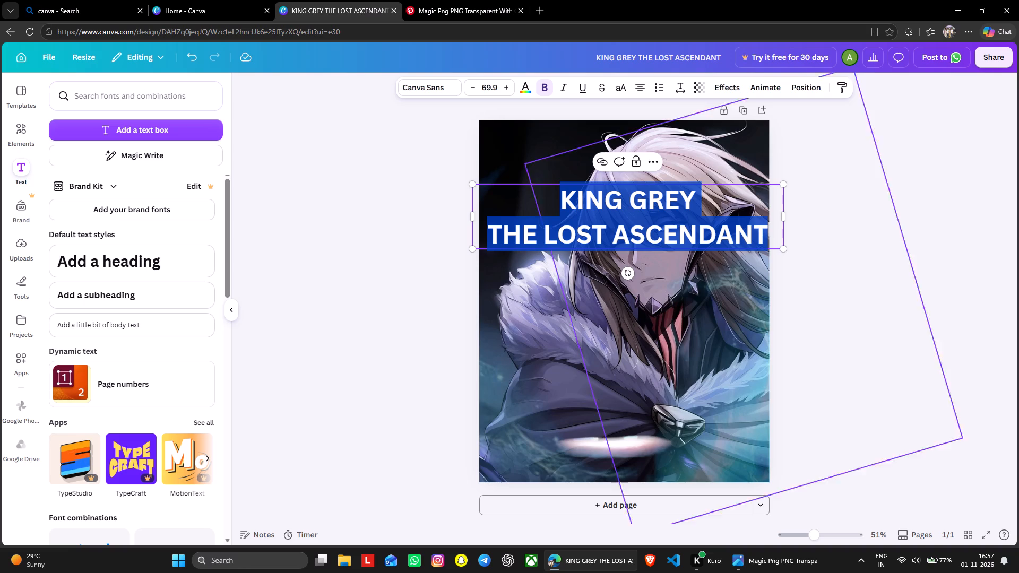
pyautogui.click(442, 84)
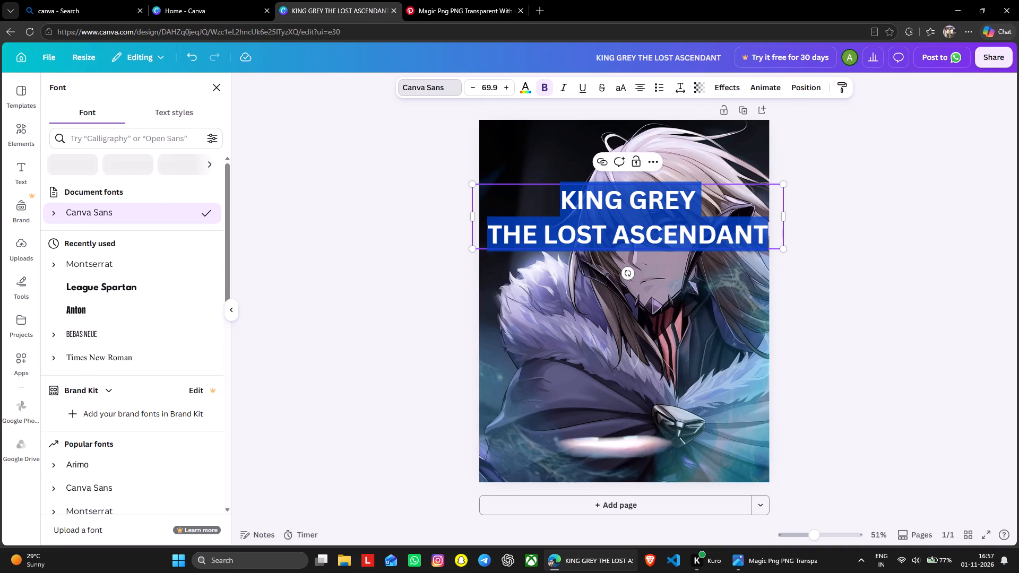
pyautogui.click(127, 134)
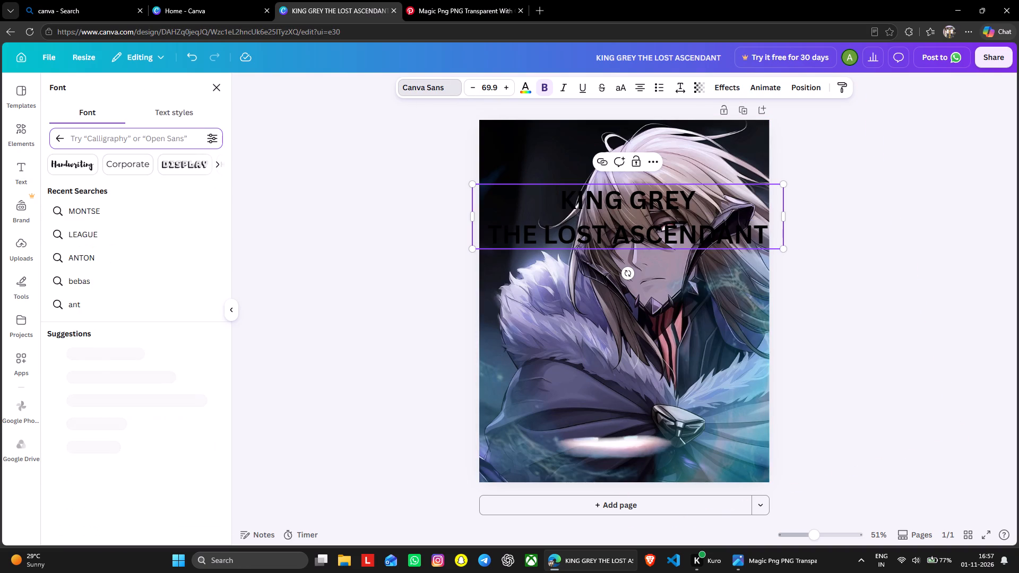
pyautogui.write('CIN')
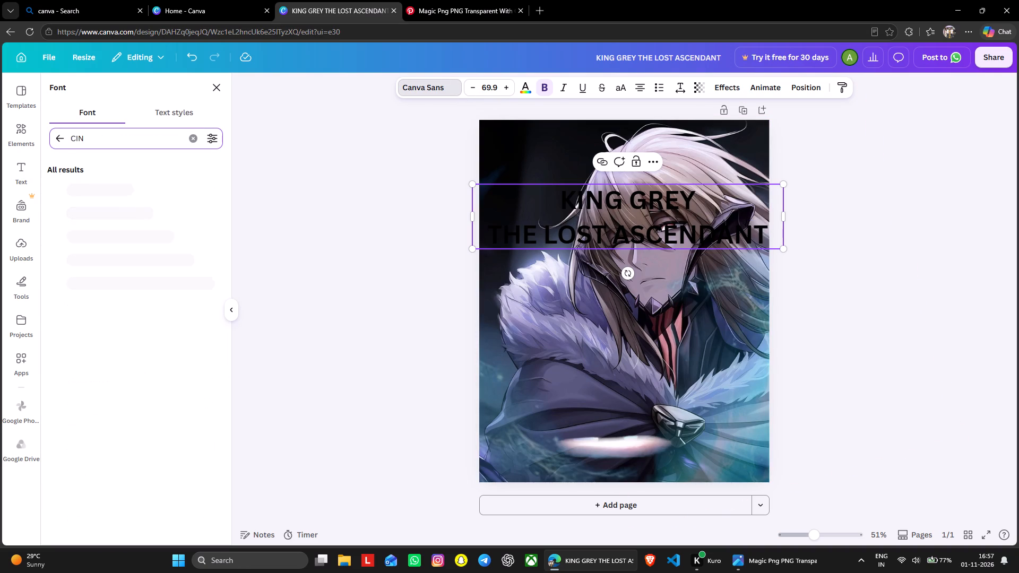
pyautogui.write('ZE')
pyautogui.press('l')
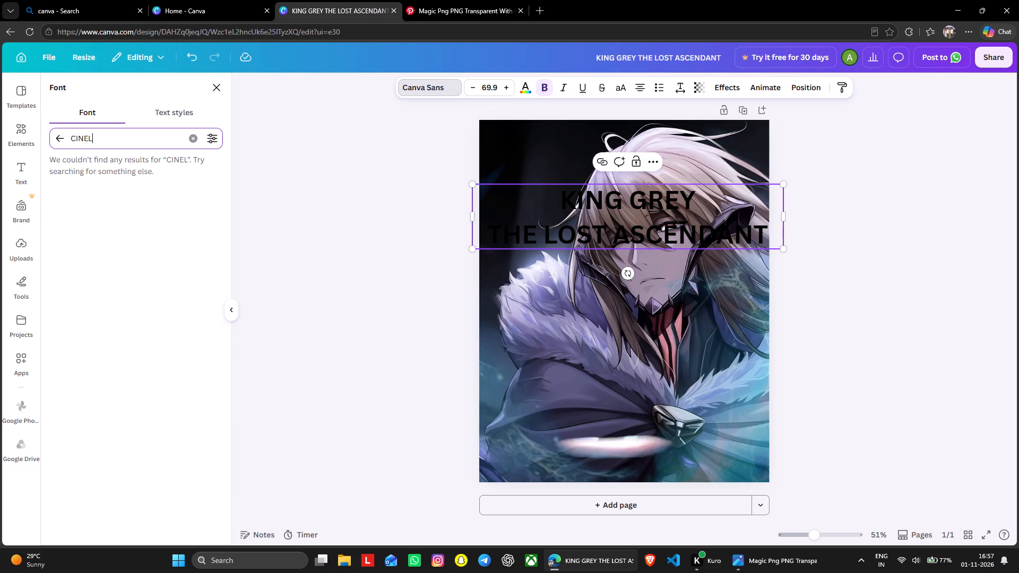
pyautogui.click(85, 138)
pyautogui.hotkey('shift', 'z')
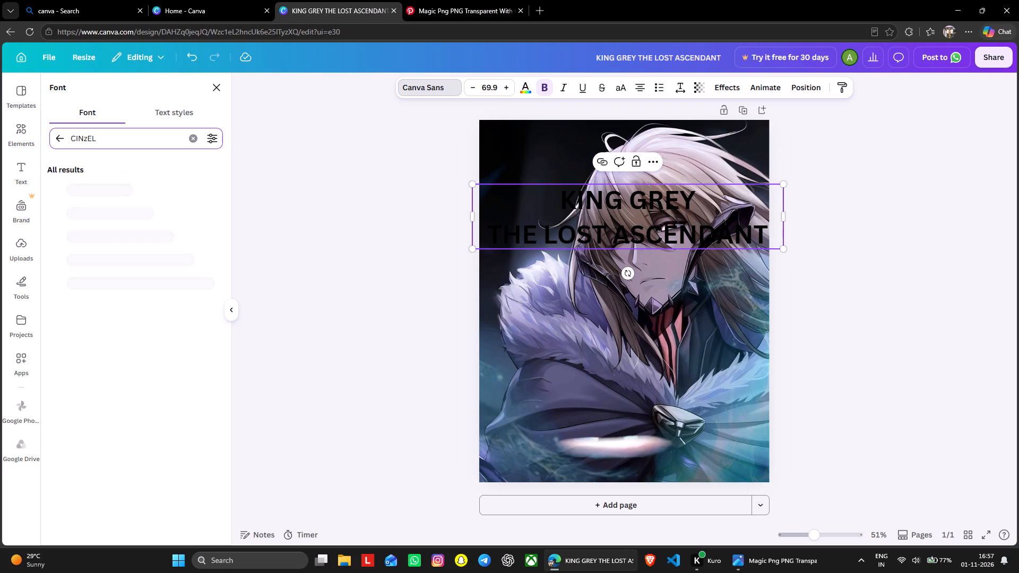
pyautogui.click(99, 190)
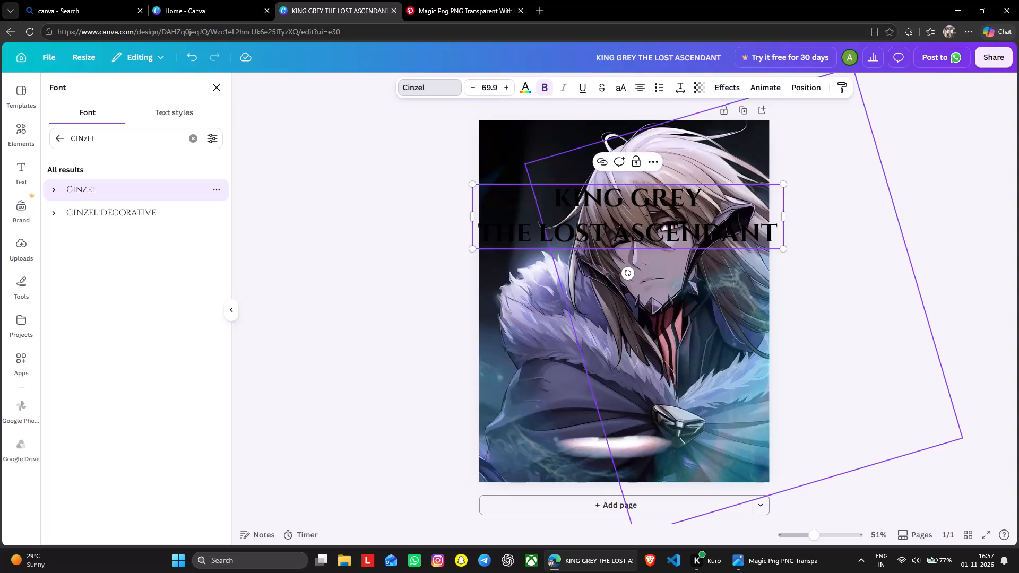
# Recolour the whole title white, searching the text colours for "PALE SILVER" and picking the white swatch of the Pale Blossom palette.
pyautogui.moveTo(541, 198); pyautogui.dragTo(781, 231)
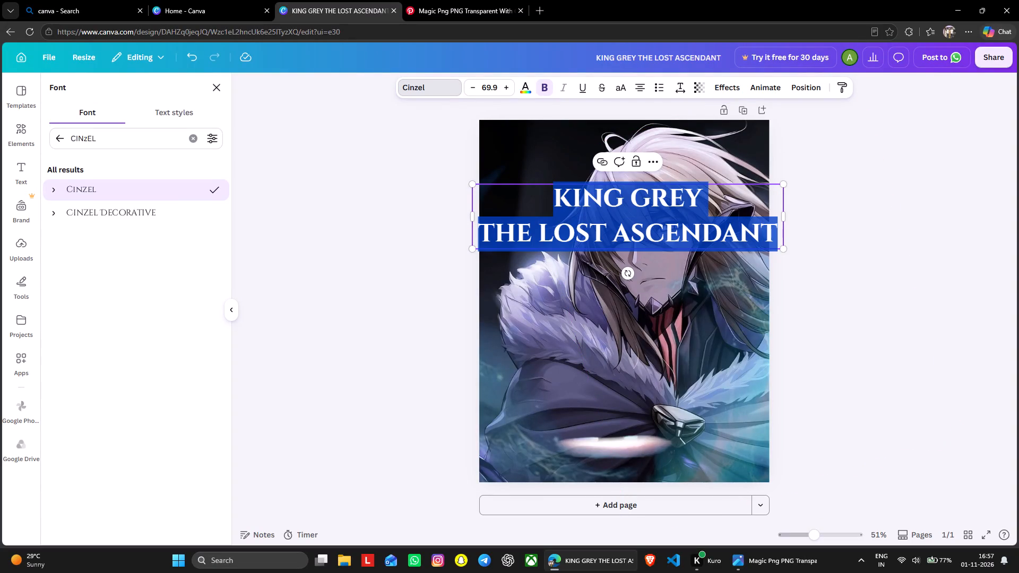
pyautogui.click(526, 85)
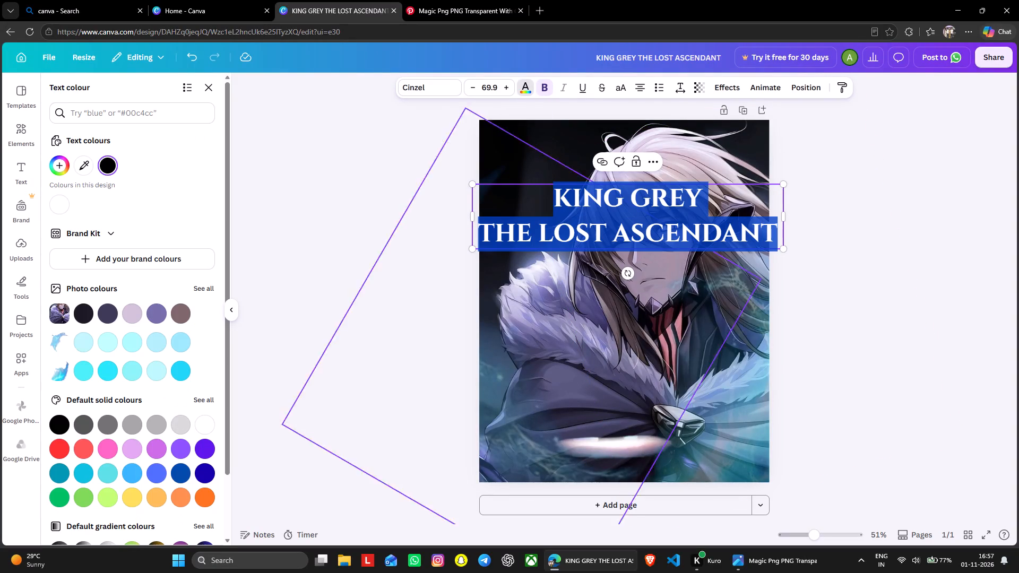
pyautogui.click(103, 339)
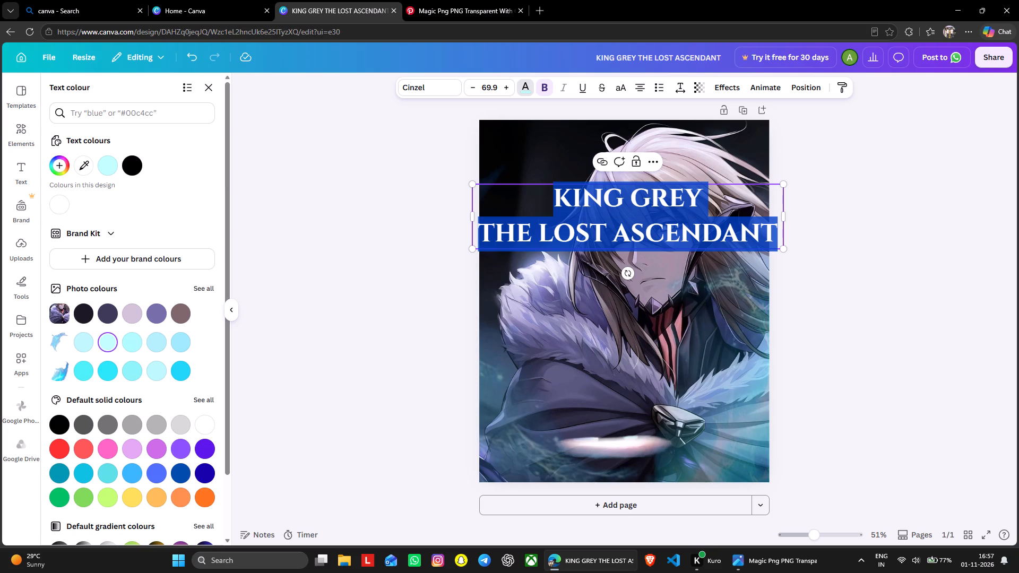
pyautogui.click(198, 421)
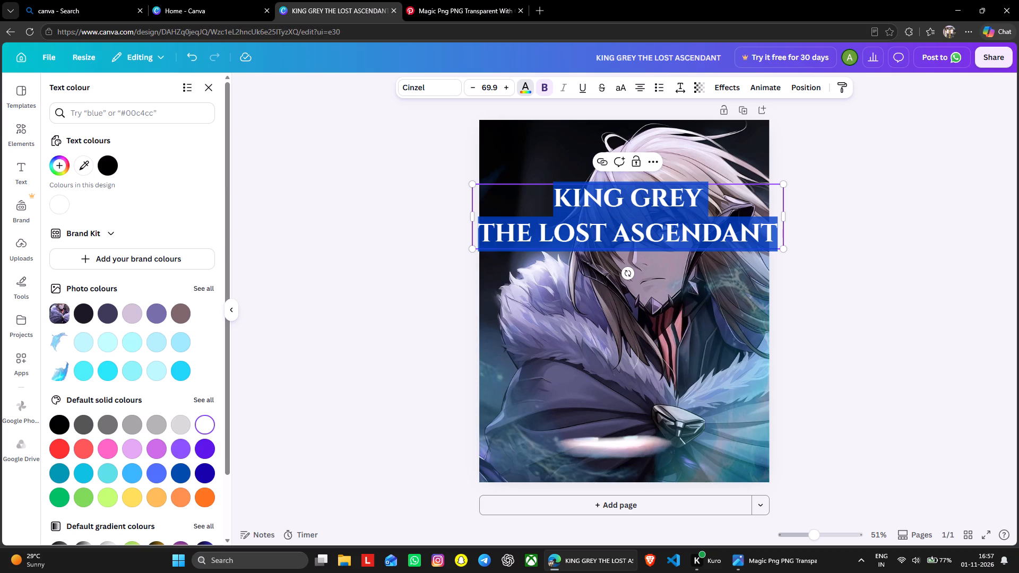
pyautogui.click(118, 116)
pyautogui.write('PA')
pyautogui.write('LE SILVER')
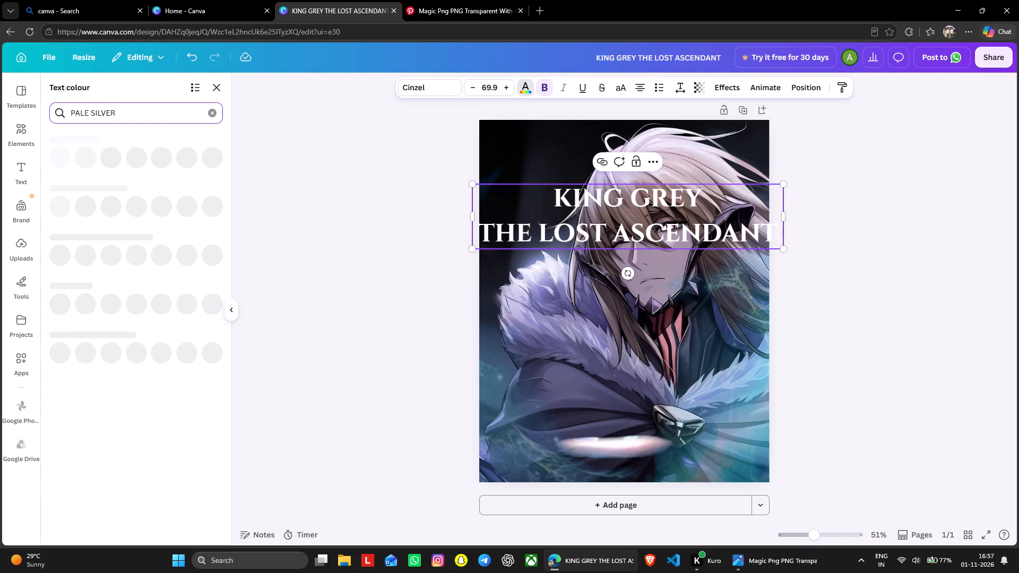
pyautogui.click(113, 180)
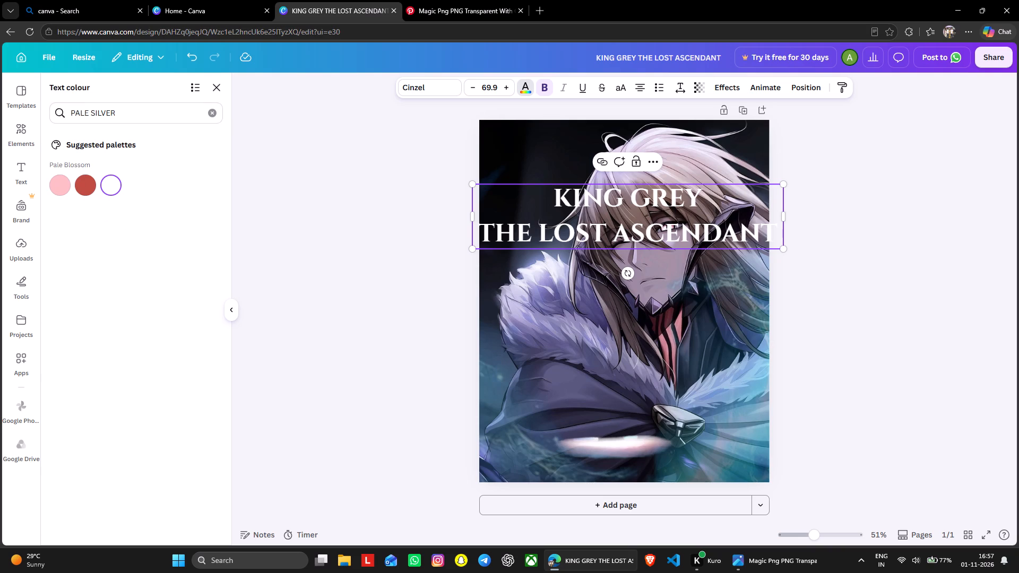
pyautogui.click(312, 201)
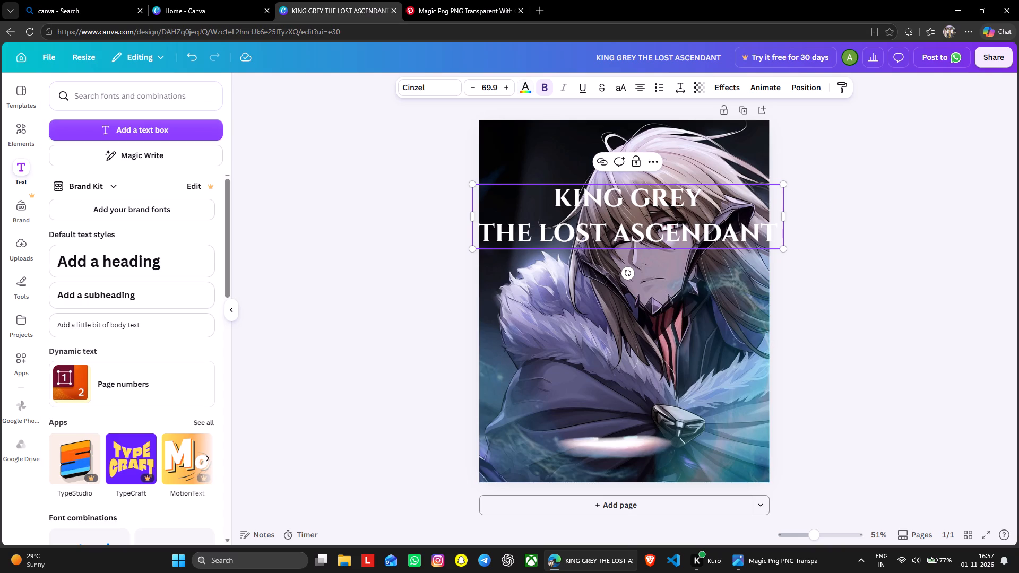
# Set the whole title's line spacing to 1.16 and its letter spacing to about 155.
pyautogui.doubleClick(635, 206)
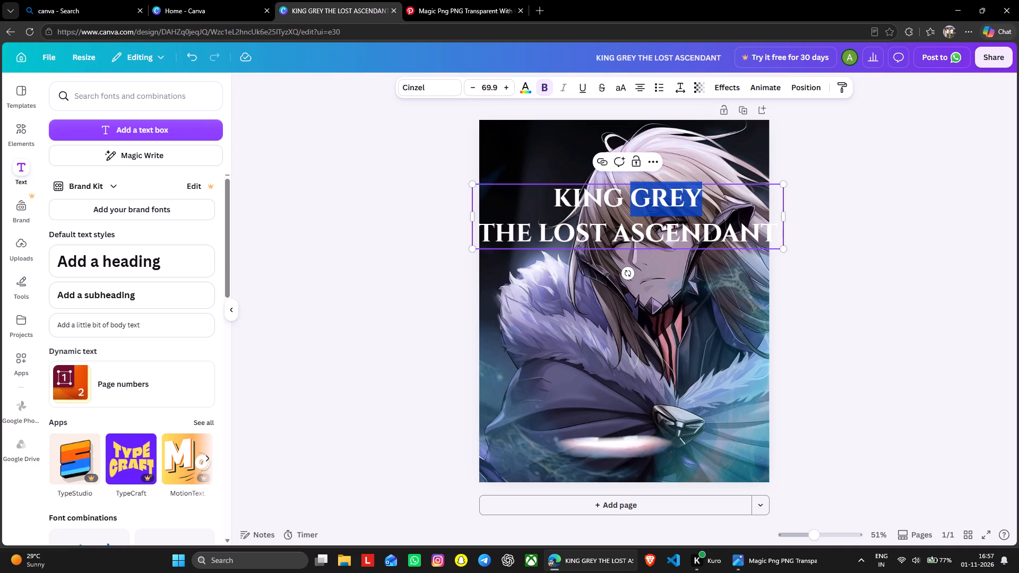
pyautogui.moveTo(547, 198); pyautogui.dragTo(778, 238)
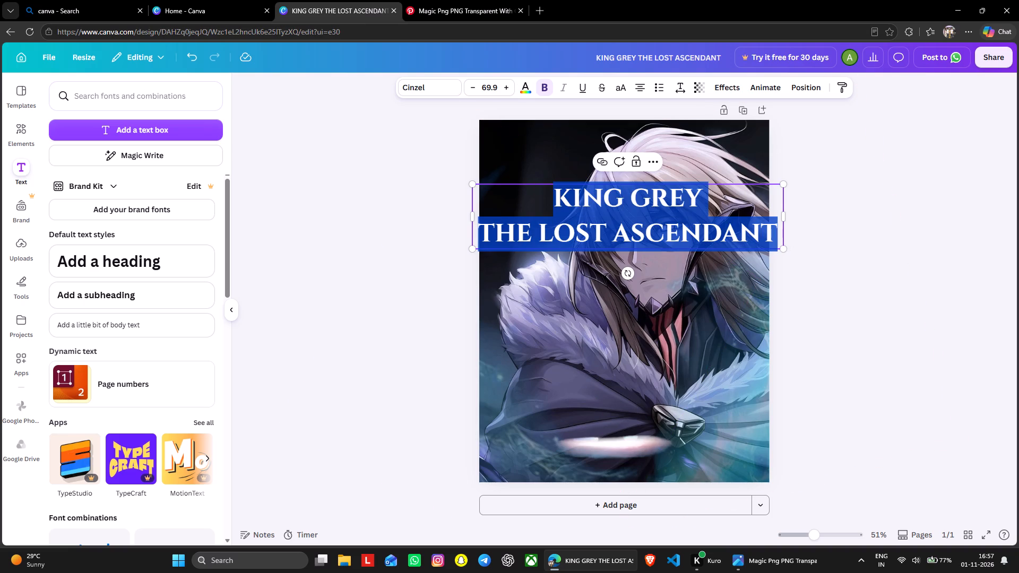
pyautogui.click(679, 85)
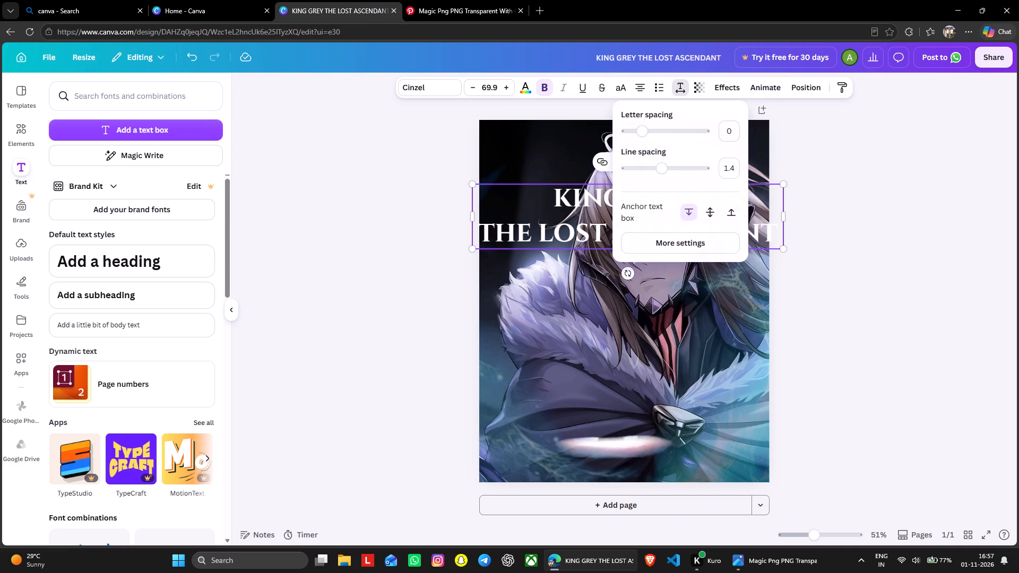
pyautogui.moveTo(662, 171); pyautogui.dragTo(669, 172)
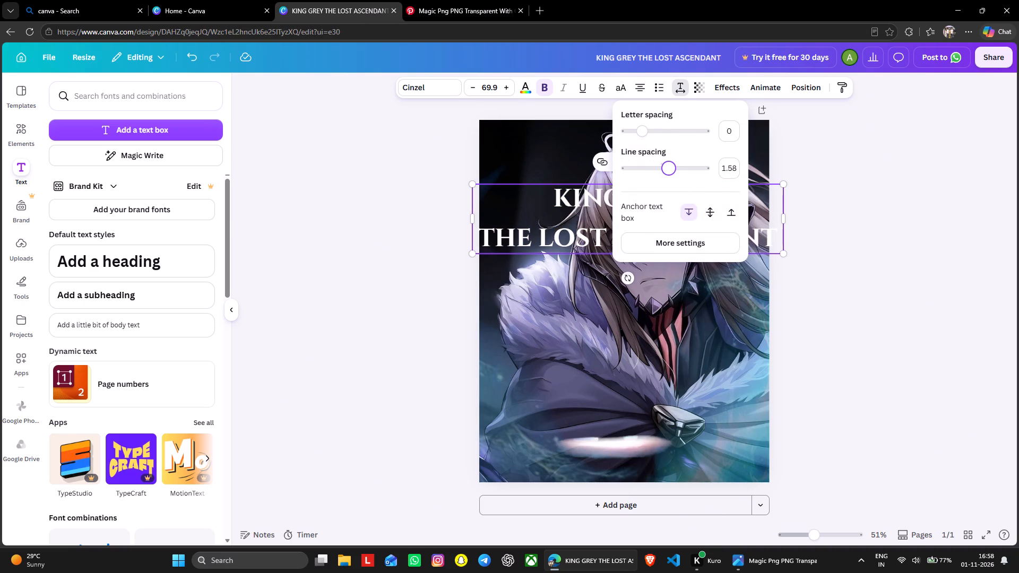
pyautogui.moveTo(669, 172); pyautogui.dragTo(652, 183)
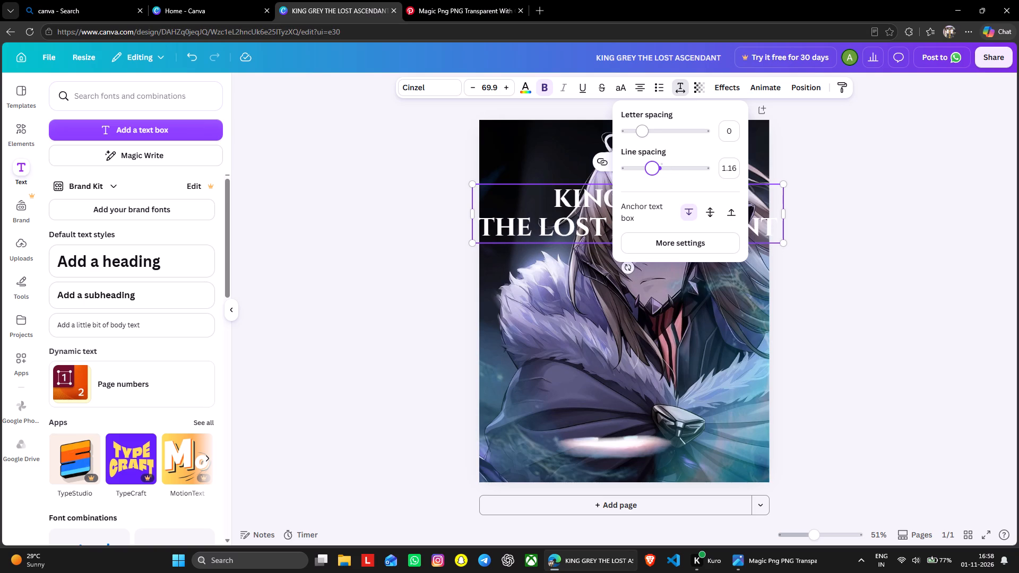
pyautogui.moveTo(646, 132); pyautogui.dragTo(654, 135)
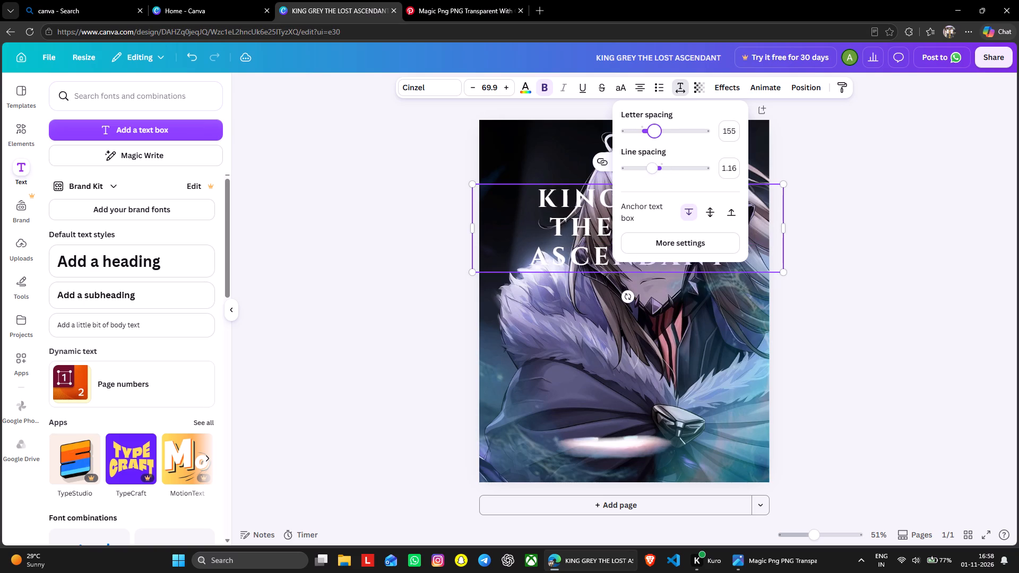
pyautogui.moveTo(654, 135); pyautogui.dragTo(654, 135)
pyautogui.click(642, 303)
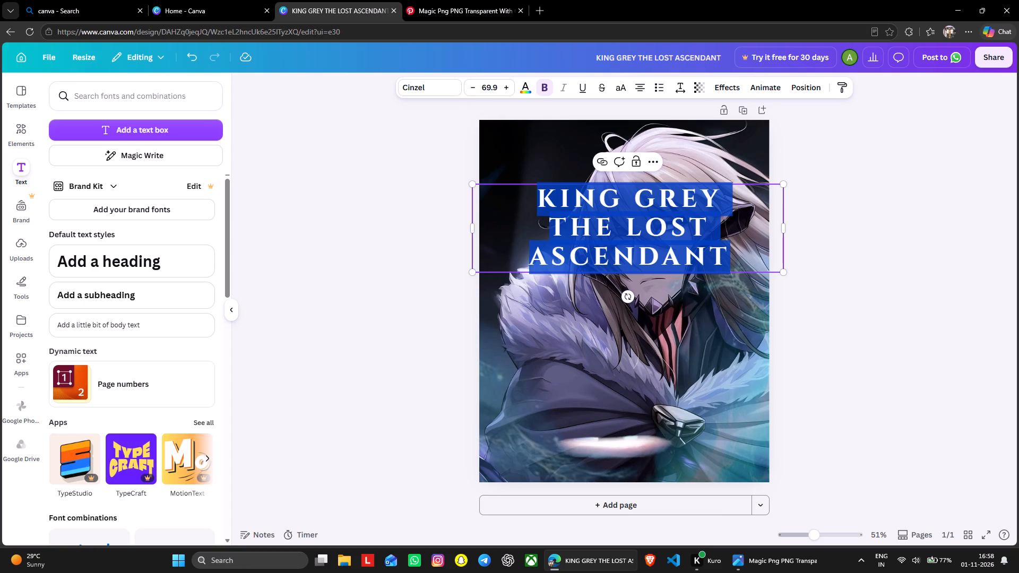
# Move the title down over the lower cloak, centred horizontally near the poster's bottom edge.
pyautogui.moveTo(512, 213); pyautogui.dragTo(507, 274)
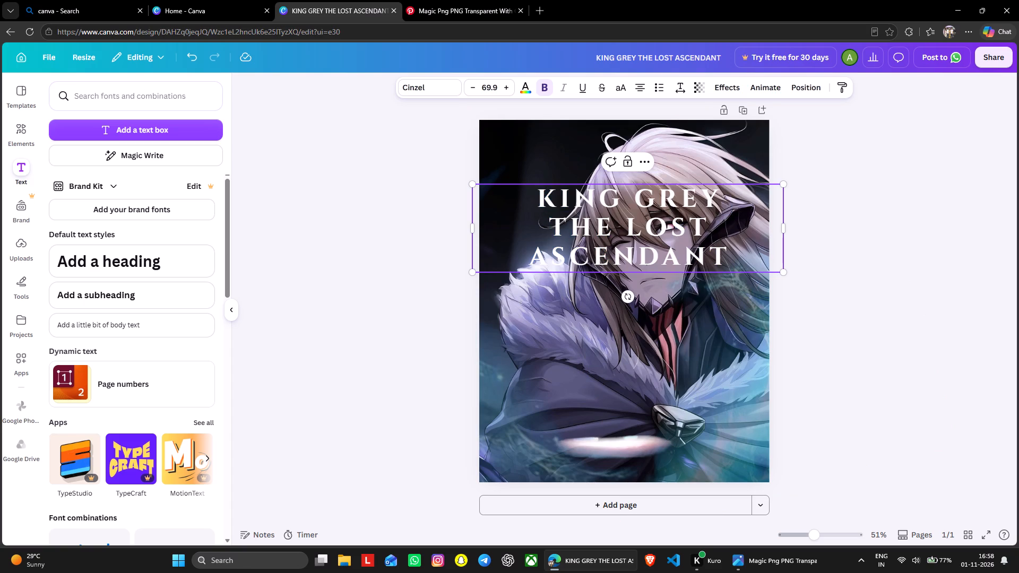
pyautogui.moveTo(573, 183); pyautogui.dragTo(568, 356)
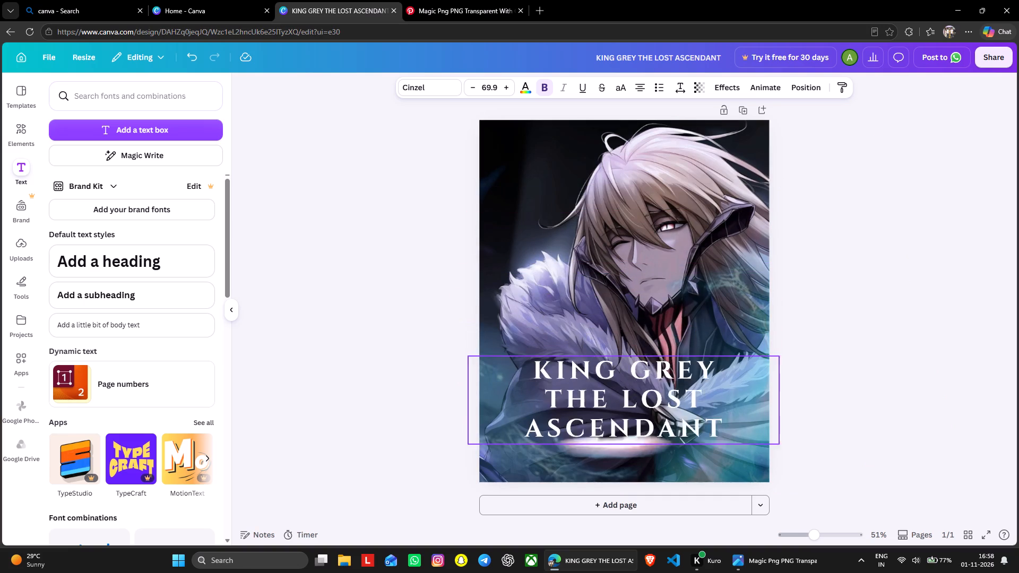
pyautogui.moveTo(568, 356); pyautogui.dragTo(565, 387)
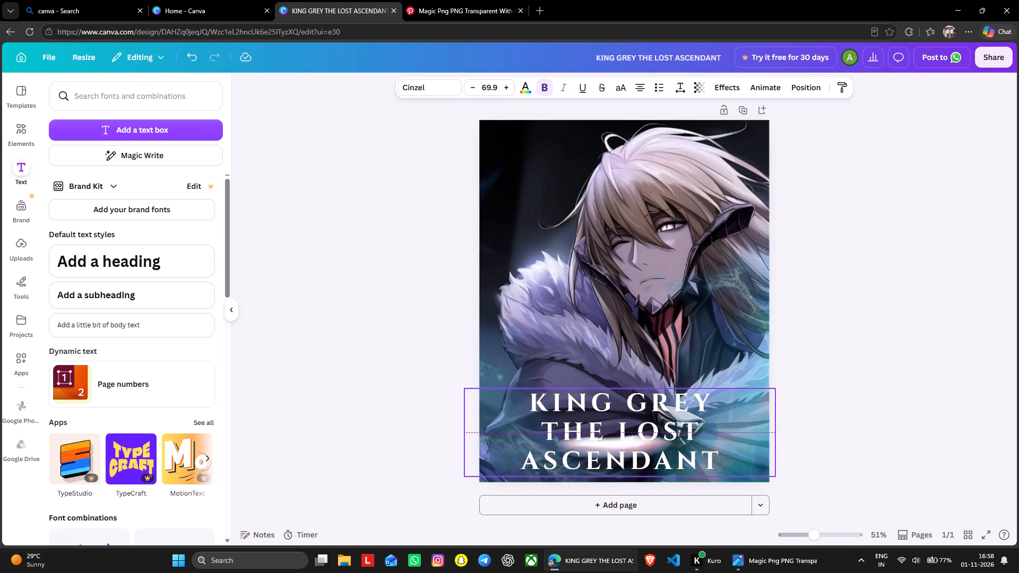
pyautogui.moveTo(565, 387); pyautogui.dragTo(567, 385)
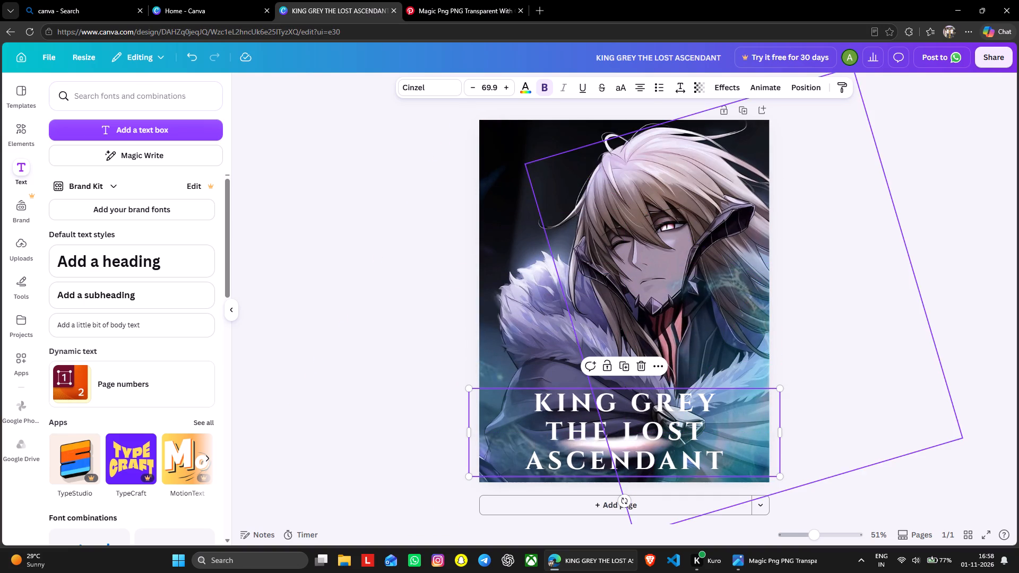
# Widen the title's text box until "THE LOST ASCENDANT" fits on one line, and scale it down to font size 55.2.
pyautogui.moveTo(781, 436); pyautogui.dragTo(817, 433)
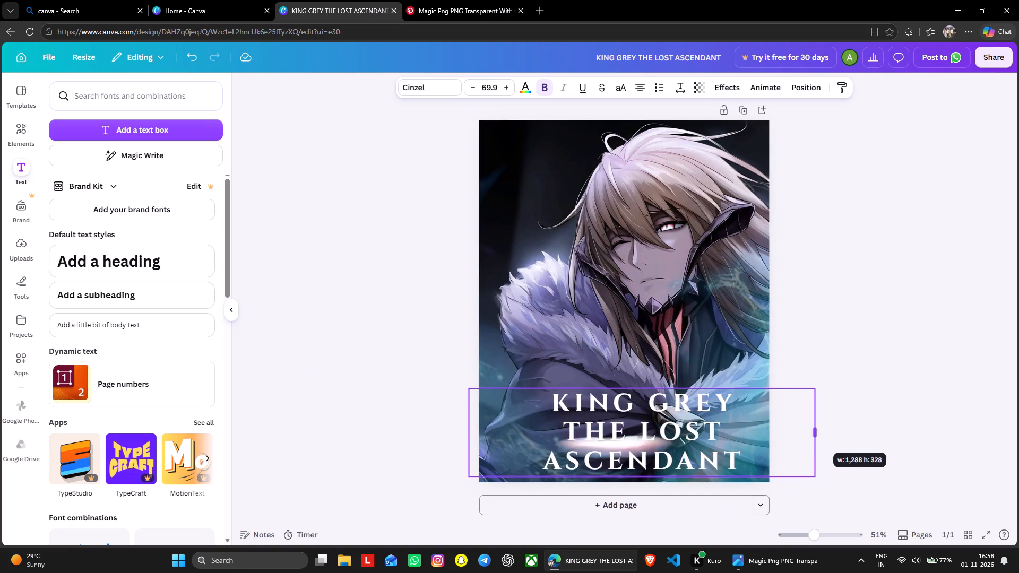
pyautogui.moveTo(817, 433); pyautogui.dragTo(852, 440)
pyautogui.moveTo(850, 448); pyautogui.dragTo(769, 443)
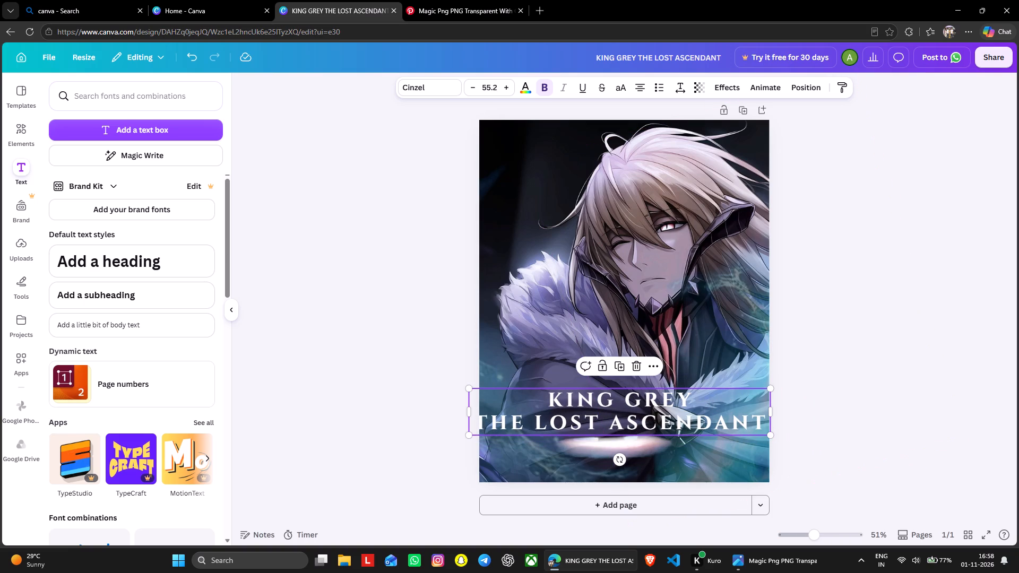
# Move the two-line title down to just above the poster's bottom edge, centred horizontally.
pyautogui.moveTo(692, 405); pyautogui.dragTo(696, 441)
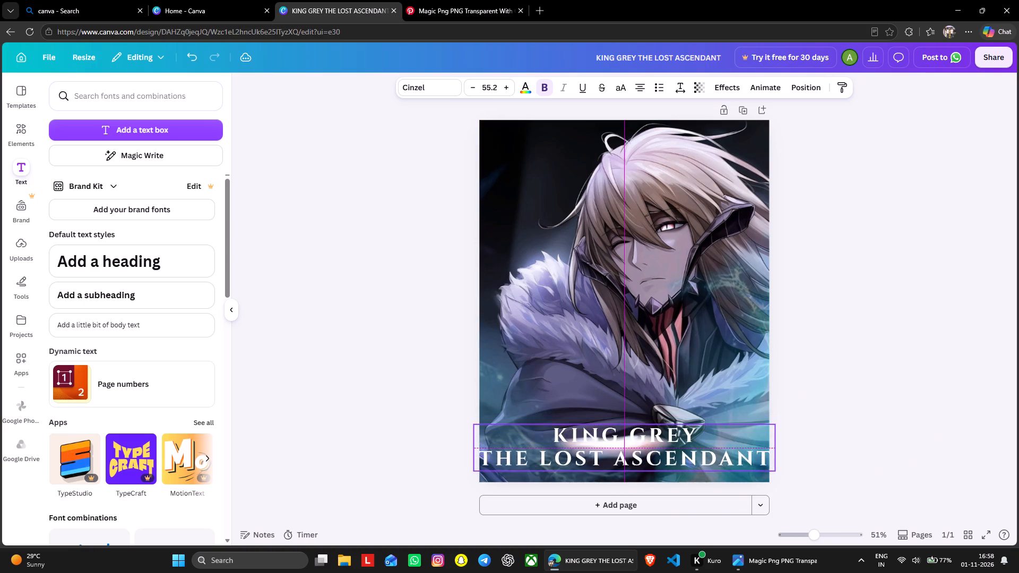
pyautogui.moveTo(696, 441); pyautogui.dragTo(695, 451)
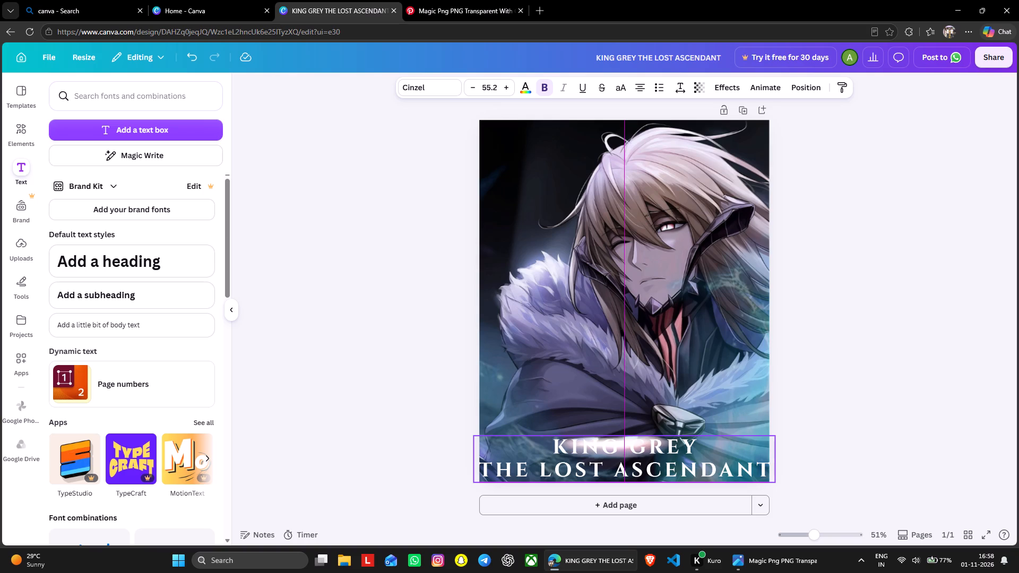
pyautogui.moveTo(695, 451); pyautogui.dragTo(695, 445)
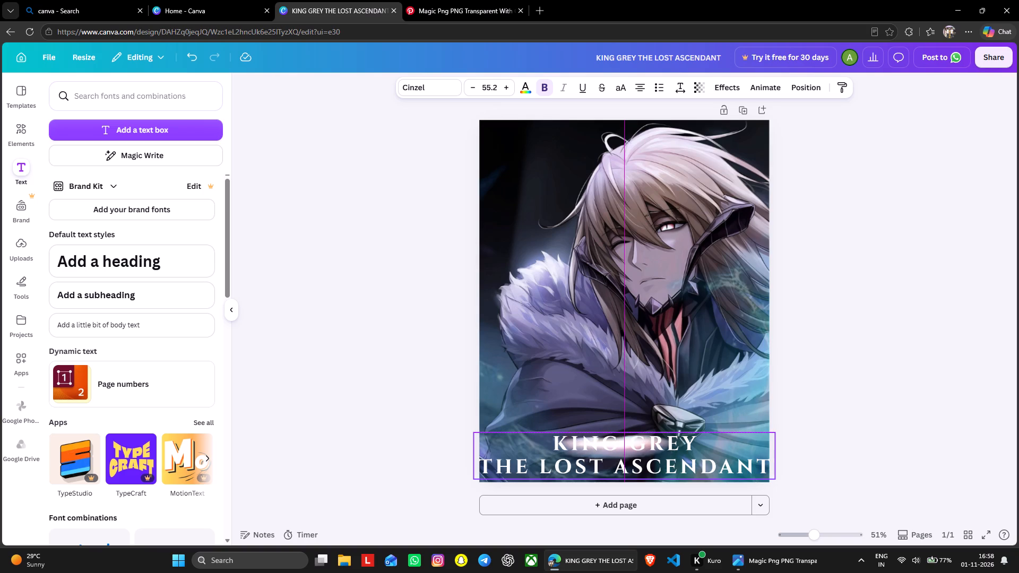
pyautogui.moveTo(695, 445); pyautogui.dragTo(695, 449)
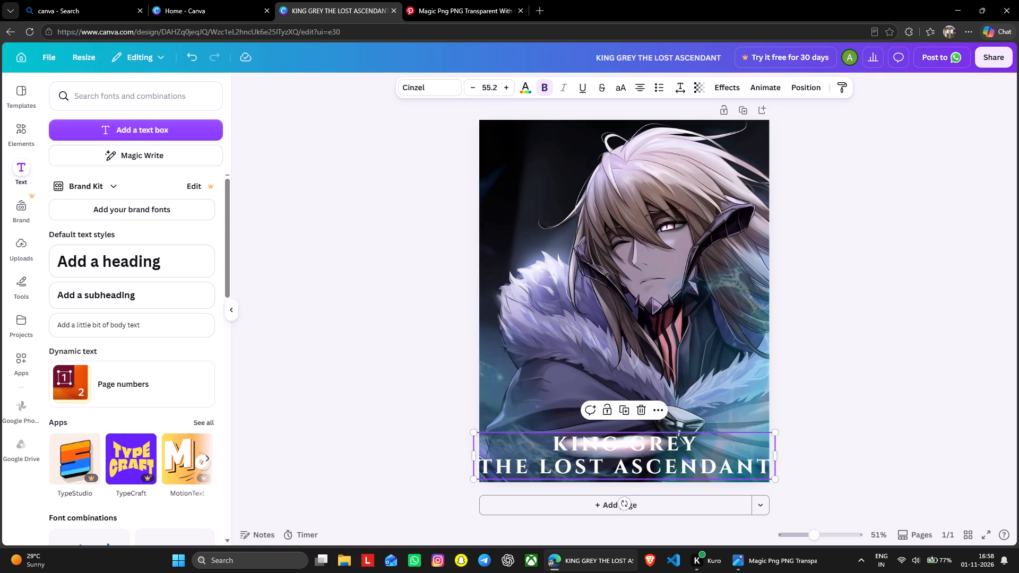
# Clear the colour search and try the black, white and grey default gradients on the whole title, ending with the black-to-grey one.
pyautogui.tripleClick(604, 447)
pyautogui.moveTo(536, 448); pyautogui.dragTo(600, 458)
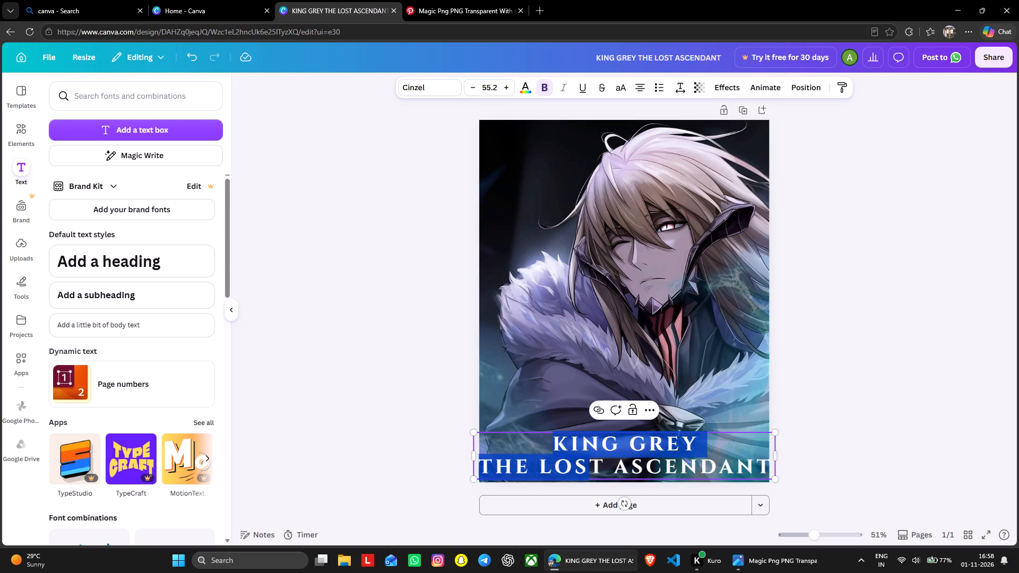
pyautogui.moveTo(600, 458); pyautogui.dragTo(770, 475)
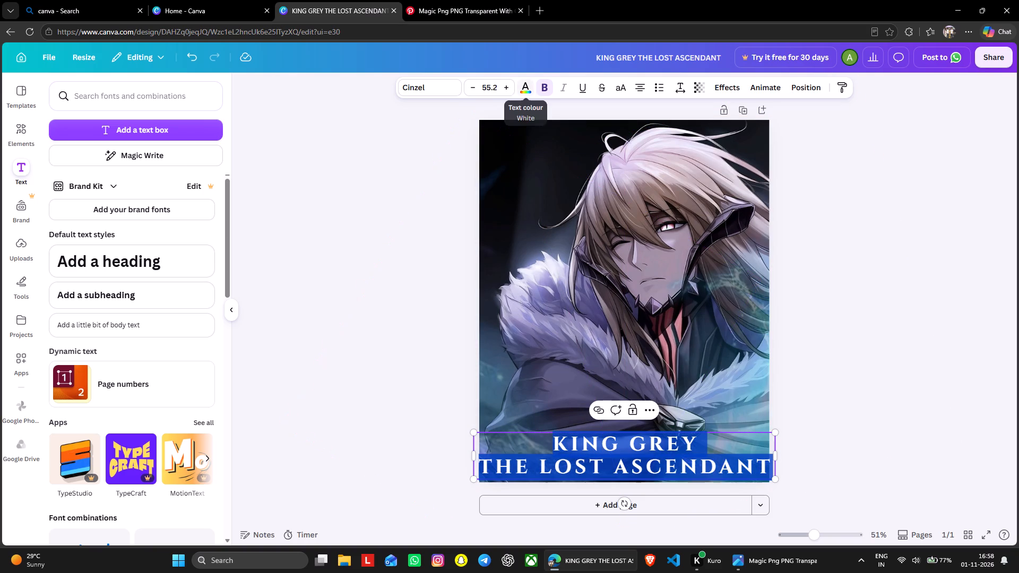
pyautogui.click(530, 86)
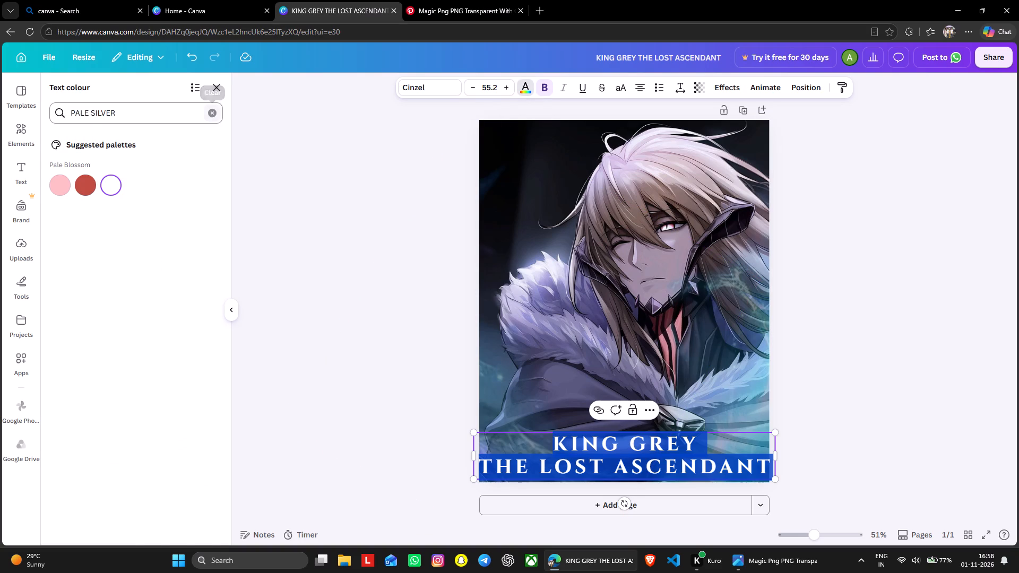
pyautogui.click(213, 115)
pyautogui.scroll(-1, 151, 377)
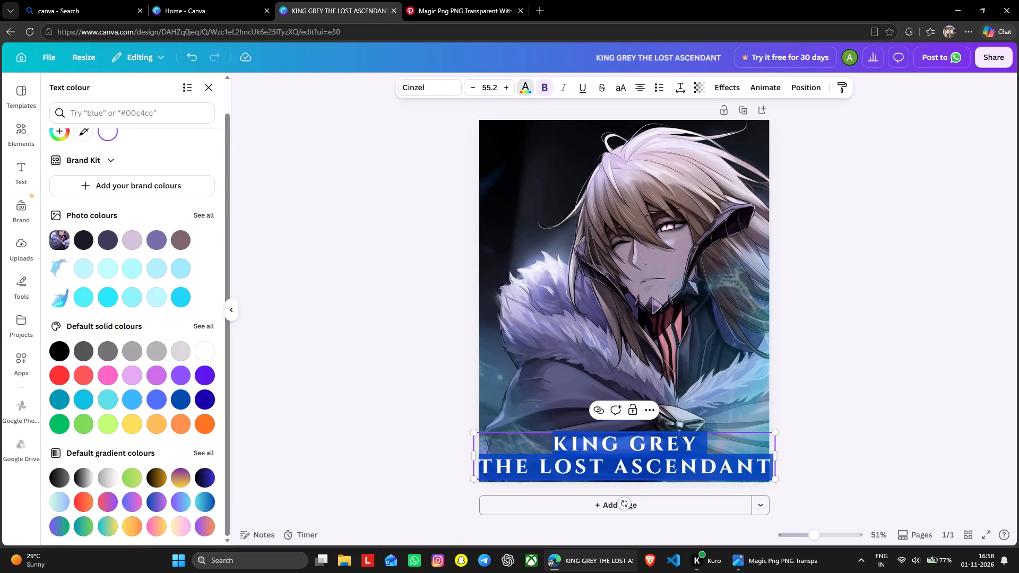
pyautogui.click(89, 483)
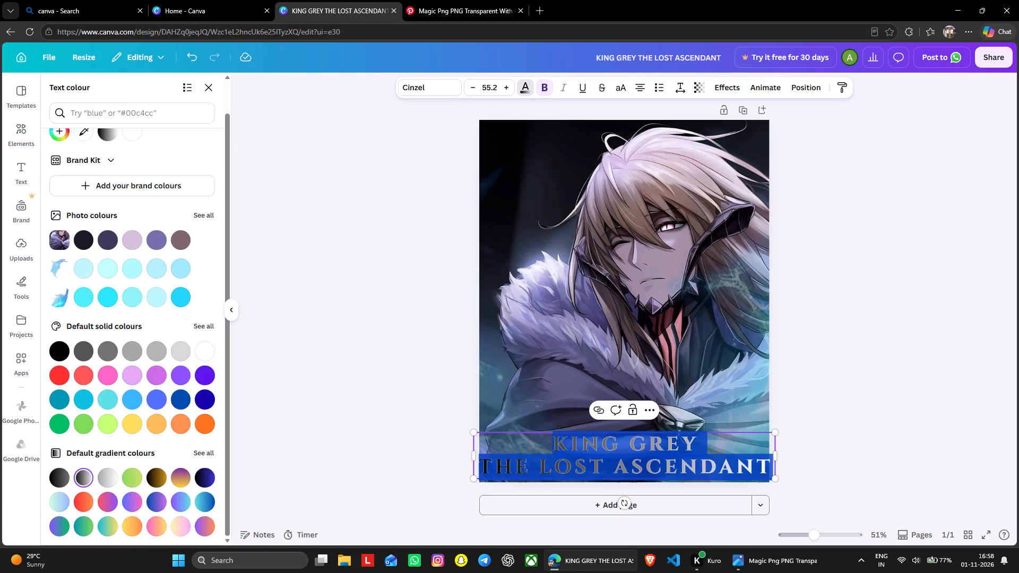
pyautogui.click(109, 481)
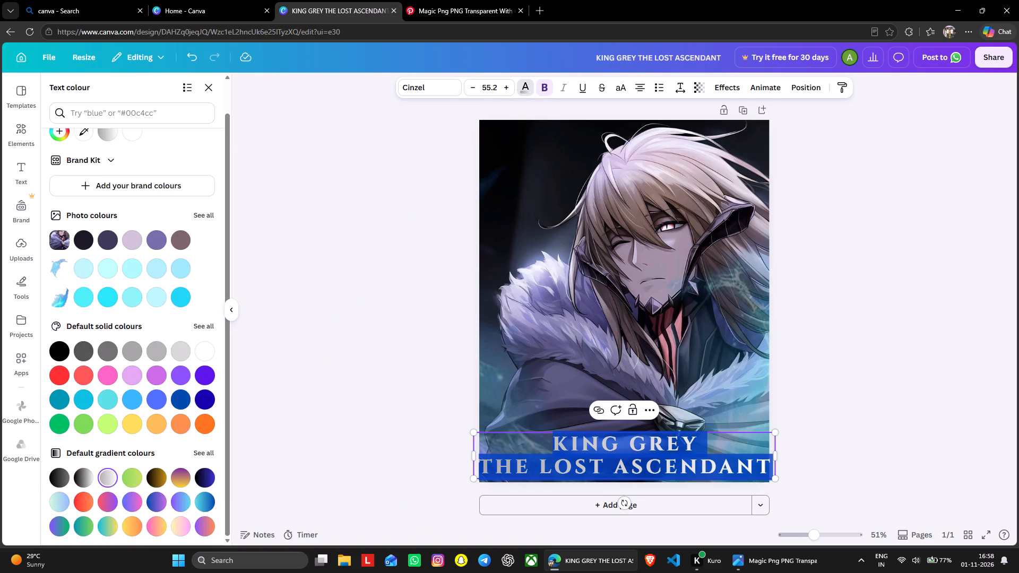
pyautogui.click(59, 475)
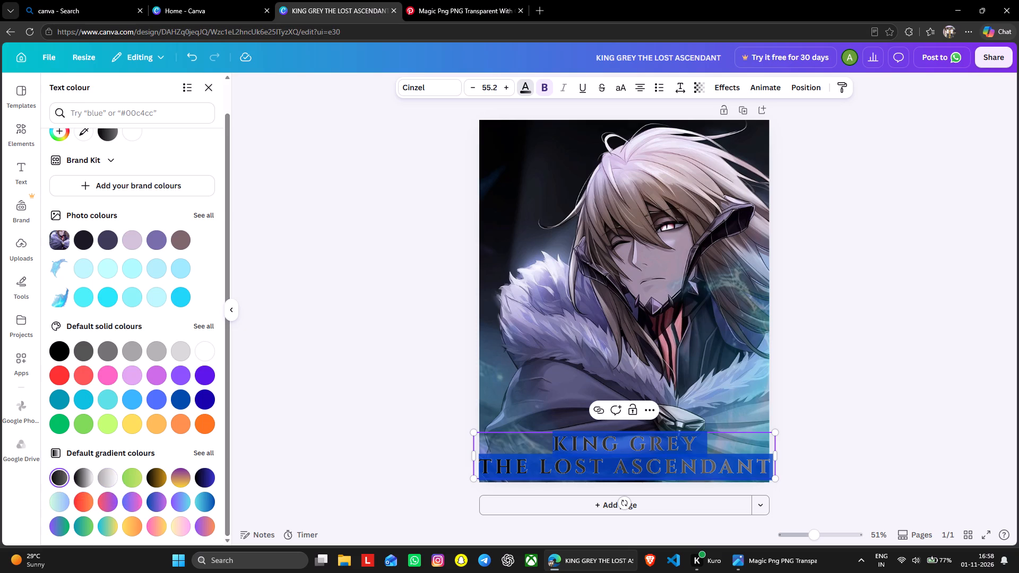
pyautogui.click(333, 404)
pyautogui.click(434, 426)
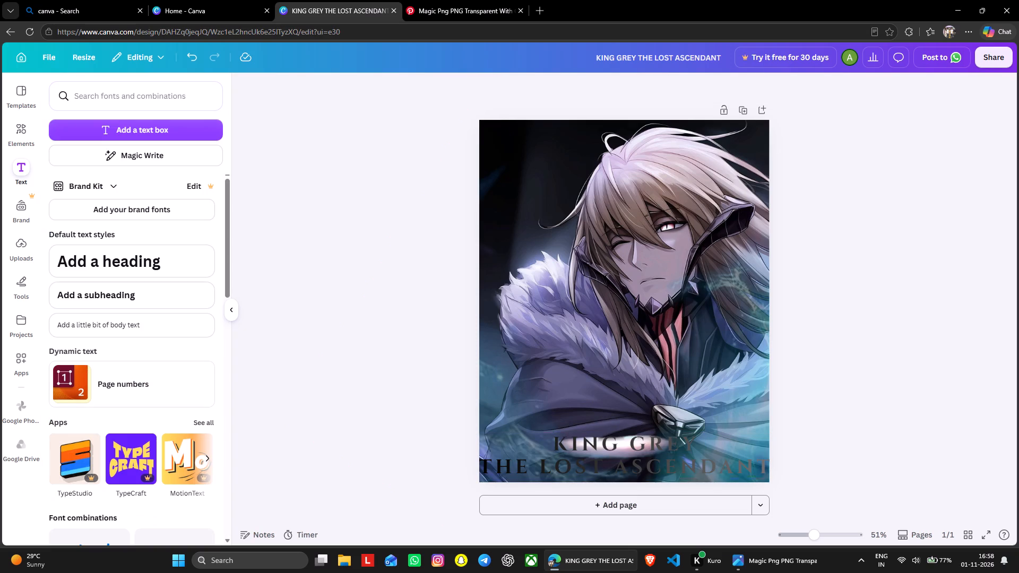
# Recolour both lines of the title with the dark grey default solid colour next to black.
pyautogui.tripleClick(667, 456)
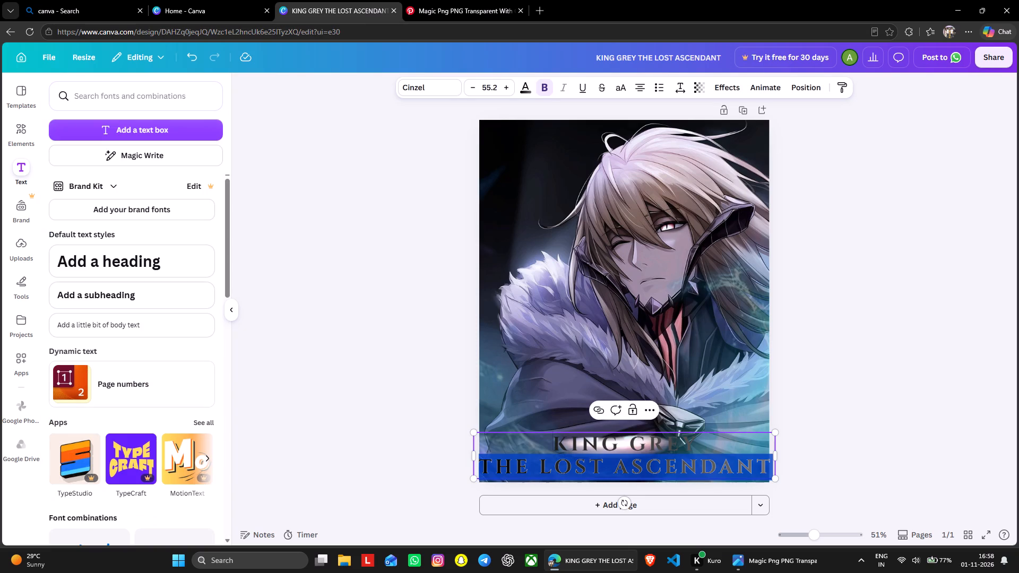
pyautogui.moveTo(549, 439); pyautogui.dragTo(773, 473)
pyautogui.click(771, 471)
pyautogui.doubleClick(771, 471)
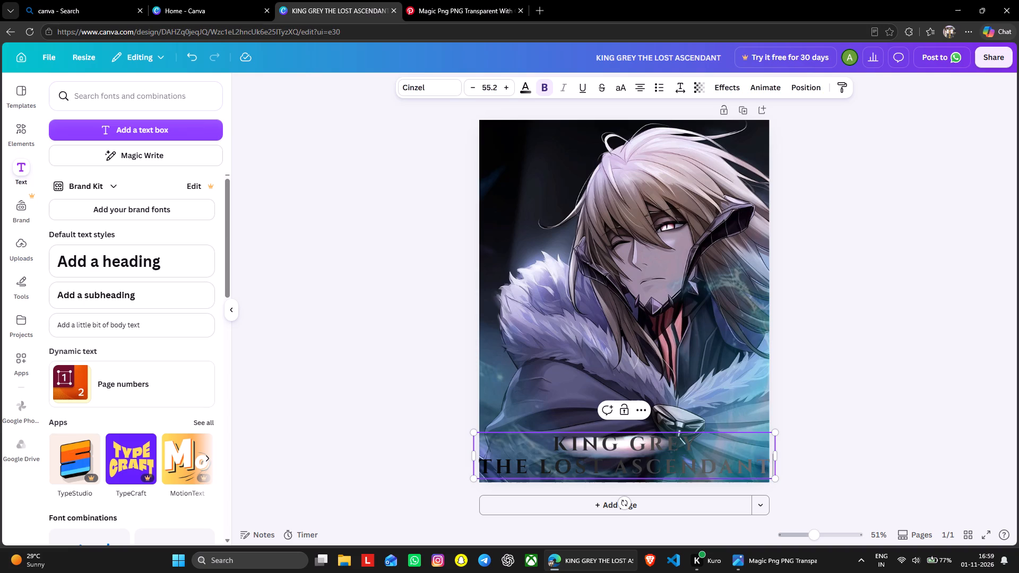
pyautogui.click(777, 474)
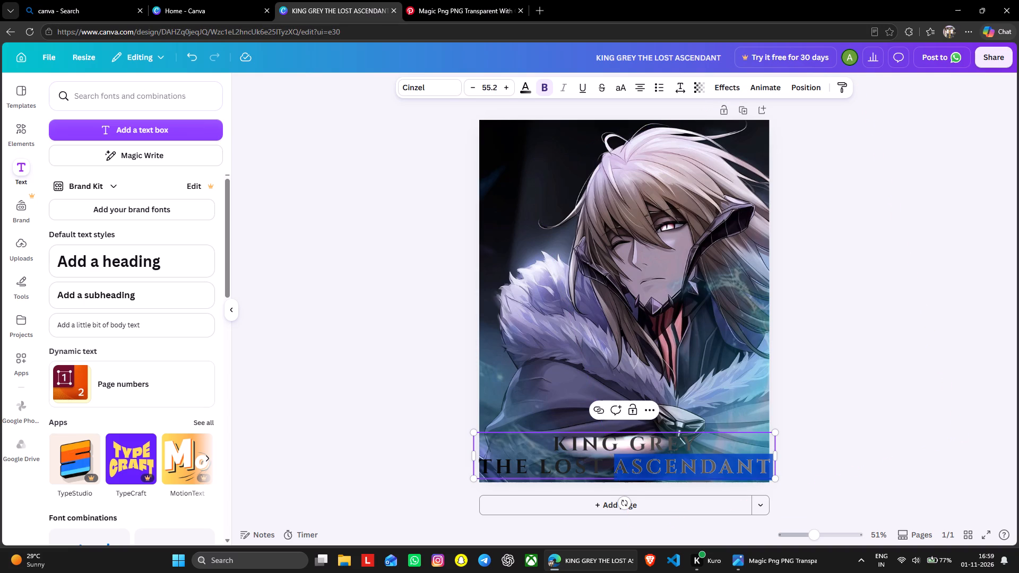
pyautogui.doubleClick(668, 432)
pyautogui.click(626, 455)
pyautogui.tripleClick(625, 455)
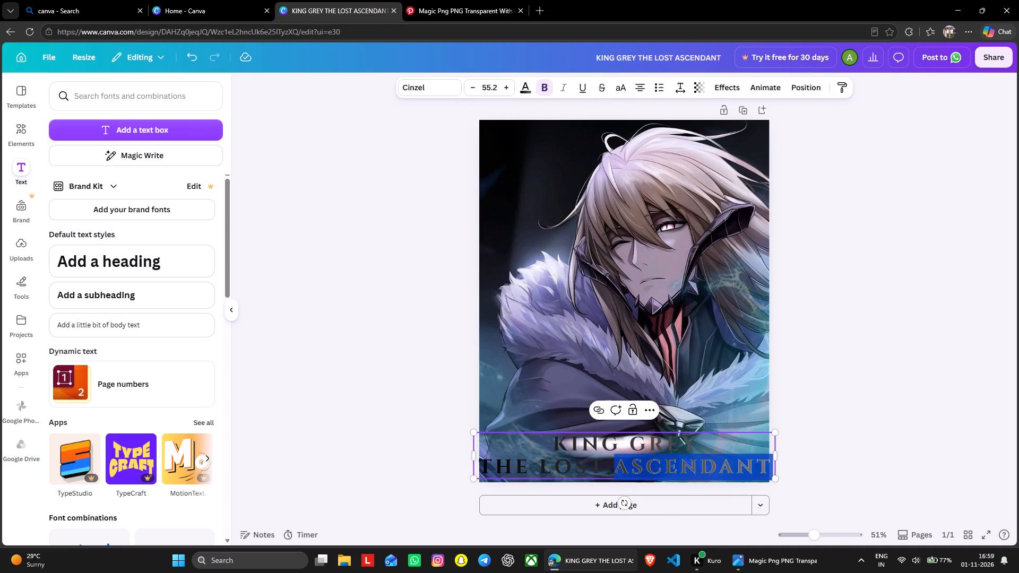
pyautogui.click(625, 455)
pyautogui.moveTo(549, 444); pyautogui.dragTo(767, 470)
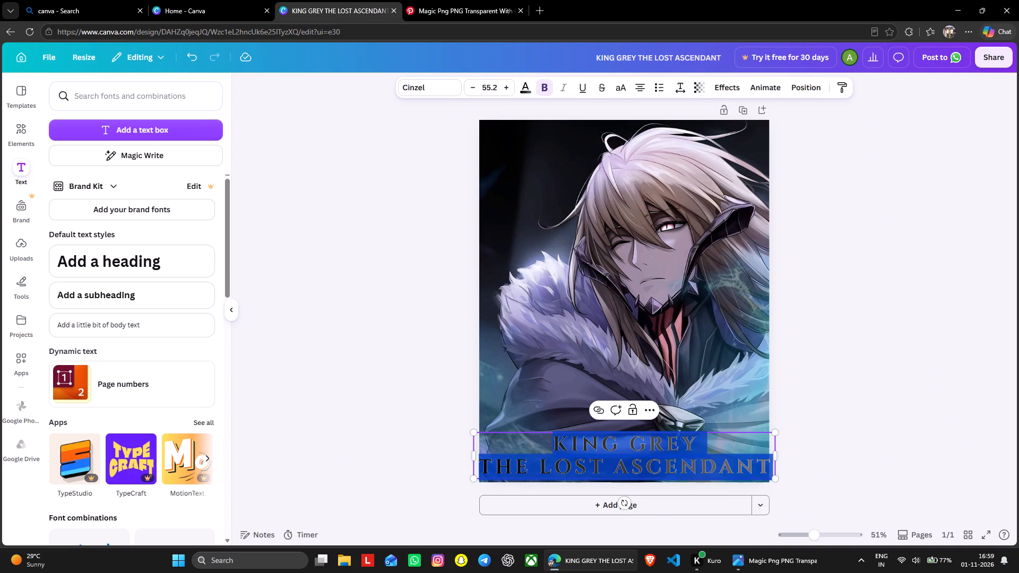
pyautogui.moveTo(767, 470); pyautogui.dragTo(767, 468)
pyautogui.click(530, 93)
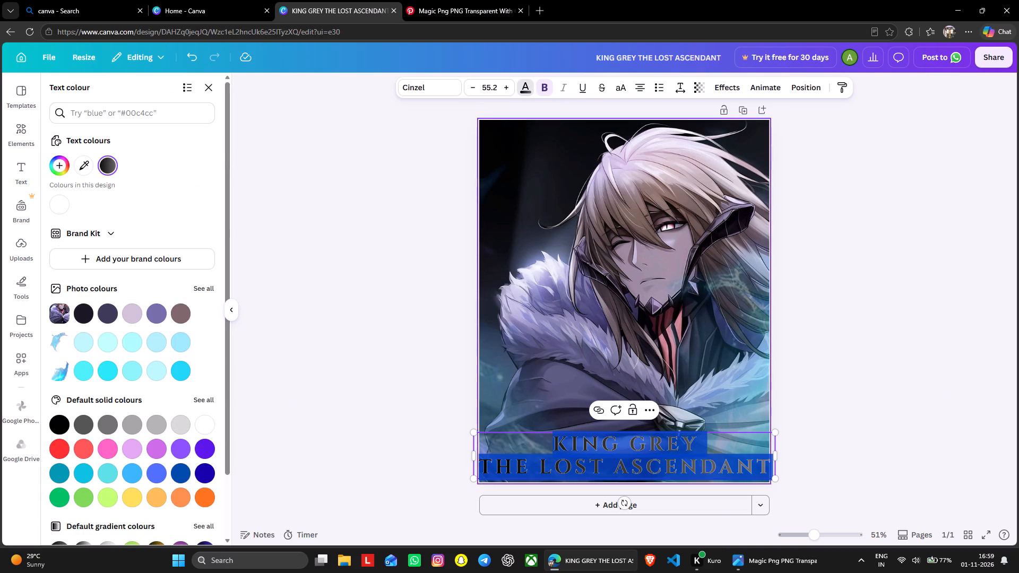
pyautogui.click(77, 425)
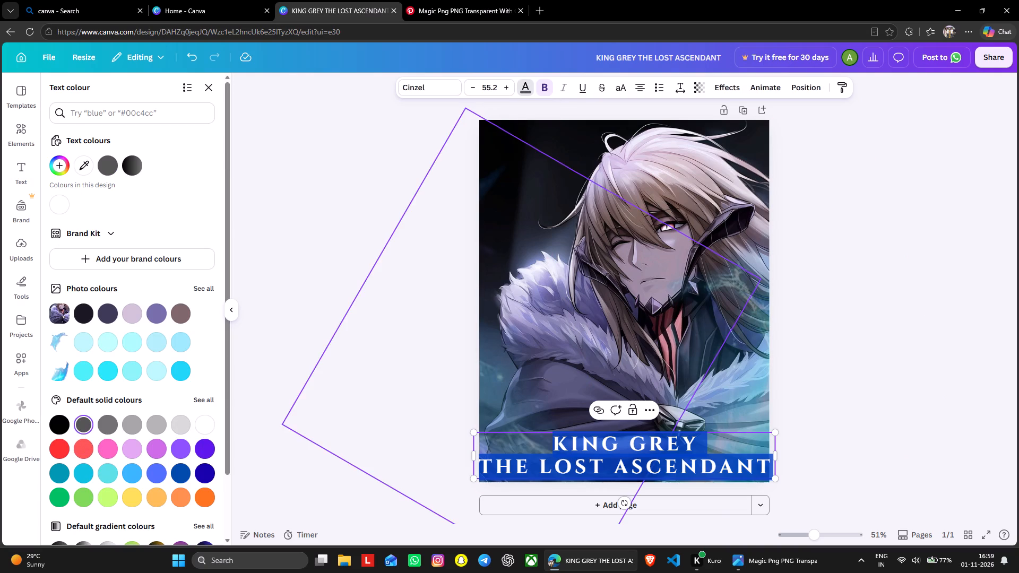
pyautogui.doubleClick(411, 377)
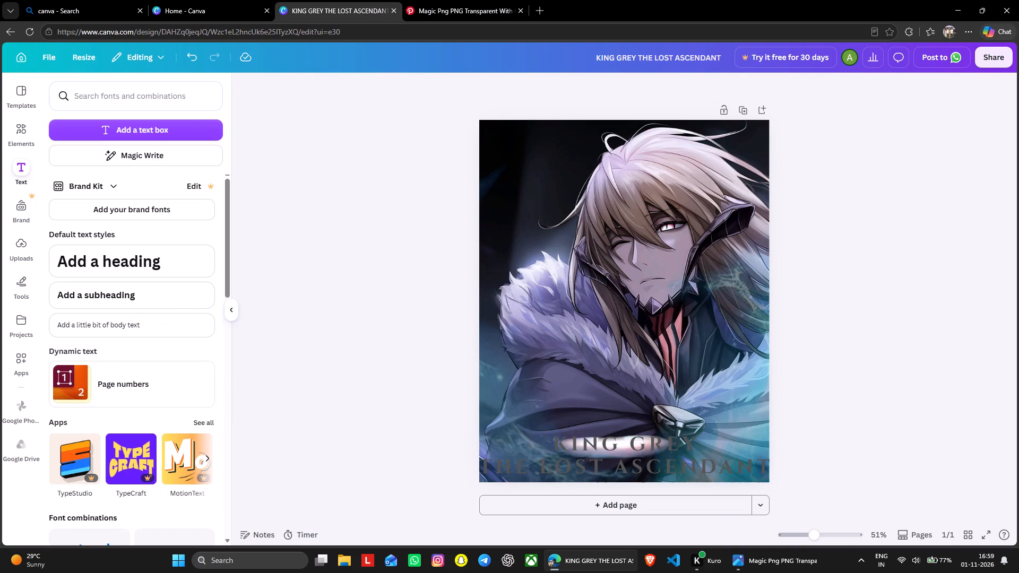
# Recolour both lines of the title with the medium grey default solid colour, the third in the grey row.
pyautogui.tripleClick(583, 445)
pyautogui.moveTo(536, 445); pyautogui.dragTo(774, 466)
pyautogui.click(526, 91)
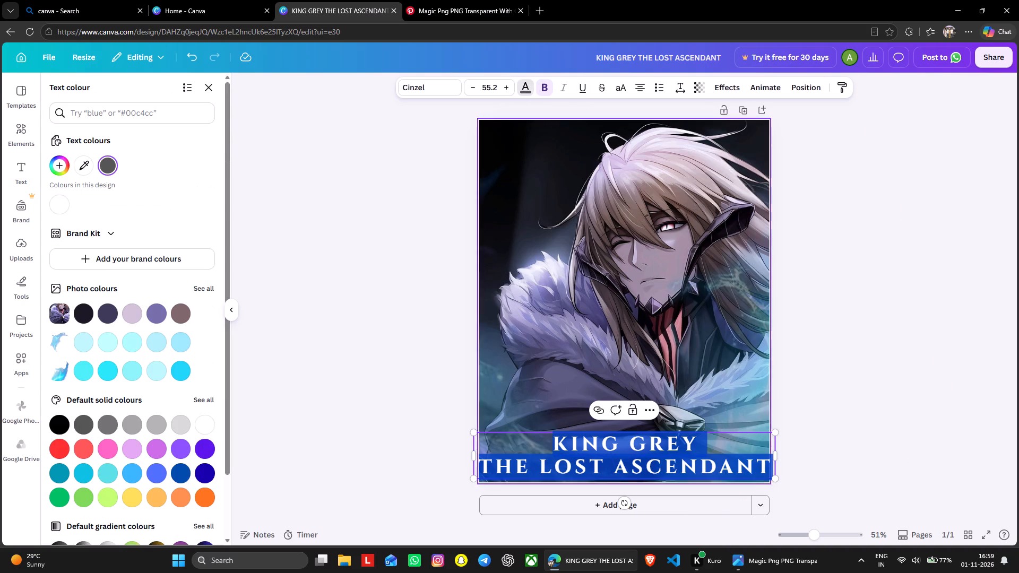
pyautogui.click(109, 425)
pyautogui.click(313, 390)
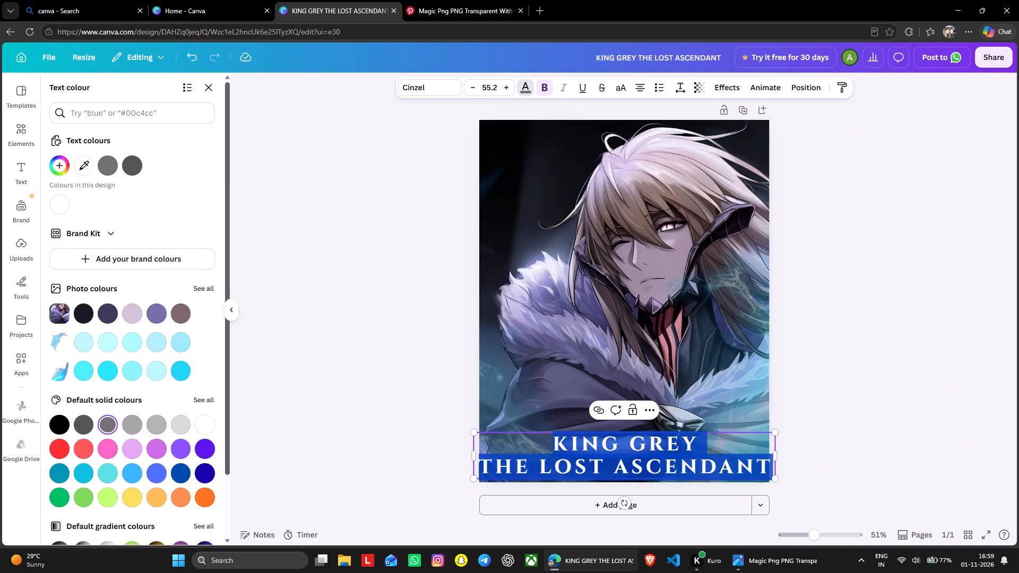
pyautogui.click(364, 378)
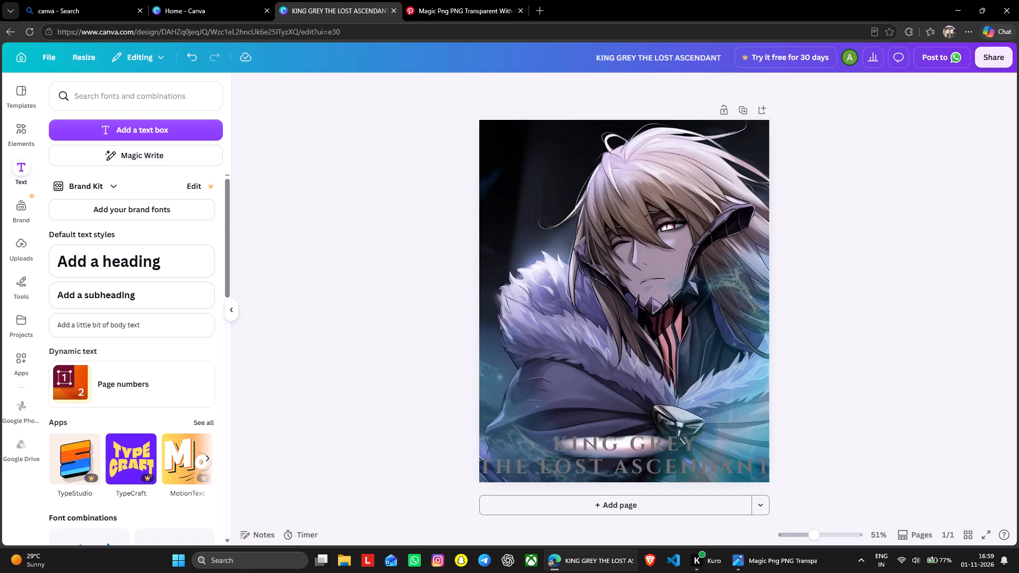
# Add a new text box reading "THE WEIGHT OF A CROWN".
pyautogui.click(154, 138)
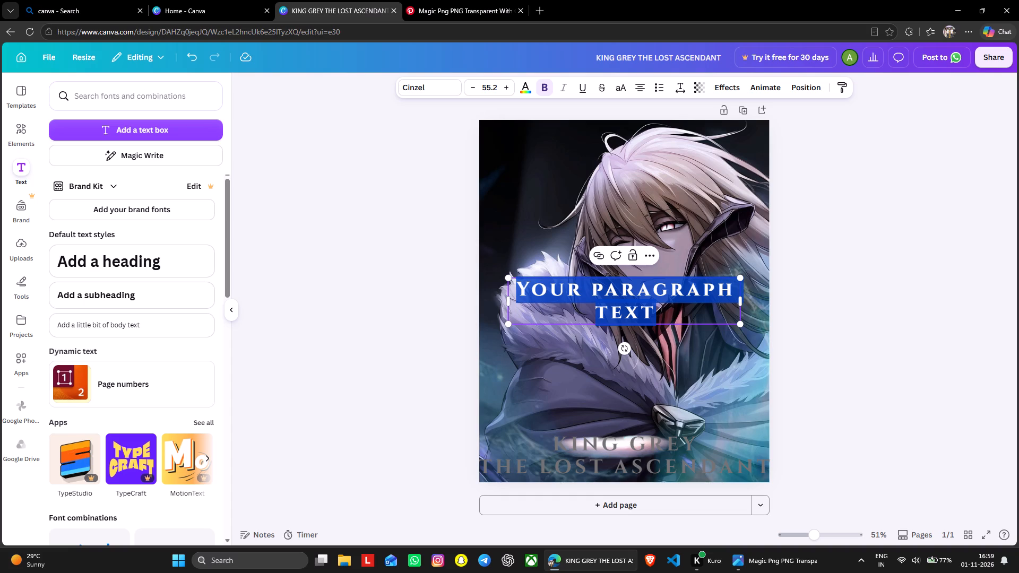
pyautogui.write('THE WEIGHT')
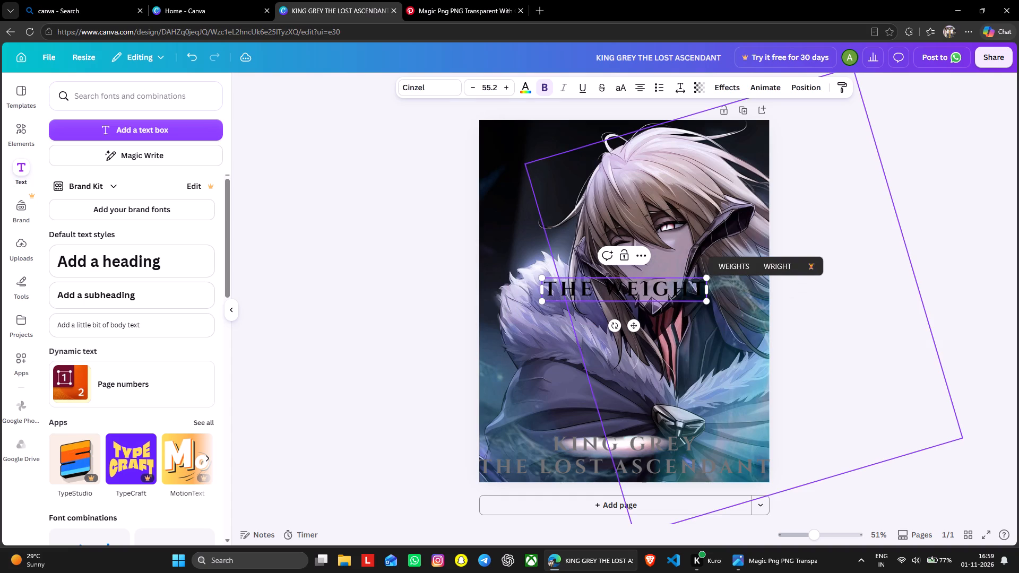
pyautogui.press('space')
pyautogui.write('OF A')
pyautogui.press('space')
pyautogui.write('CROWN')
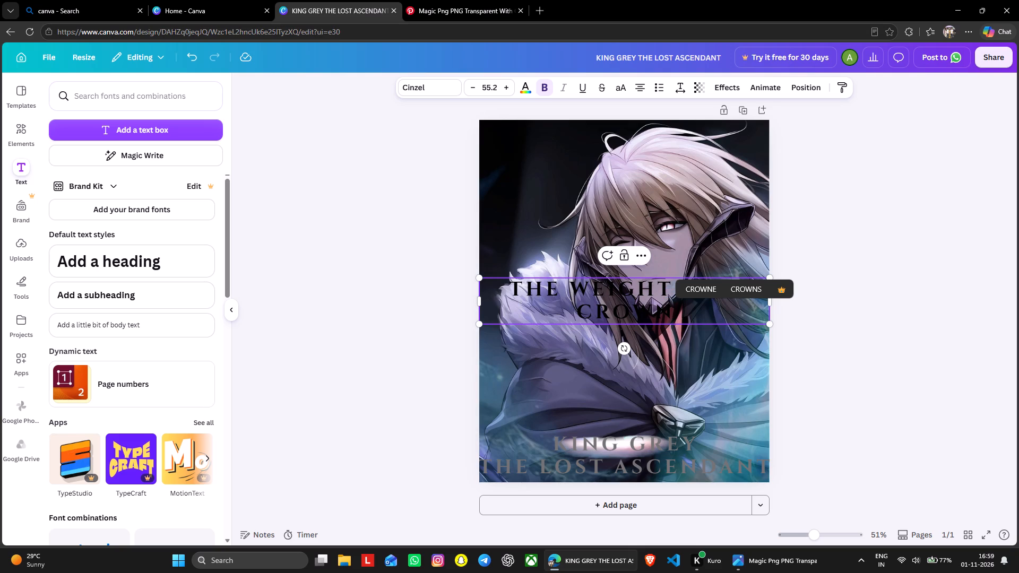
# Set the whole "THE WEIGHT OF A CROWN" text in the Montserrat font at size 18.
pyautogui.moveTo(697, 315); pyautogui.dragTo(492, 282)
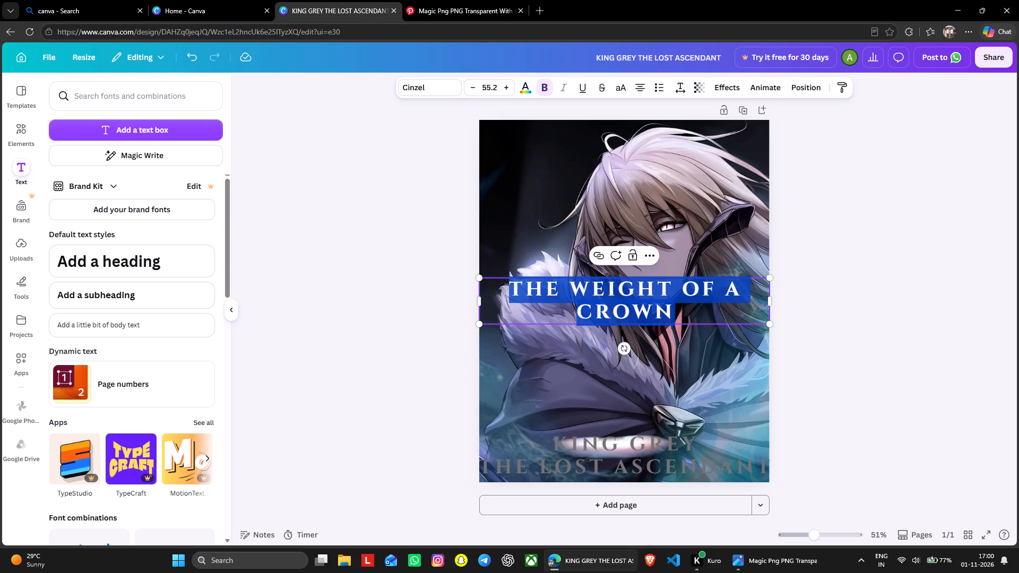
pyautogui.click(434, 88)
pyautogui.click(197, 140)
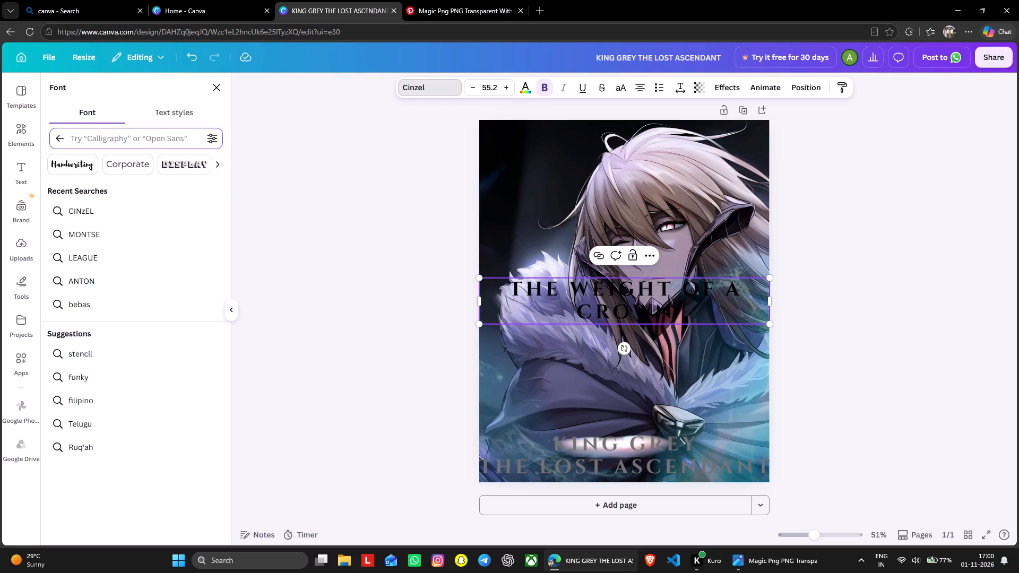
pyautogui.write('MON')
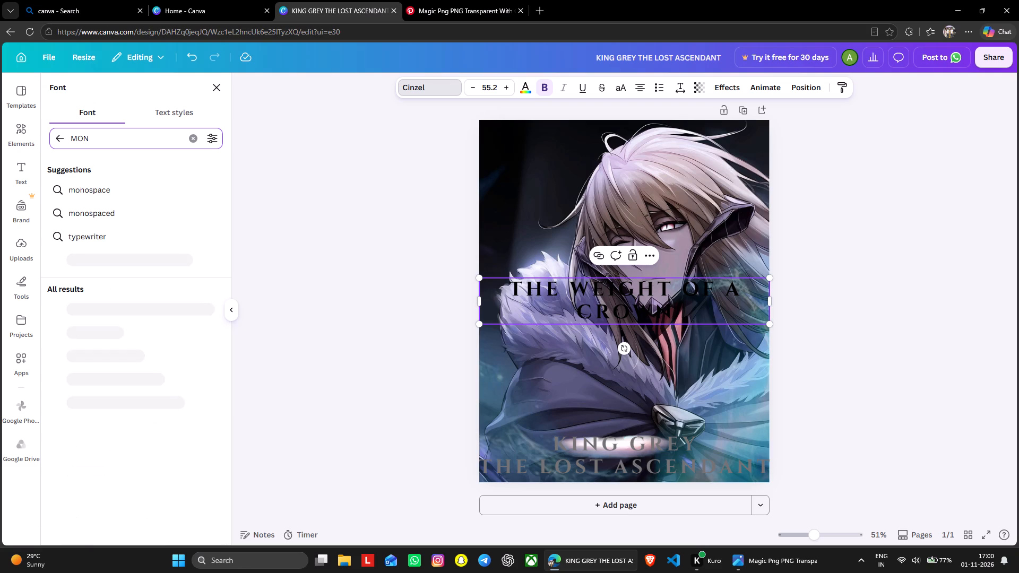
pyautogui.press('t')
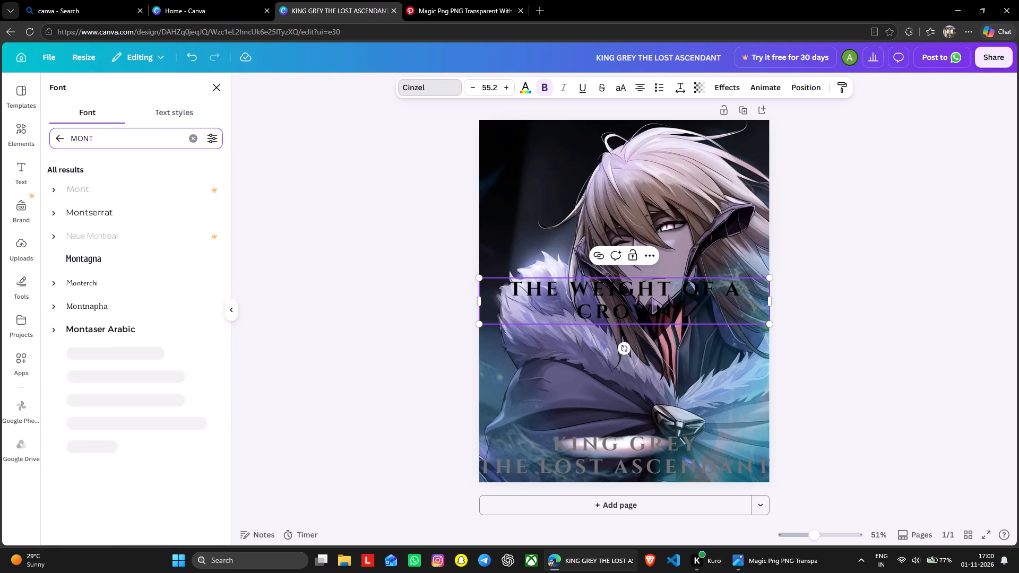
pyautogui.click(133, 203)
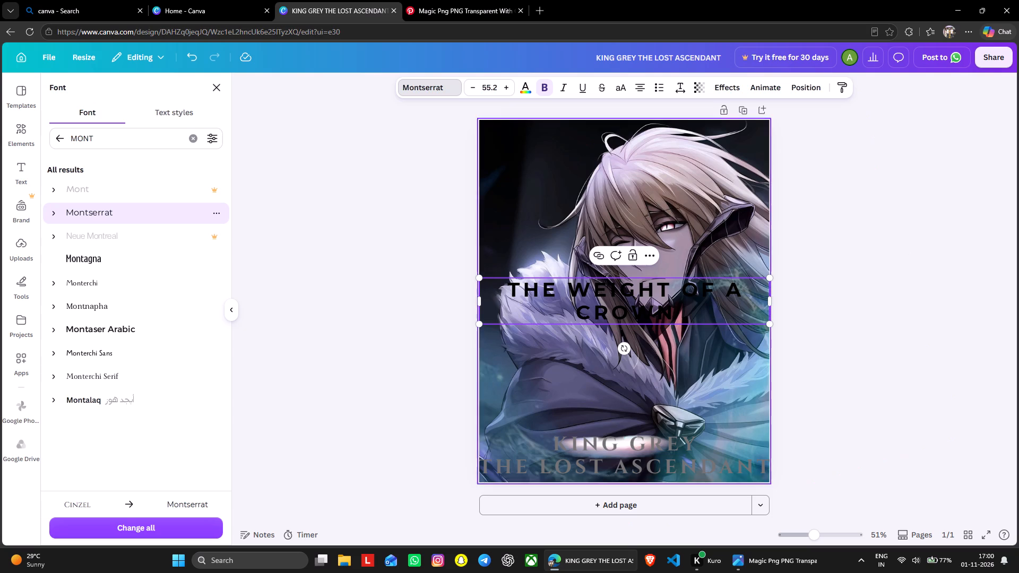
pyautogui.click(489, 87)
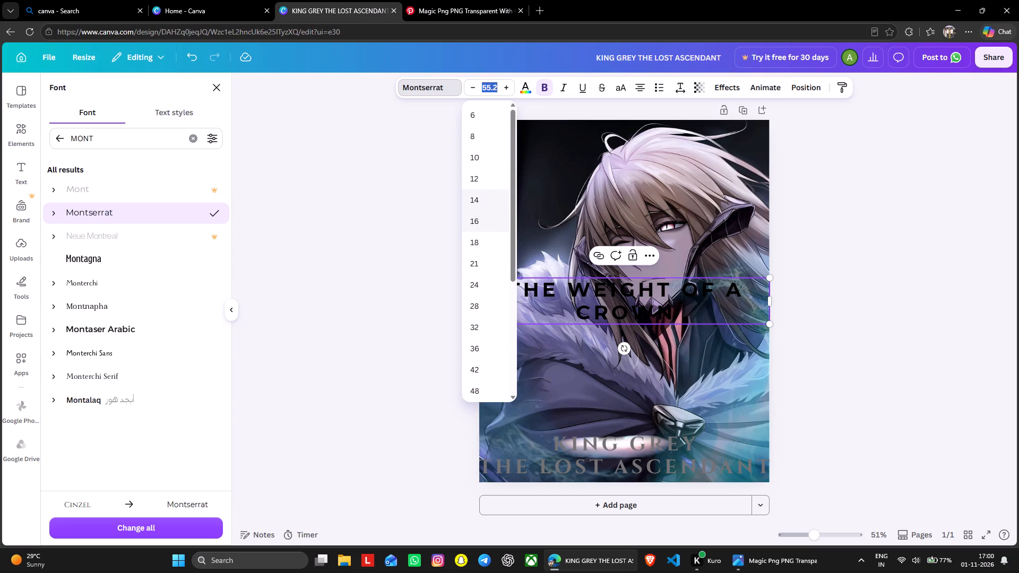
pyautogui.click(490, 237)
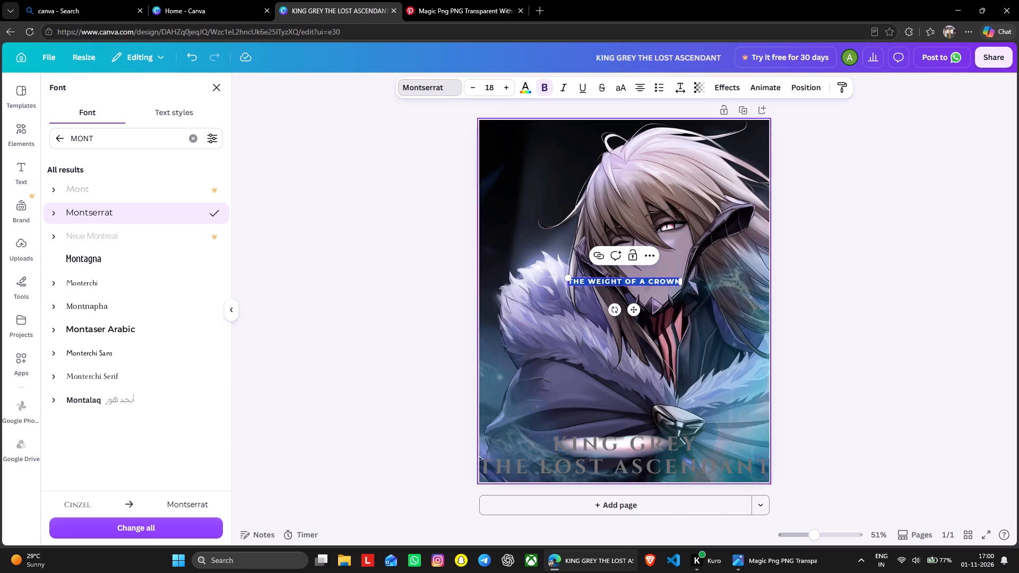
# Set the letter spacing of the "THE WEIGHT OF A CROWN" tagline to 182.
pyautogui.click(677, 89)
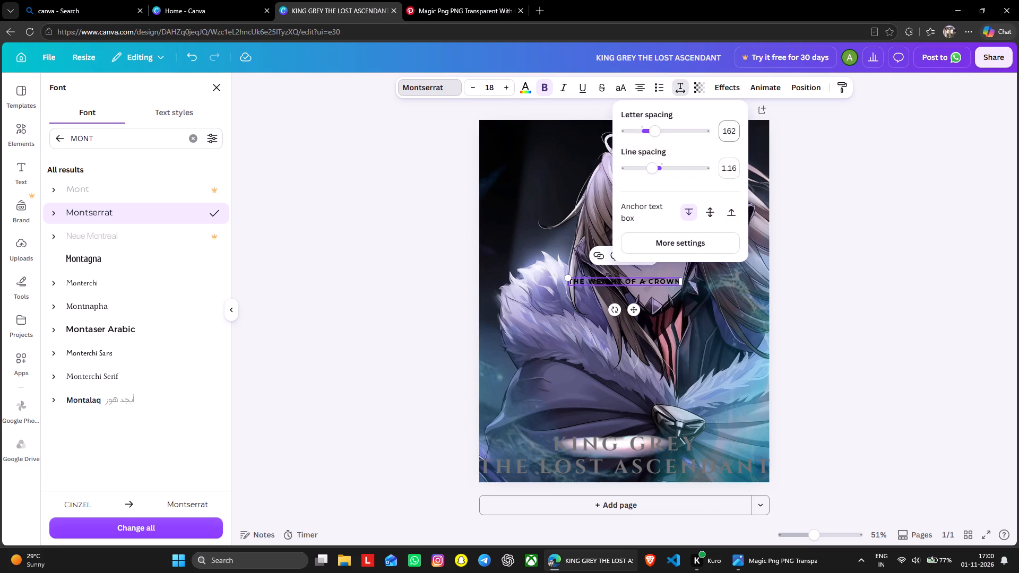
pyautogui.moveTo(655, 132); pyautogui.dragTo(655, 136)
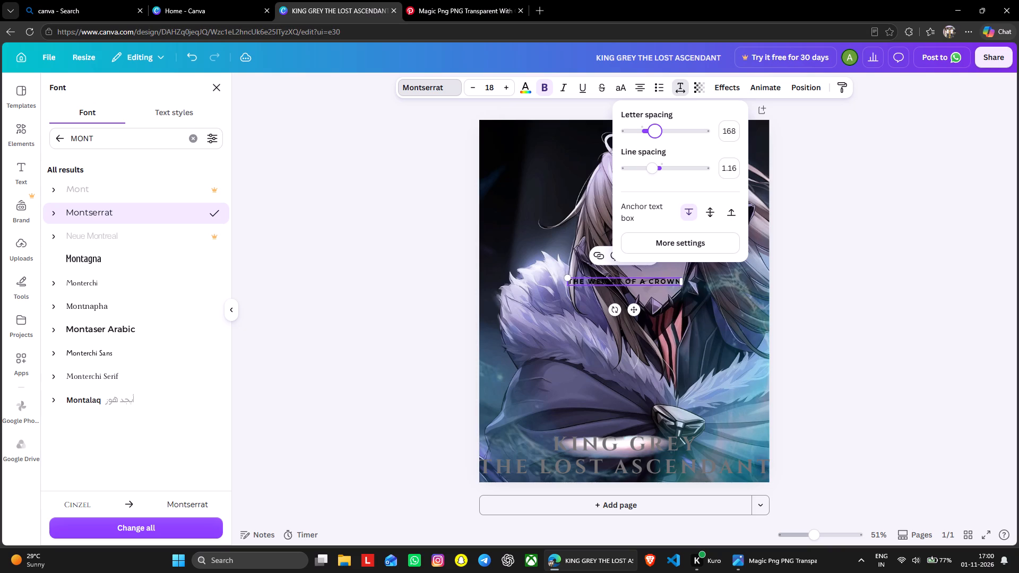
pyautogui.moveTo(655, 136); pyautogui.dragTo(656, 136)
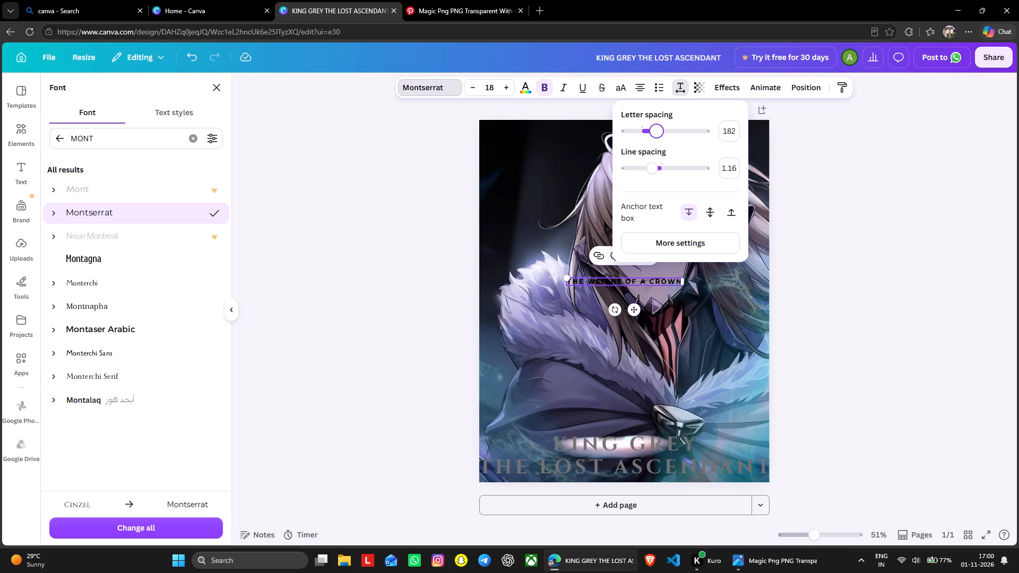
pyautogui.moveTo(656, 136); pyautogui.dragTo(655, 137)
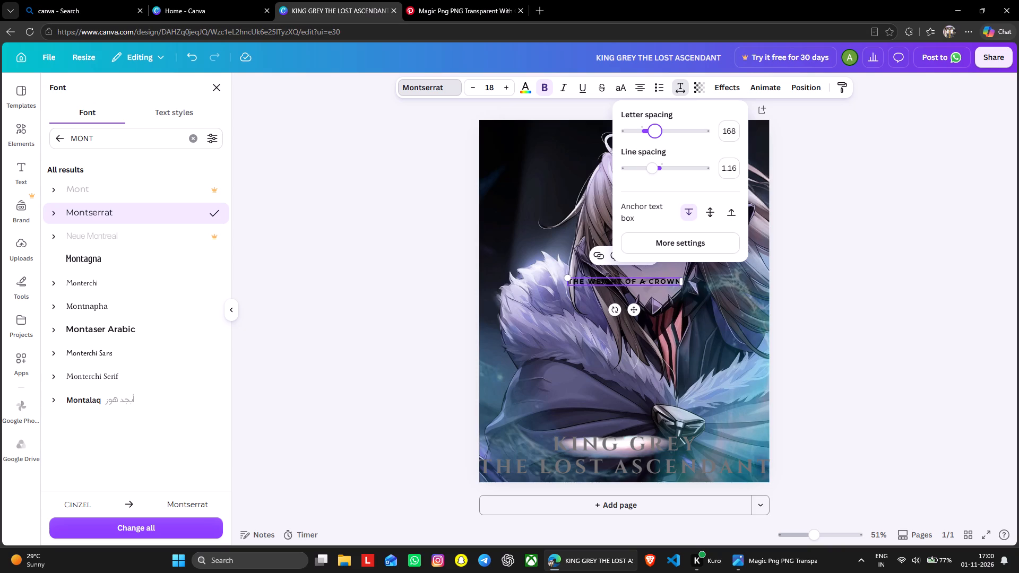
pyautogui.moveTo(655, 137); pyautogui.dragTo(656, 137)
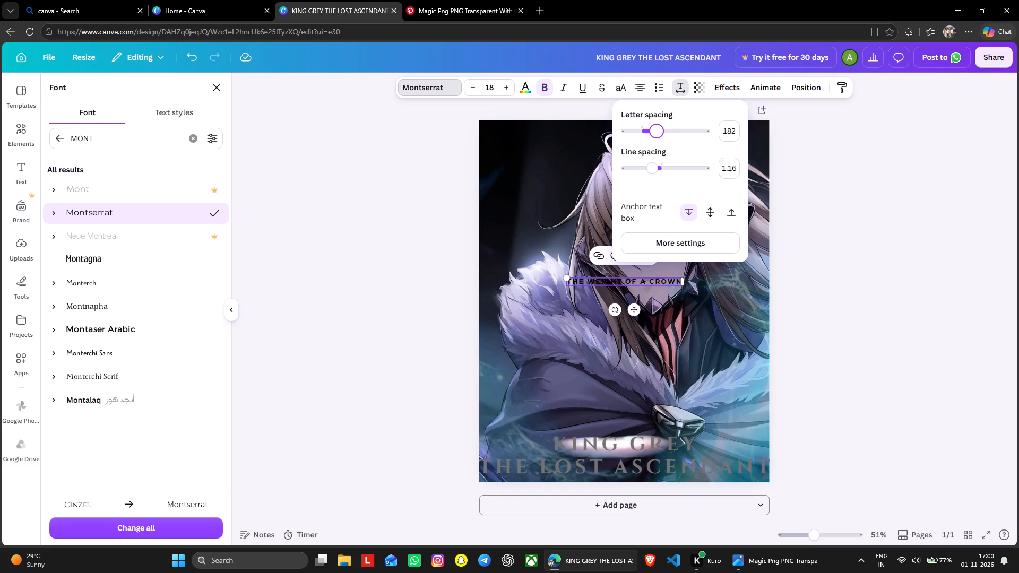
# Move the "THE WEIGHT OF A CROWN" tagline into the gap between the two title lines, roughly centred on the poster.
pyautogui.moveTo(650, 285); pyautogui.dragTo(563, 146)
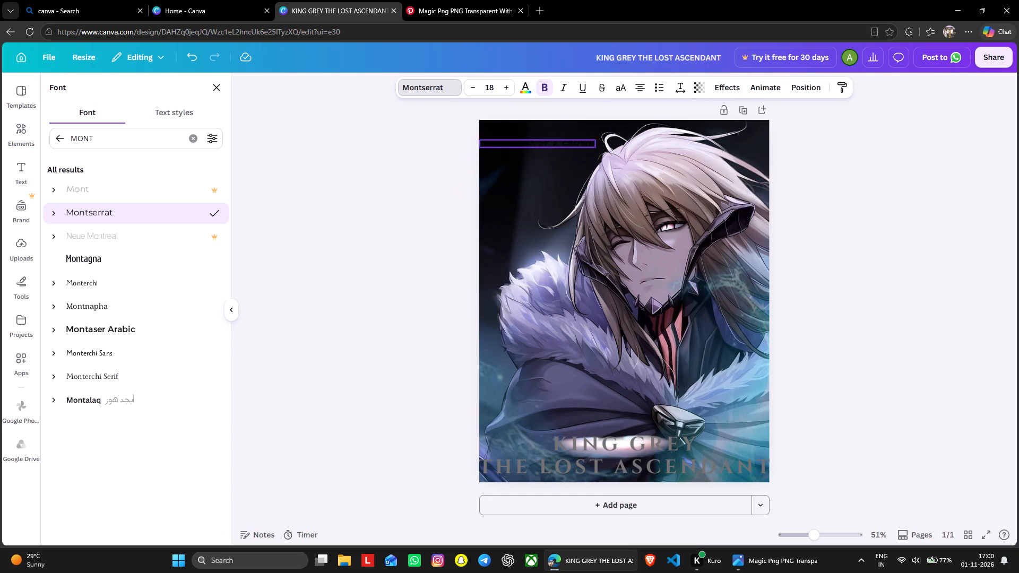
pyautogui.moveTo(563, 146); pyautogui.dragTo(566, 131)
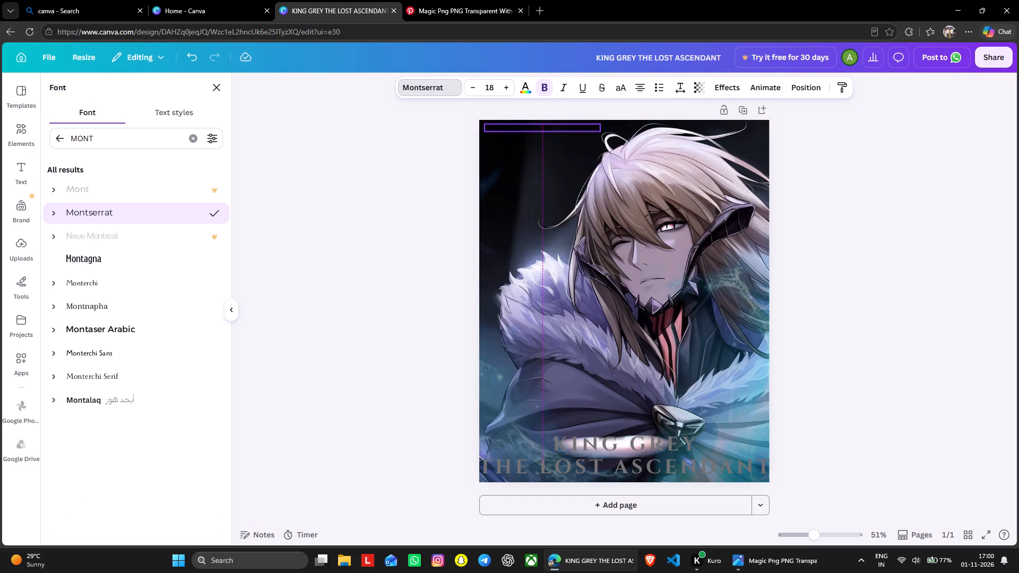
pyautogui.moveTo(566, 131); pyautogui.dragTo(563, 129)
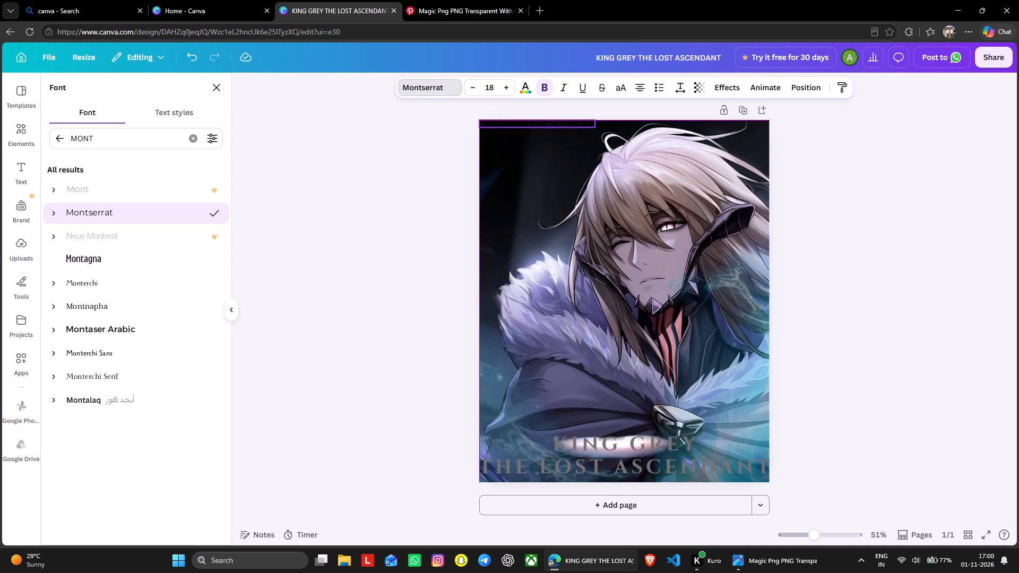
pyautogui.moveTo(563, 129); pyautogui.dragTo(602, 251)
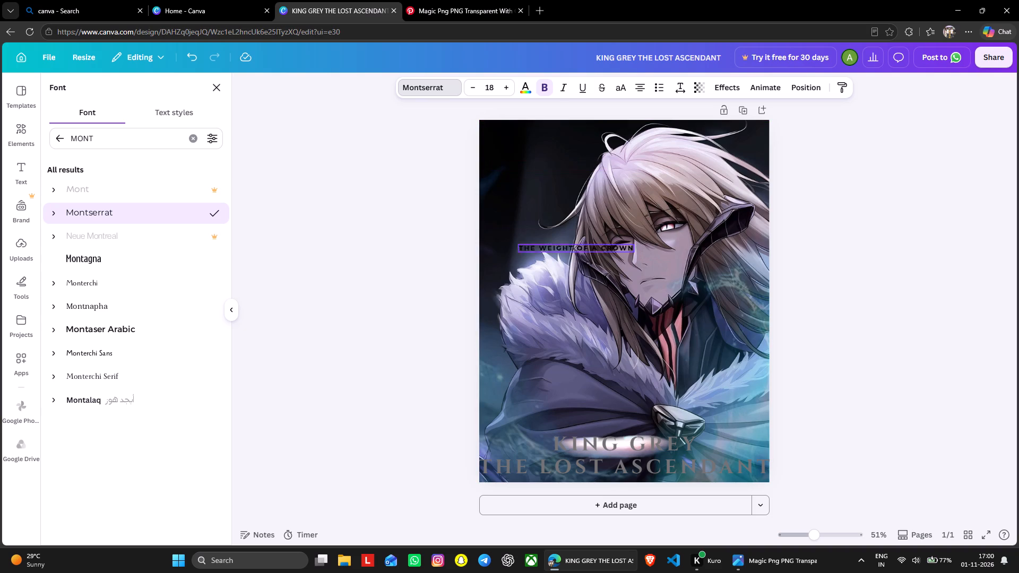
pyautogui.moveTo(602, 251); pyautogui.dragTo(643, 458)
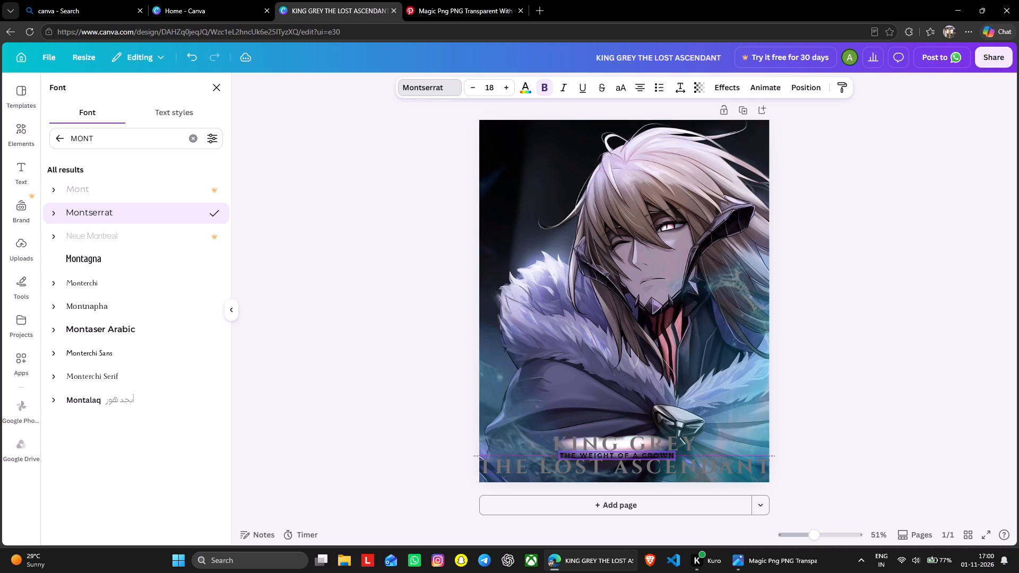
pyautogui.moveTo(643, 458); pyautogui.dragTo(645, 458)
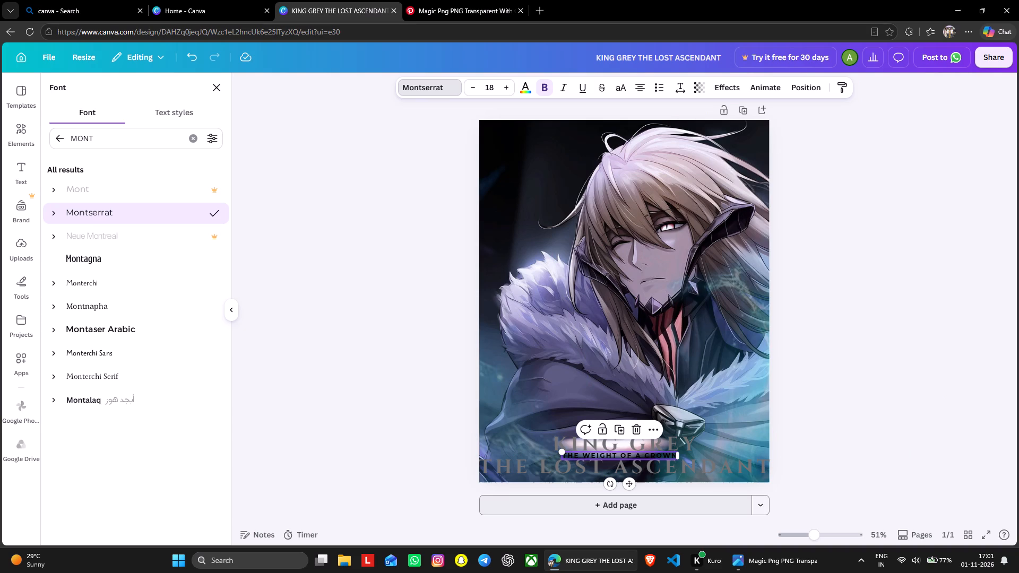
# Search the text colours for "LIGHT GREY" and recolour the tagline with the paler of the two Light grey swatches.
pyautogui.click(522, 87)
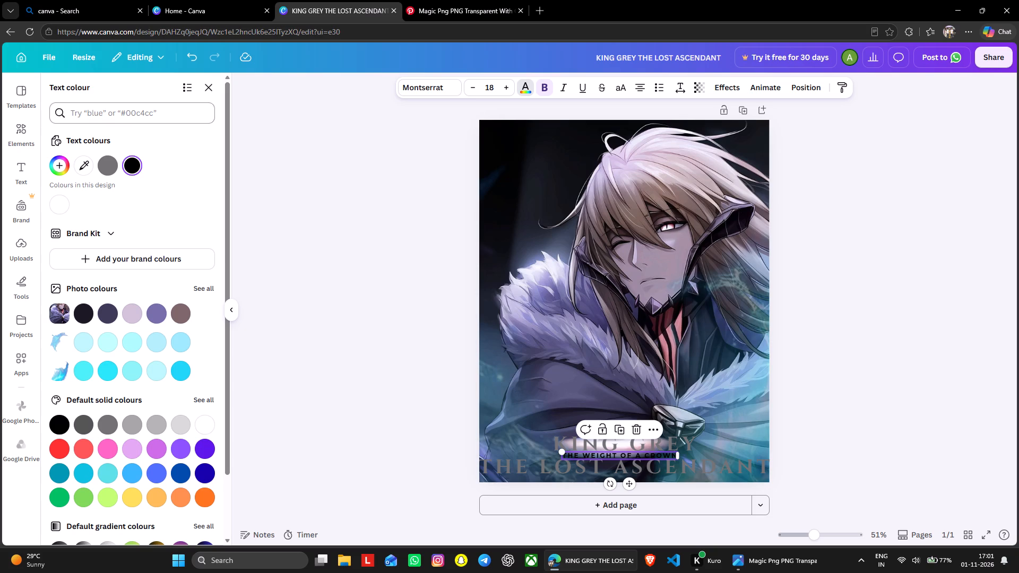
pyautogui.click(96, 113)
pyautogui.write('LIT')
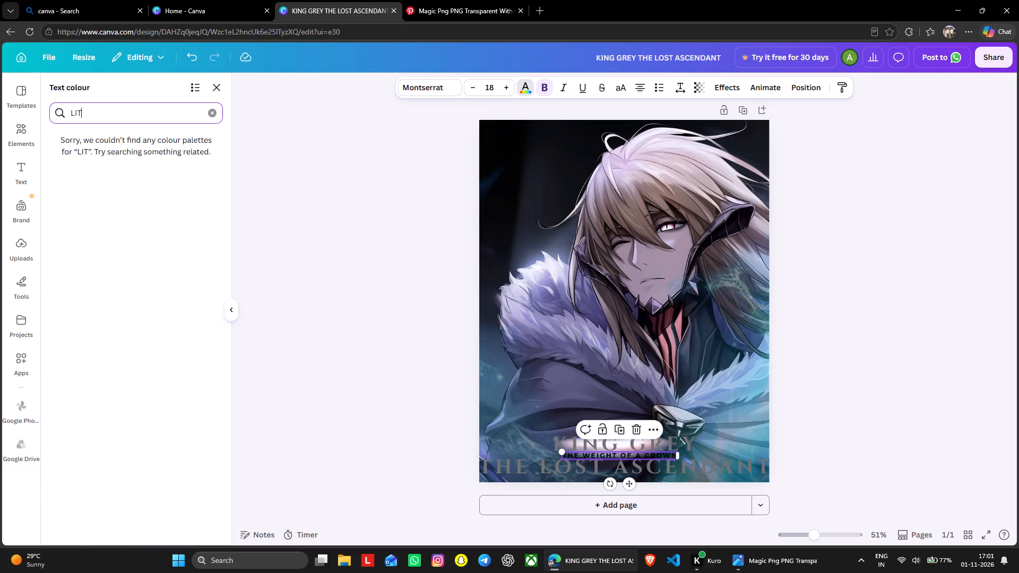
pyautogui.press('BackSpace')
pyautogui.write('GHT')
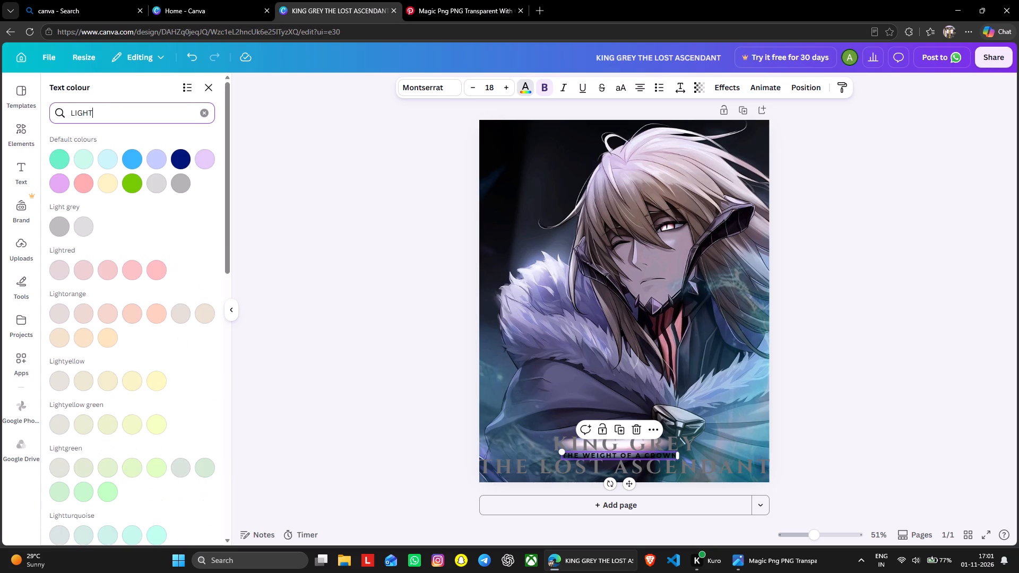
pyautogui.press('space')
pyautogui.write('GREY')
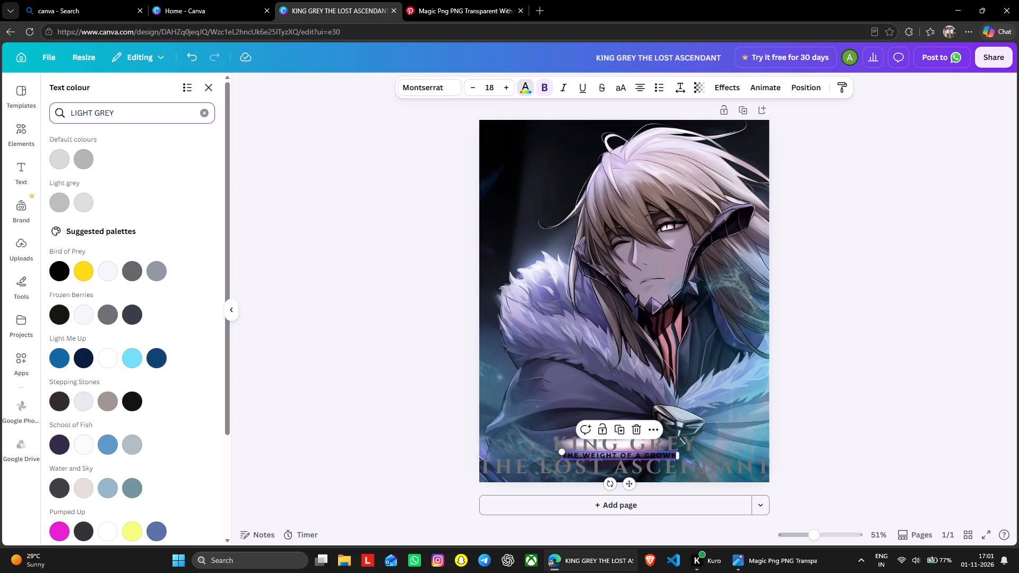
pyautogui.click(53, 207)
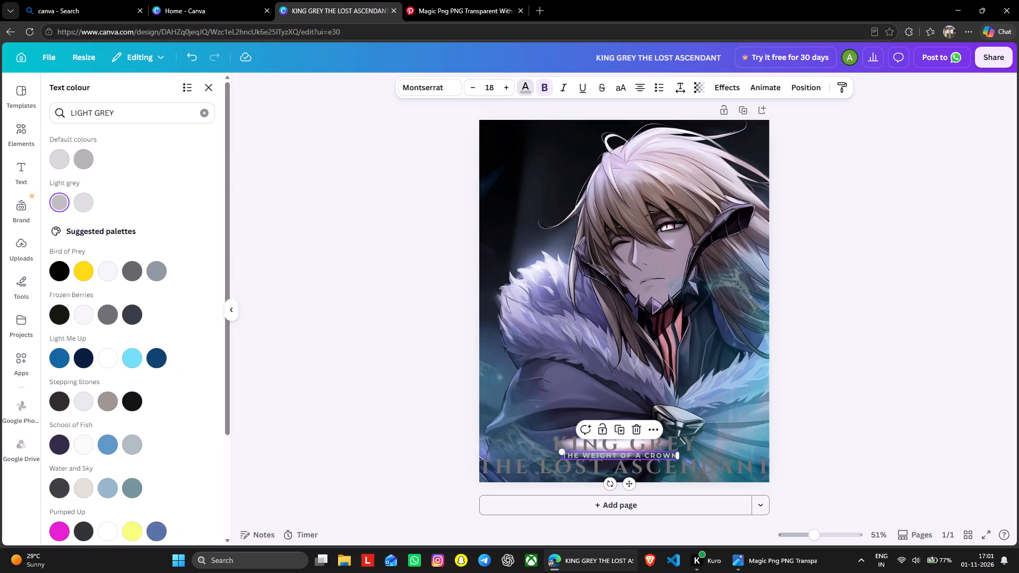
pyautogui.click(81, 205)
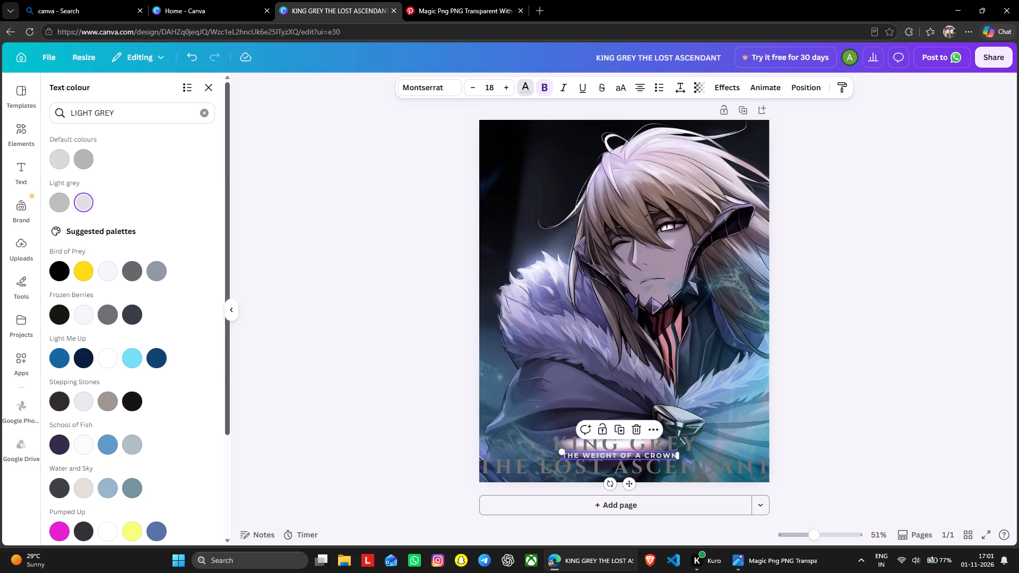
pyautogui.click(309, 198)
pyautogui.click(310, 198)
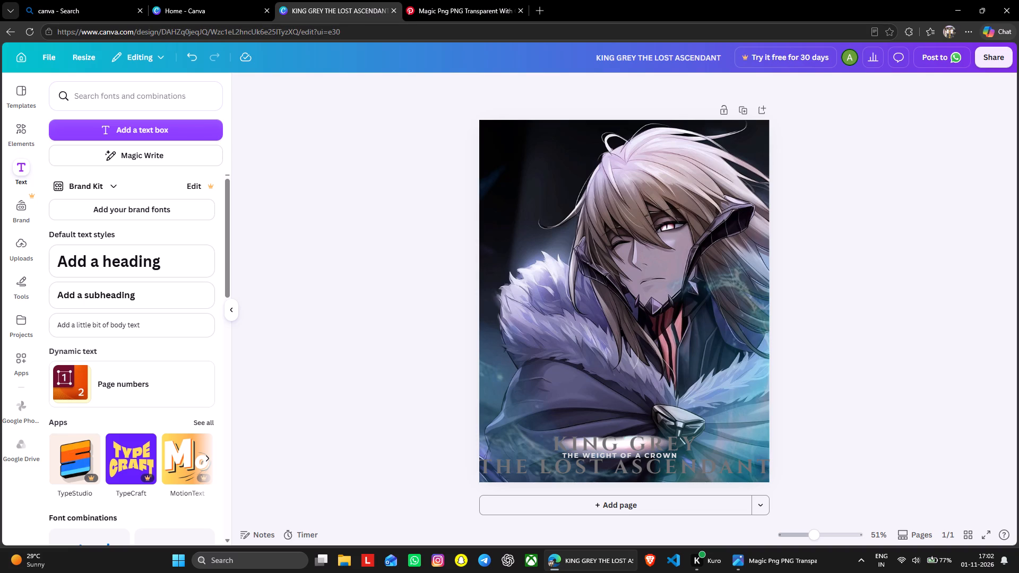
# Search the graphics elements for "FILM GRAIN TEXTURE PNG".
pyautogui.click(24, 141)
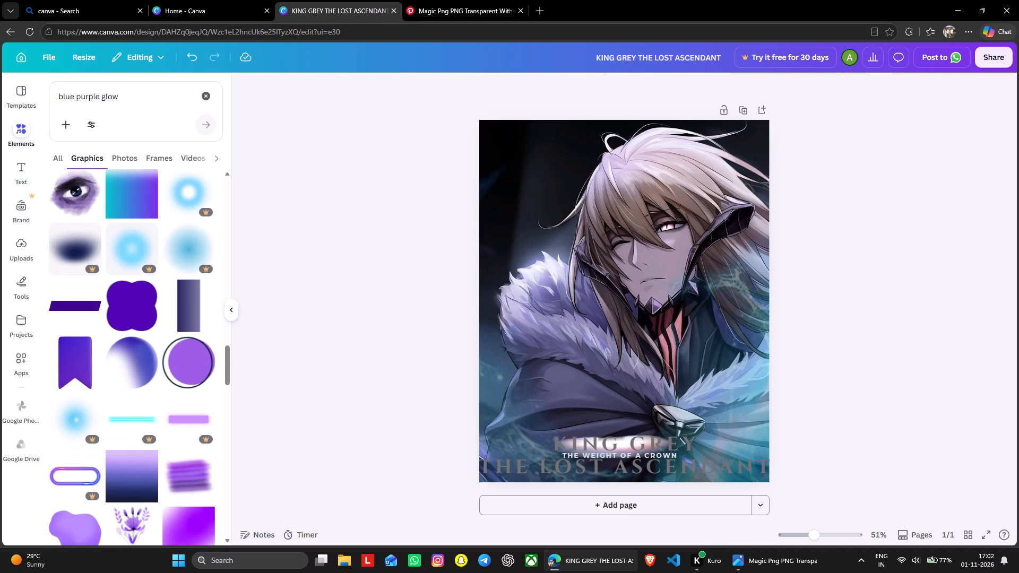
pyautogui.moveTo(134, 95); pyautogui.dragTo(0, 114)
pyautogui.write('FILM GR')
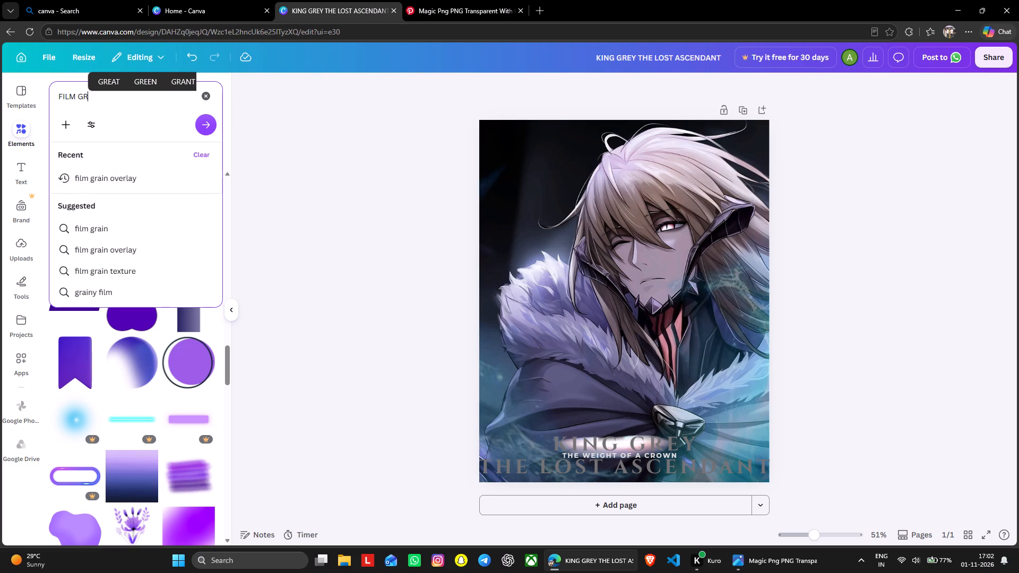
pyautogui.write('AI')
pyautogui.press('n')
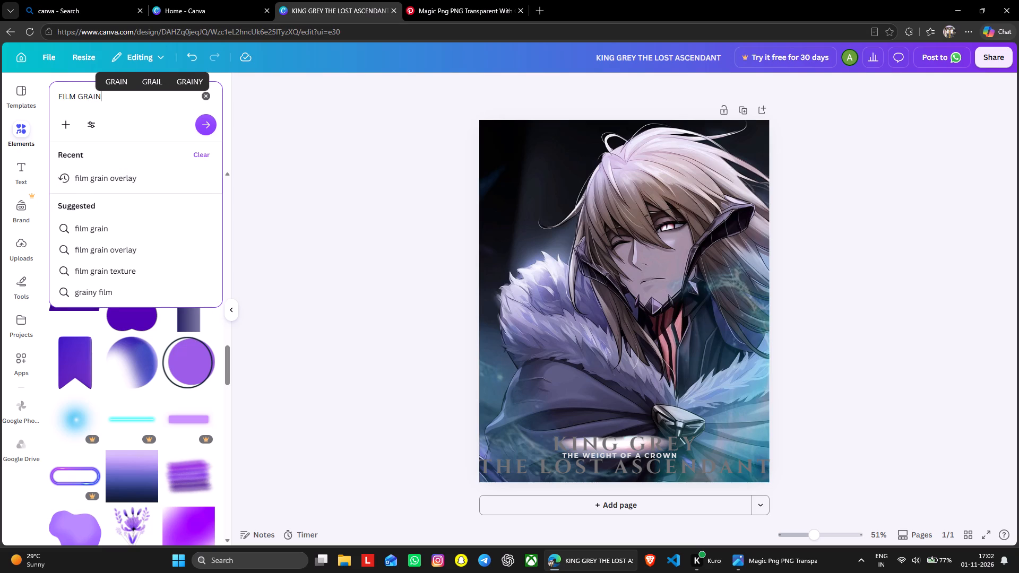
pyautogui.press('space')
pyautogui.write('TEXTURE')
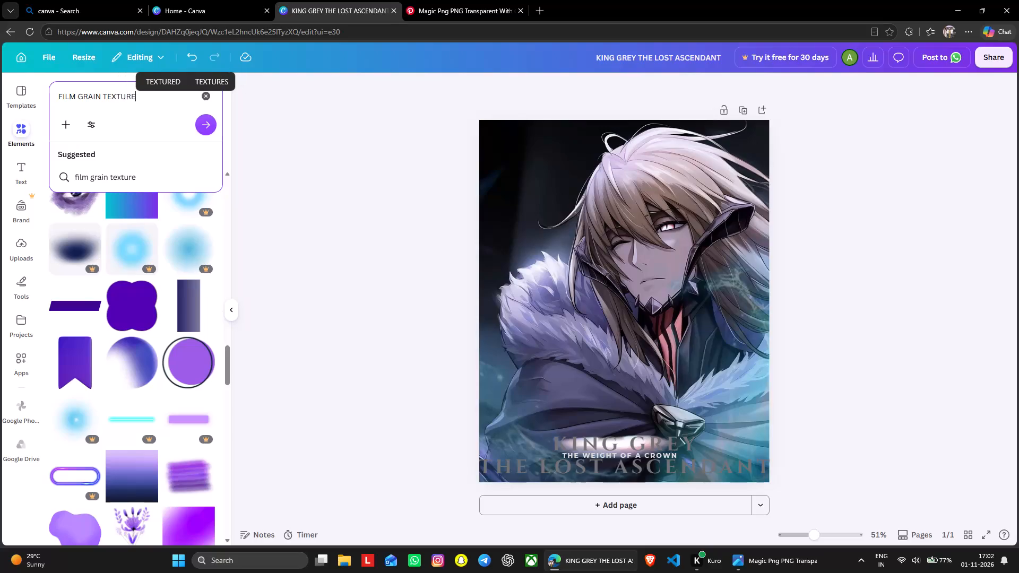
pyautogui.press('space')
pyautogui.write('PNG')
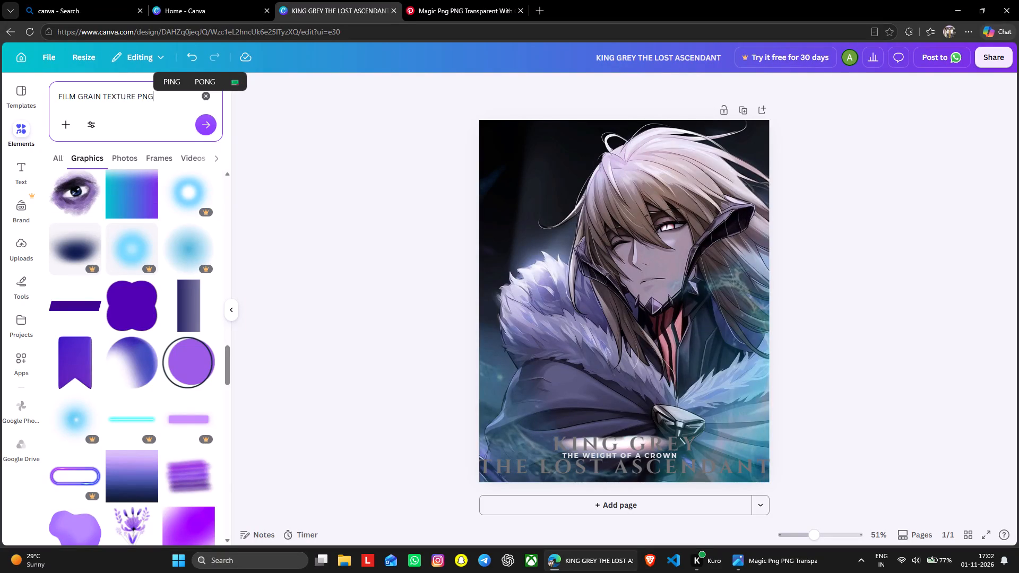
pyautogui.press('Return')
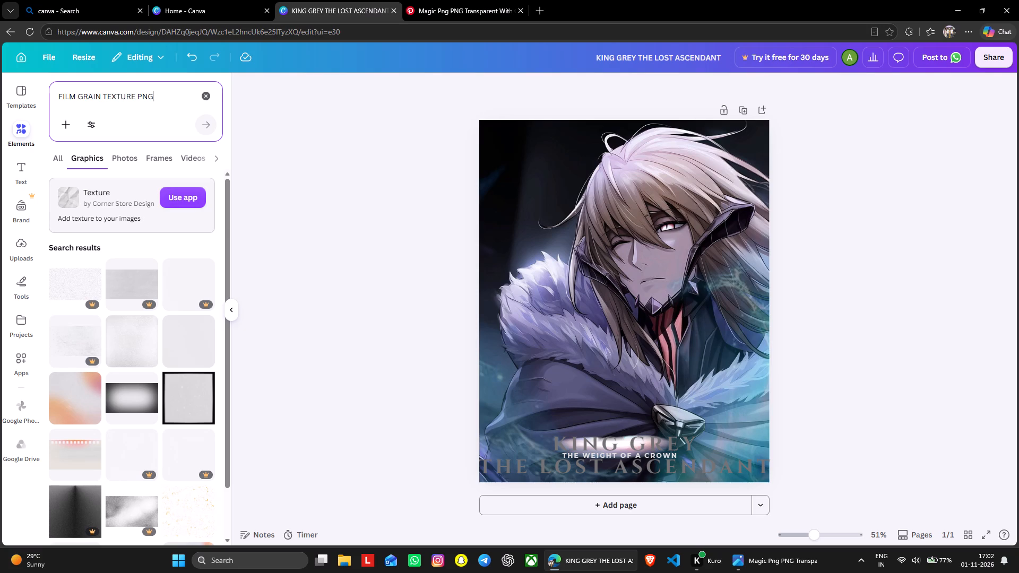
# Browse the film grain graphics results for a texture that suits the poster.
pyautogui.scroll(-1, 174, 246)
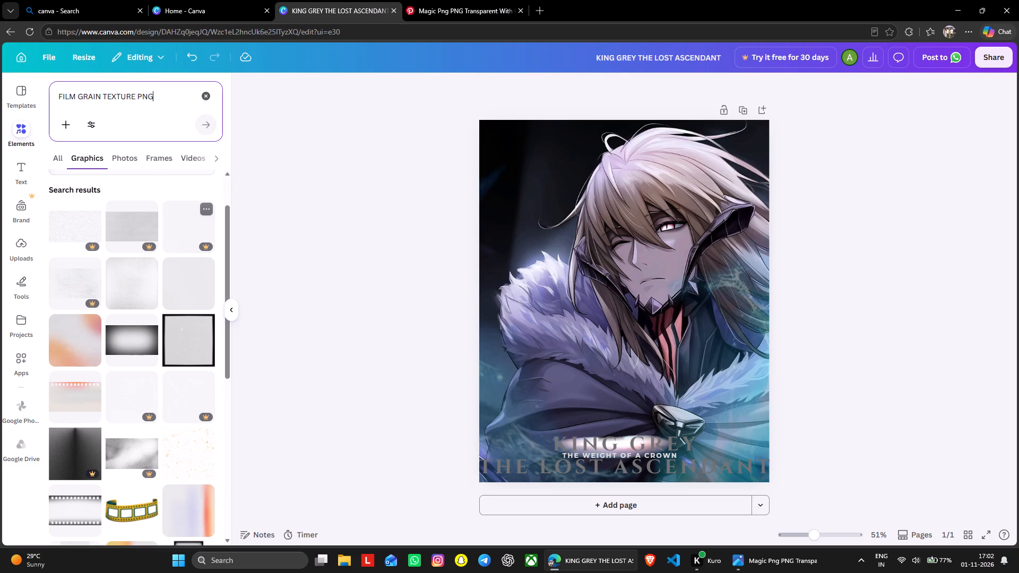
pyautogui.scroll(-1, 160, 169)
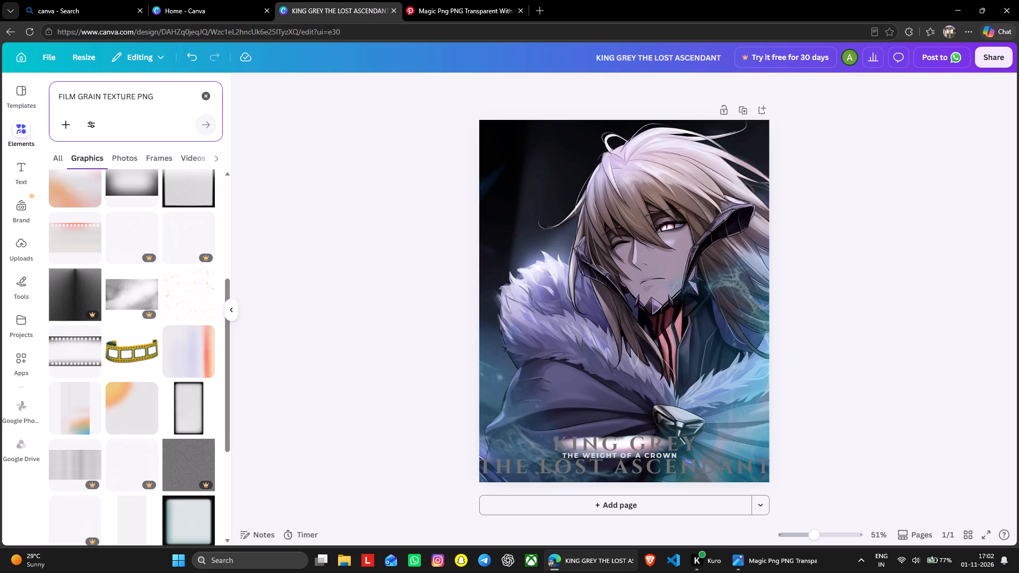
pyautogui.scroll(-2, 160, 169)
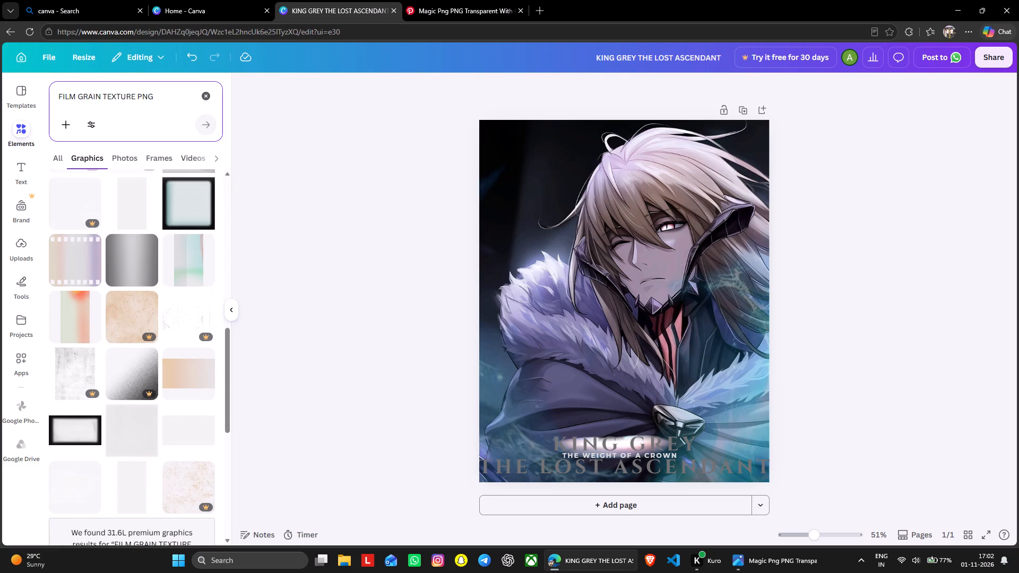
pyautogui.scroll(-5, 160, 169)
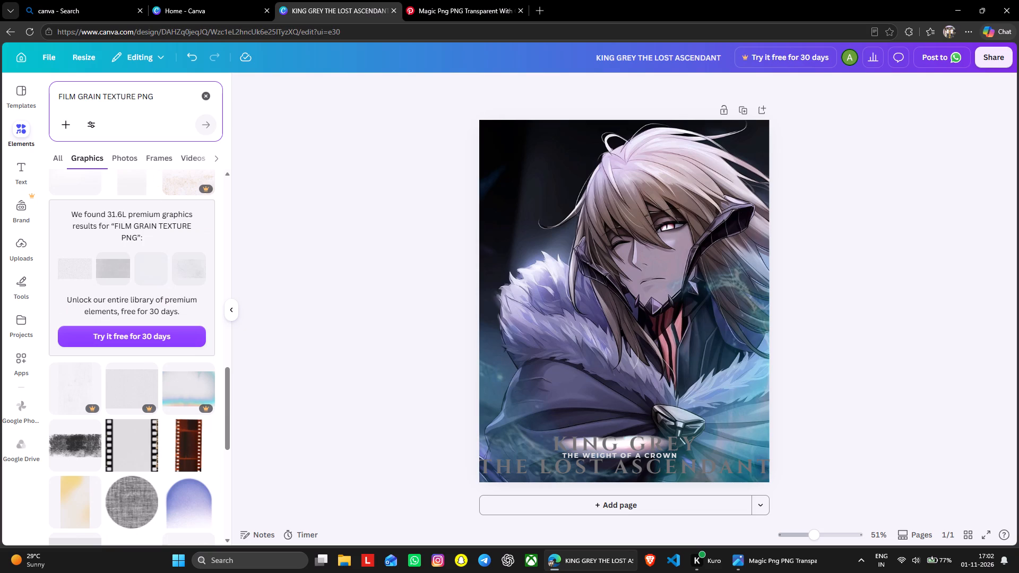
pyautogui.scroll(-1, 160, 169)
pyautogui.scroll(-2, 152, 282)
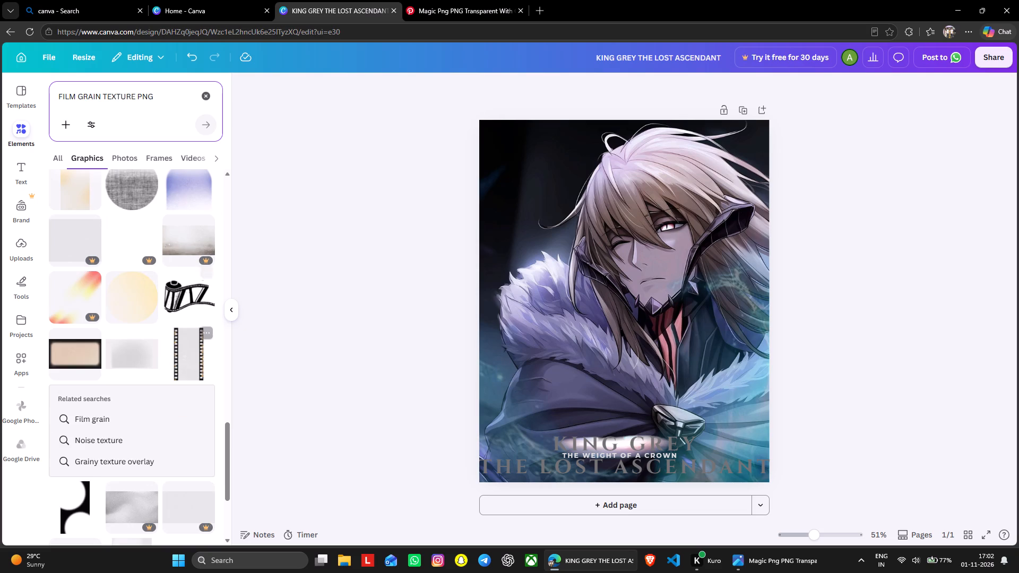
pyautogui.scroll(-3, 170, 307)
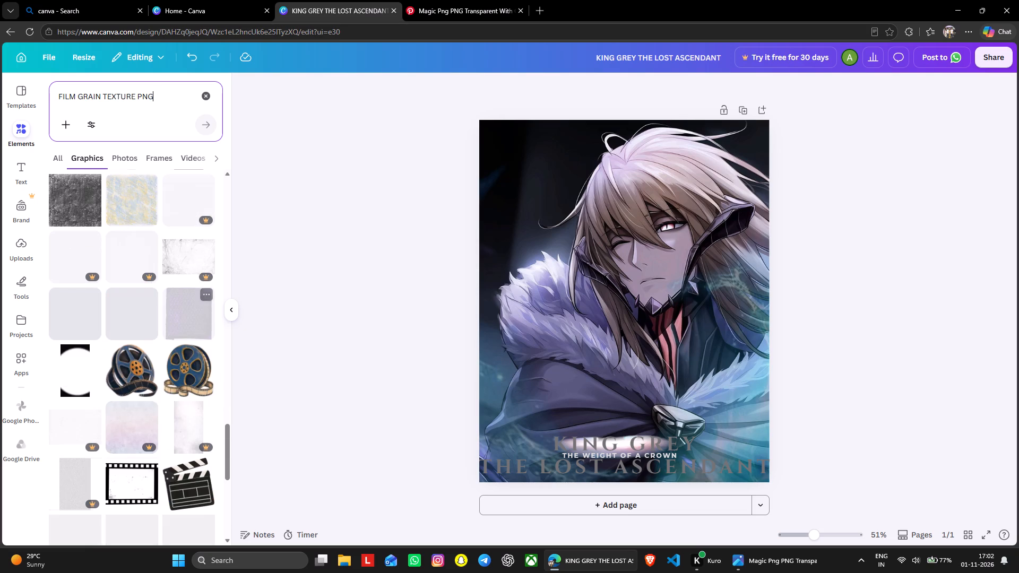
pyautogui.scroll(-3, 170, 307)
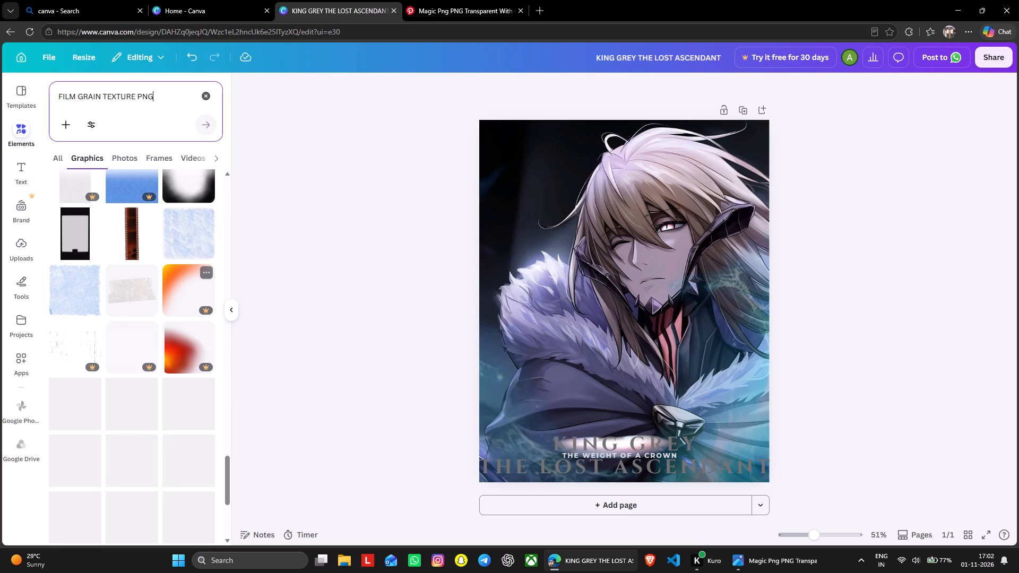
pyautogui.scroll(-3, 170, 307)
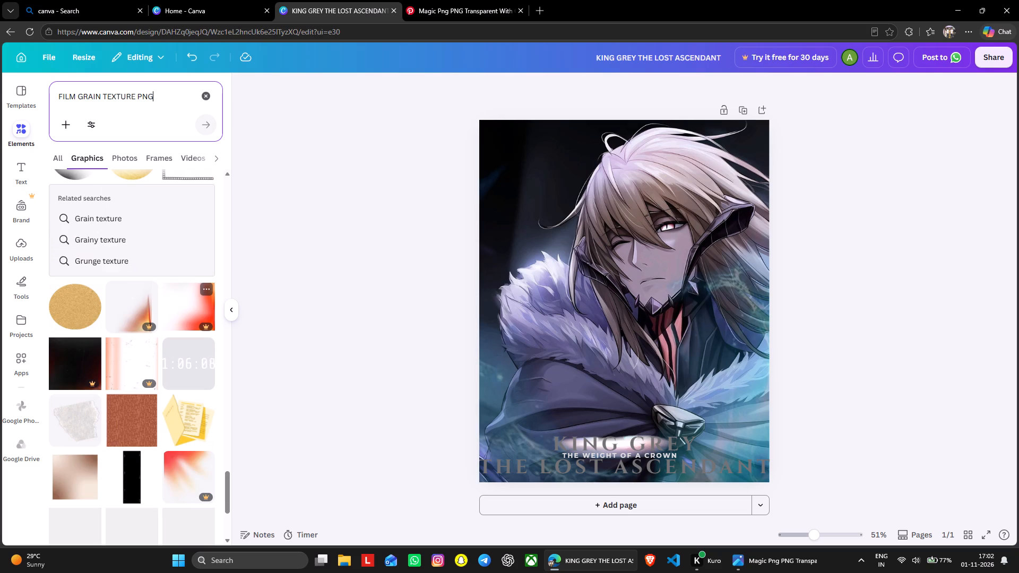
pyautogui.scroll(-2, 170, 307)
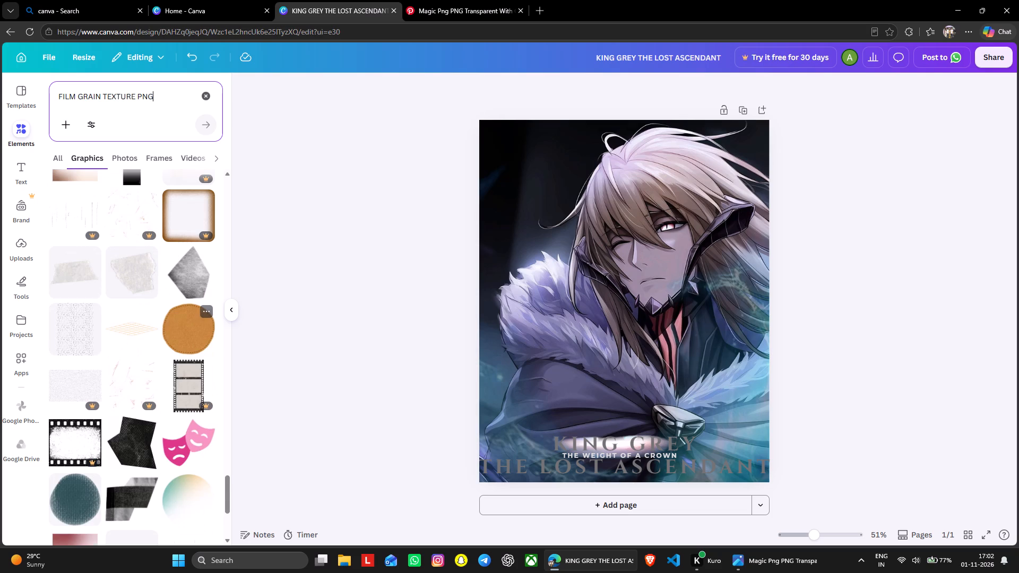
pyautogui.scroll(-3, 170, 307)
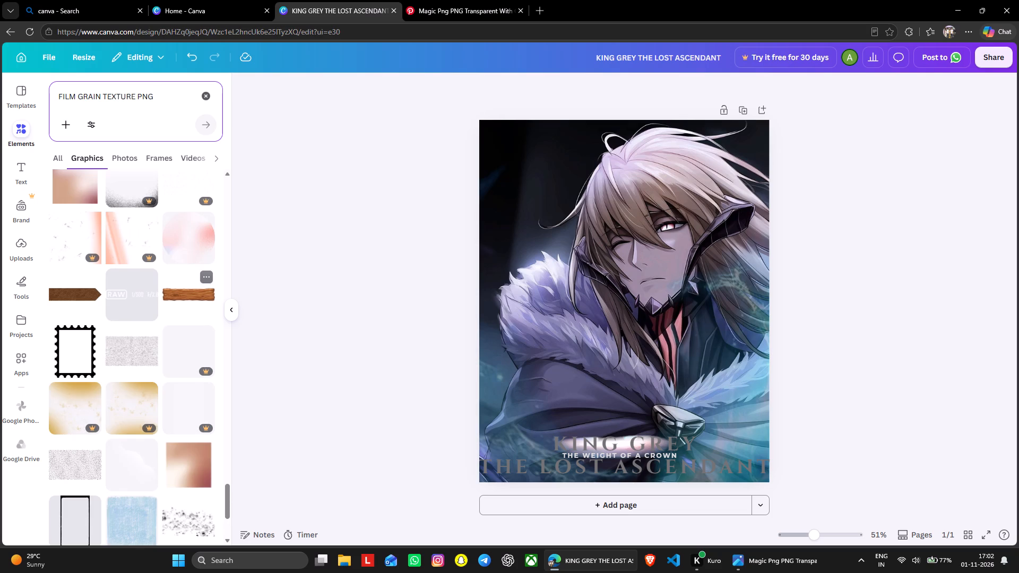
# Switch to Pinterest, search for "FILM GRAIN TEXTURE PNG" and download the dark speckled "Grain PNG Filter free" image.
pyautogui.click(457, 0)
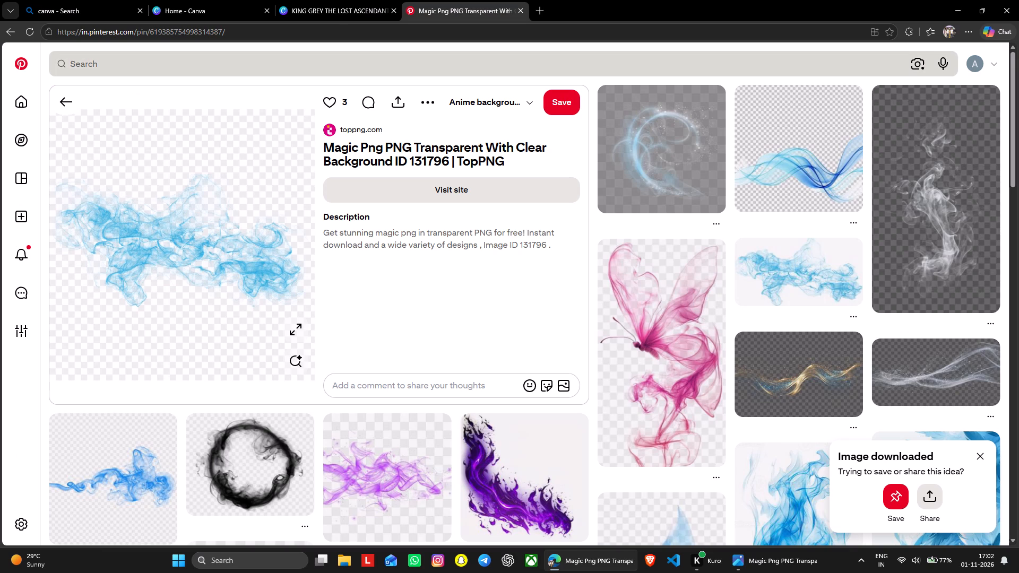
pyautogui.click(307, 66)
pyautogui.write('FILM GRAIN TEXTURE PNG')
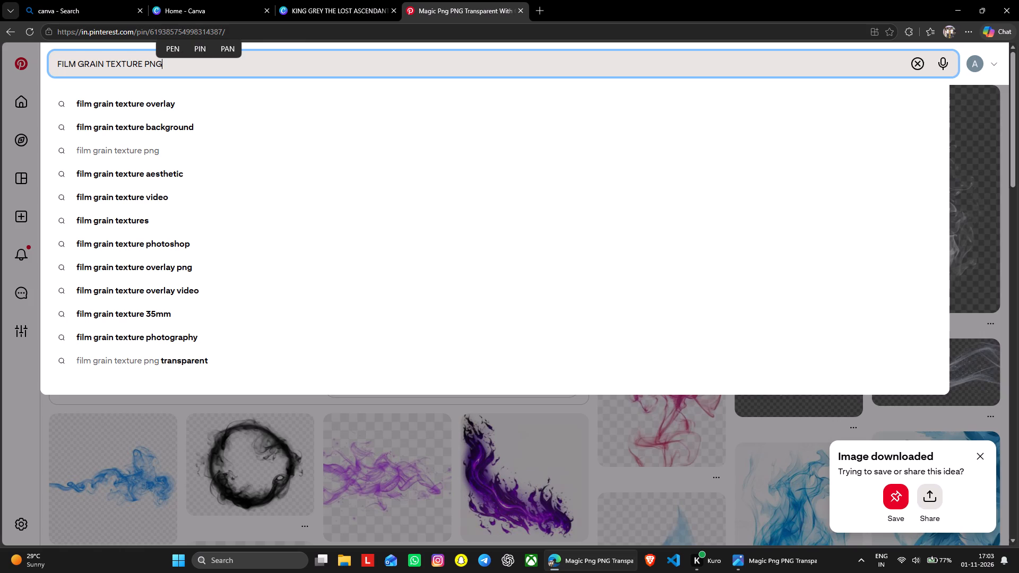
pyautogui.press('Return')
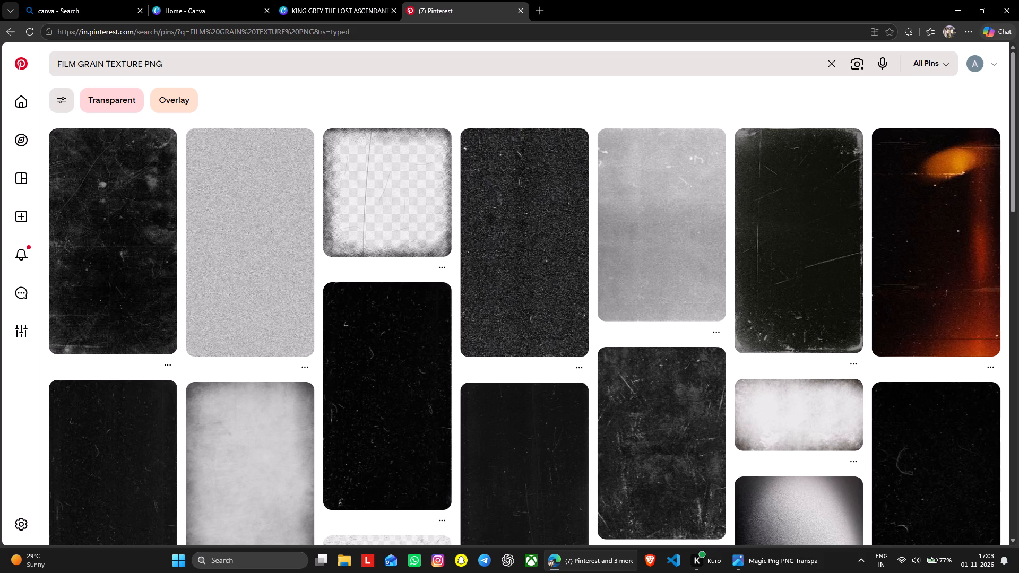
pyautogui.click(541, 184)
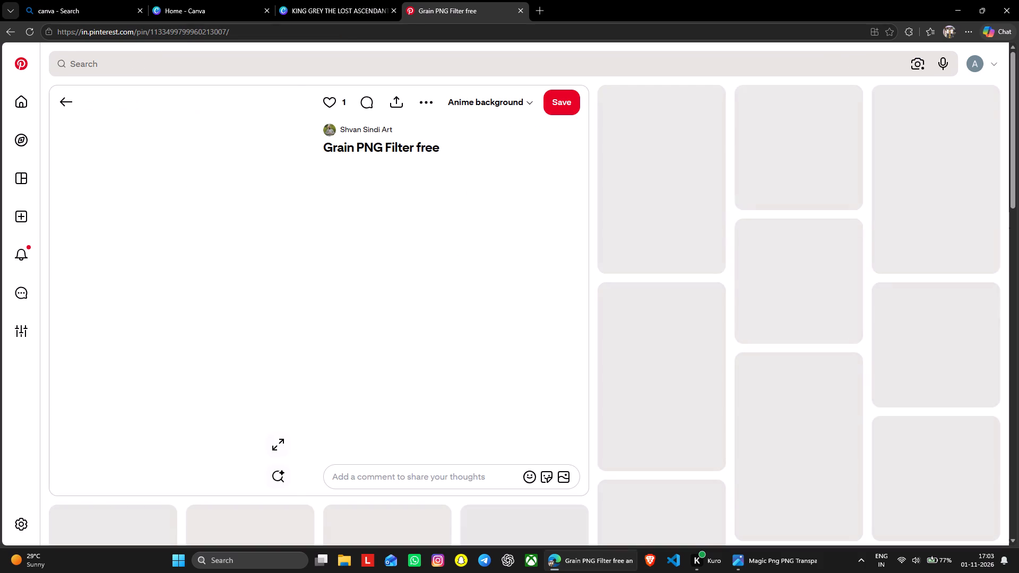
pyautogui.click(433, 108)
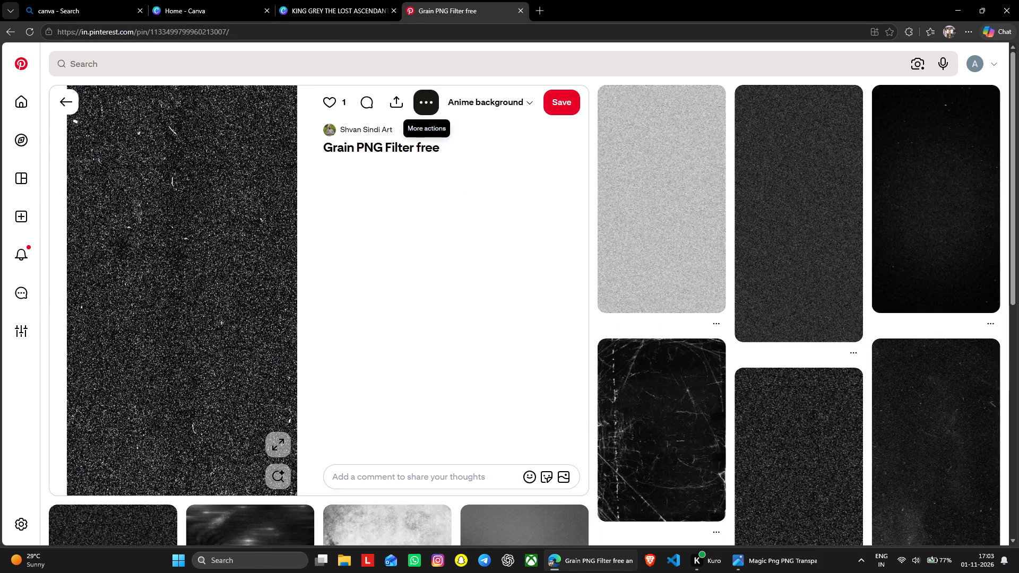
pyautogui.click(424, 143)
# Return to the Canva poster, upload the downloaded grain image and place a single copy of it on the page.
pyautogui.click(307, 15)
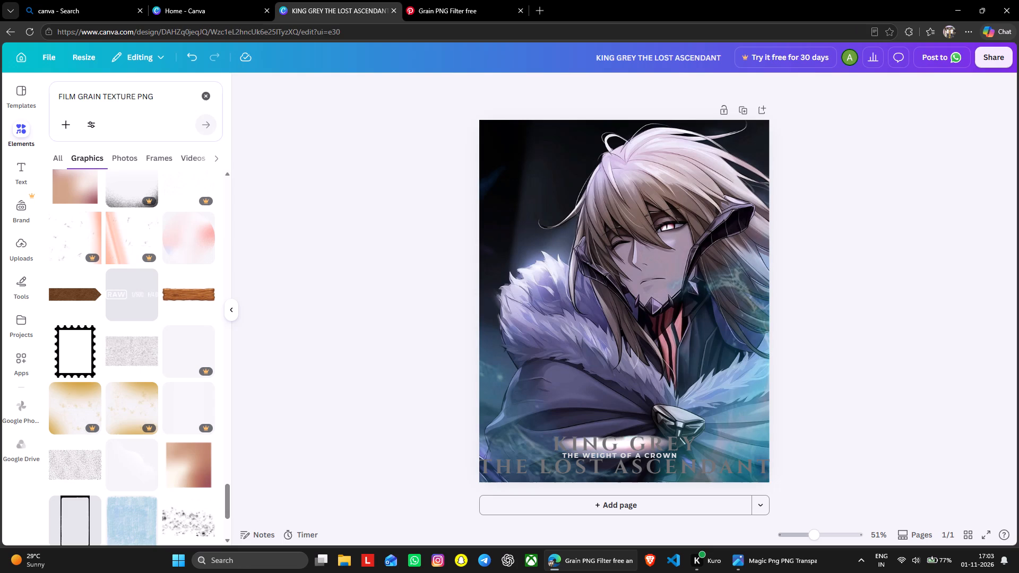
pyautogui.click(17, 254)
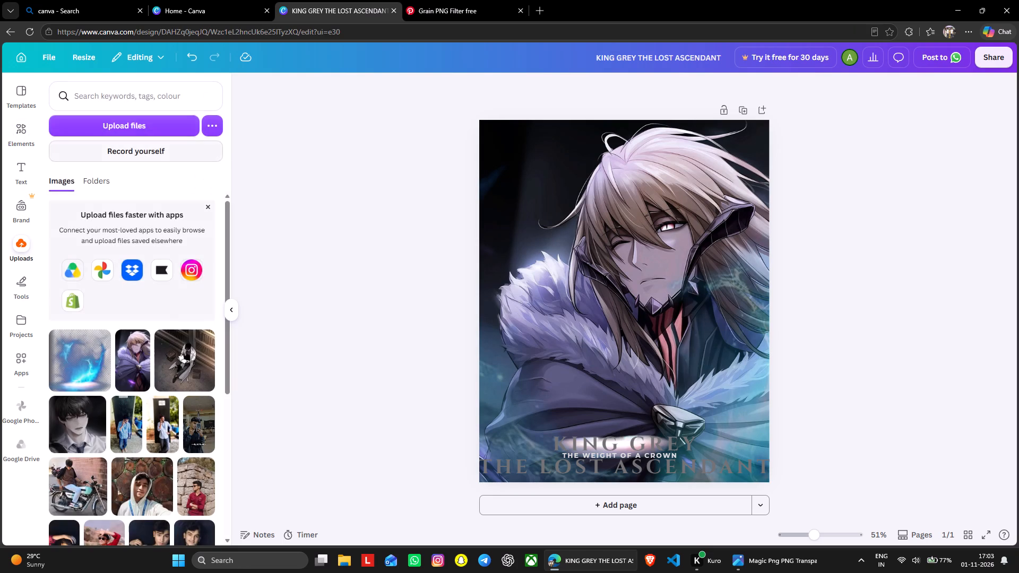
pyautogui.click(104, 117)
pyautogui.doubleClick(153, 102)
pyautogui.doubleClick(75, 367)
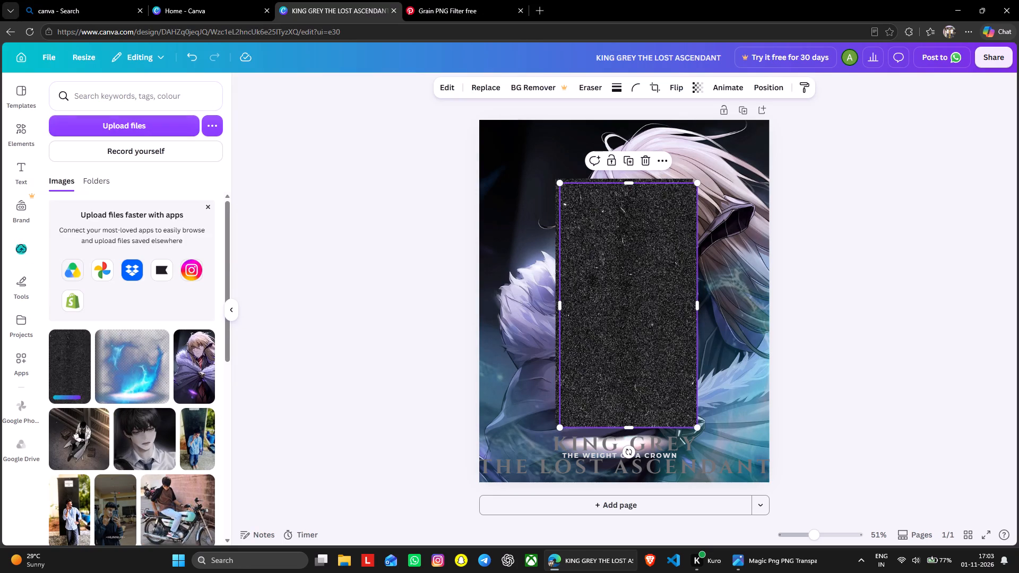
pyautogui.click(648, 163)
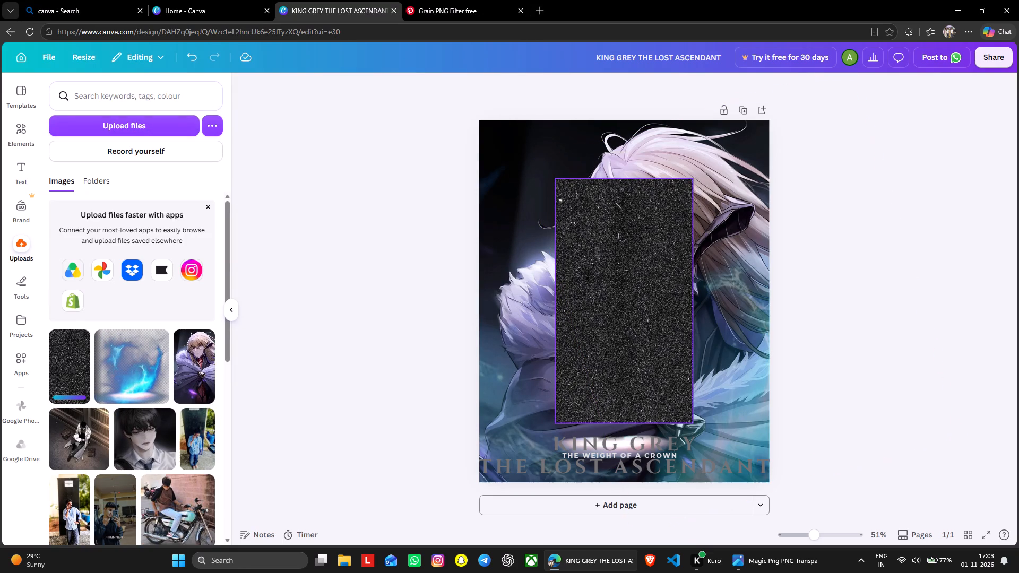
# Enlarge the grain image proportionally so it covers the whole poster, extending slightly past both side edges.
pyautogui.click(632, 219)
pyautogui.rightClick(641, 218)
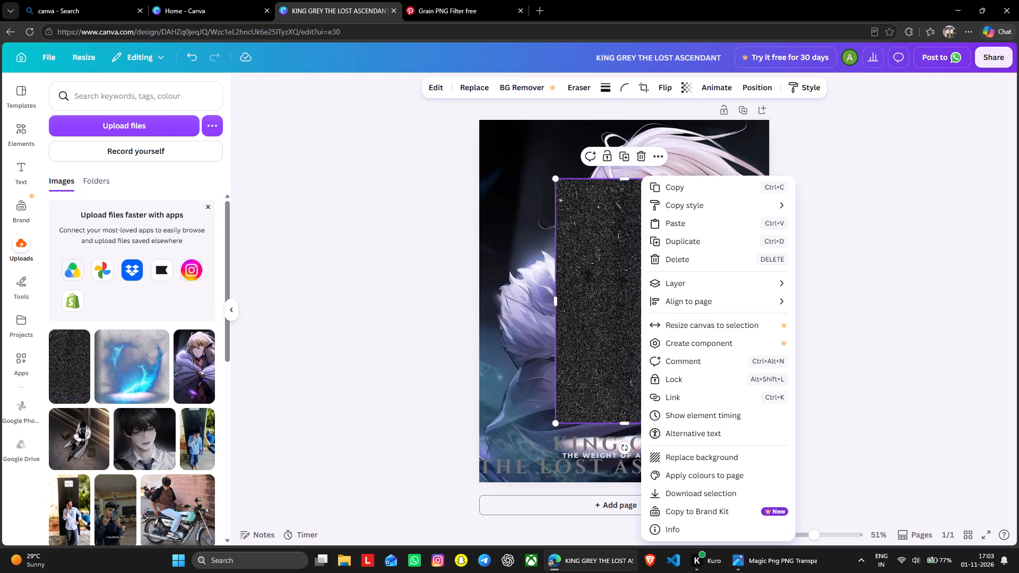
pyautogui.click(628, 255)
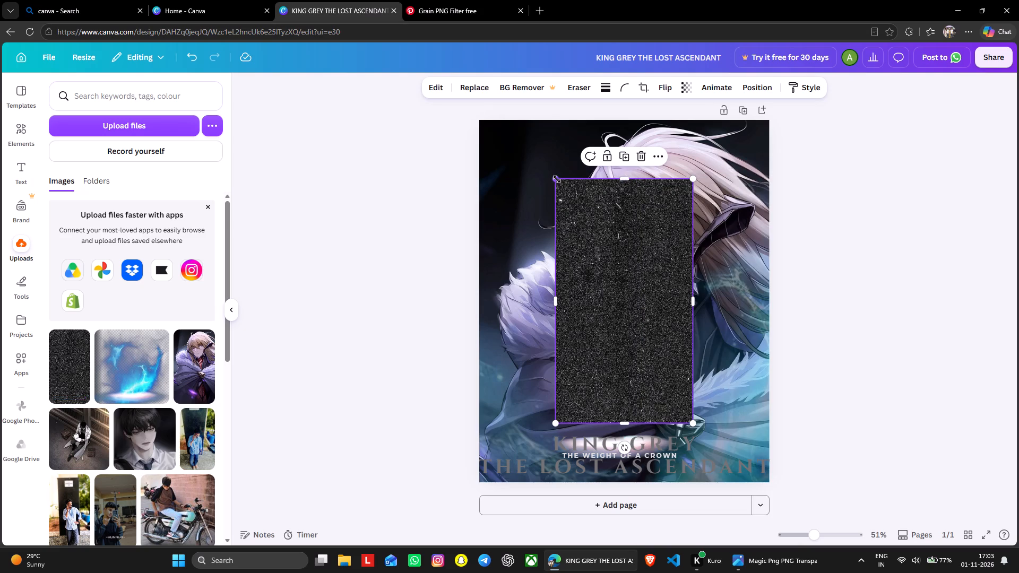
pyautogui.moveTo(557, 179); pyautogui.dragTo(352, 96)
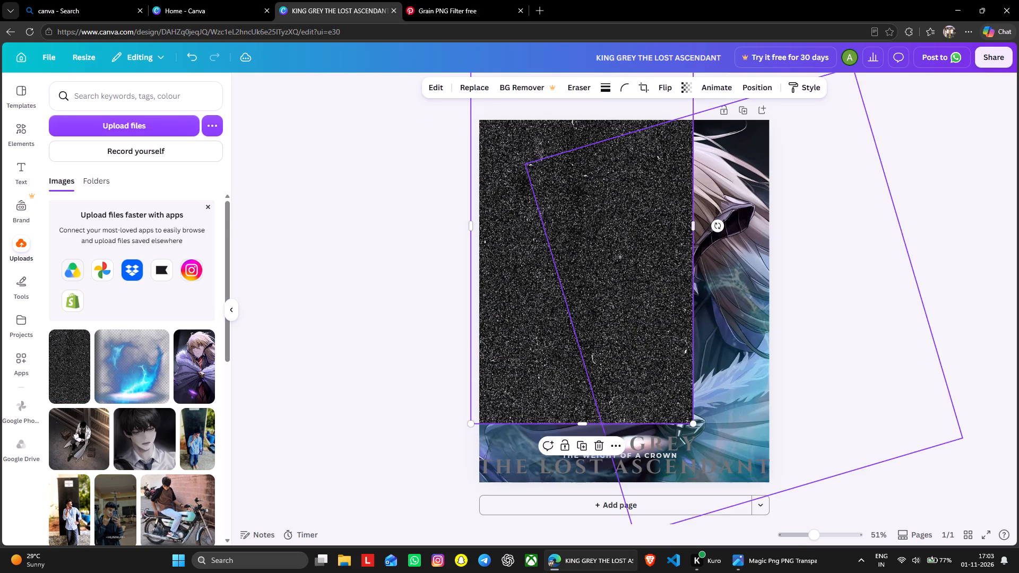
pyautogui.moveTo(694, 421); pyautogui.dragTo(808, 524)
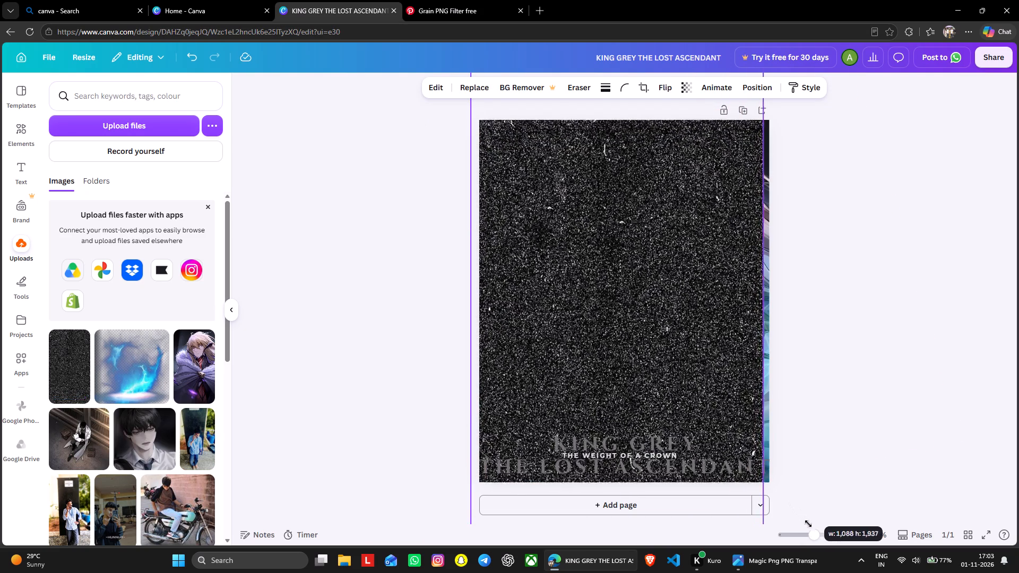
pyautogui.moveTo(808, 524); pyautogui.dragTo(827, 541)
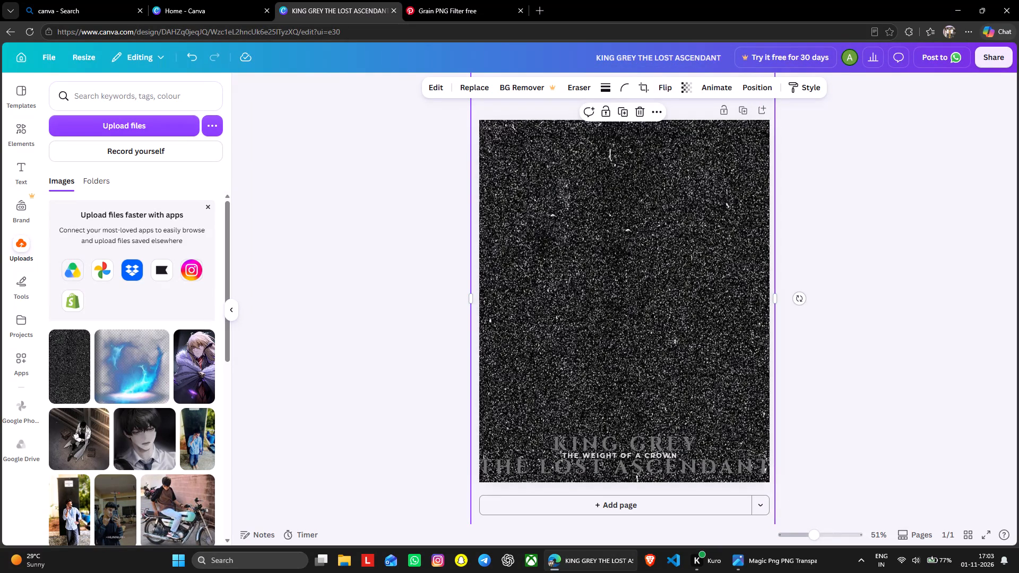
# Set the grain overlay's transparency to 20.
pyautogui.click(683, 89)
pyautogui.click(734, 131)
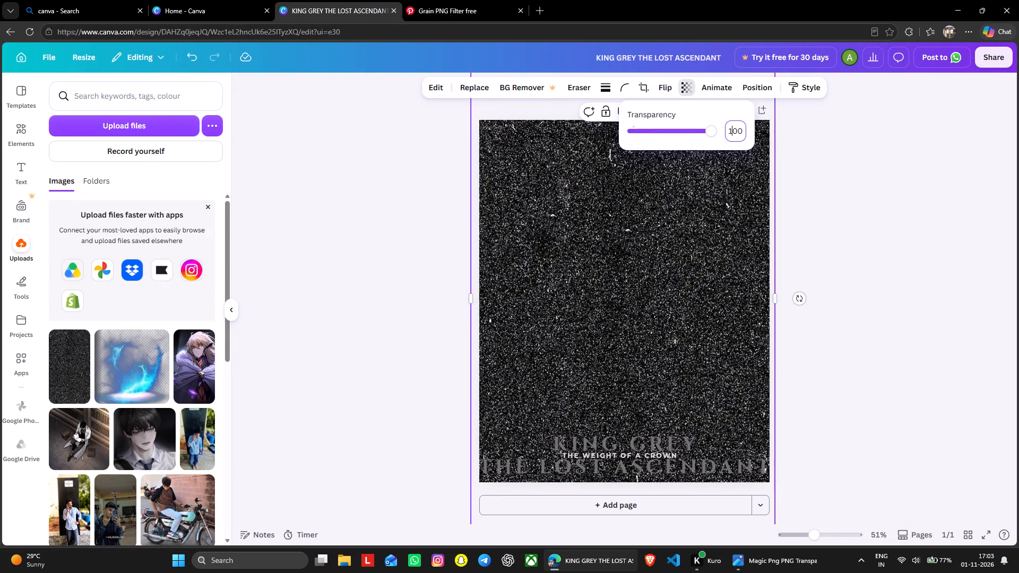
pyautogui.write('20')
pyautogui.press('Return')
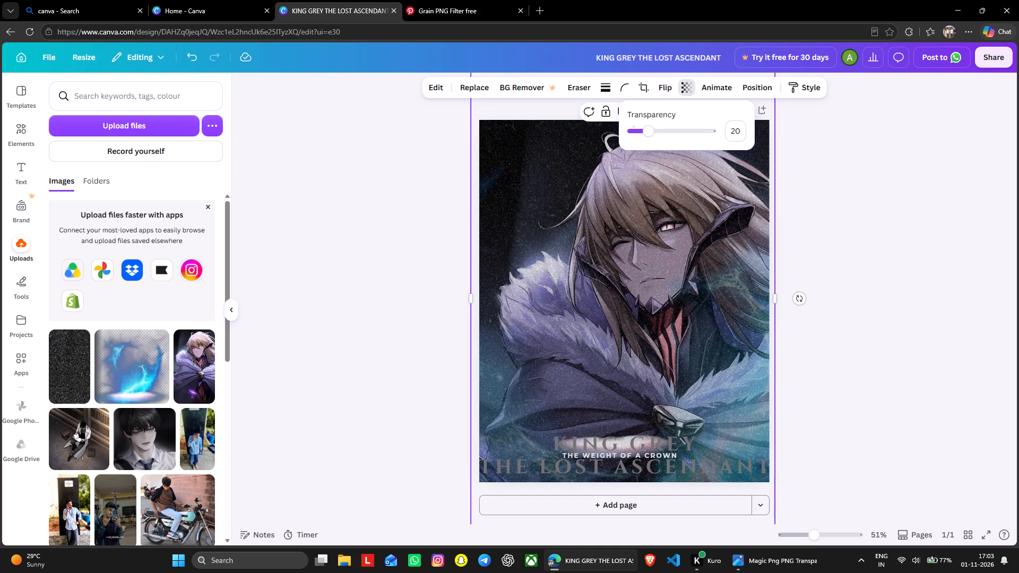
# Set the grain overlay's transparency to 18 and deselect it.
pyautogui.write('18')
pyautogui.click(735, 131)
pyautogui.write('18')
pyautogui.press('Return')
pyautogui.click(755, 141)
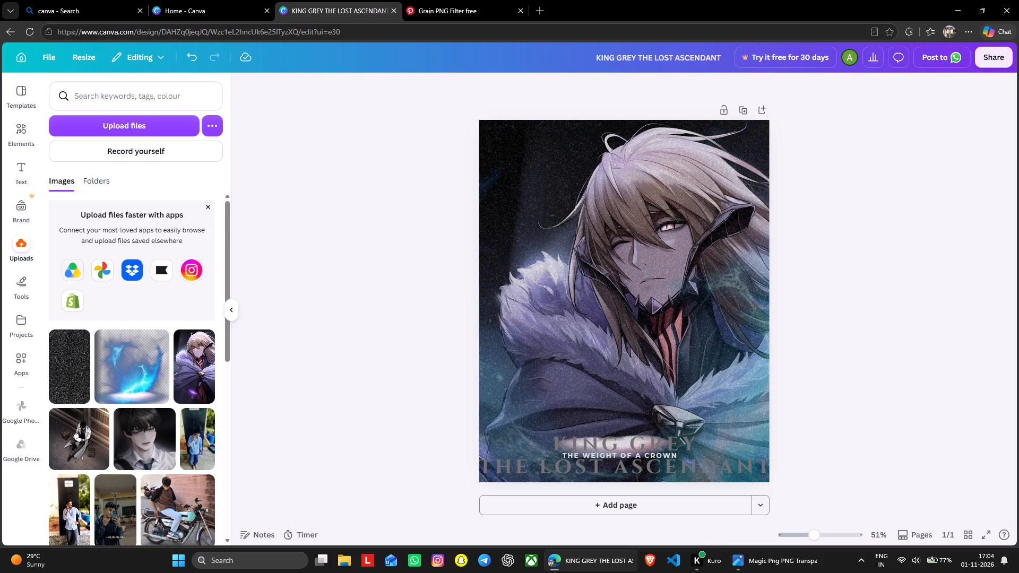
# Search the graphics elements for "DARK FANTASY DUST PARTICLES PNG".
pyautogui.click(22, 132)
pyautogui.click(119, 93)
pyautogui.tripleClick(169, 98)
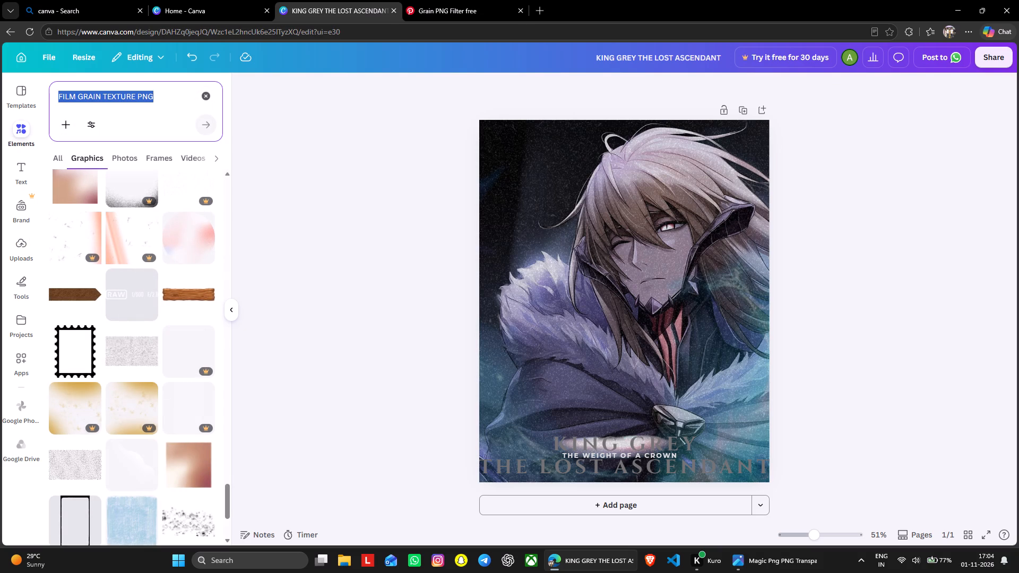
pyautogui.write('DARK FANTA')
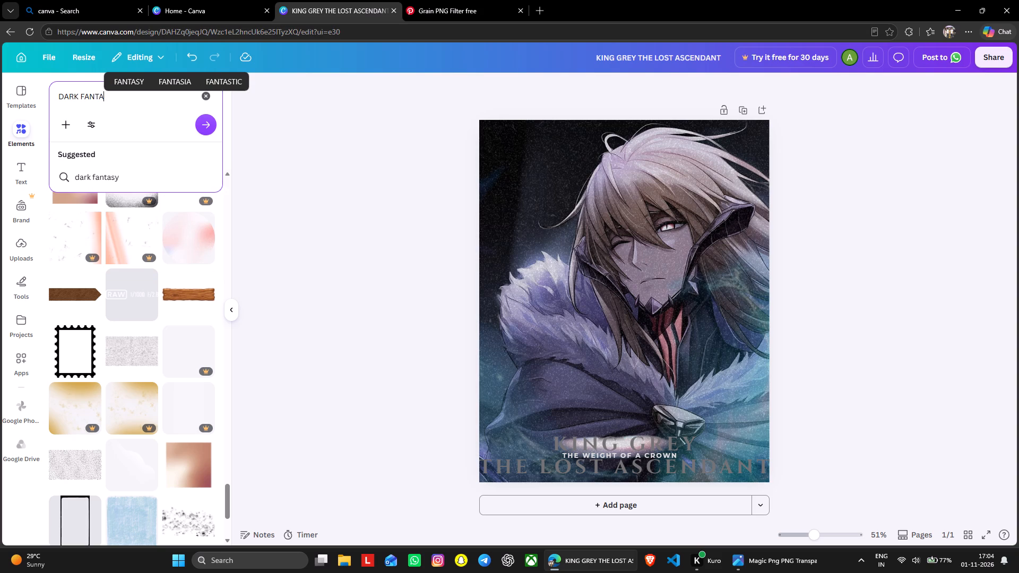
pyautogui.write('SY DUST')
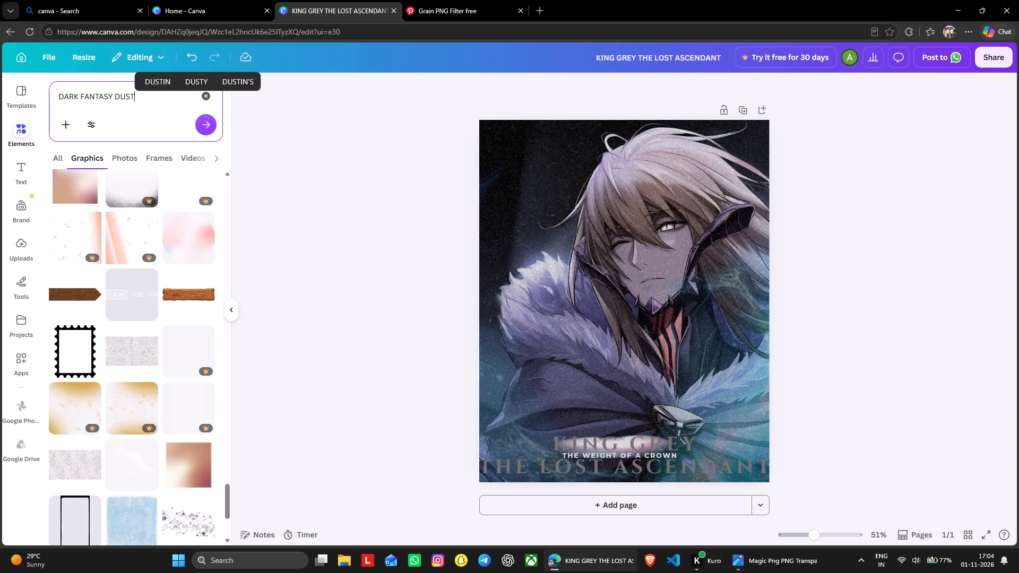
pyautogui.press('space')
pyautogui.write('PARTICLES')
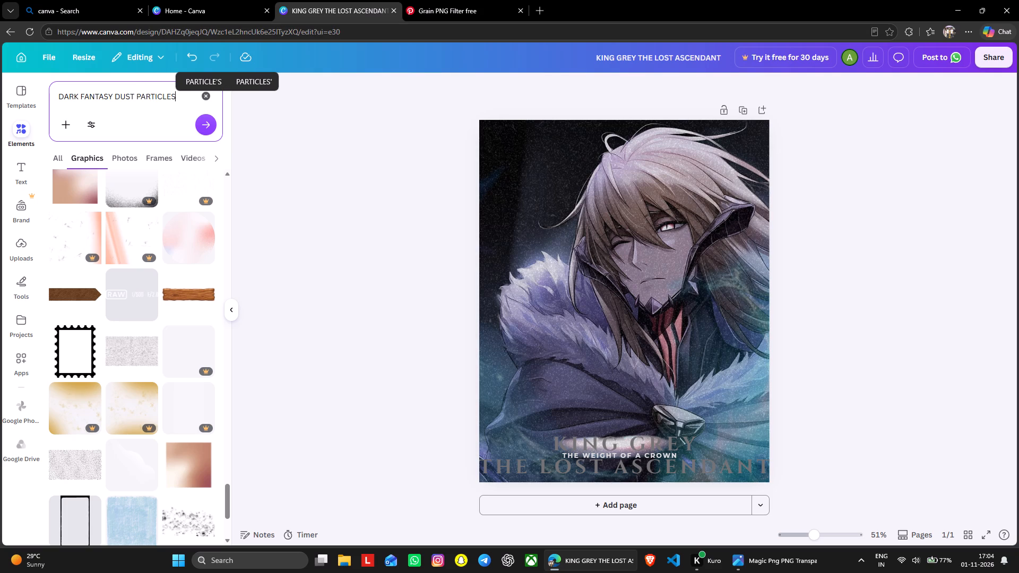
pyautogui.press('space')
pyautogui.write('PNG')
pyautogui.press('Return')
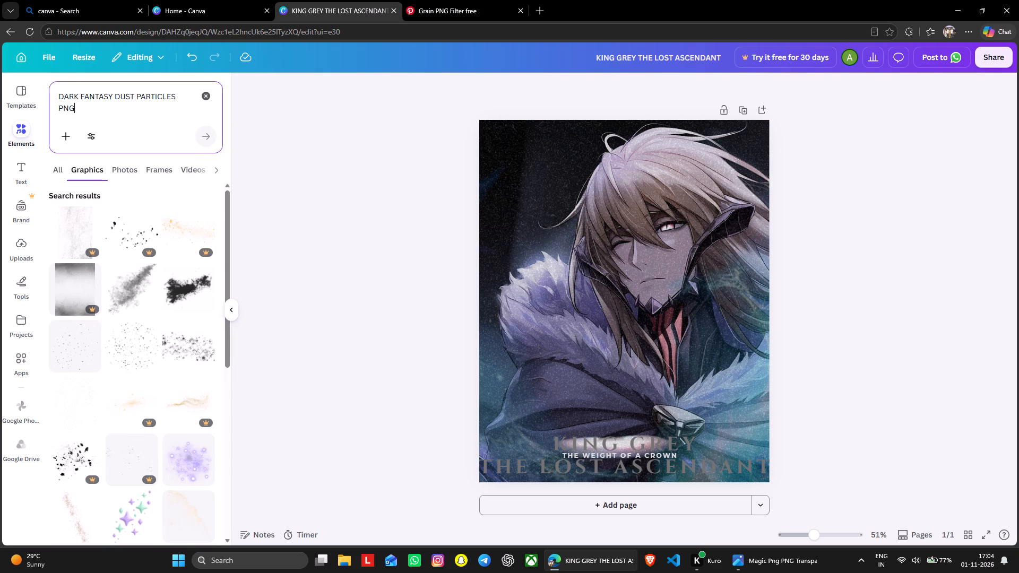
# Find the purple glowing particles graphic among the dust particle results and add it to the poster.
pyautogui.scroll(-1, 129, 264)
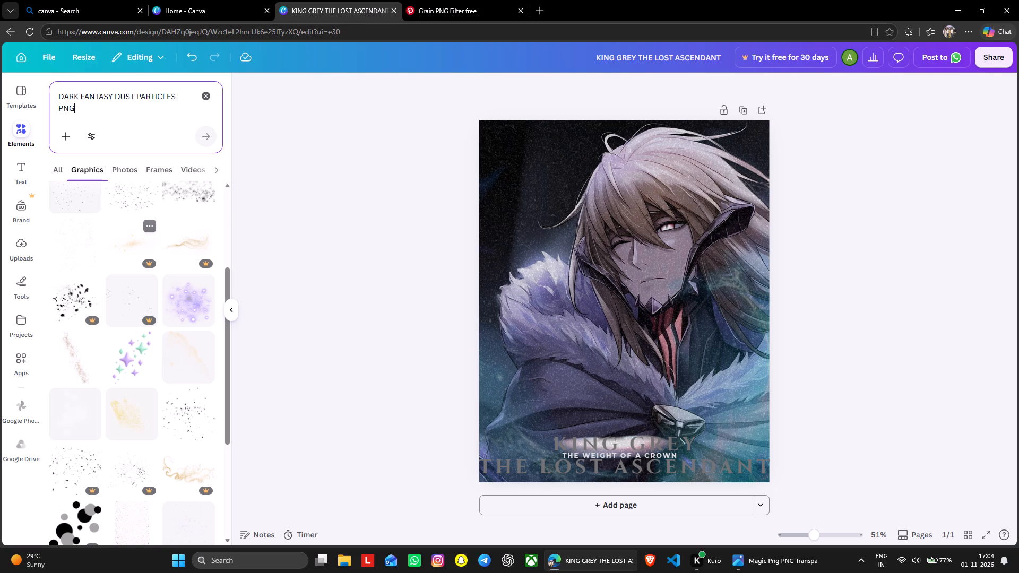
pyautogui.scroll(-2, 160, 323)
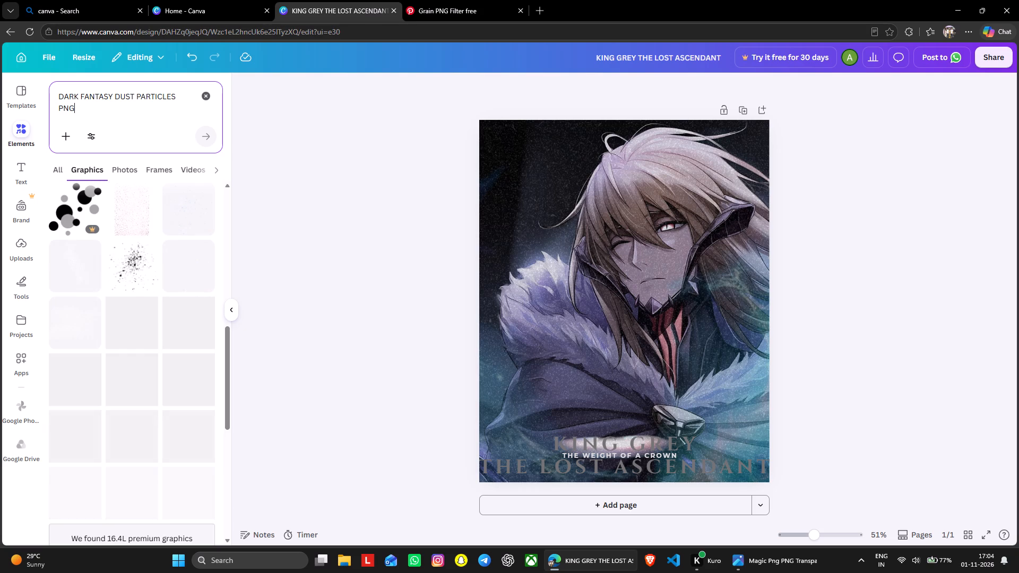
pyautogui.scroll(-1, 183, 272)
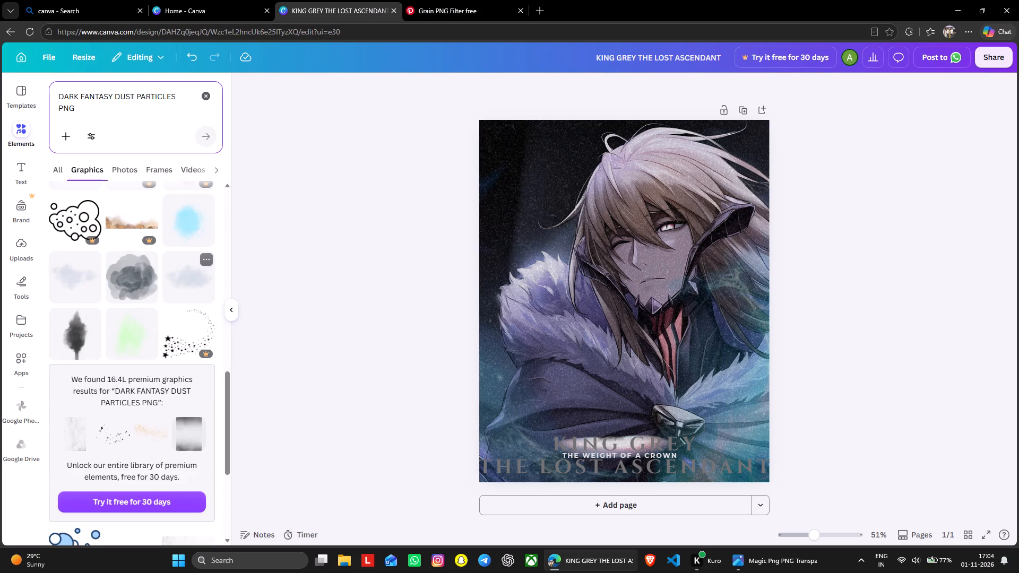
pyautogui.scroll(3, 179, 305)
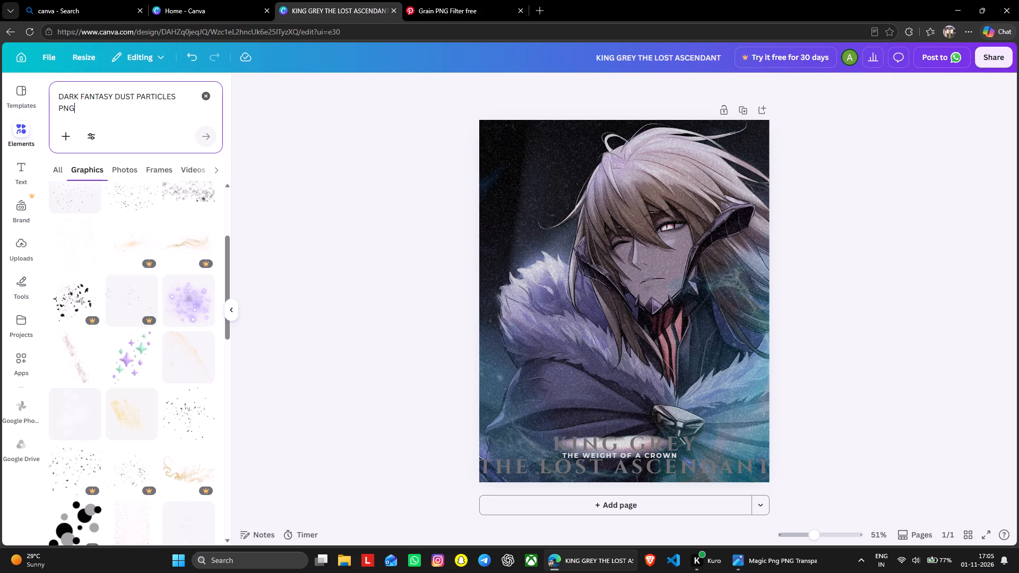
pyautogui.click(190, 302)
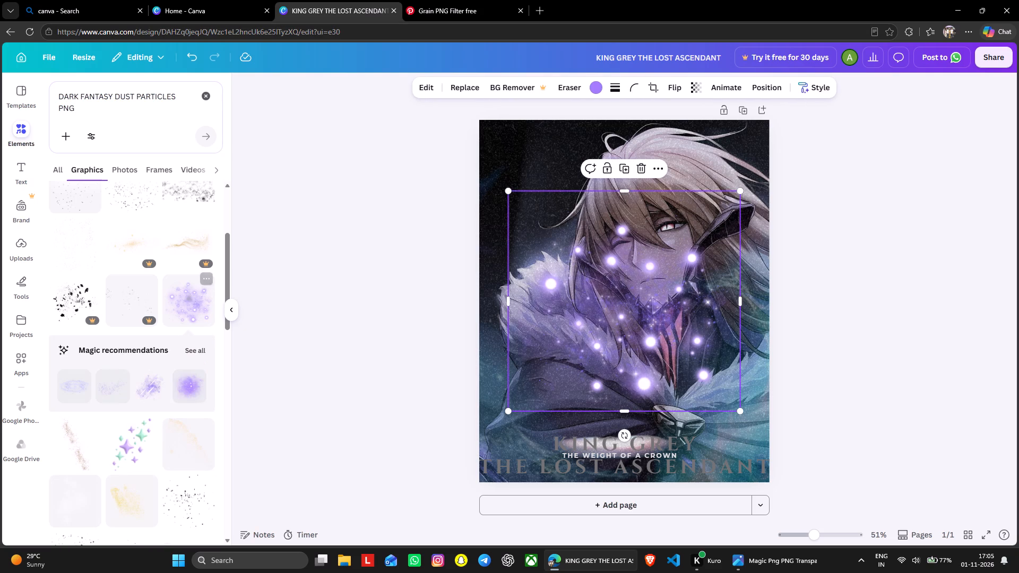
# Enlarge the purple glowing particles graphic and position it so it covers the whole poster.
pyautogui.moveTo(509, 192); pyautogui.dragTo(384, 76)
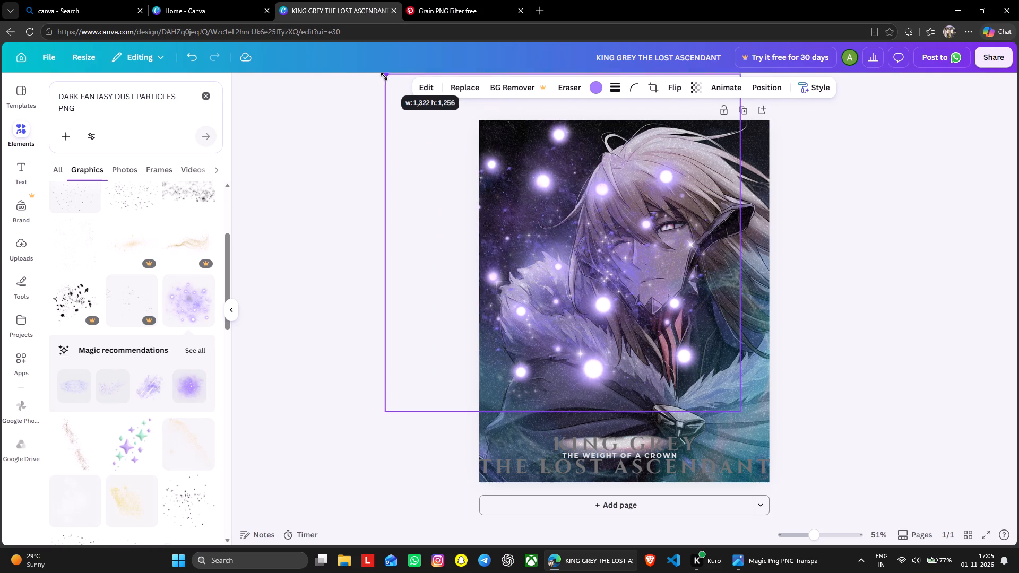
pyautogui.moveTo(384, 76); pyautogui.dragTo(374, 67)
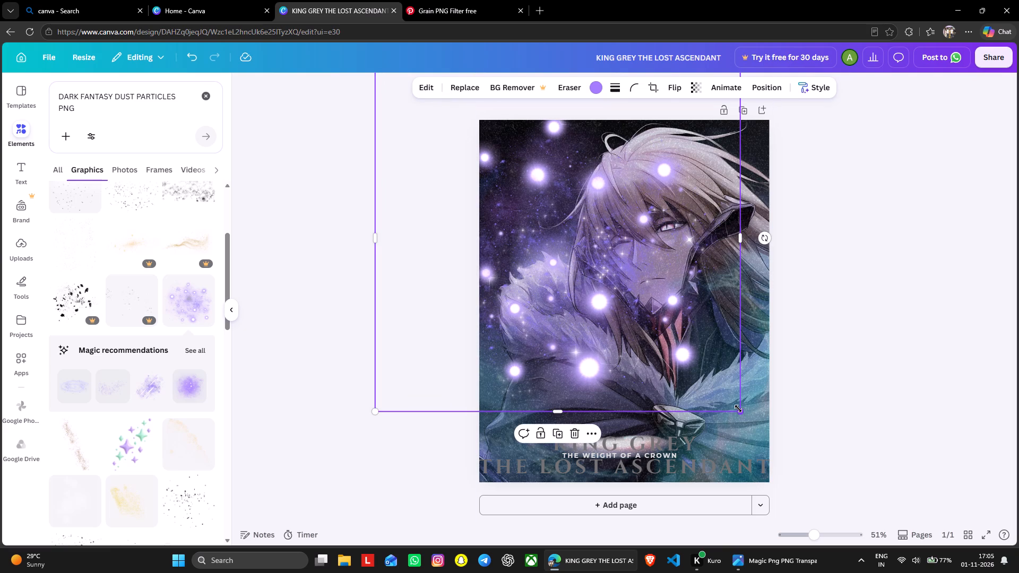
pyautogui.moveTo(738, 409); pyautogui.dragTo(803, 519)
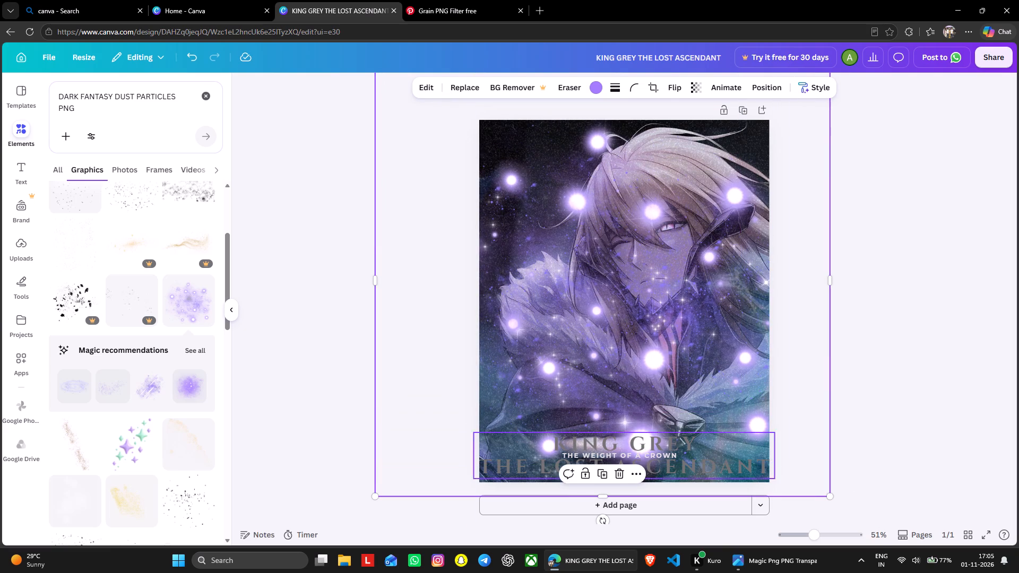
pyautogui.moveTo(667, 370); pyautogui.dragTo(616, 359)
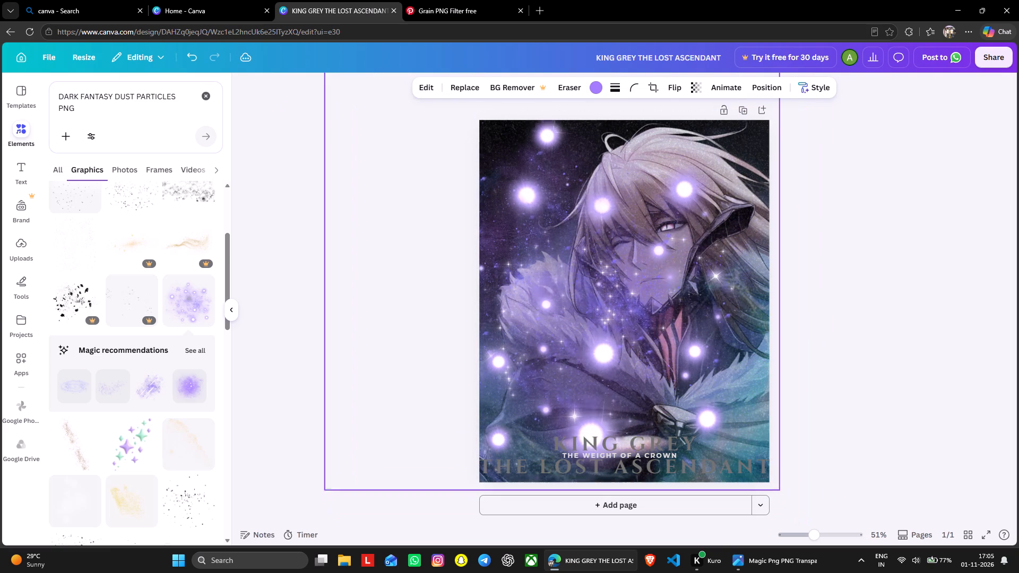
pyautogui.moveTo(616, 359); pyautogui.dragTo(616, 355)
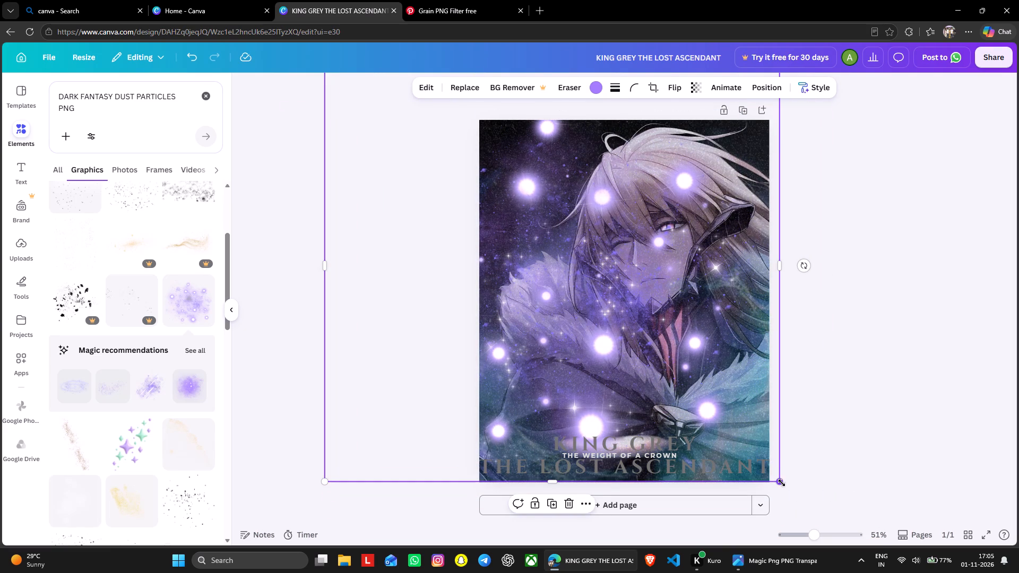
pyautogui.moveTo(780, 482); pyautogui.dragTo(804, 540)
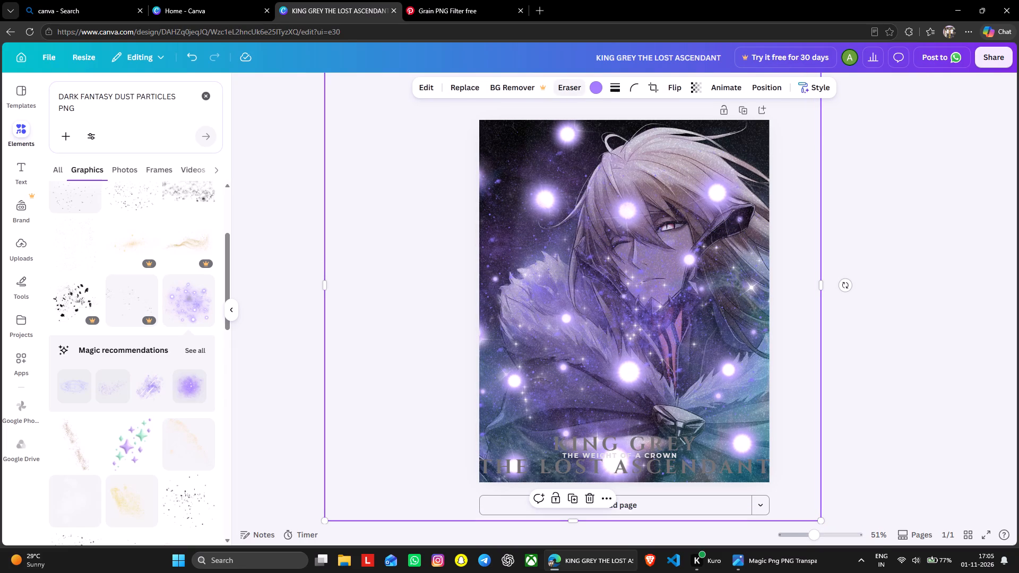
# Erase the part of the purple particles graphic that covers the character's face and hair.
pyautogui.click(564, 92)
pyautogui.click(577, 133)
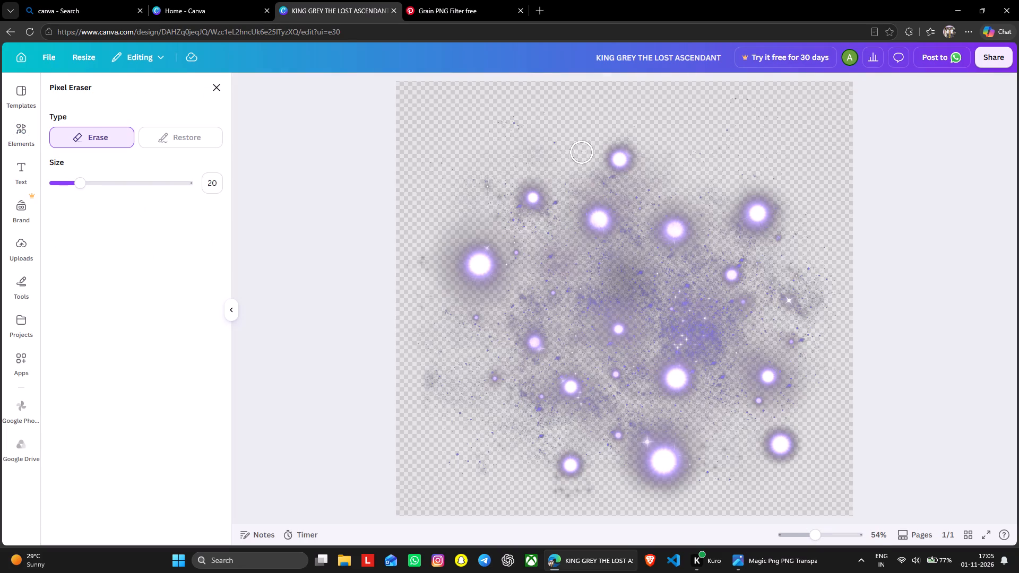
pyautogui.moveTo(665, 197); pyautogui.dragTo(670, 276)
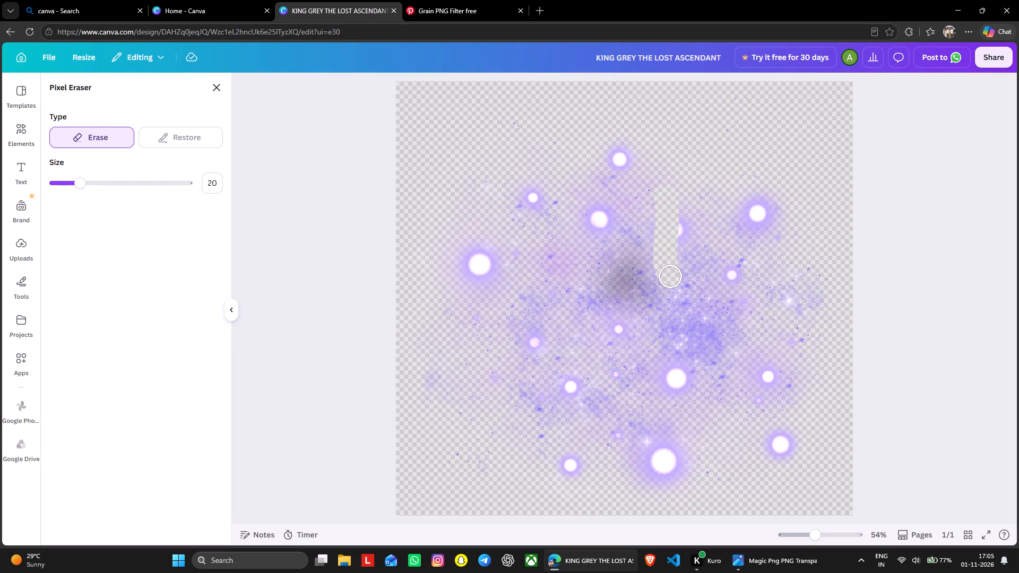
pyautogui.moveTo(670, 276); pyautogui.dragTo(759, 295)
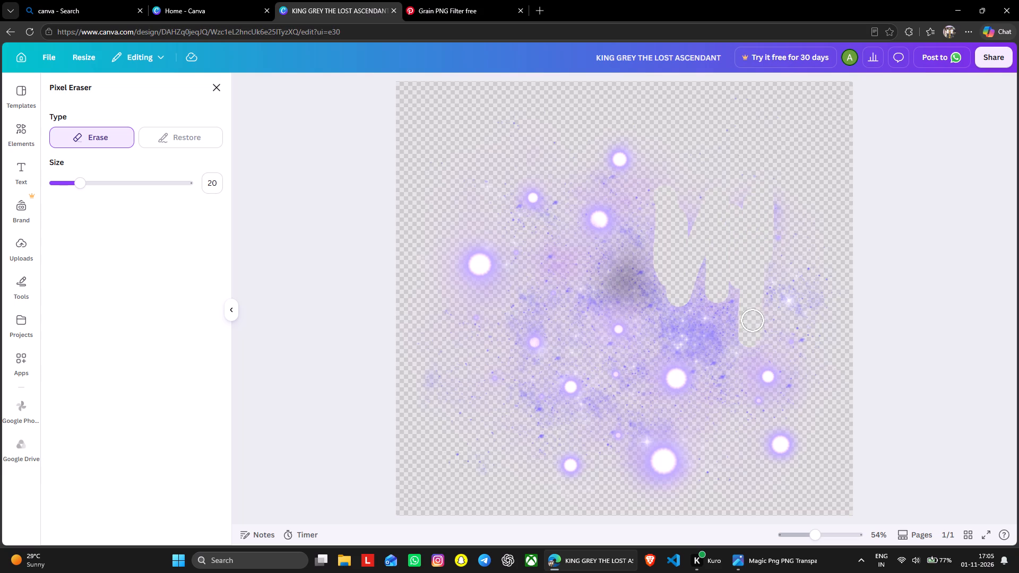
pyautogui.moveTo(759, 295); pyautogui.dragTo(676, 181)
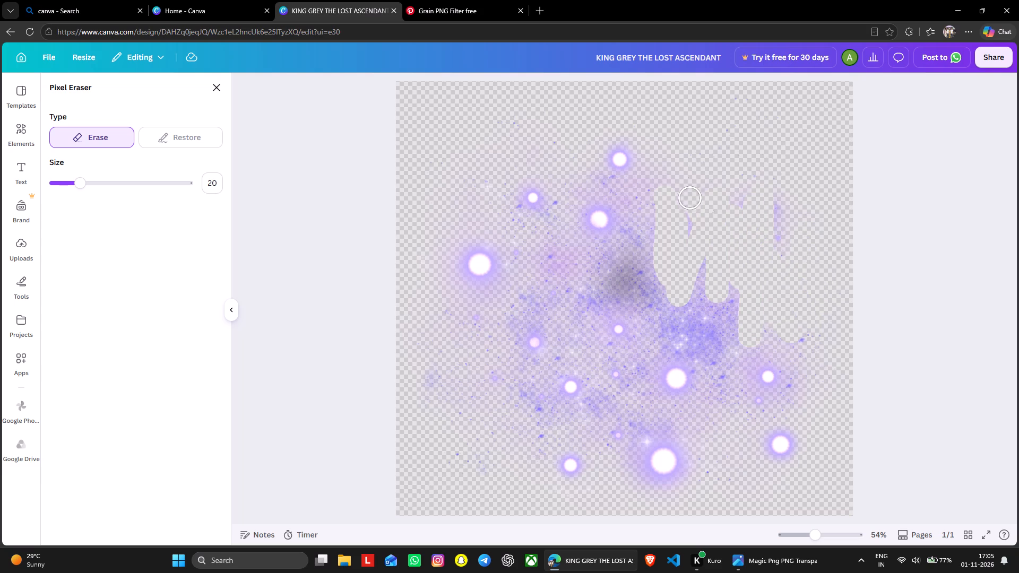
pyautogui.moveTo(676, 181); pyautogui.dragTo(815, 353)
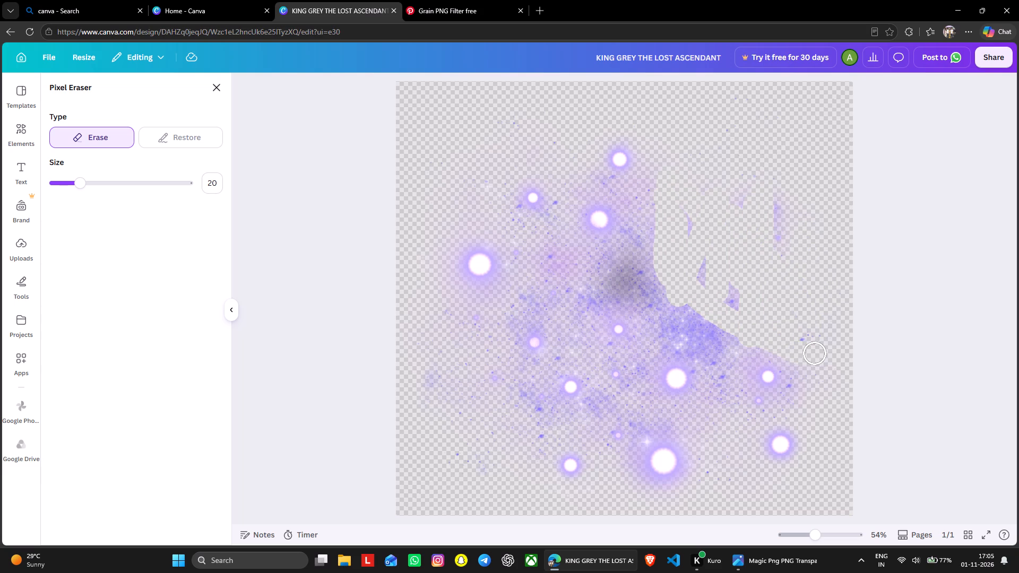
pyautogui.moveTo(815, 353); pyautogui.dragTo(745, 195)
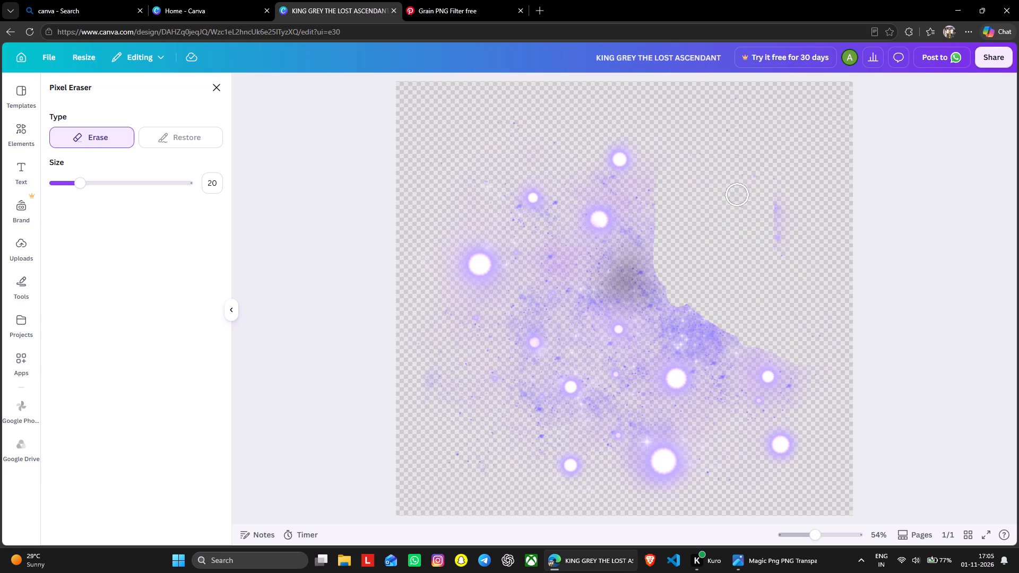
pyautogui.moveTo(745, 195); pyautogui.dragTo(709, 317)
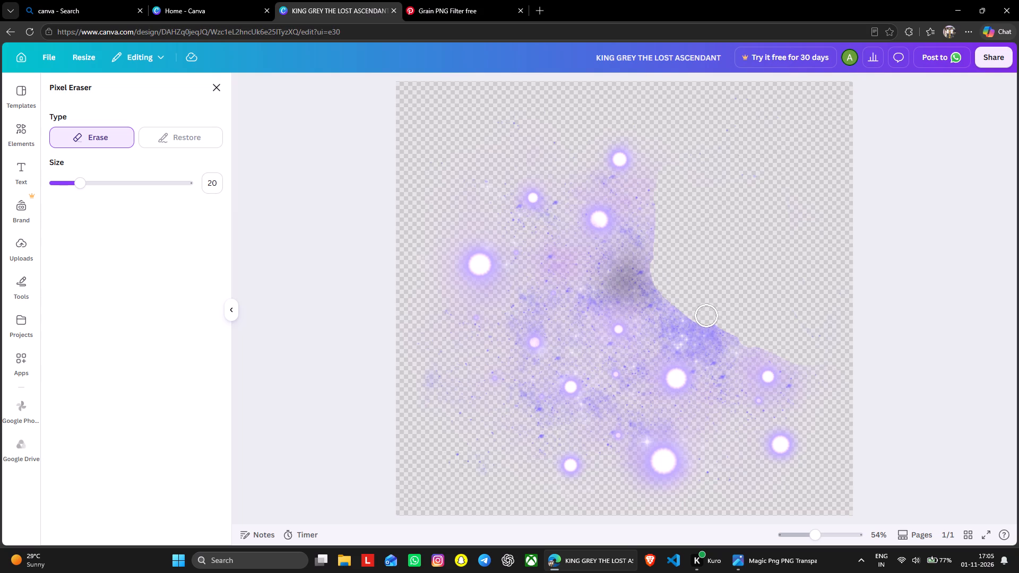
pyautogui.moveTo(709, 317); pyautogui.dragTo(832, 352)
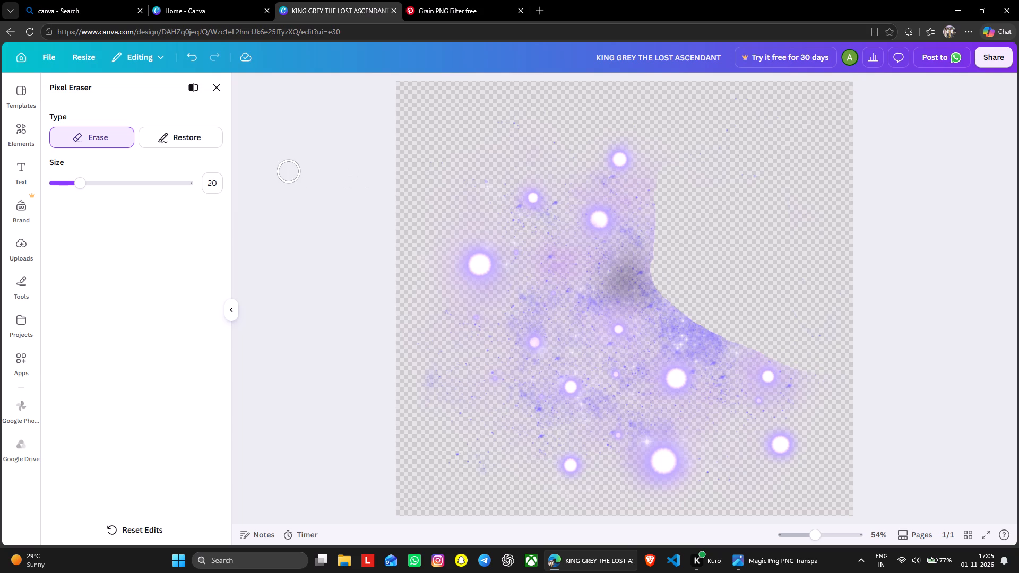
pyautogui.click(280, 171)
pyautogui.click(212, 86)
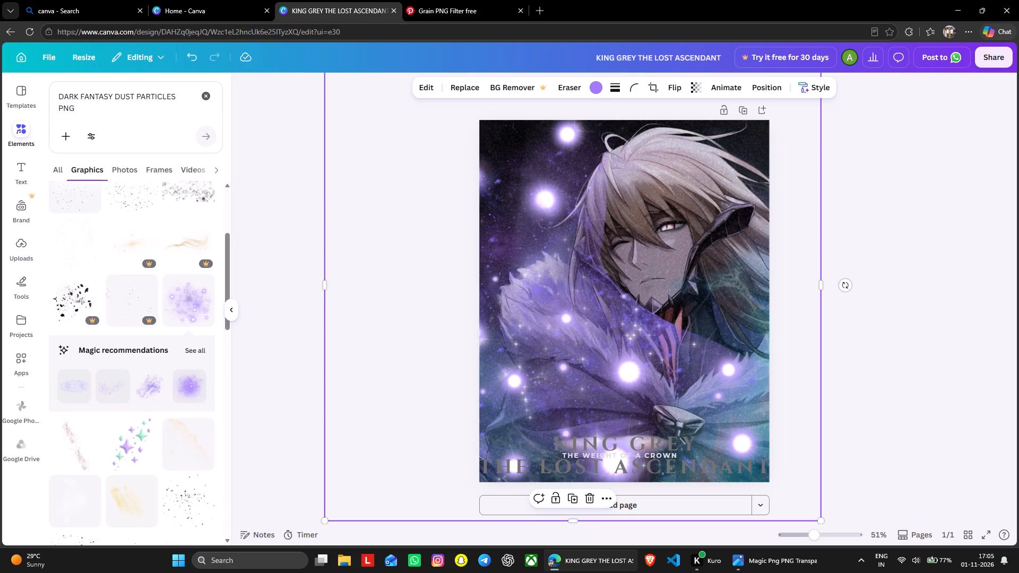
# Shift the particles graphic slightly to the left on the poster.
pyautogui.moveTo(639, 360); pyautogui.dragTo(636, 363)
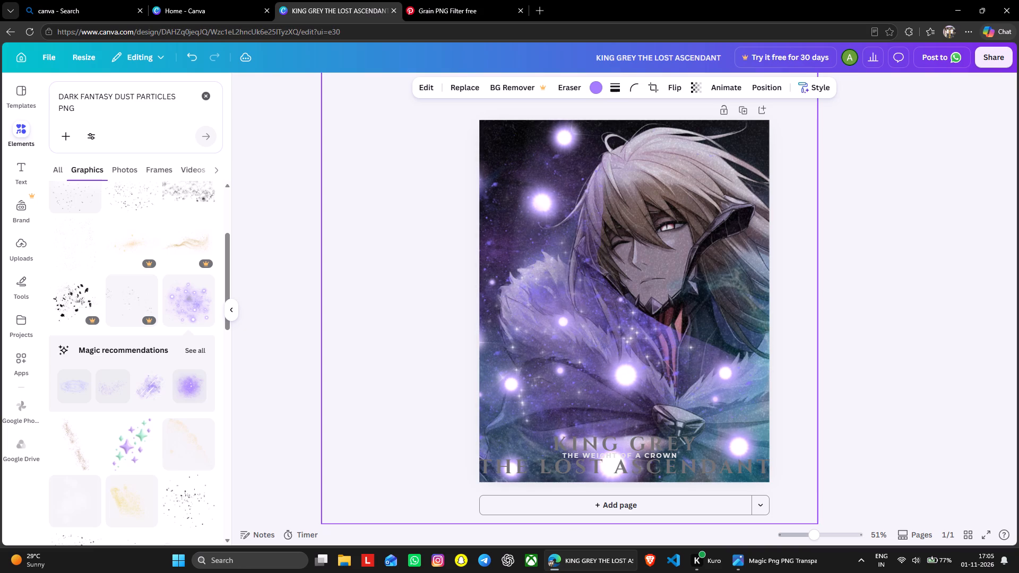
pyautogui.moveTo(636, 363); pyautogui.dragTo(631, 361)
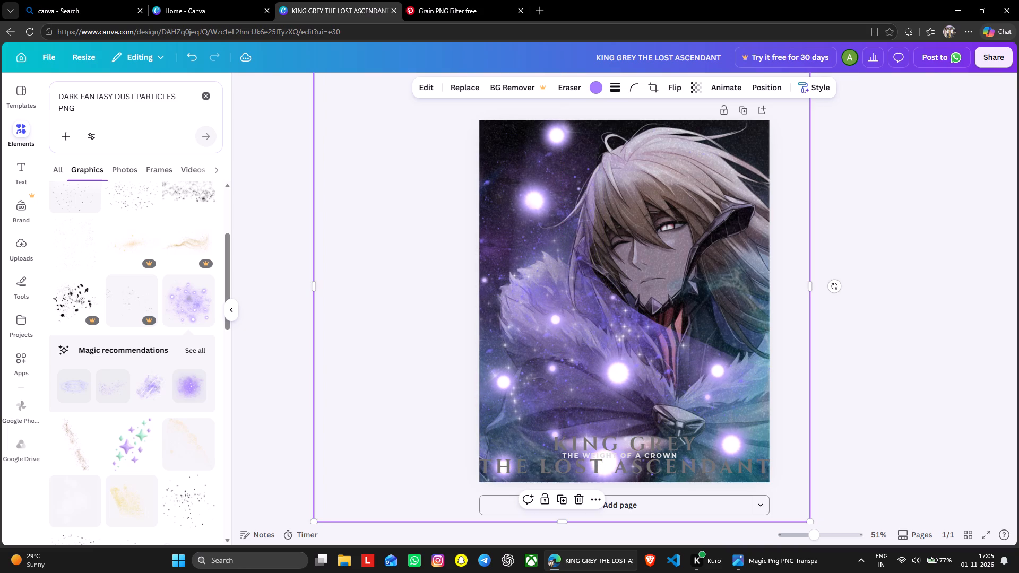
# Set the particles graphic's transparency to 30 and deselect it.
pyautogui.click(699, 92)
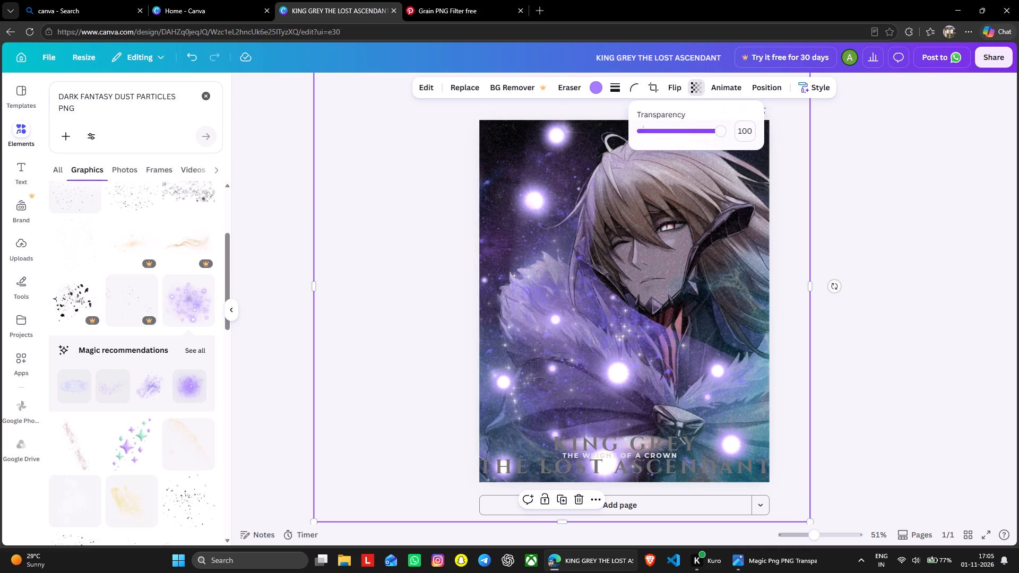
pyautogui.doubleClick(748, 135)
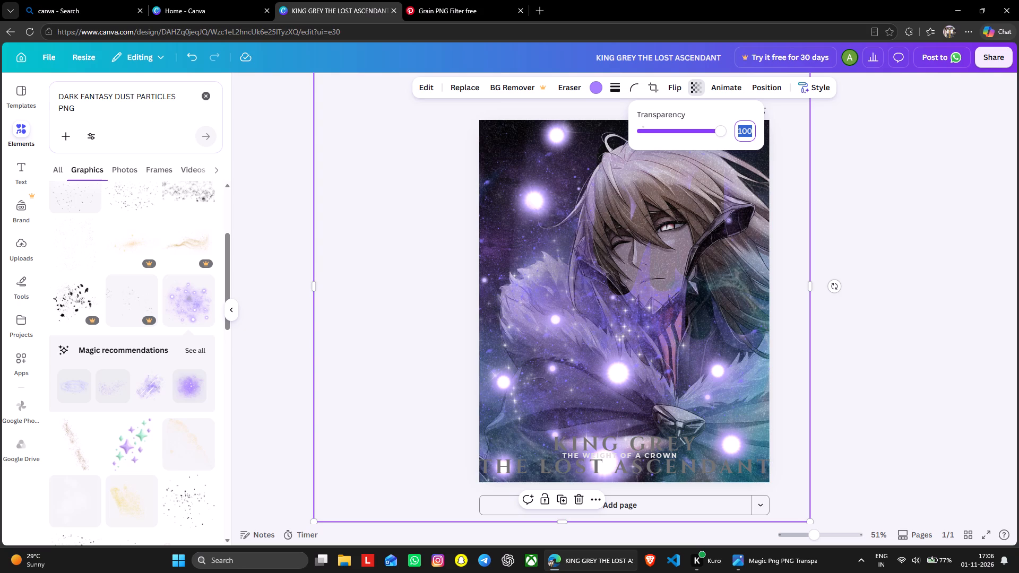
pyautogui.write('30')
pyautogui.press('Return')
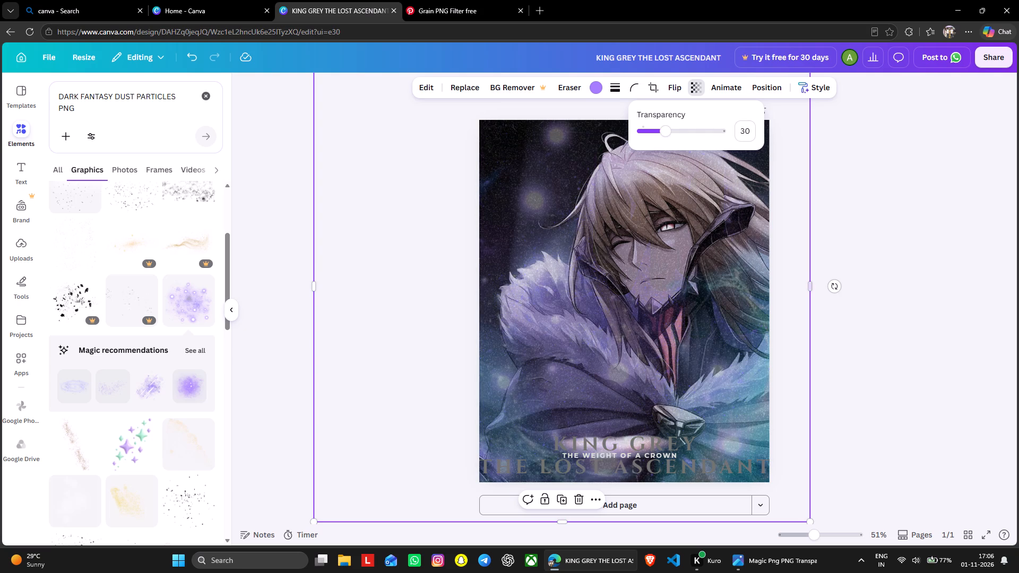
pyautogui.click(929, 253)
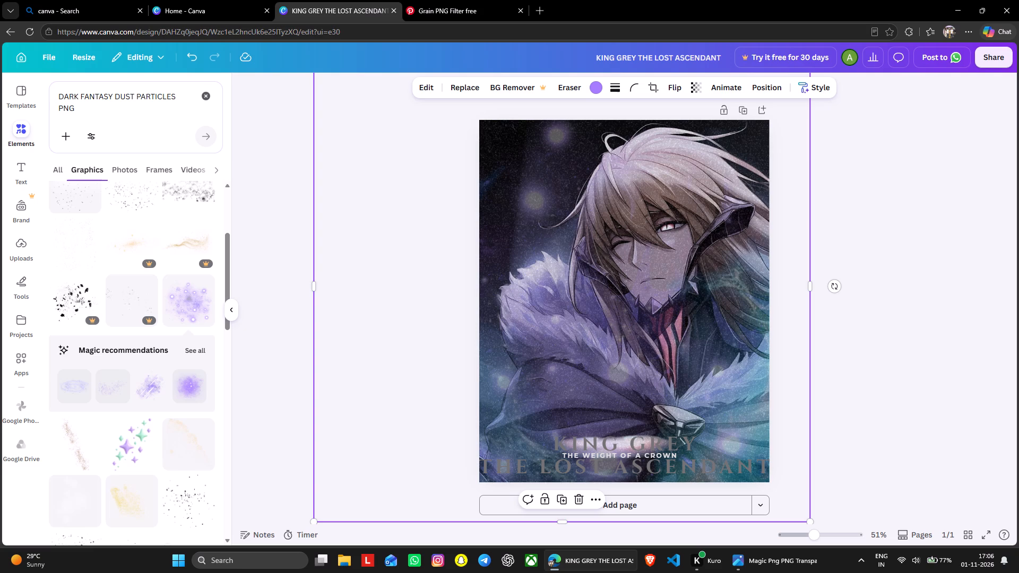
pyautogui.click(934, 255)
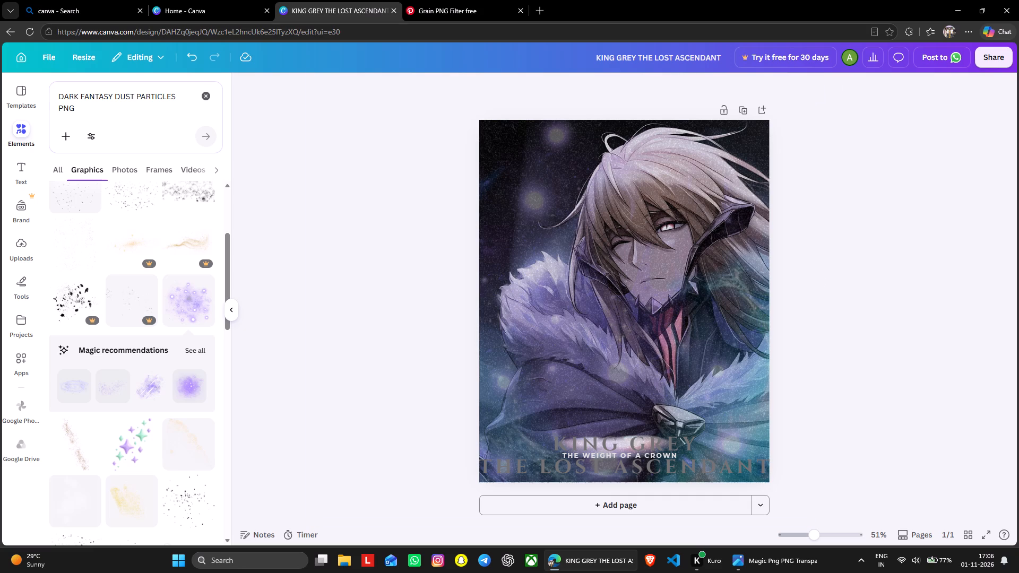
# Search the graphics elements for "BLACK VIGNETTE TRANSPARENT PNG".
pyautogui.tripleClick(86, 112)
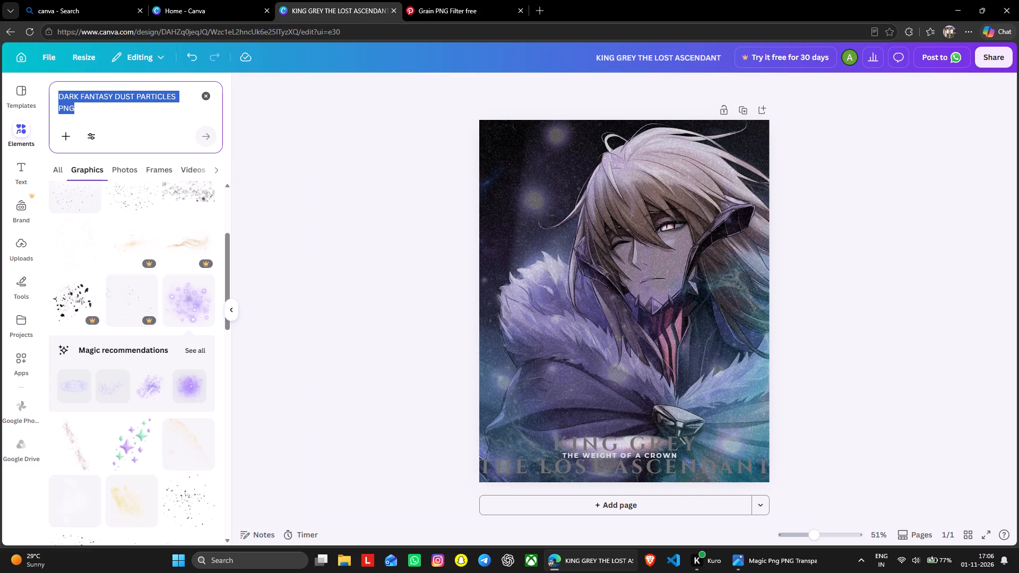
pyautogui.write('BLACK')
pyautogui.press('space')
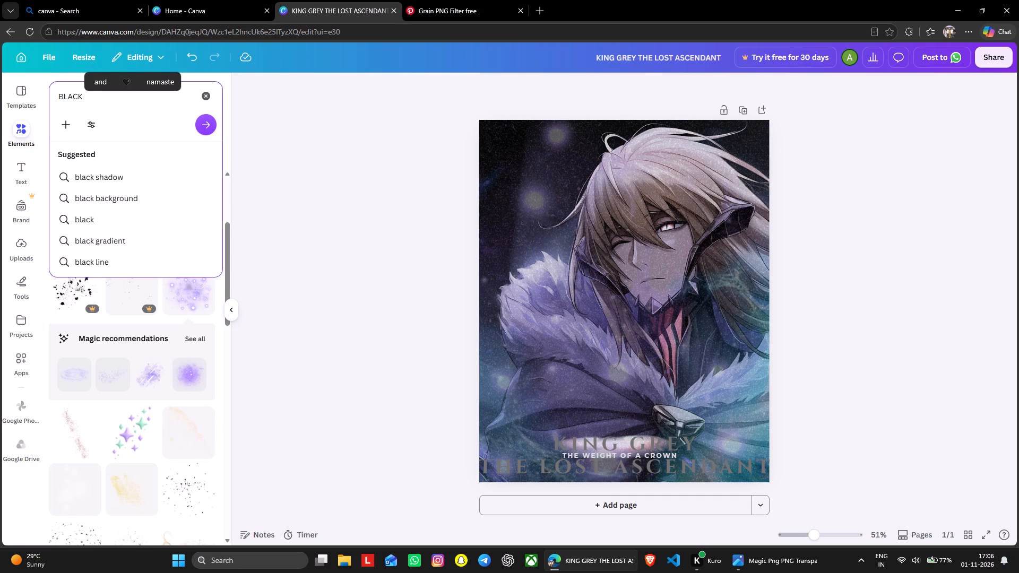
pyautogui.write('VIG')
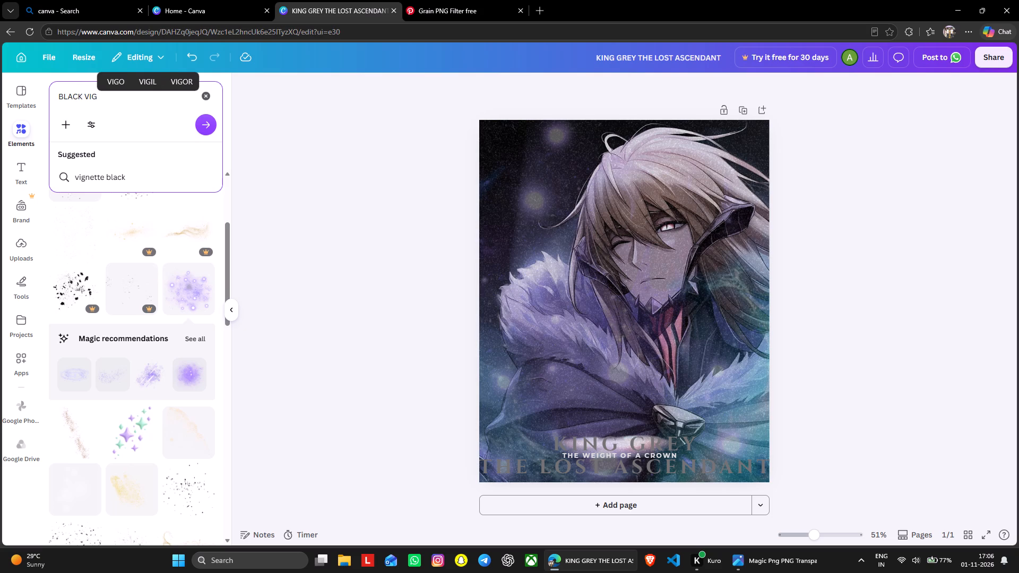
pyautogui.write('NE')
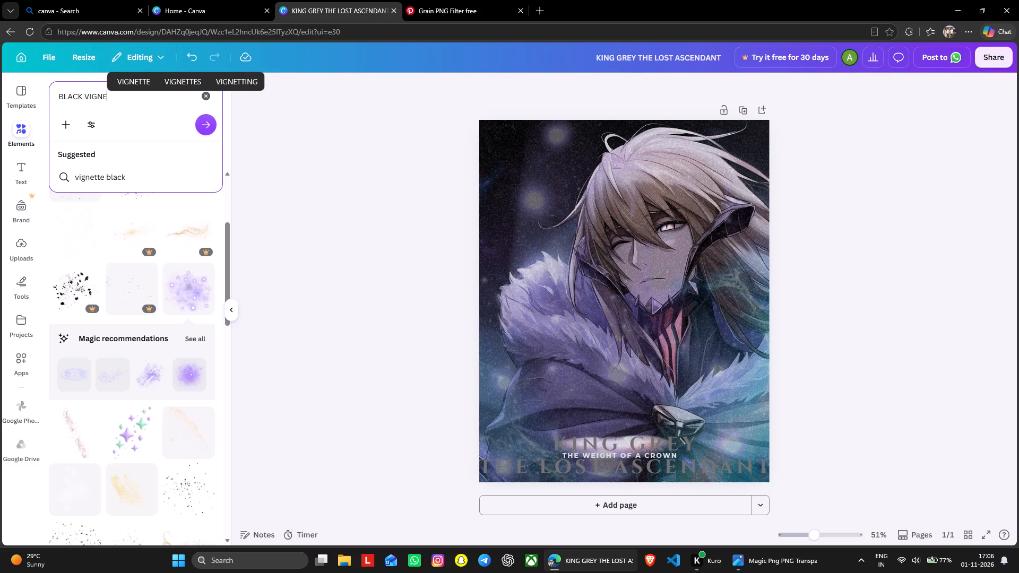
pyautogui.write('TTE')
pyautogui.press('space')
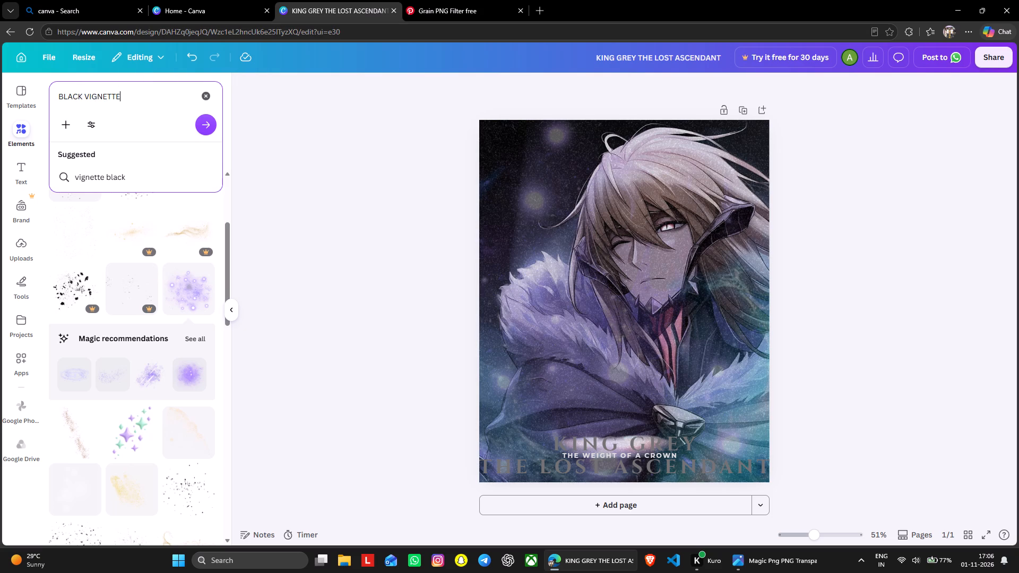
pyautogui.write('TRANS')
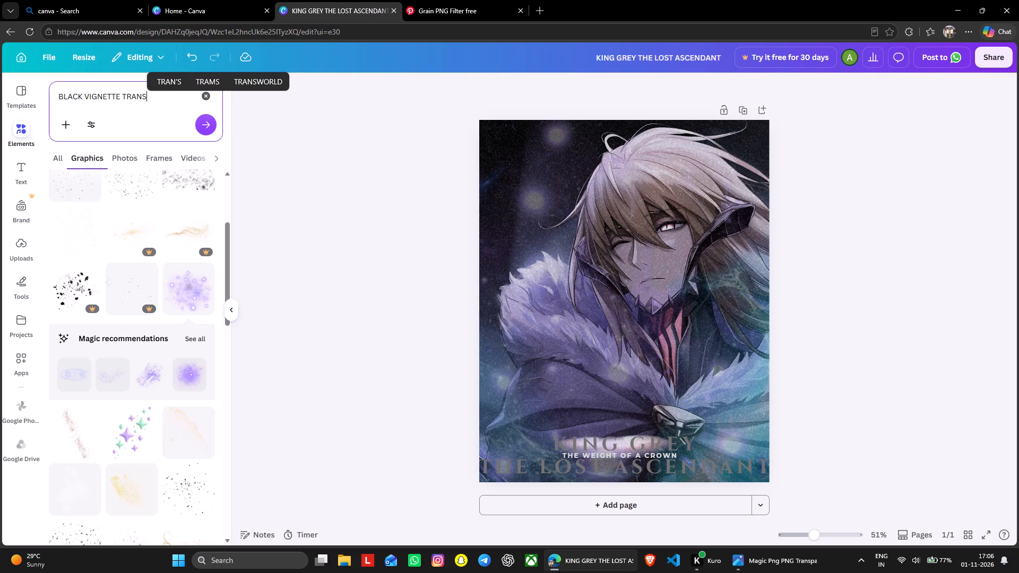
pyautogui.write('PARE')
pyautogui.write('NT PNG')
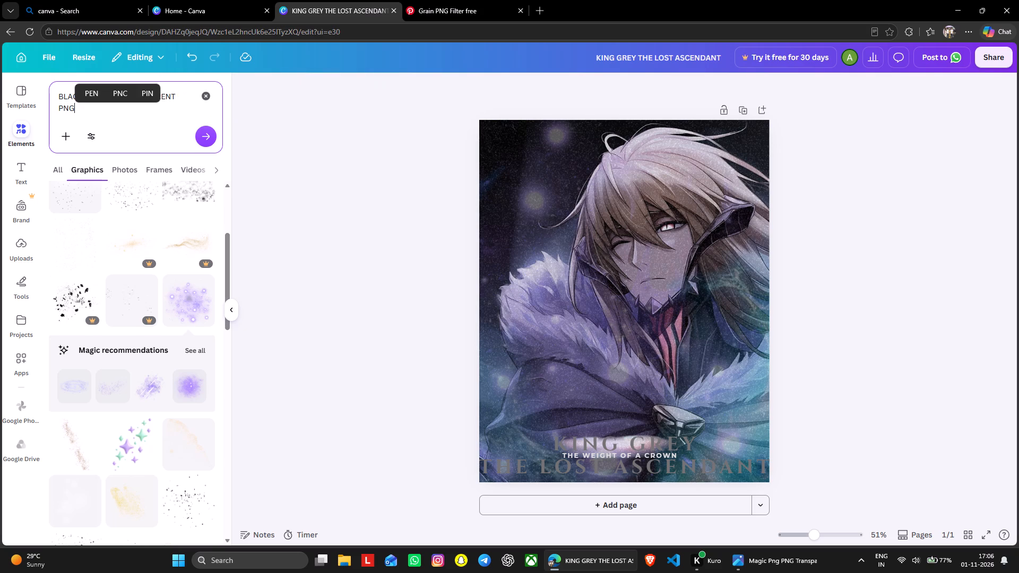
pyautogui.press('Return')
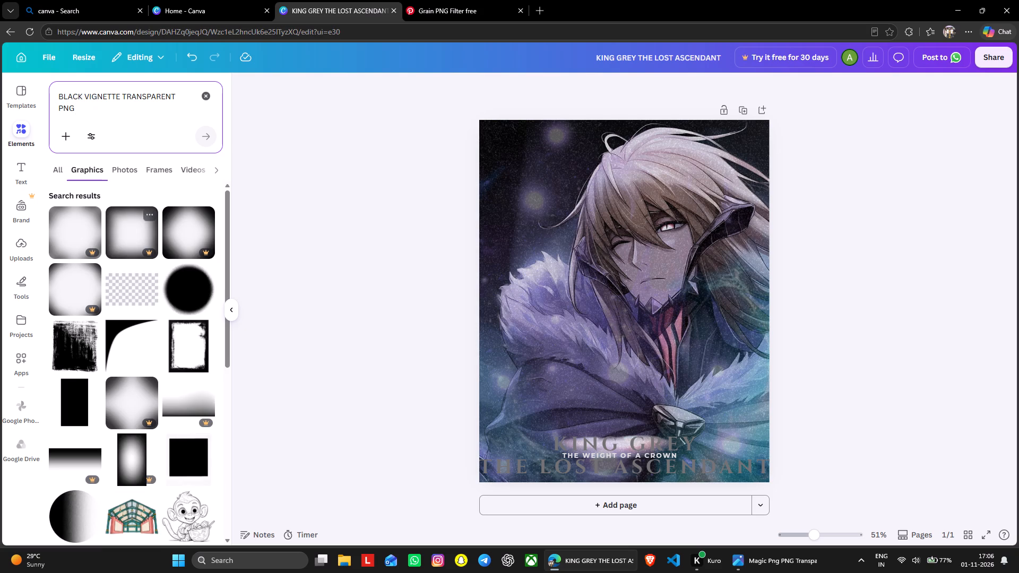
# Examine the black vignette graphics results for a free transparent vignette that suits the poster.
pyautogui.scroll(-3, 117, 238)
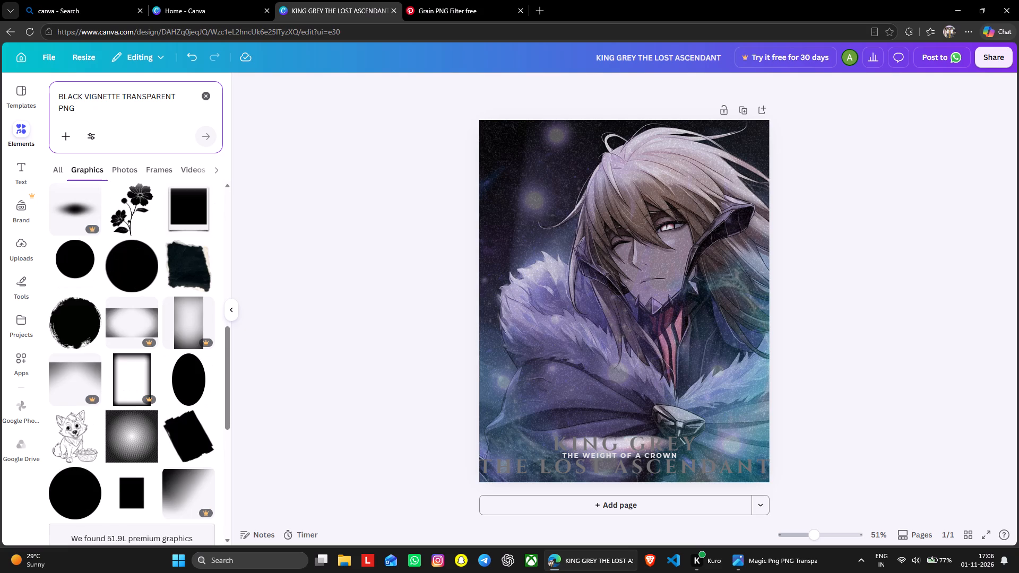
pyautogui.scroll(-1, 117, 238)
pyautogui.scroll(-1, 129, 286)
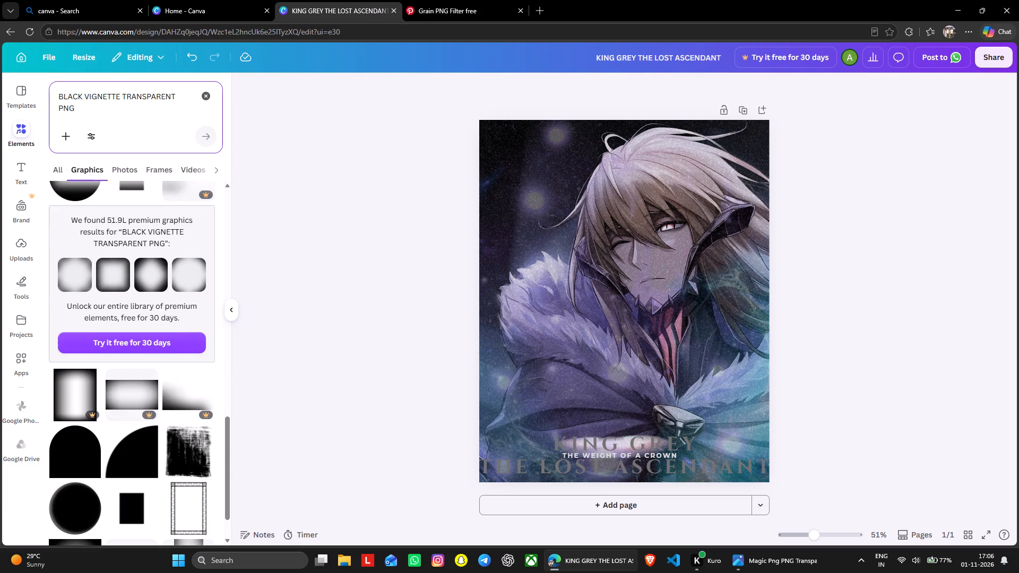
pyautogui.scroll(-3, 129, 286)
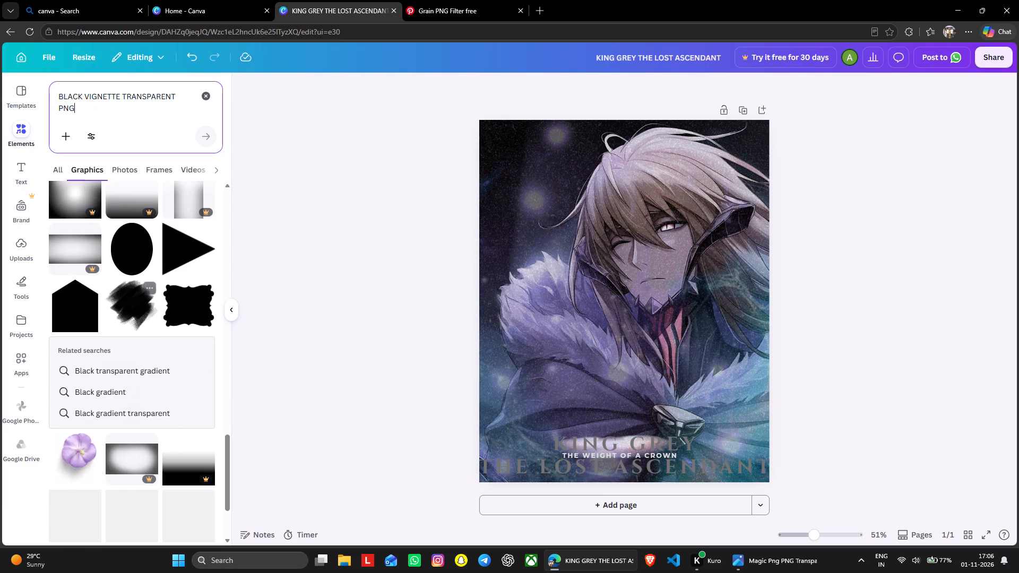
pyautogui.scroll(-4, 129, 286)
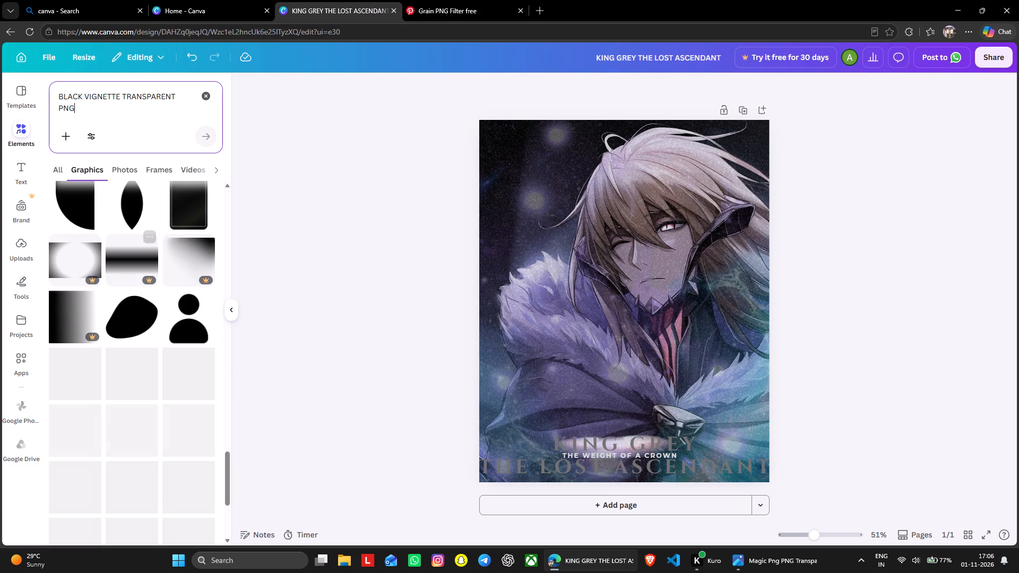
pyautogui.scroll(-1, 129, 286)
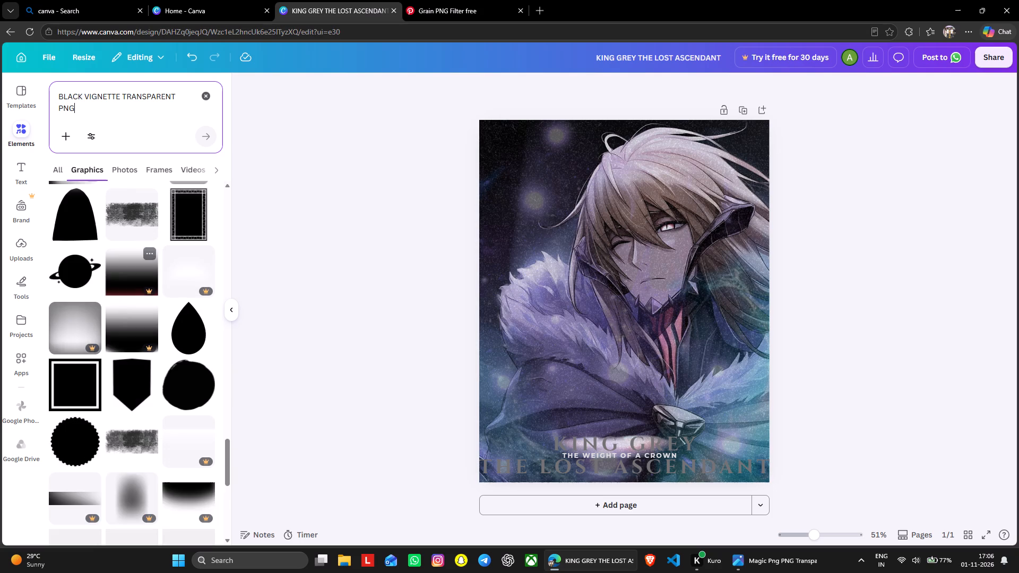
pyautogui.scroll(-1, 129, 286)
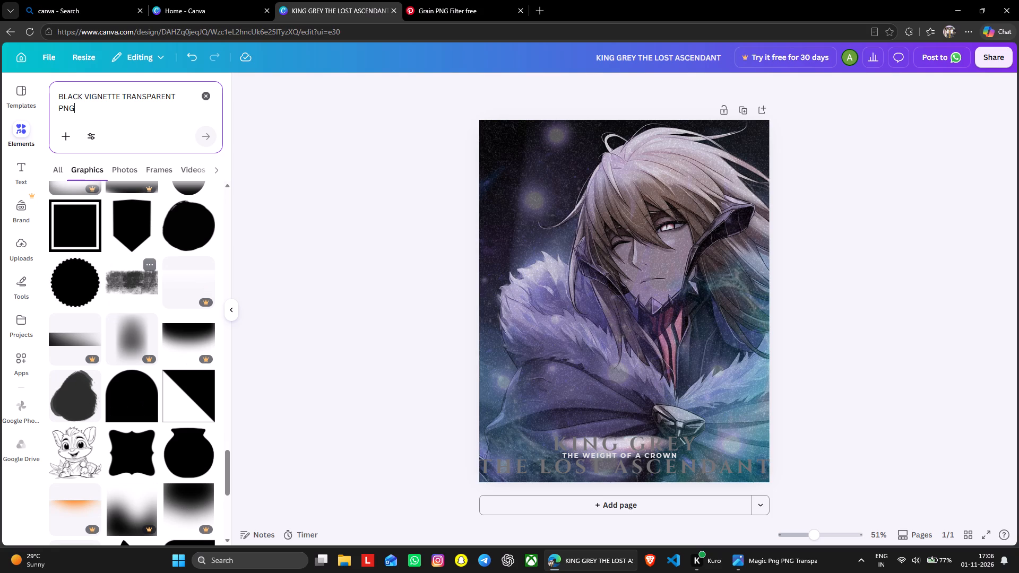
pyautogui.scroll(-1, 129, 286)
pyautogui.scroll(14, 129, 286)
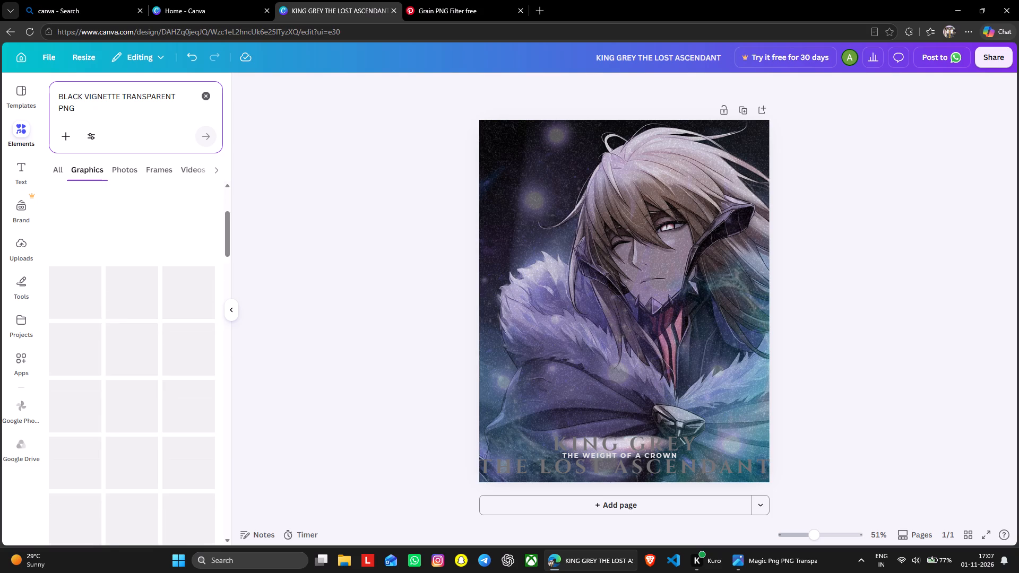
pyautogui.scroll(5, 129, 286)
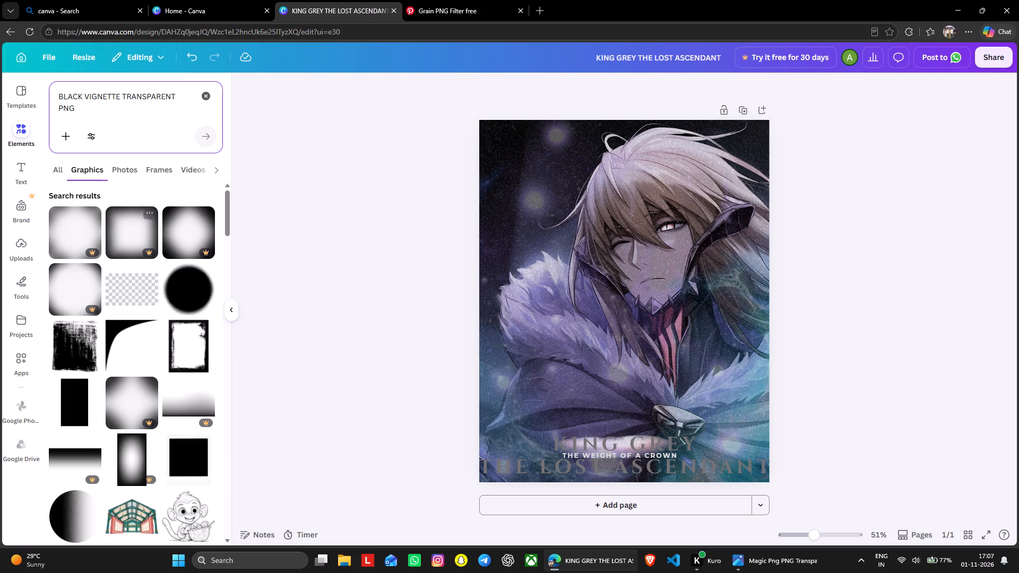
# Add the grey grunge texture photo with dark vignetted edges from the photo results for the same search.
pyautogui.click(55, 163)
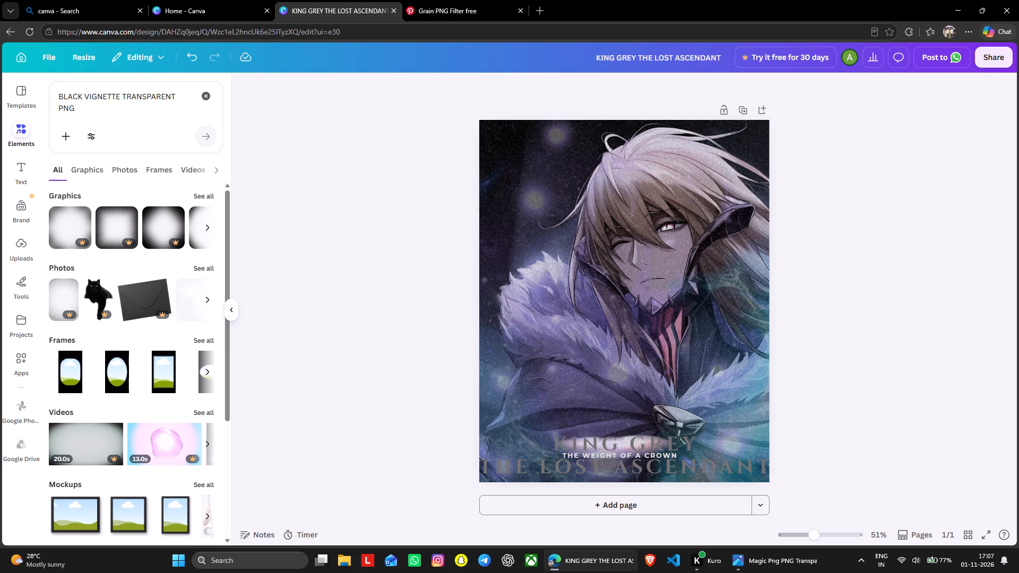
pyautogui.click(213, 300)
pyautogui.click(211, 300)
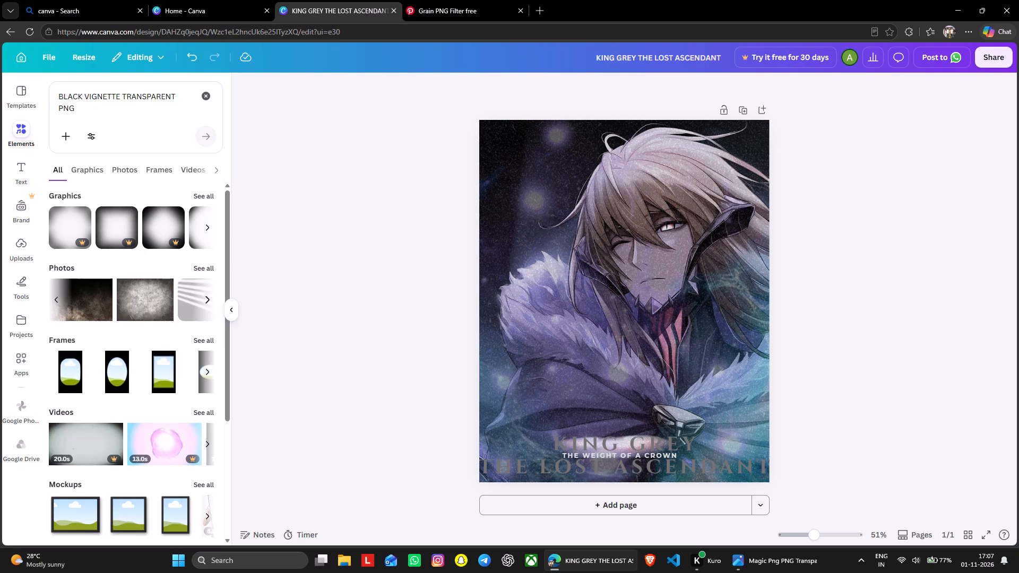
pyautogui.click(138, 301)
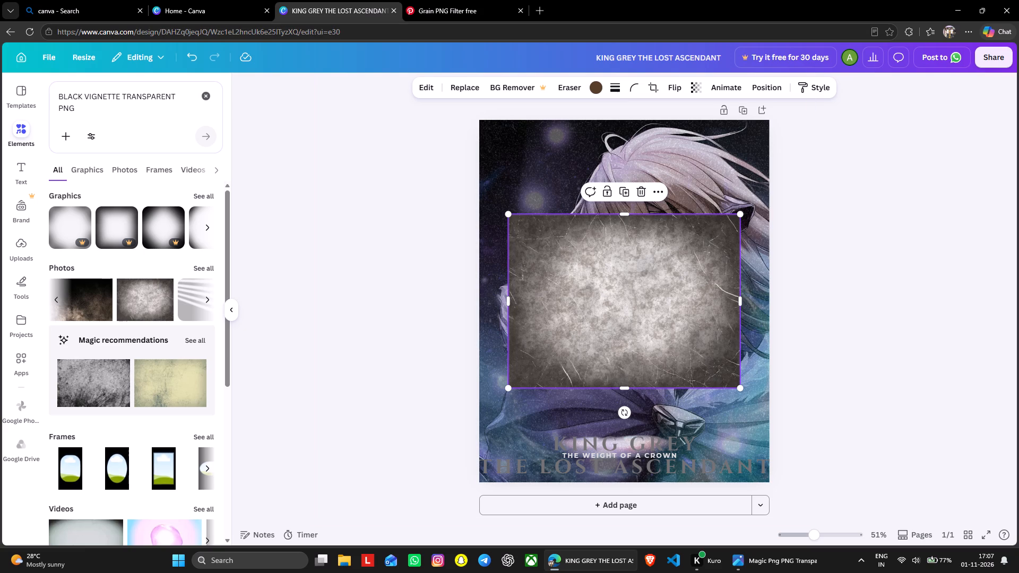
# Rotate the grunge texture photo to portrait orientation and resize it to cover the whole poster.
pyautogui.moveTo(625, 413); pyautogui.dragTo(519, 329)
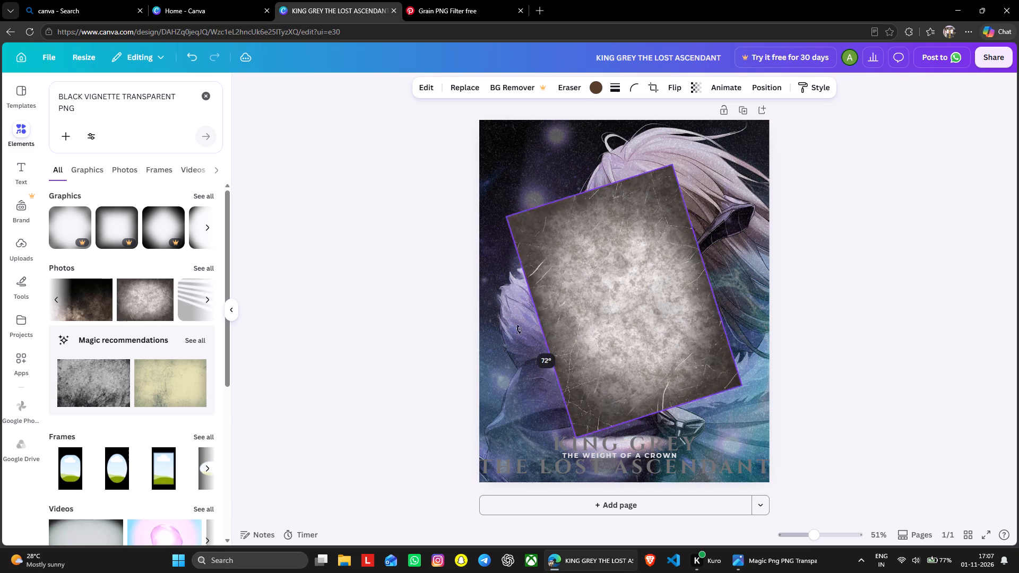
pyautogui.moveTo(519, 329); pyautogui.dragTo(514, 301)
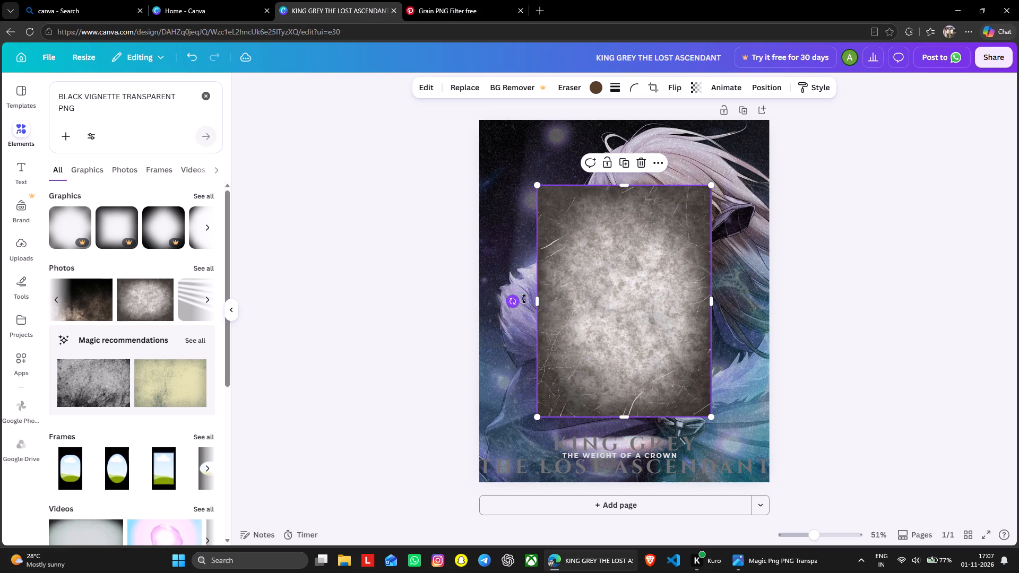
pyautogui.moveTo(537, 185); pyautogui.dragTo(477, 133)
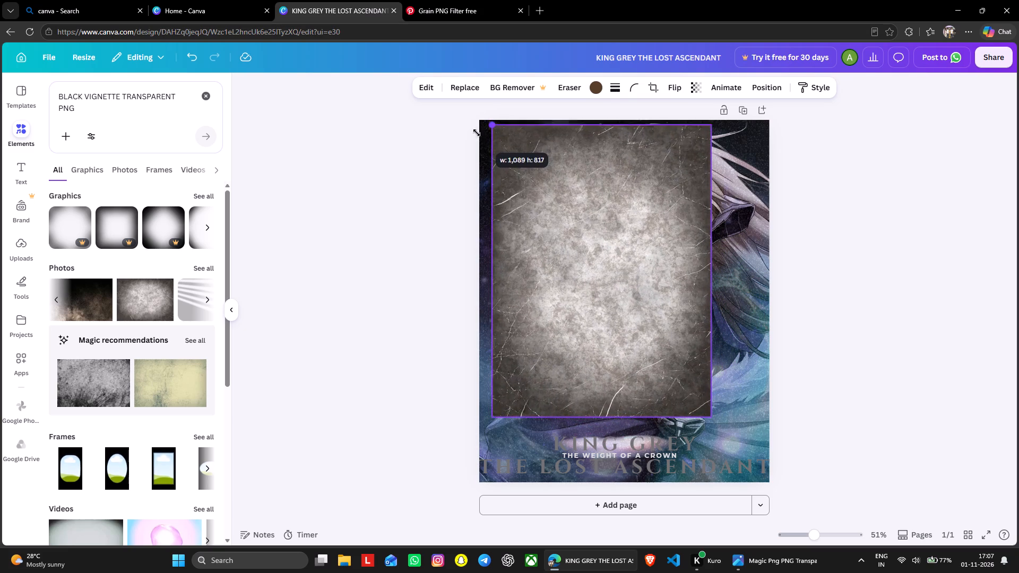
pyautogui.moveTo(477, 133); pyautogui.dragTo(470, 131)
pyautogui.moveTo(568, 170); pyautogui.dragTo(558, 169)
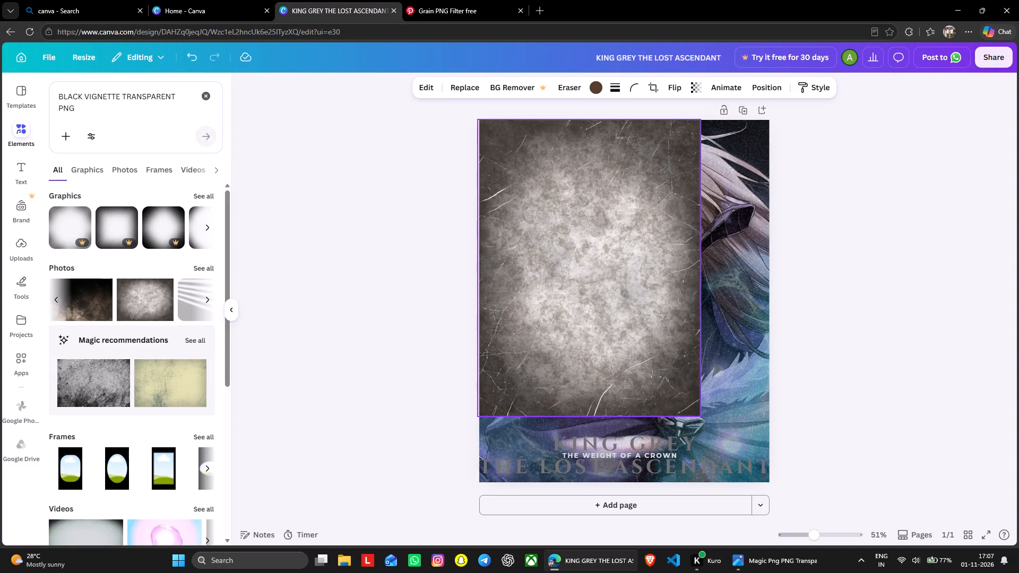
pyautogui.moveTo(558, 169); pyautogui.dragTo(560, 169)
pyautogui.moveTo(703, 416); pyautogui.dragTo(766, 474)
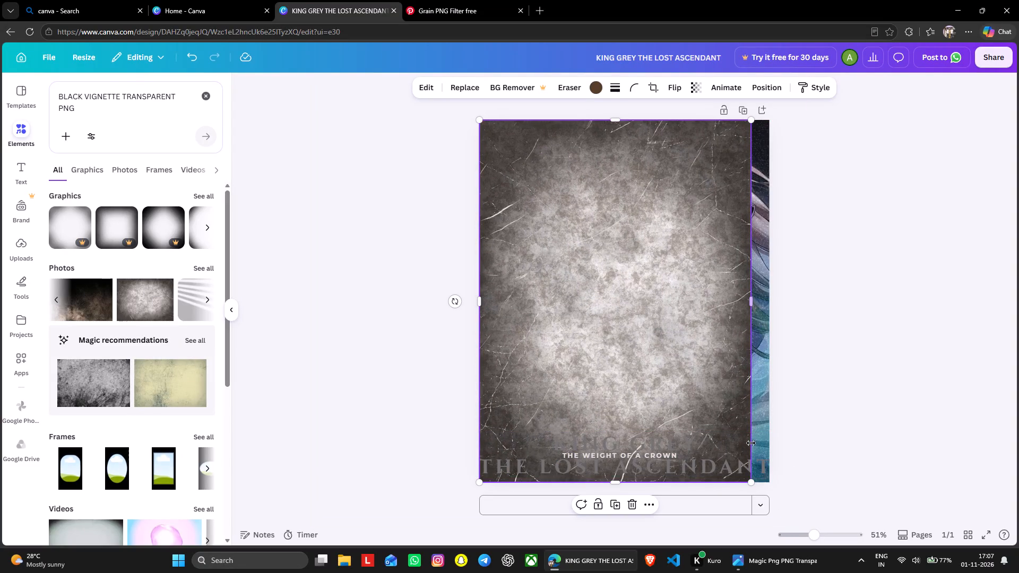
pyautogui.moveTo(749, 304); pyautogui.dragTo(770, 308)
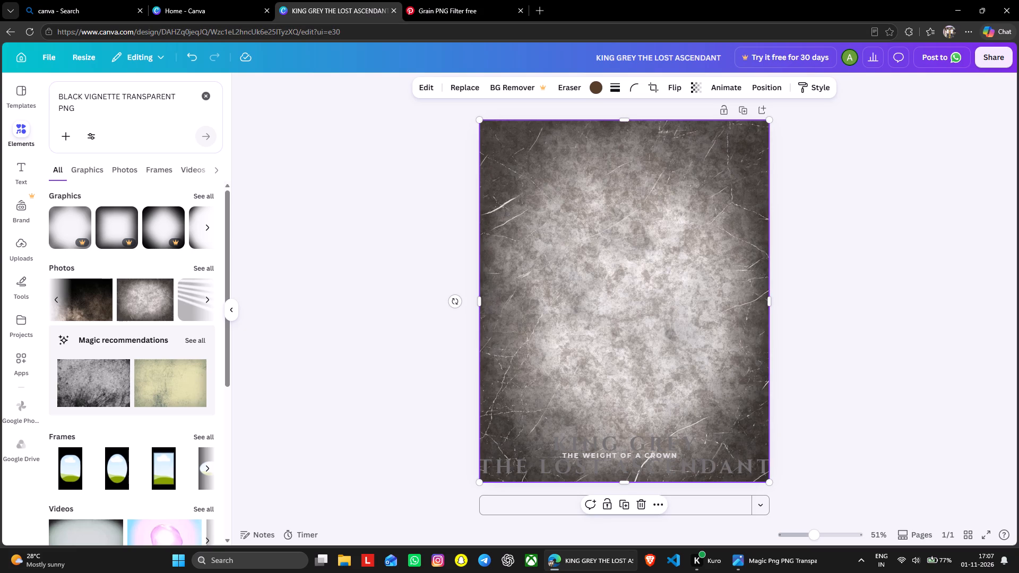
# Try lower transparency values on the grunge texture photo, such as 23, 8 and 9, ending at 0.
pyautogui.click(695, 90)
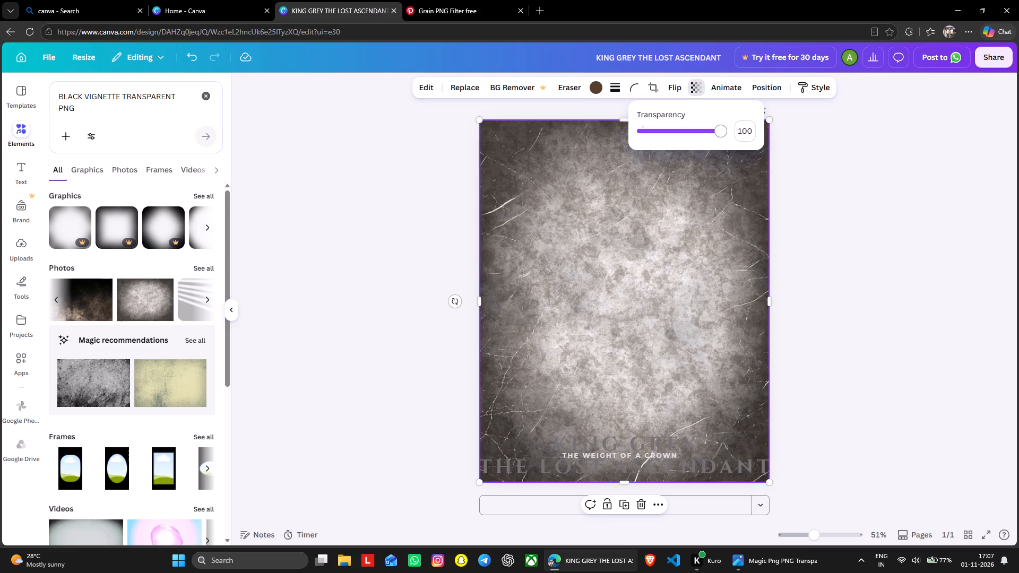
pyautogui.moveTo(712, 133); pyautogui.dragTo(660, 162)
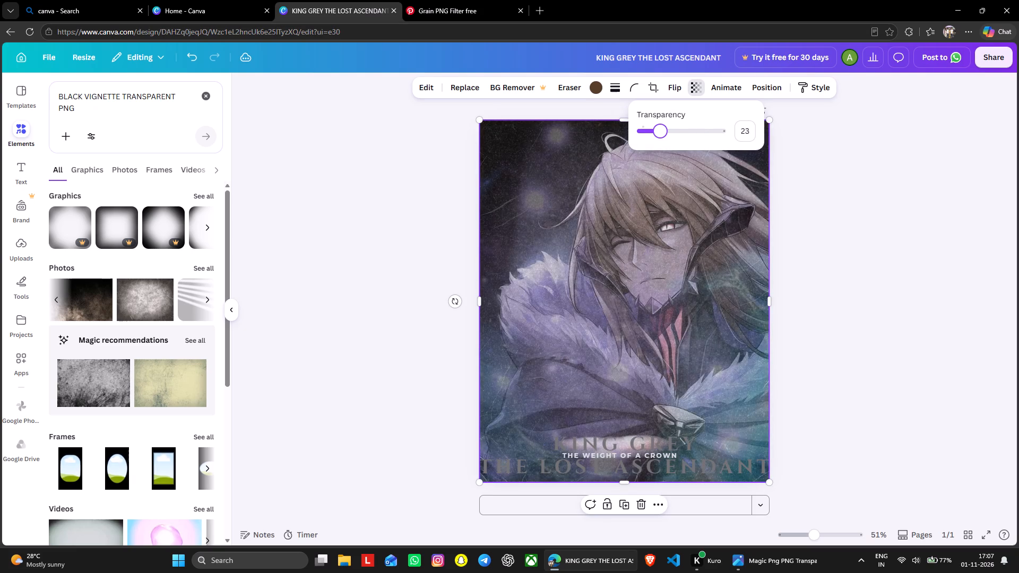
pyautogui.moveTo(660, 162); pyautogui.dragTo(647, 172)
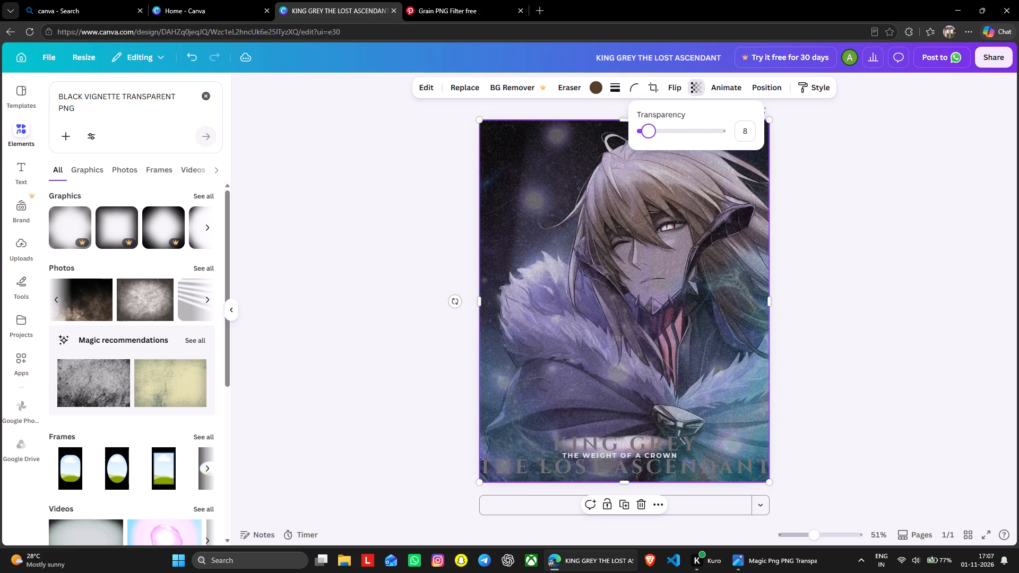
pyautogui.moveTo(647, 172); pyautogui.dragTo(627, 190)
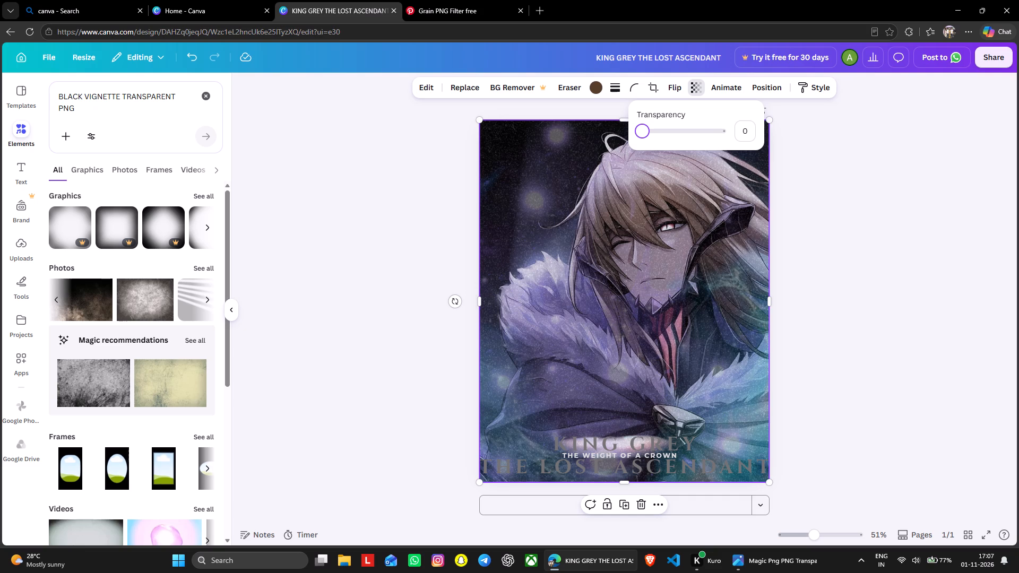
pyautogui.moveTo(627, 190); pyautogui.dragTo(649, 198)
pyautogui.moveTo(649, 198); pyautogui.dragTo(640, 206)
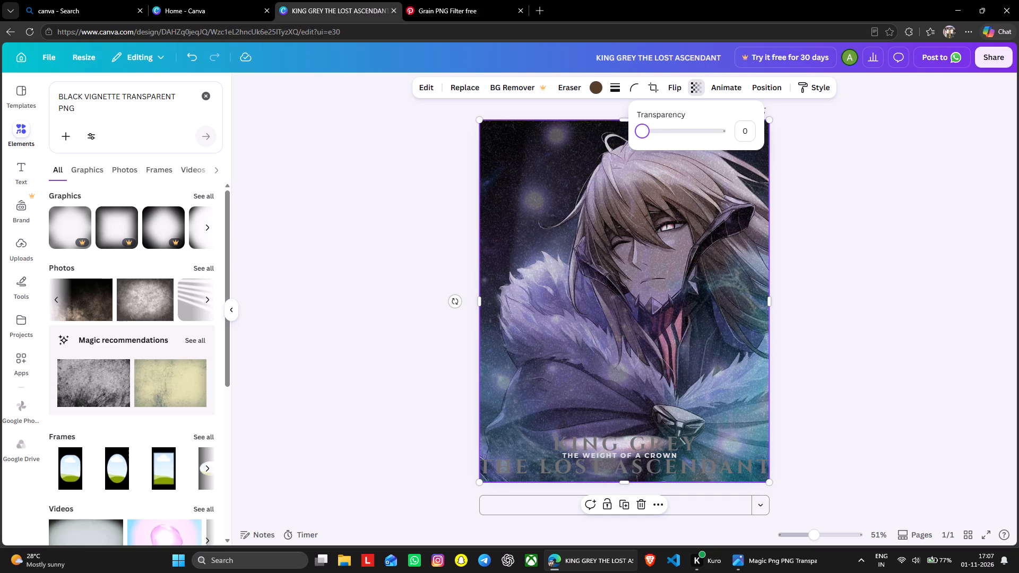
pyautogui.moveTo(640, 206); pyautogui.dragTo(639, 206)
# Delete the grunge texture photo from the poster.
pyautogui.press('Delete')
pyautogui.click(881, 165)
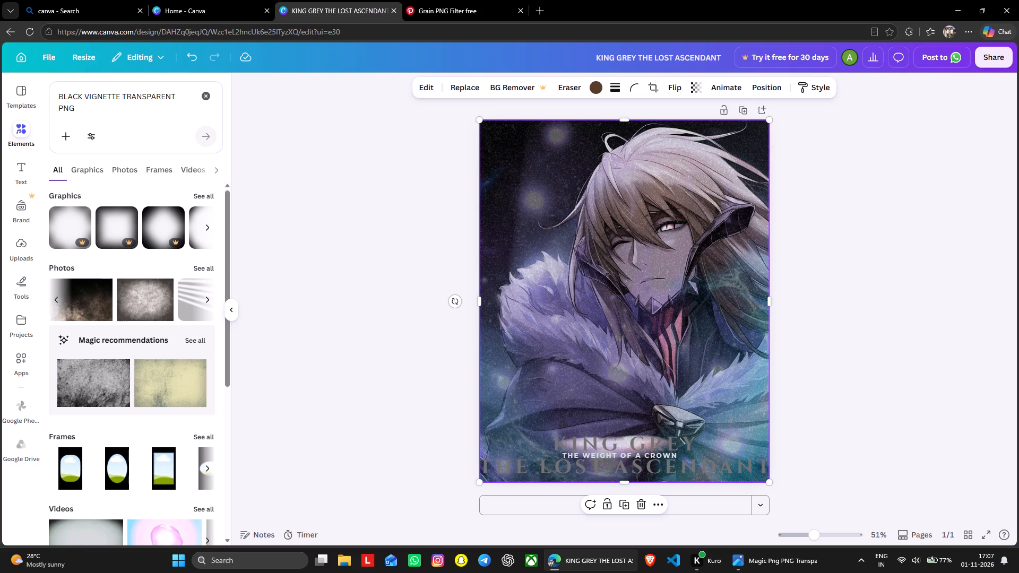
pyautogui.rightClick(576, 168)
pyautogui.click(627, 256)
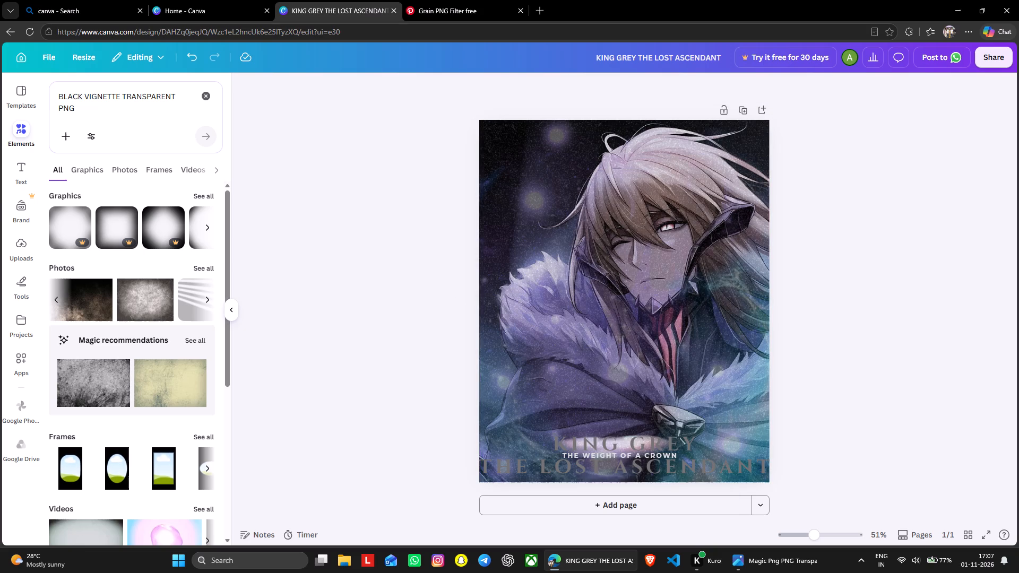
# Examine the remaining photo results and the other element categories for a usable black vignette.
pyautogui.click(208, 305)
pyautogui.click(208, 305)
pyautogui.click(208, 305)
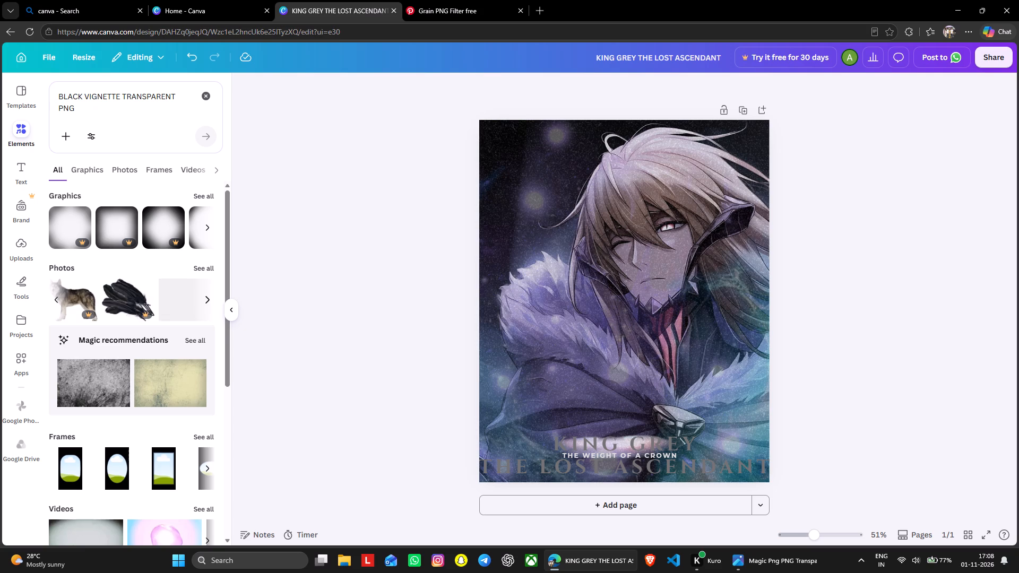
pyautogui.click(208, 305)
pyautogui.click(208, 305)
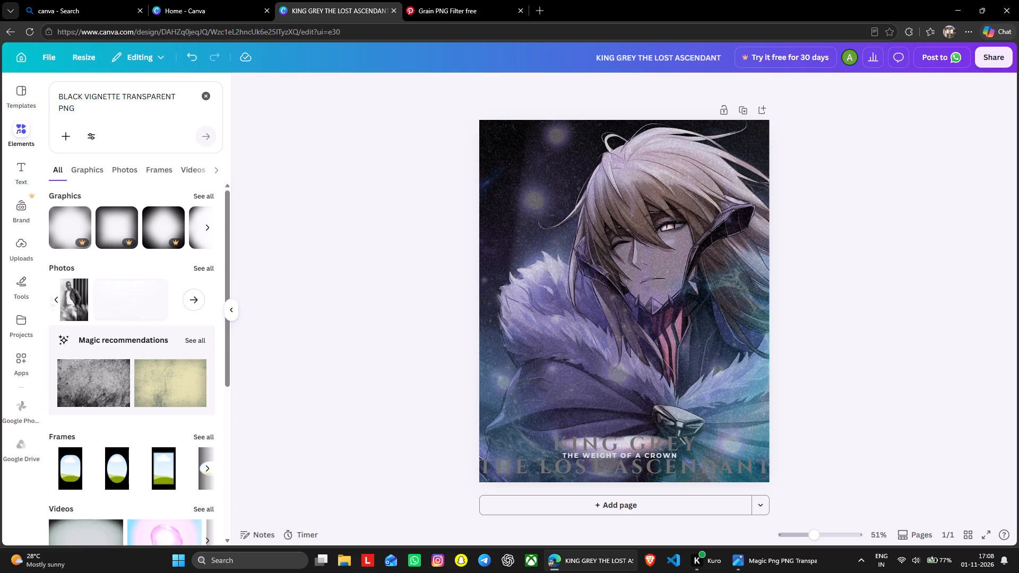
pyautogui.scroll(-4, 195, 355)
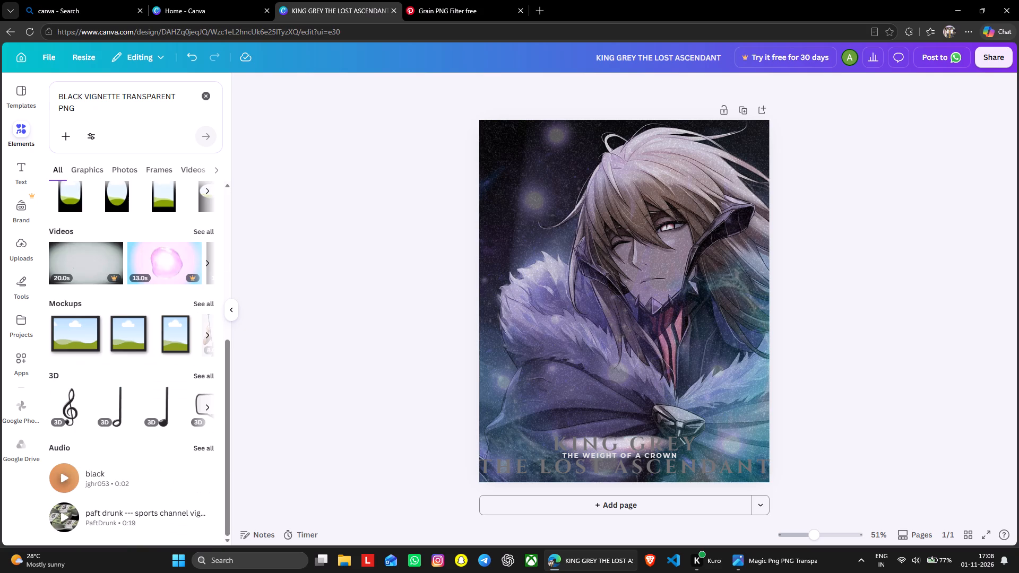
pyautogui.scroll(7, 195, 355)
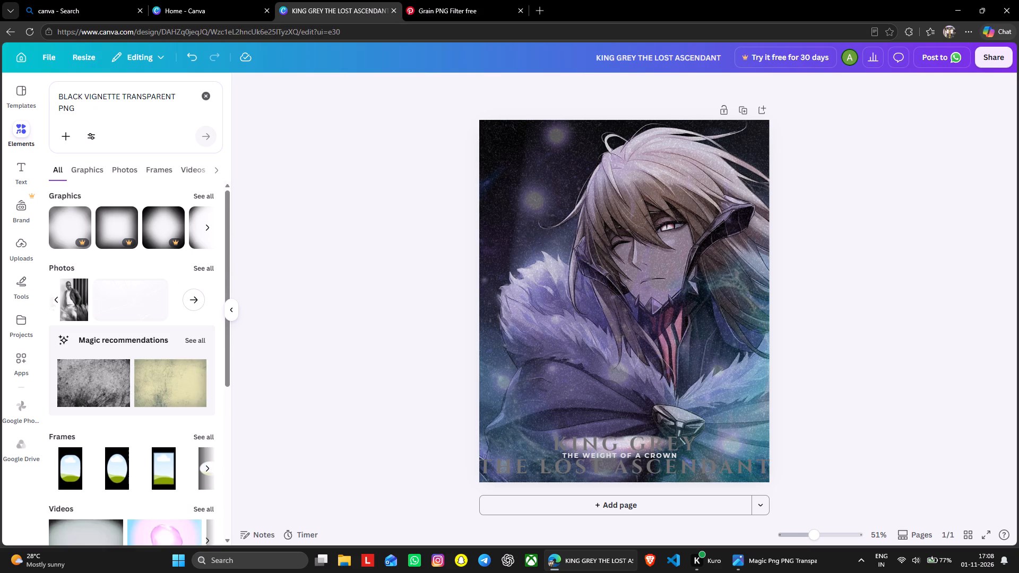
# Copy the query "BLACK VIGNETTE TRANSPARENT PNG", switch to Pinterest and search for it there.
pyautogui.moveTo(88, 114); pyautogui.dragTo(58, 94)
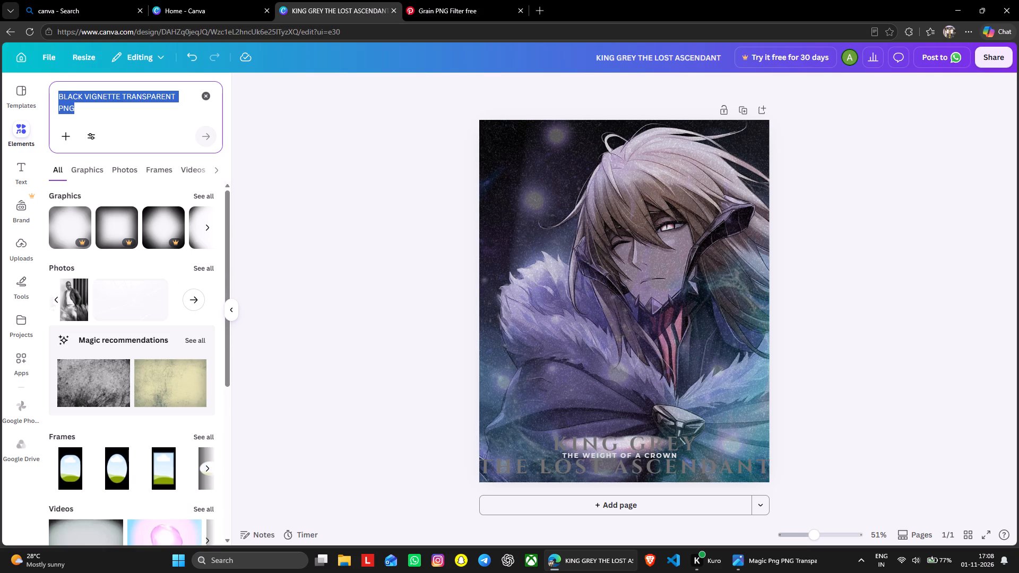
pyautogui.hotkey('ctrl', 'c')
pyautogui.click(470, 0)
pyautogui.click(351, 68)
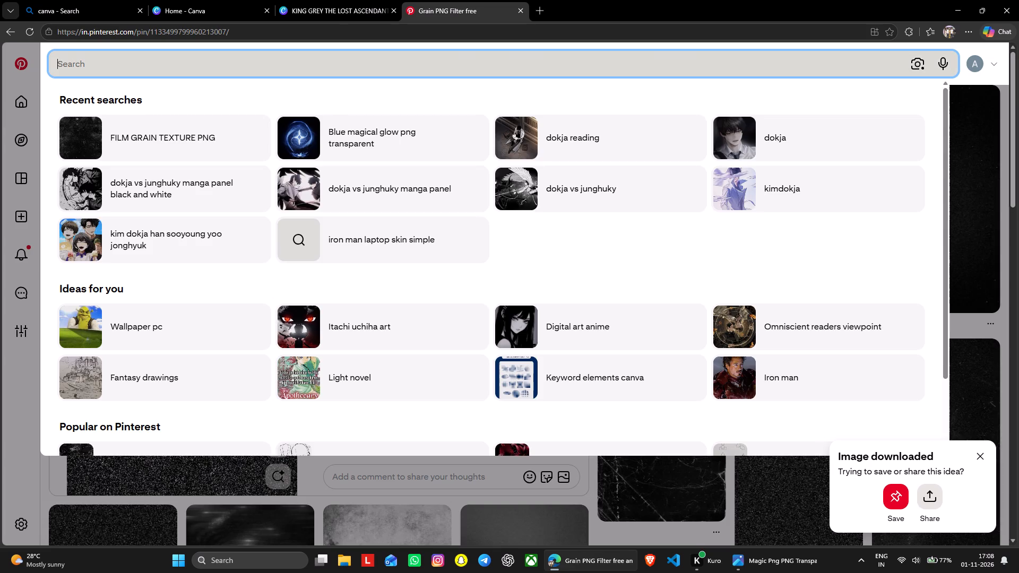
pyautogui.hotkey('ctrl', 'v')
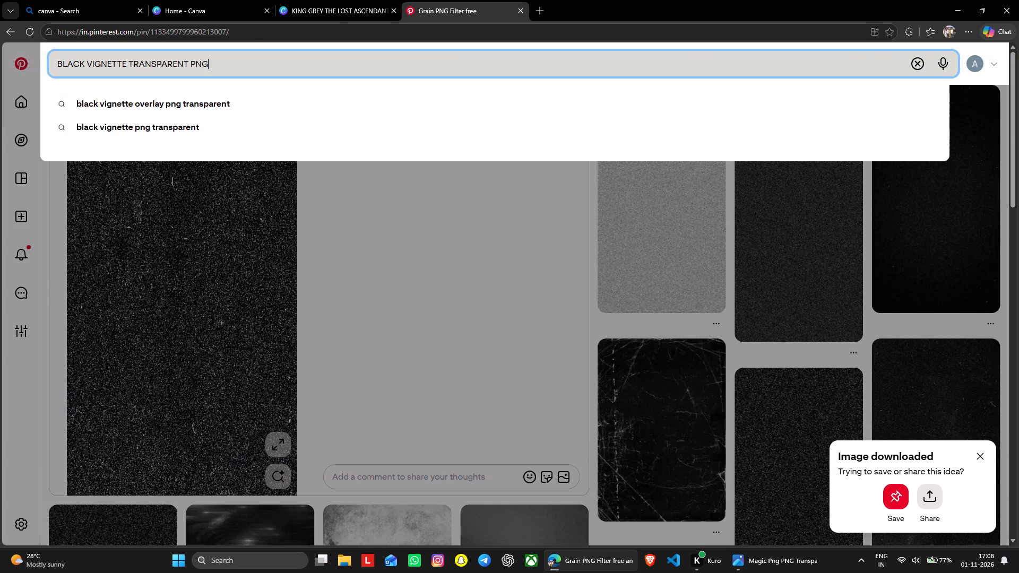
pyautogui.press('Return')
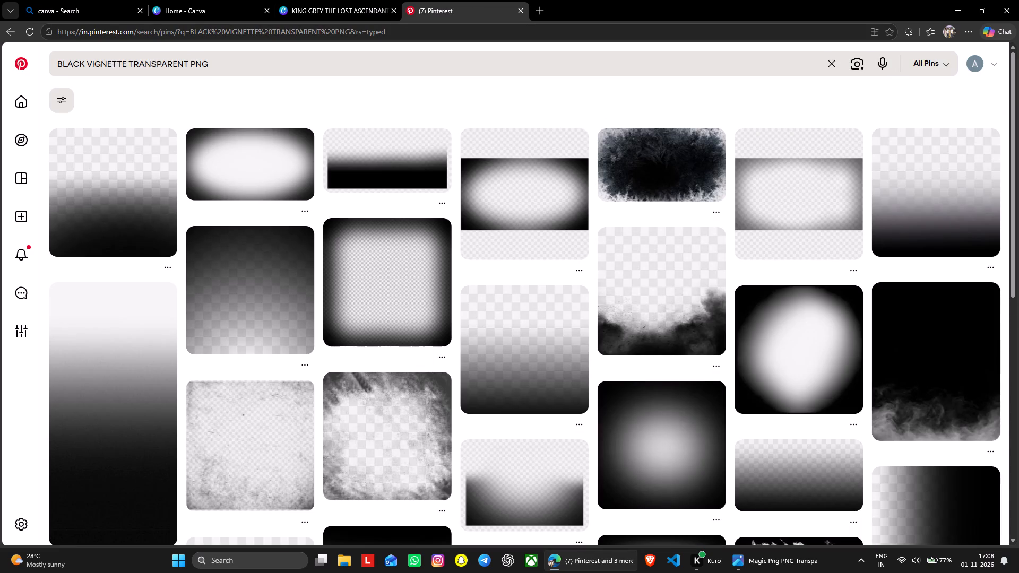
# Open the Pinterest pin of the white oval with blurred black edges and download its image.
pyautogui.click(272, 160)
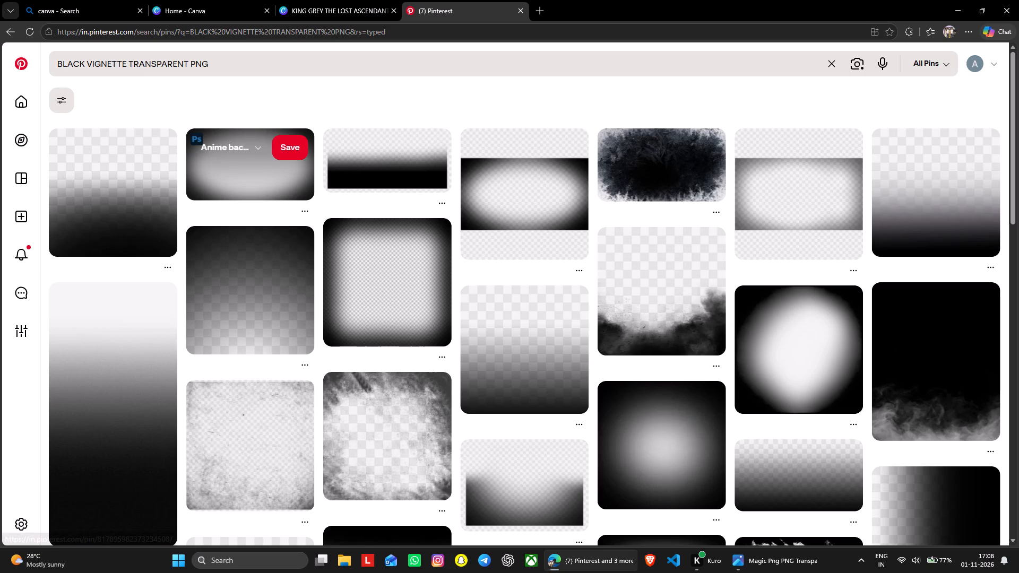
pyautogui.click(239, 179)
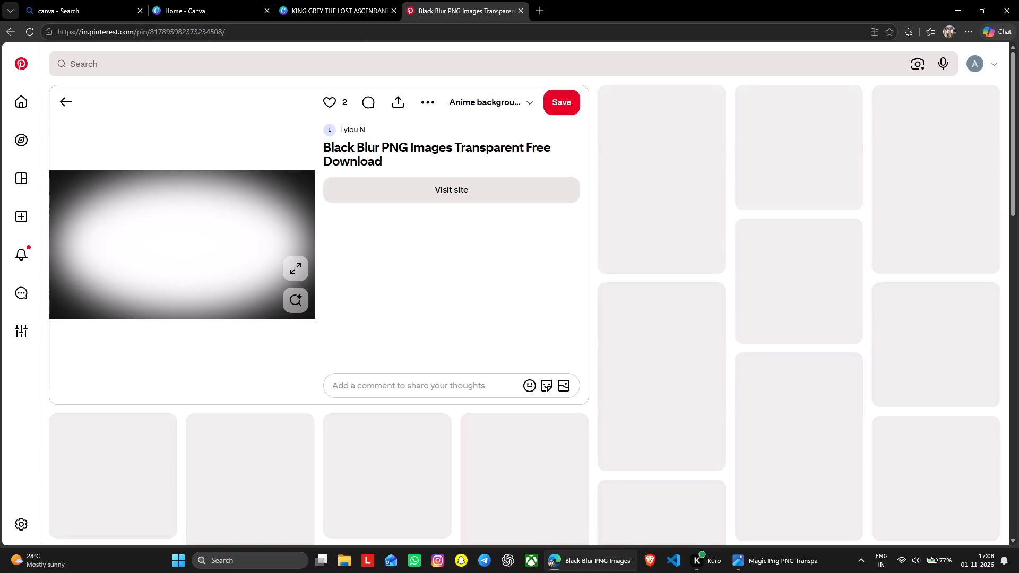
pyautogui.click(428, 110)
pyautogui.click(411, 139)
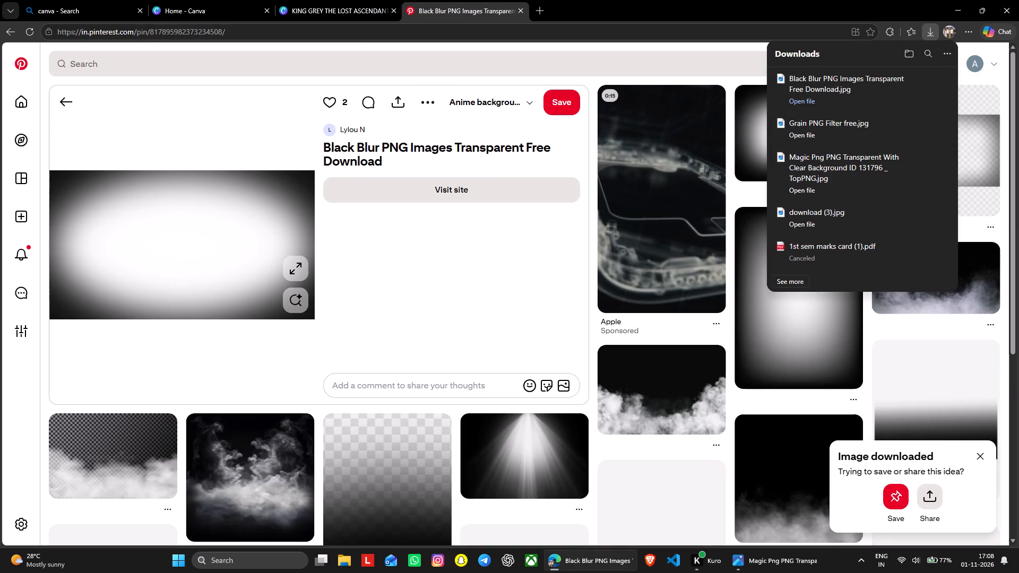
# Switch to the Canva poster, upload the downloaded Black Blur vignette image and add it to the page.
pyautogui.click(358, 6)
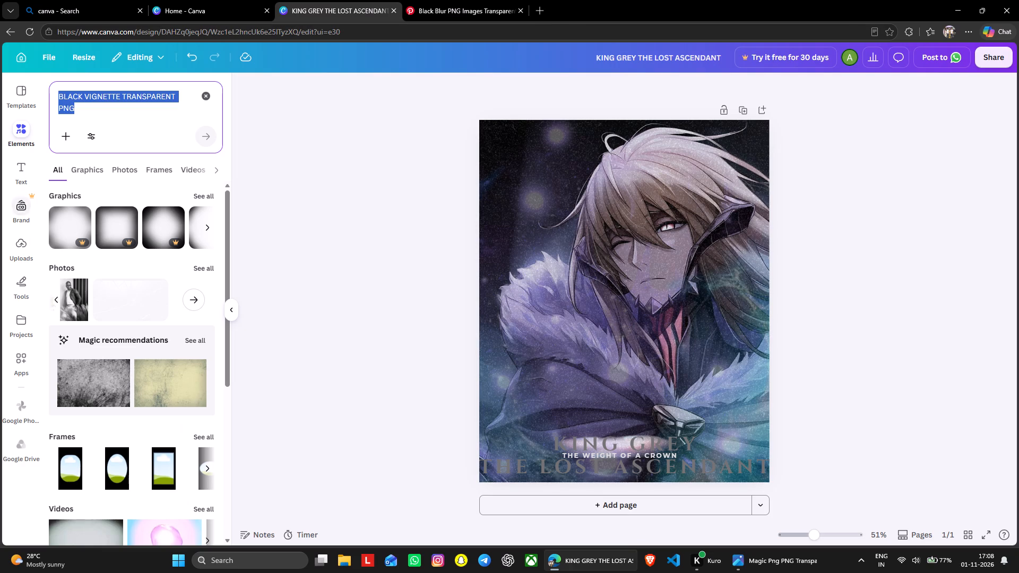
pyautogui.click(20, 242)
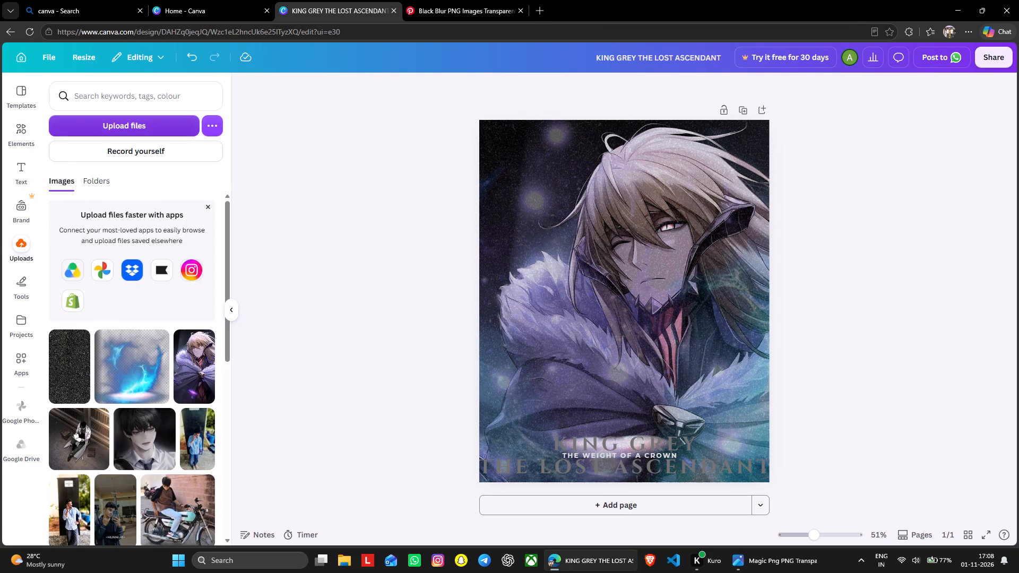
pyautogui.click(102, 128)
pyautogui.doubleClick(150, 102)
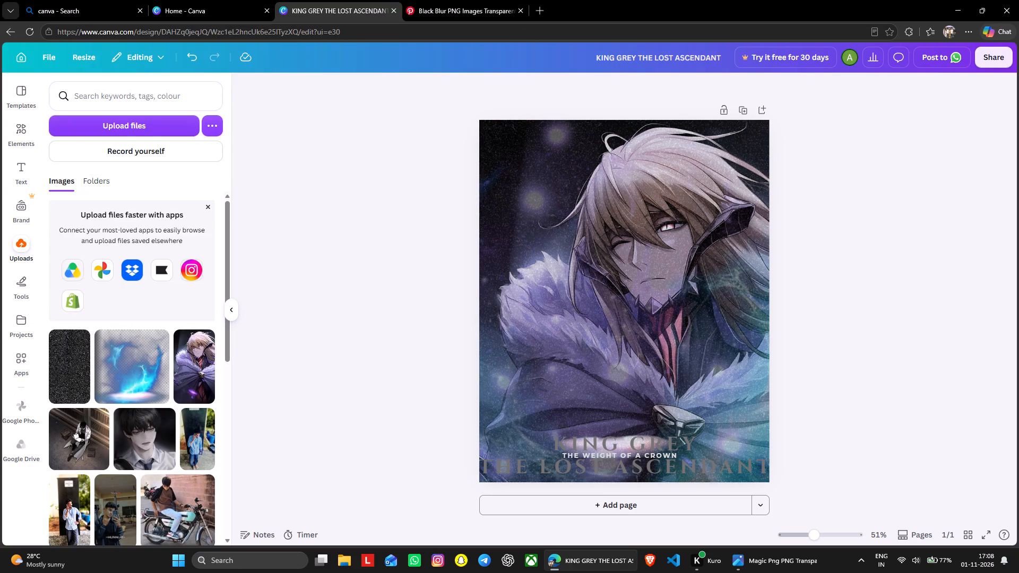
pyautogui.click(105, 366)
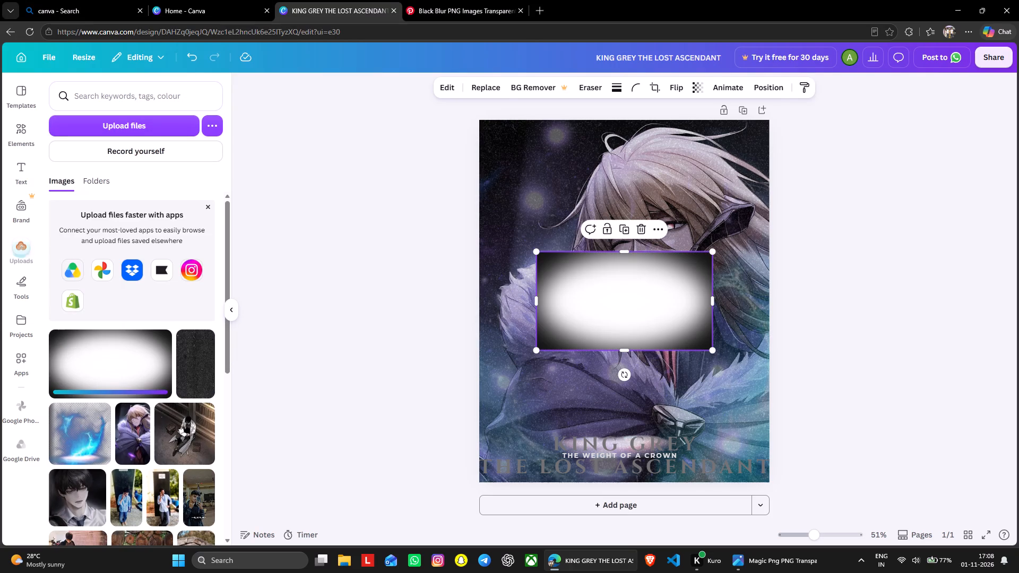
# Rotate the vignette image 90° to portrait orientation and align it with the poster's top-left corner.
pyautogui.moveTo(626, 372); pyautogui.dragTo(551, 349)
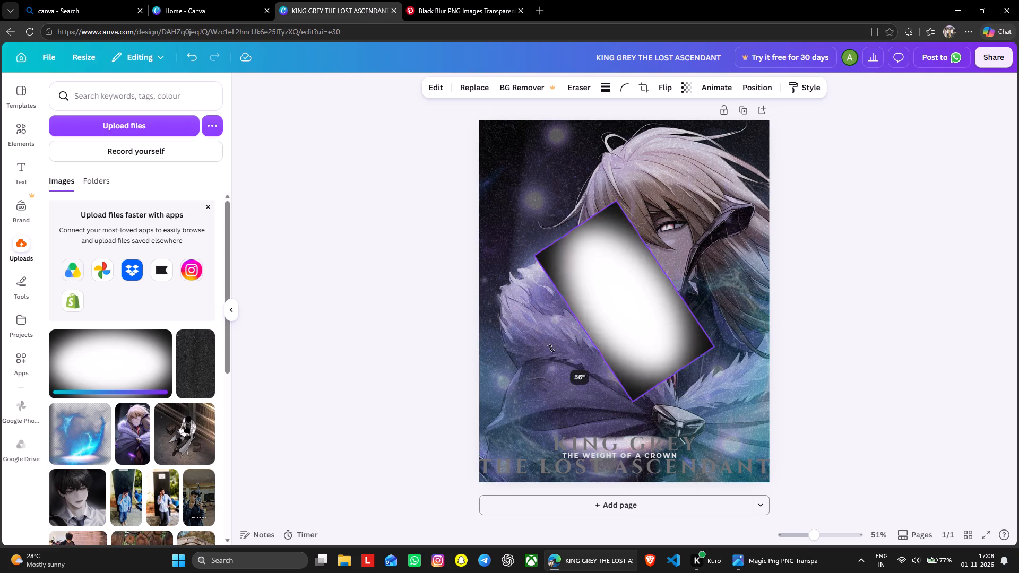
pyautogui.moveTo(551, 349); pyautogui.dragTo(534, 301)
pyautogui.moveTo(657, 301); pyautogui.dragTo(563, 213)
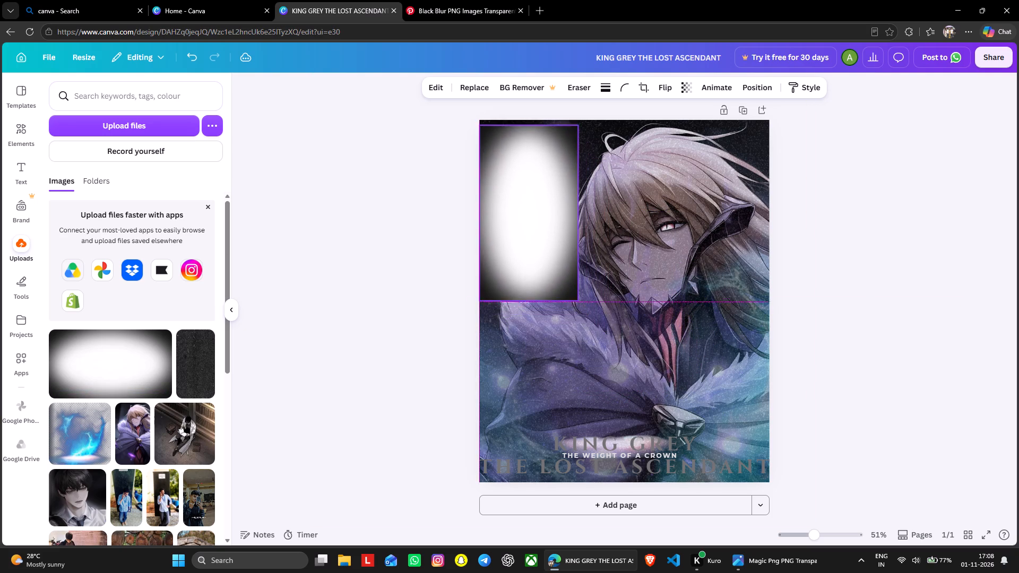
pyautogui.moveTo(563, 213); pyautogui.dragTo(560, 204)
pyautogui.moveTo(563, 205); pyautogui.dragTo(563, 211)
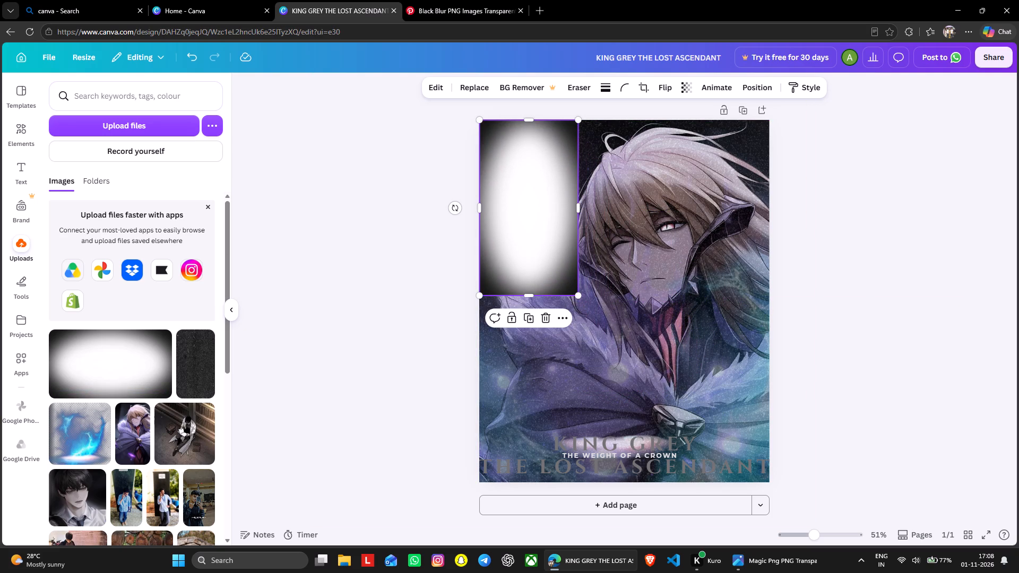
# Enlarge and stretch the vignette image so it covers the whole poster from edge to edge.
pyautogui.moveTo(578, 293); pyautogui.dragTo(752, 439)
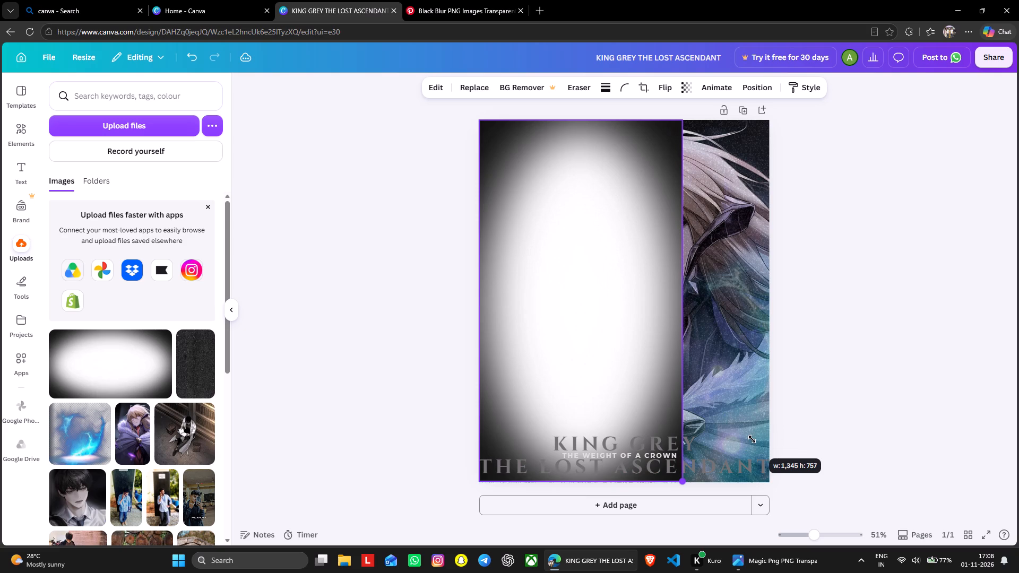
pyautogui.moveTo(752, 439); pyautogui.dragTo(753, 440)
pyautogui.moveTo(684, 302); pyautogui.dragTo(751, 308)
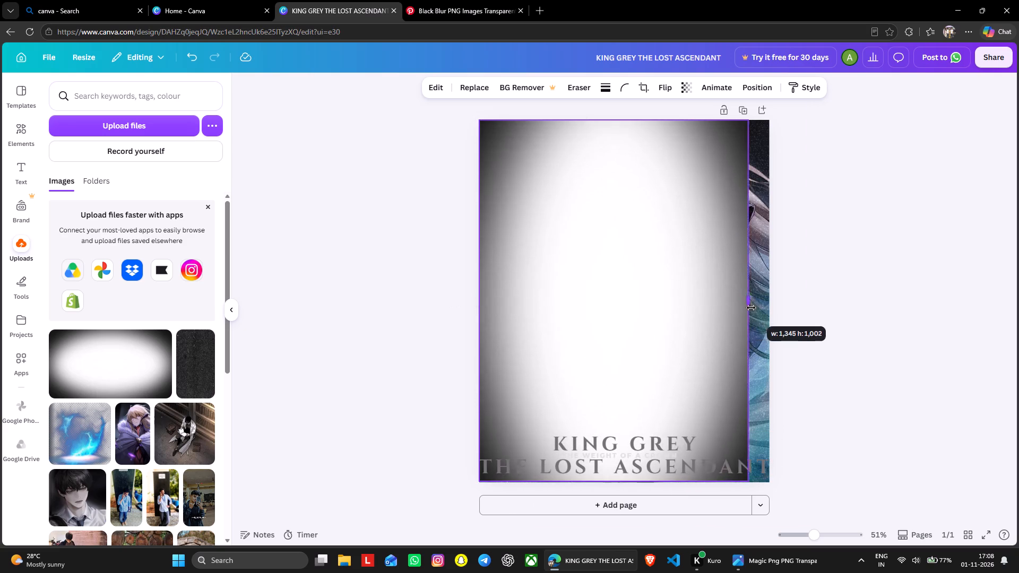
pyautogui.moveTo(751, 308); pyautogui.dragTo(770, 311)
pyautogui.moveTo(701, 359); pyautogui.dragTo(699, 338)
pyautogui.moveTo(627, 459); pyautogui.dragTo(625, 477)
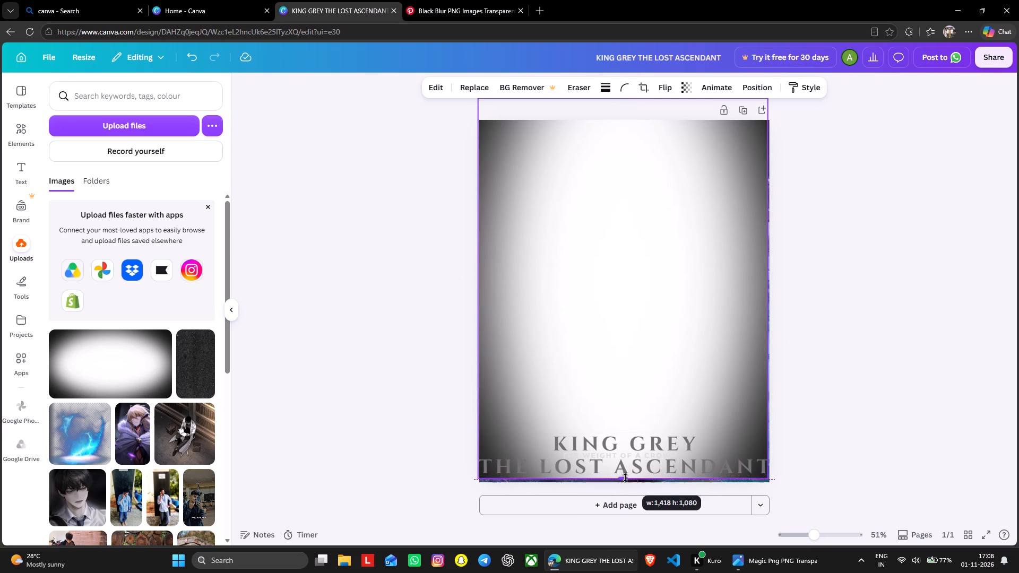
pyautogui.moveTo(625, 477); pyautogui.dragTo(625, 483)
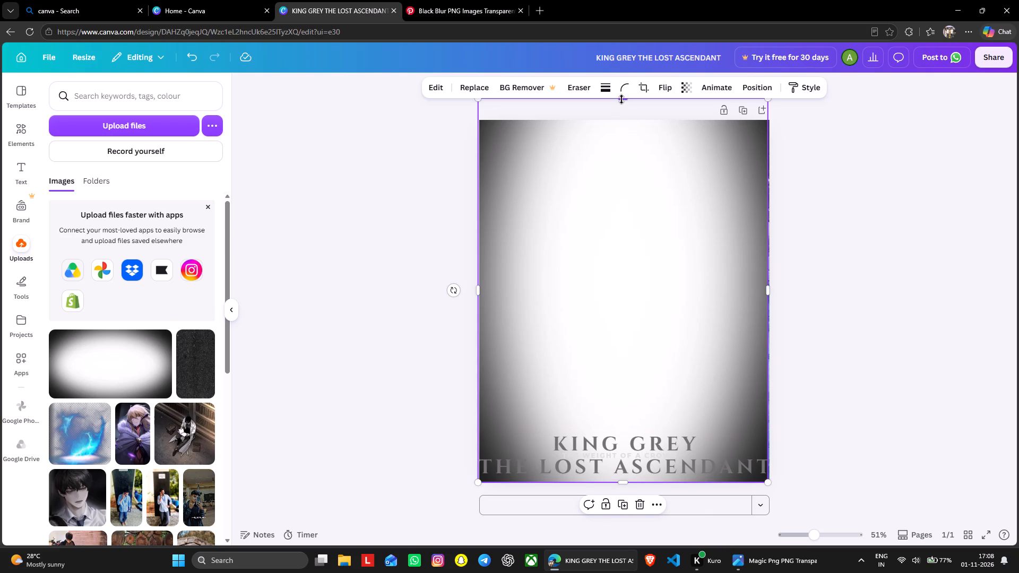
pyautogui.moveTo(621, 99); pyautogui.dragTo(623, 120)
# Lower the vignette image's transparency through 39 and 13 to a slightly lower value, and deselect it.
pyautogui.click(683, 86)
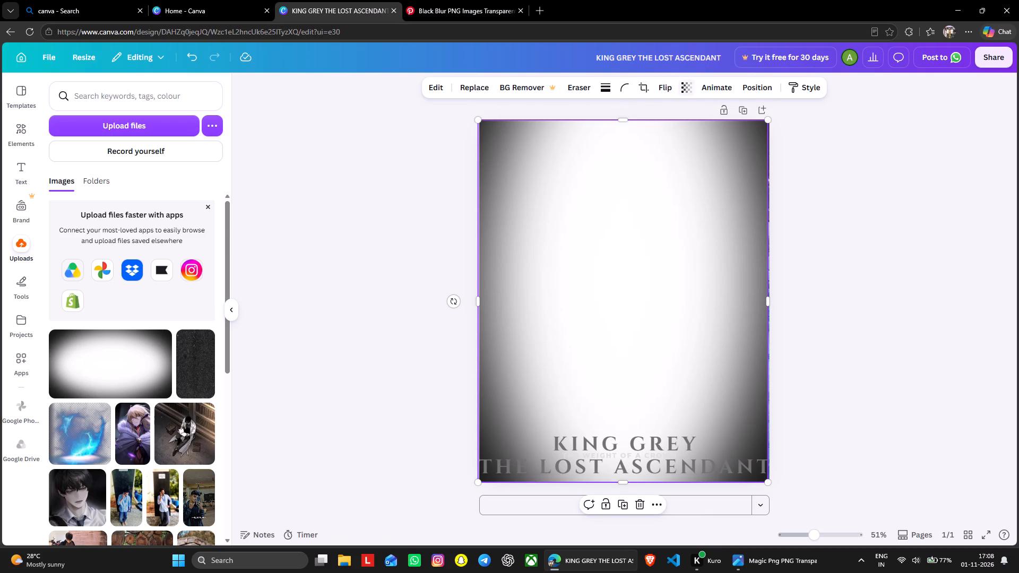
pyautogui.moveTo(696, 132); pyautogui.dragTo(663, 149)
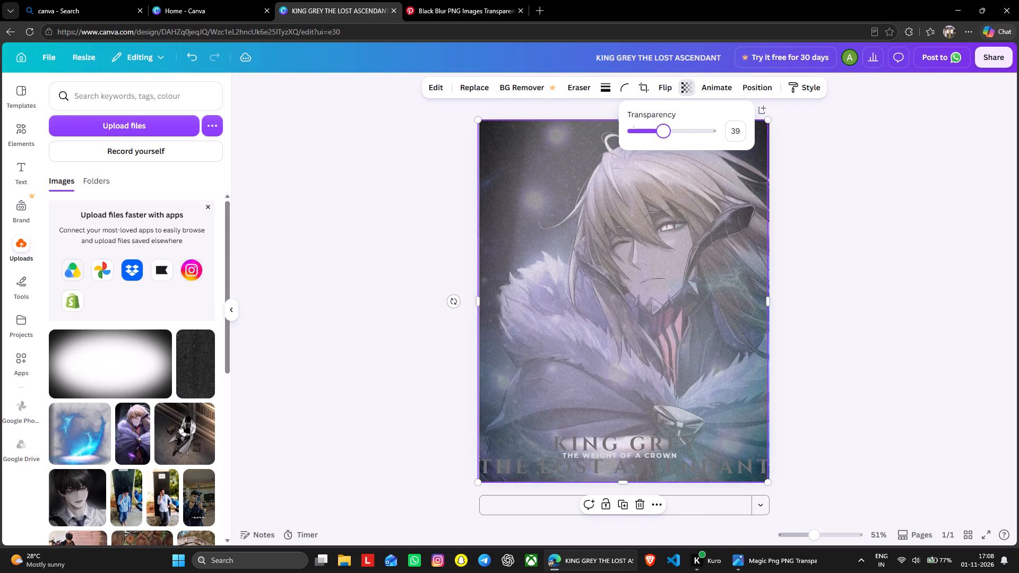
pyautogui.moveTo(663, 149); pyautogui.dragTo(641, 158)
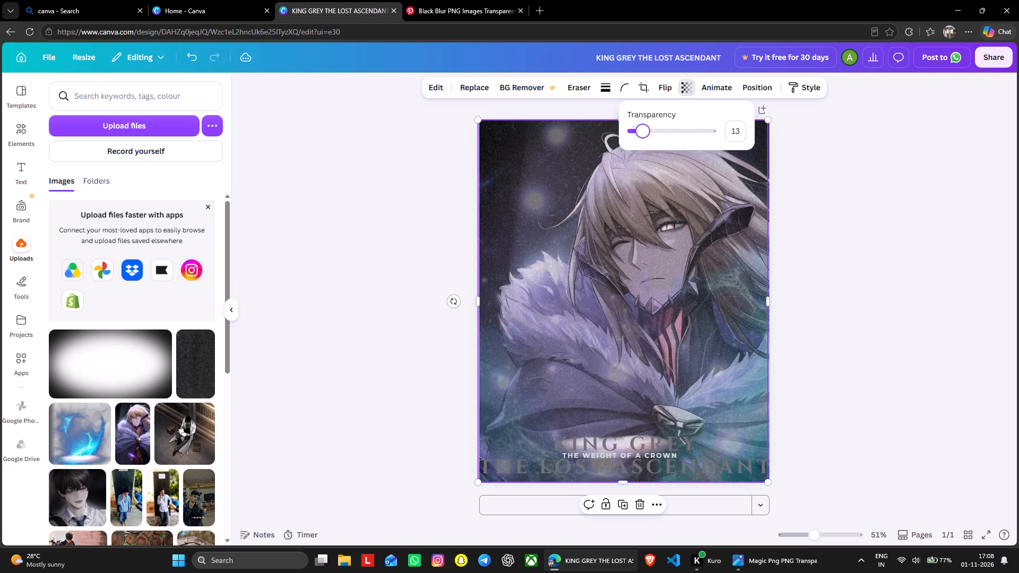
pyautogui.moveTo(641, 158); pyautogui.dragTo(636, 159)
pyautogui.click(837, 223)
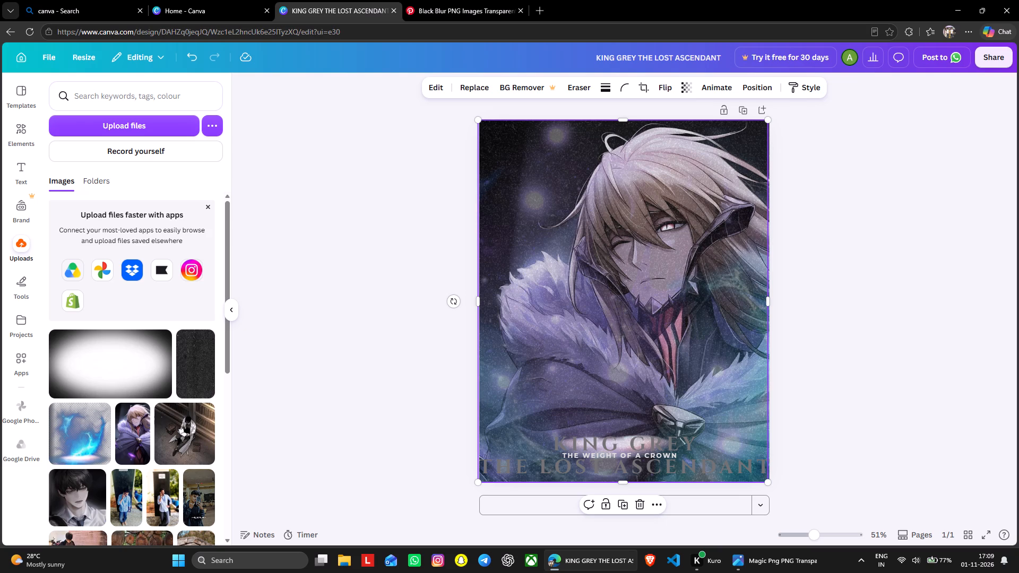
pyautogui.click(837, 232)
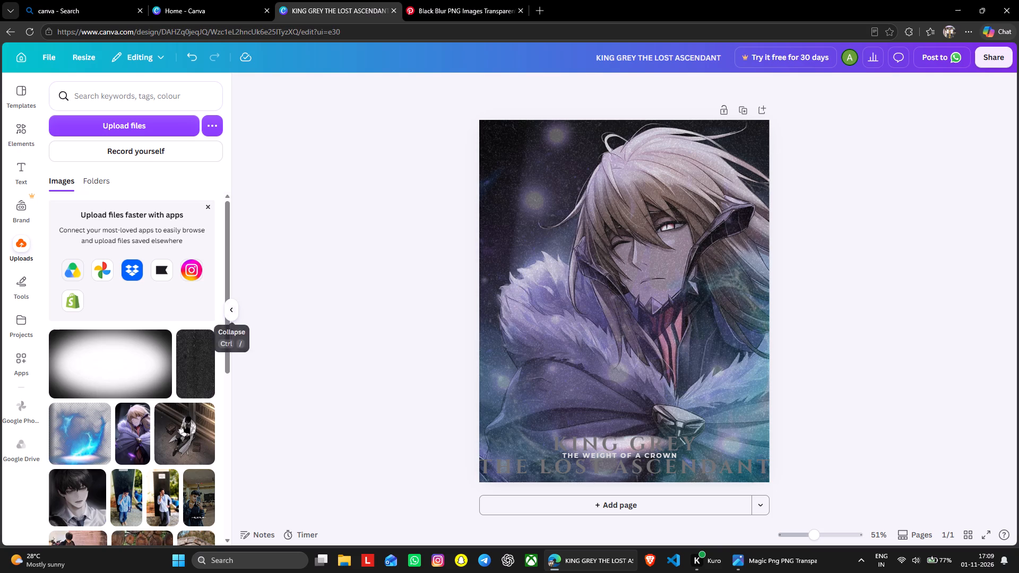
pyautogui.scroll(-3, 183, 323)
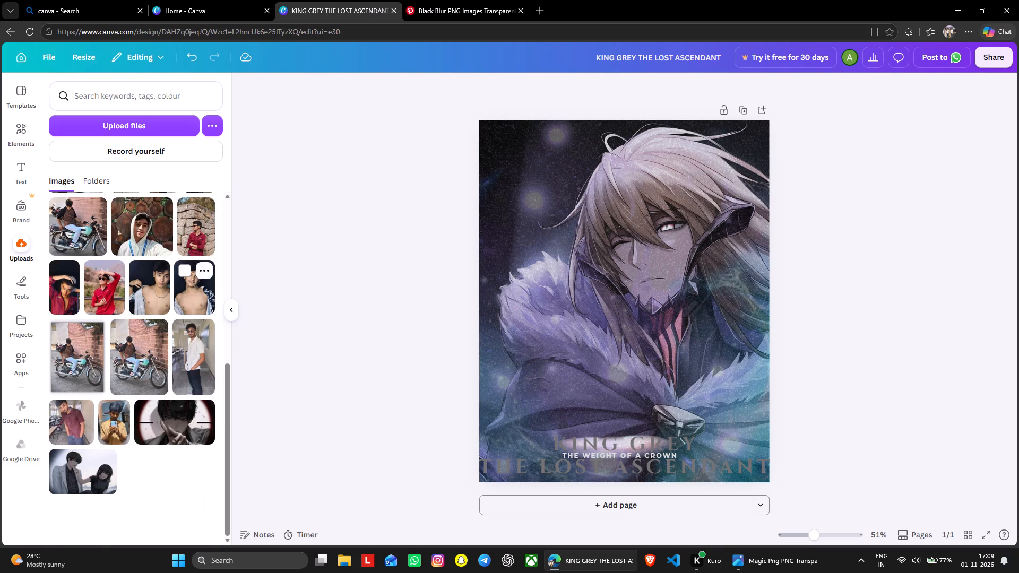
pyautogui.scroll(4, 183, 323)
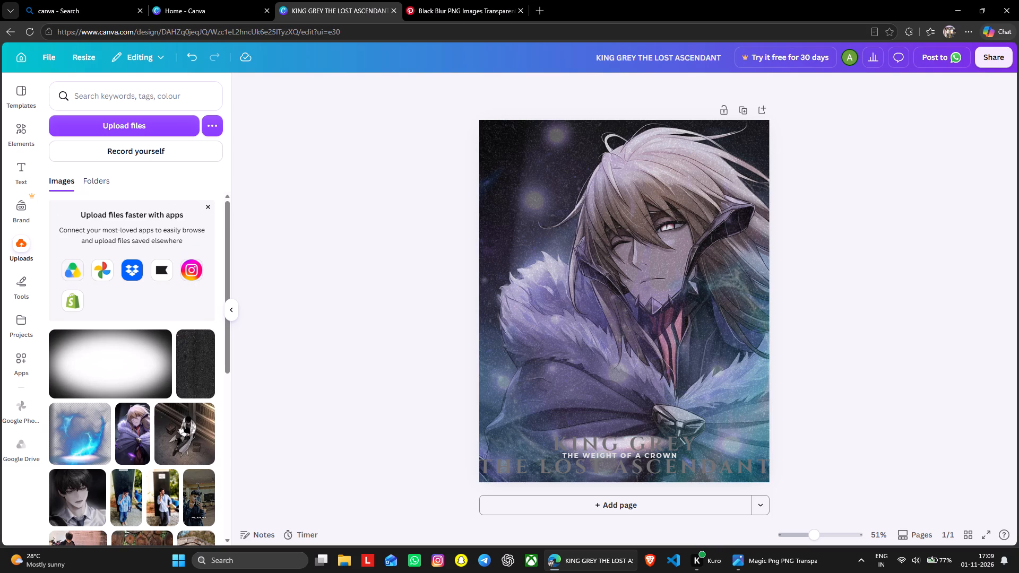
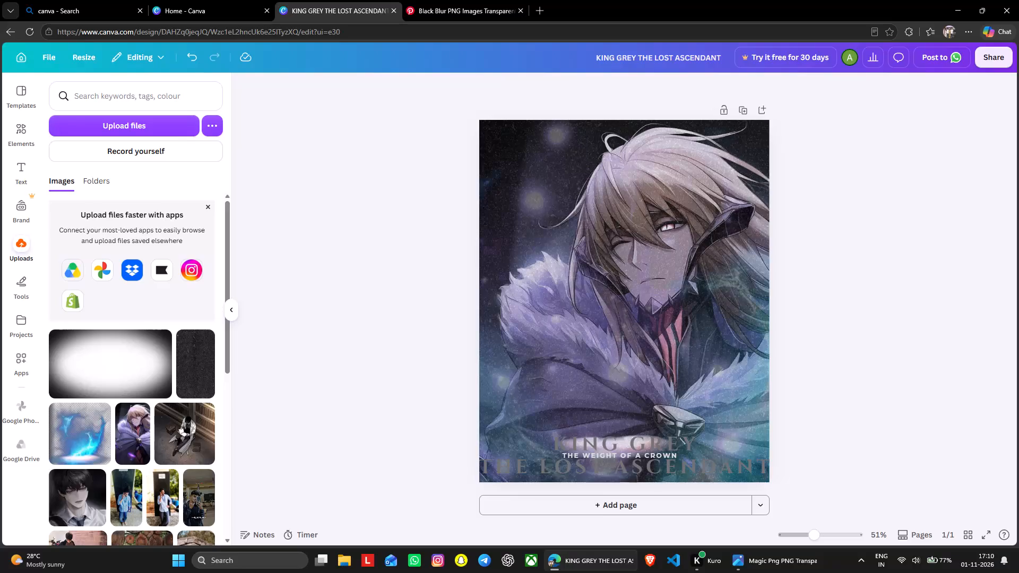
# Search the uploaded images for "THIN RECTANGULAR OUTLINE".
pyautogui.click(126, 96)
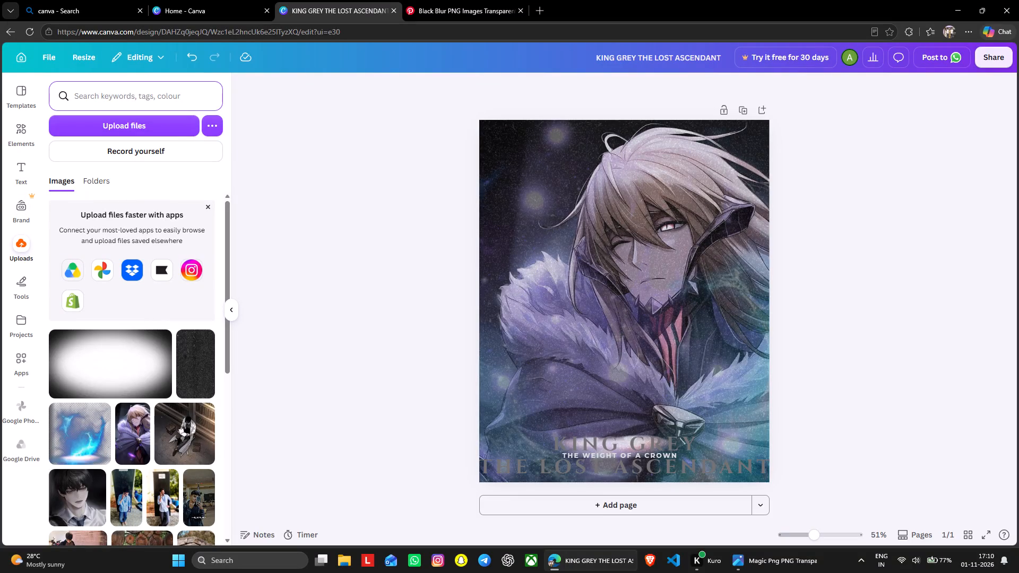
pyautogui.write('THIN')
pyautogui.press('space')
pyautogui.write('RECTANGULAR OUTLINE')
pyautogui.press('Return')
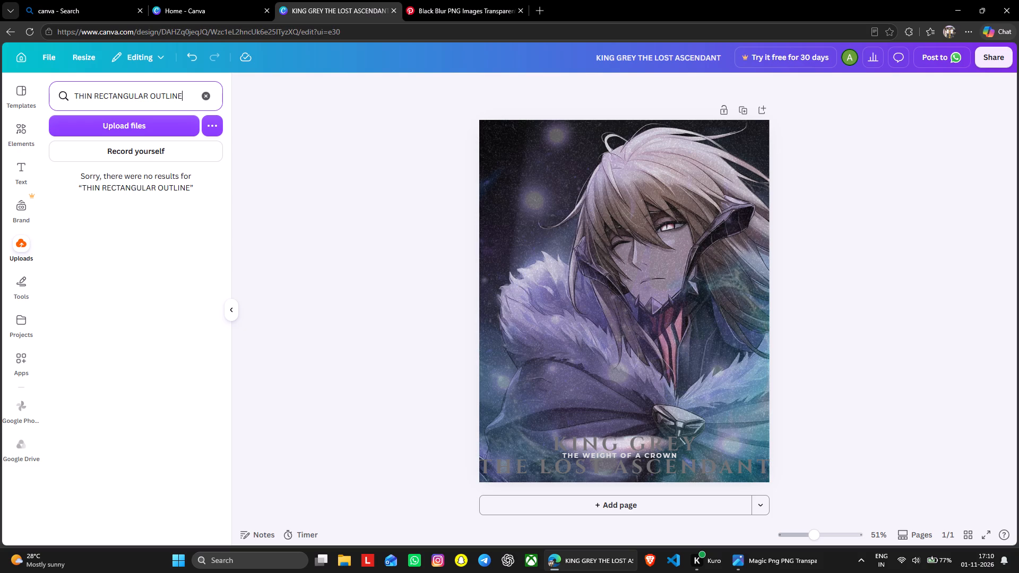
# Move the "THIN RECTANGULAR OUTLINE" search text over to the elements library and search there, replacing the earlier vignette query.
pyautogui.tripleClick(184, 98)
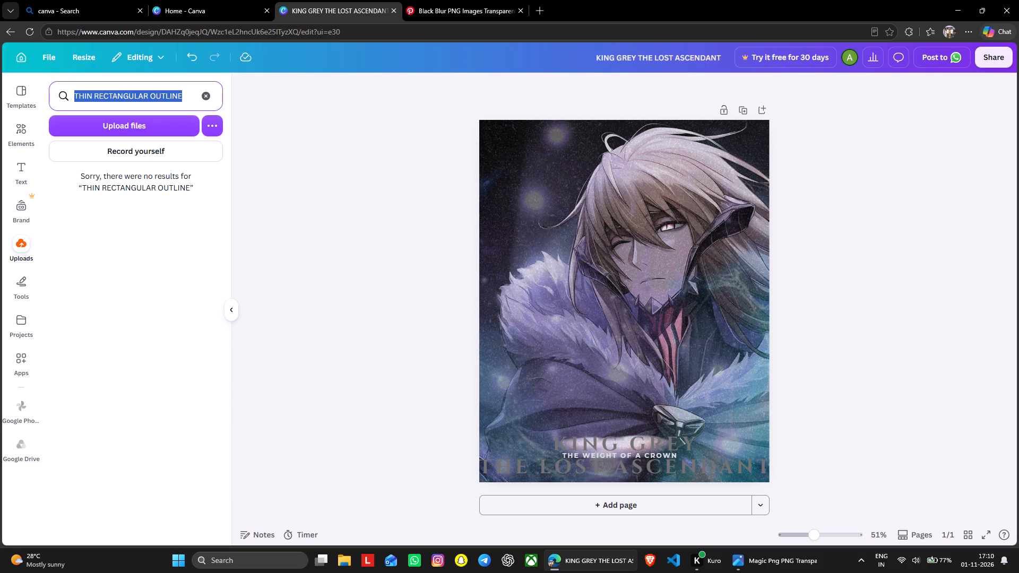
pyautogui.rightClick(175, 95)
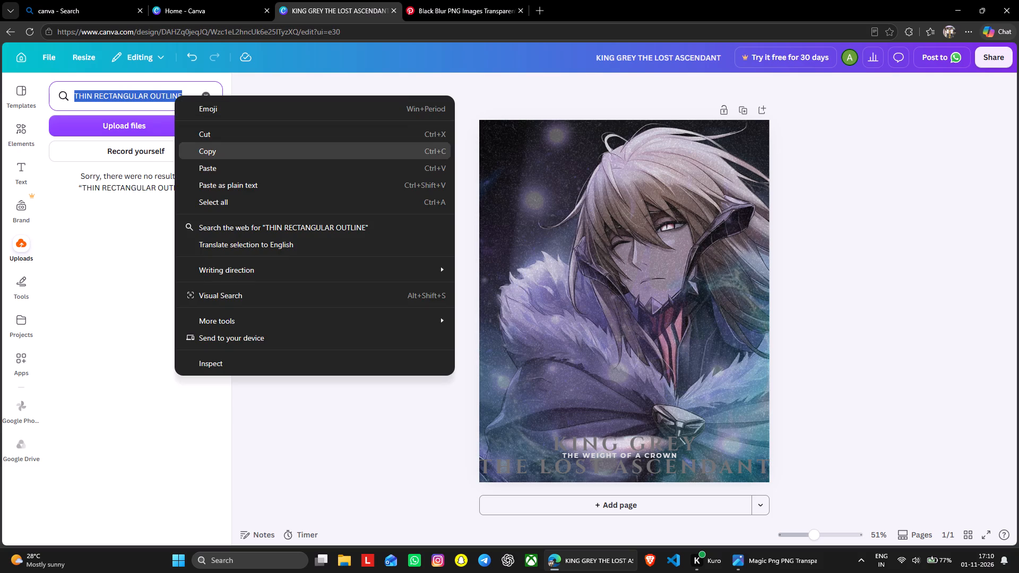
pyautogui.click(211, 137)
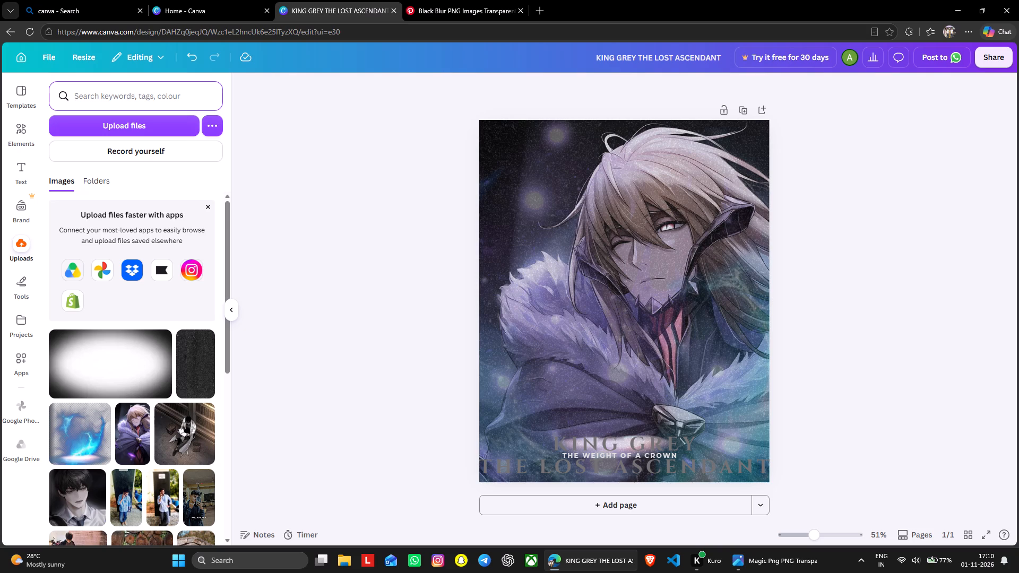
pyautogui.rightClick(152, 106)
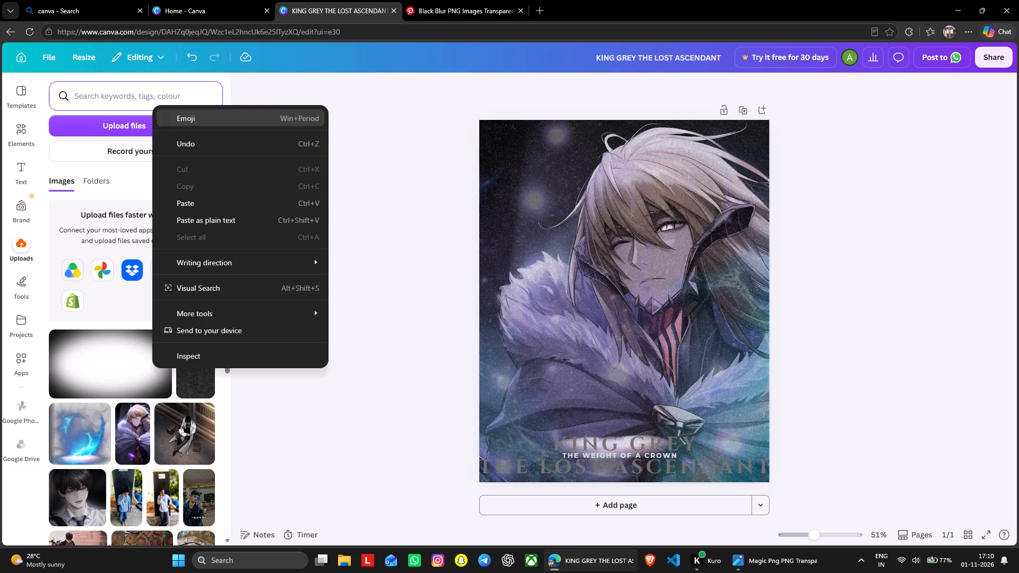
pyautogui.click(193, 197)
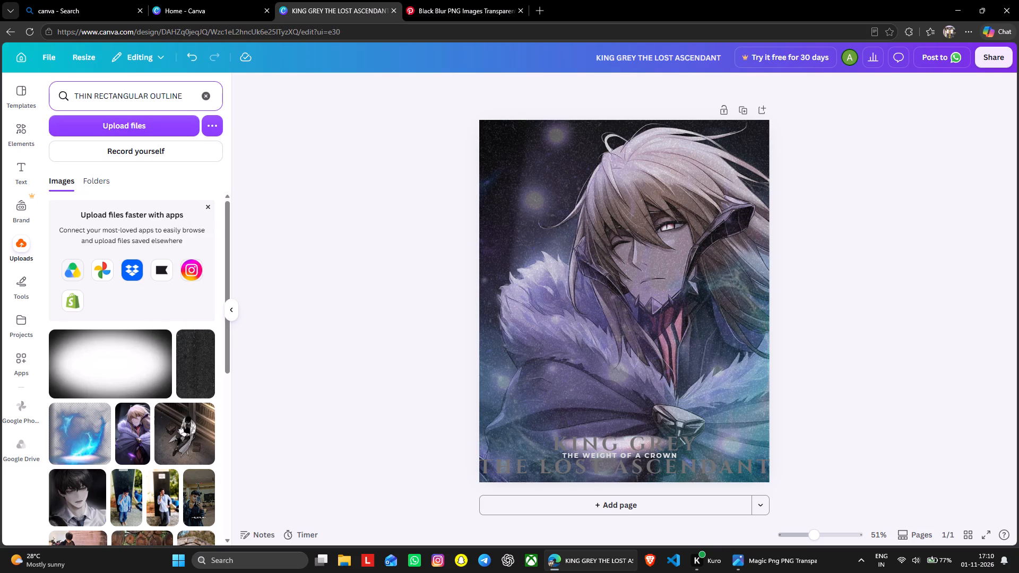
pyautogui.click(20, 138)
pyautogui.moveTo(103, 106); pyautogui.dragTo(0, 71)
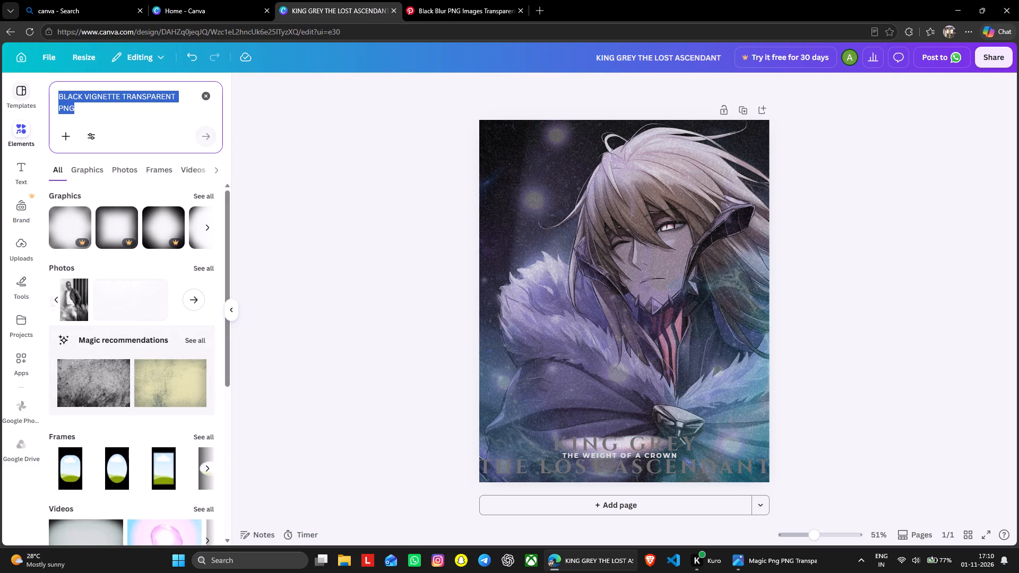
pyautogui.rightClick(97, 108)
pyautogui.click(139, 190)
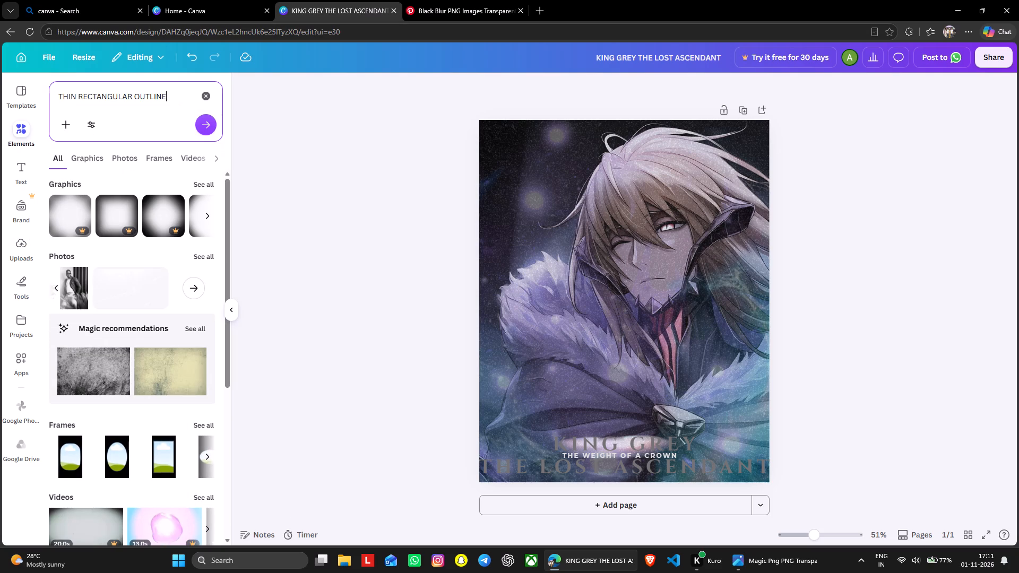
pyautogui.click(209, 125)
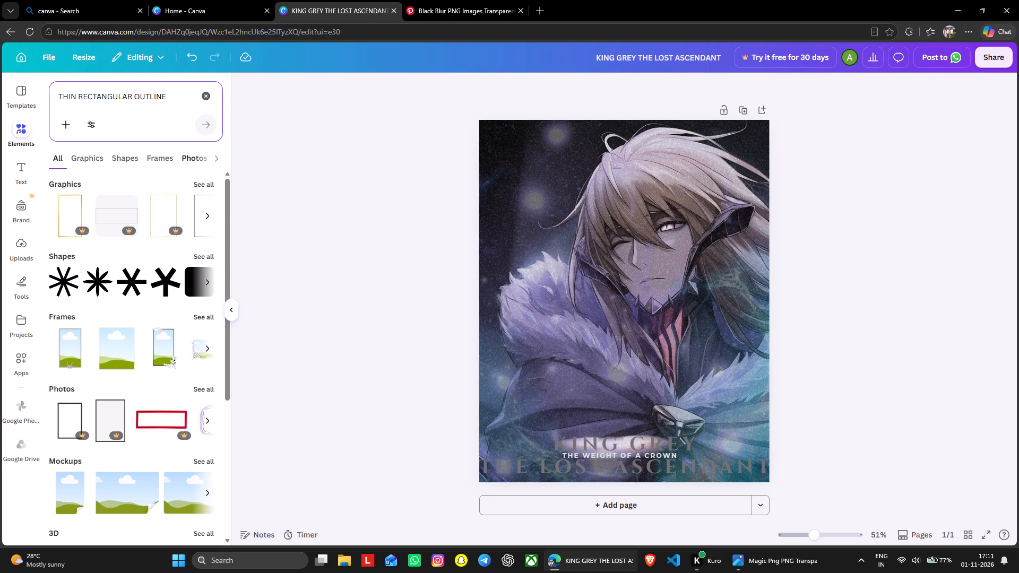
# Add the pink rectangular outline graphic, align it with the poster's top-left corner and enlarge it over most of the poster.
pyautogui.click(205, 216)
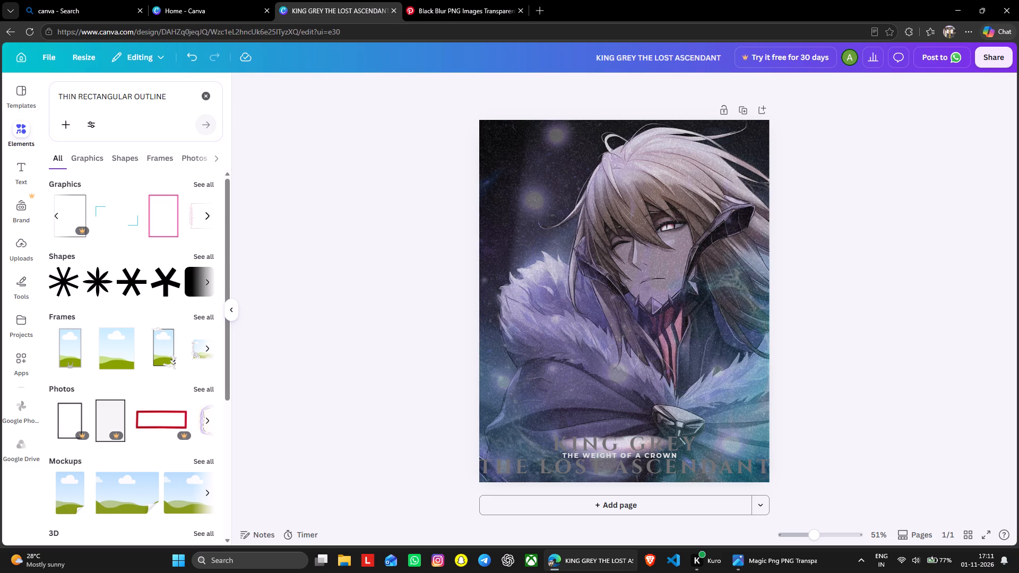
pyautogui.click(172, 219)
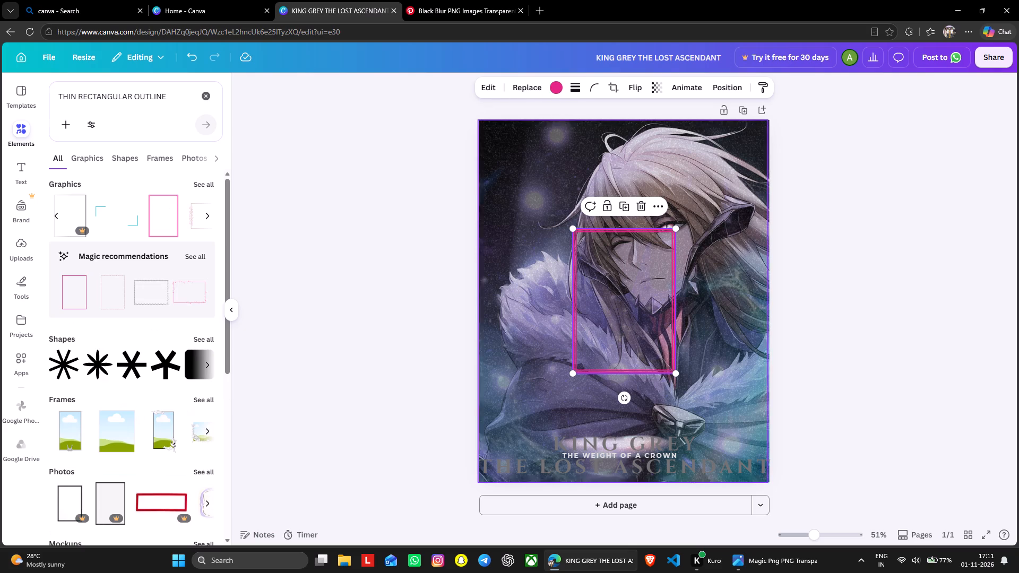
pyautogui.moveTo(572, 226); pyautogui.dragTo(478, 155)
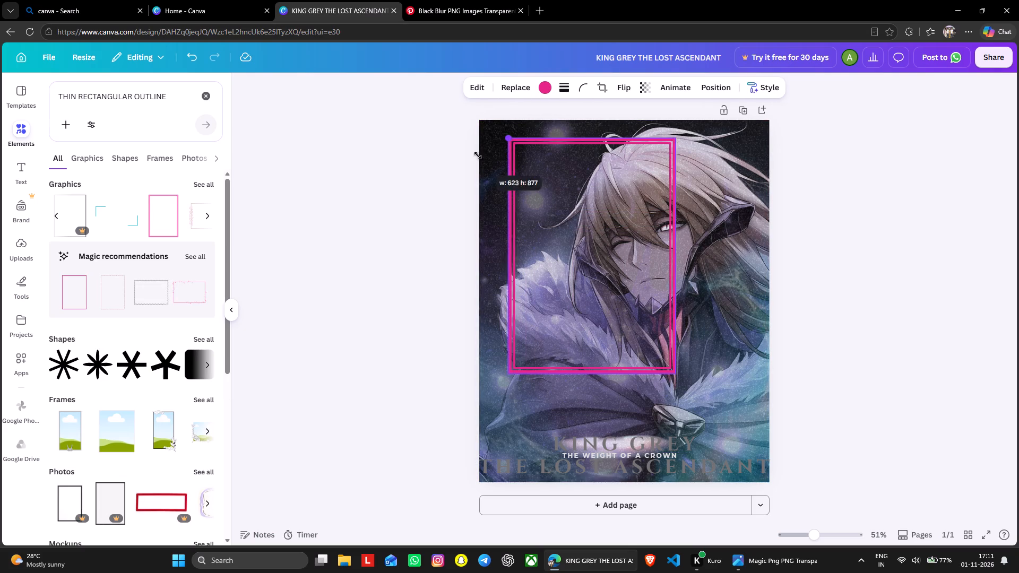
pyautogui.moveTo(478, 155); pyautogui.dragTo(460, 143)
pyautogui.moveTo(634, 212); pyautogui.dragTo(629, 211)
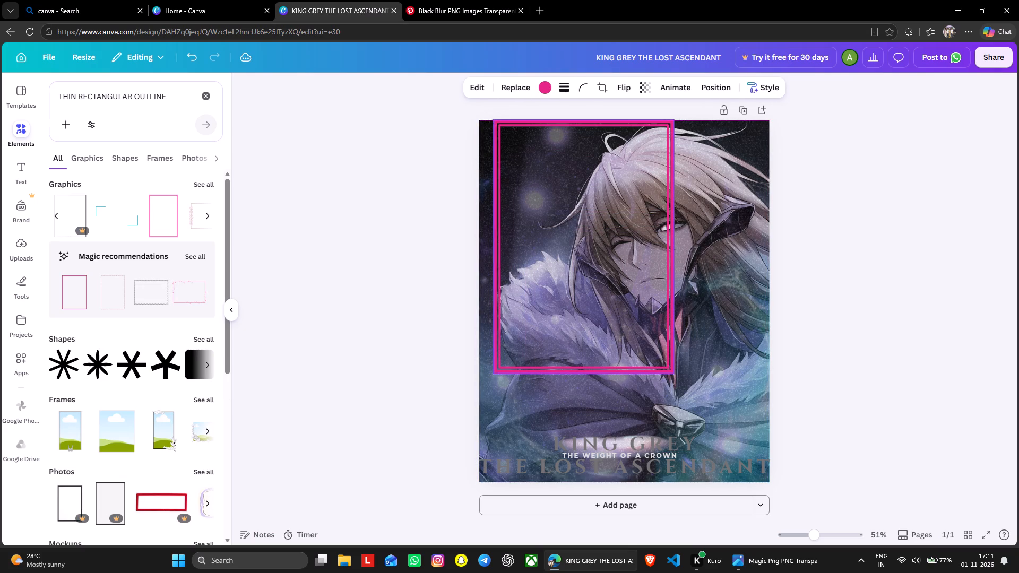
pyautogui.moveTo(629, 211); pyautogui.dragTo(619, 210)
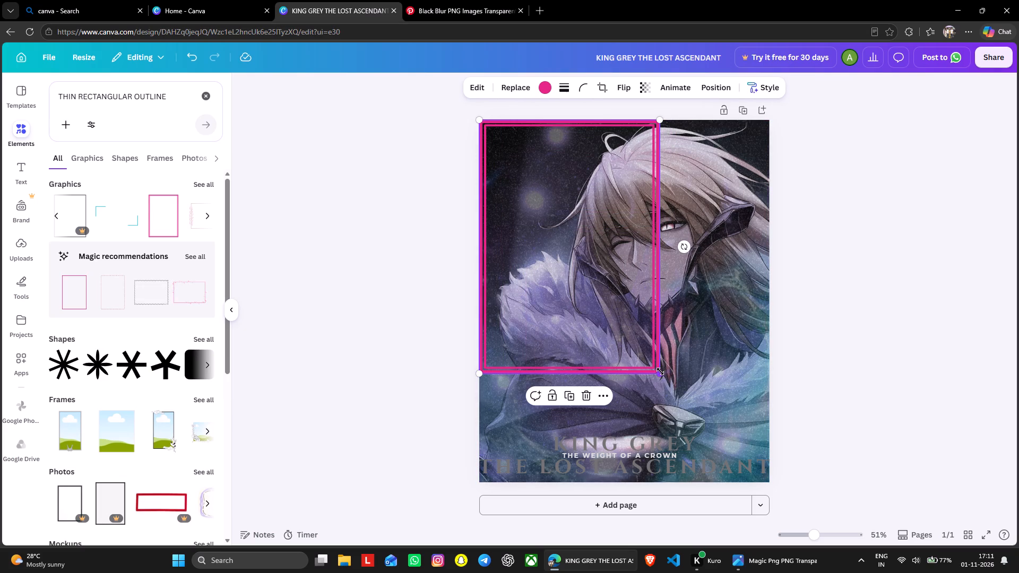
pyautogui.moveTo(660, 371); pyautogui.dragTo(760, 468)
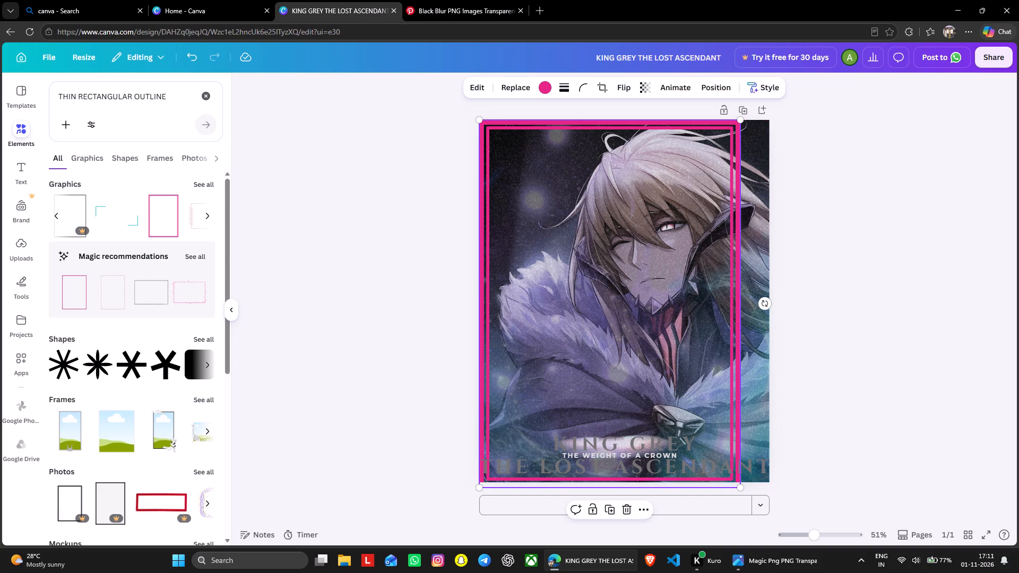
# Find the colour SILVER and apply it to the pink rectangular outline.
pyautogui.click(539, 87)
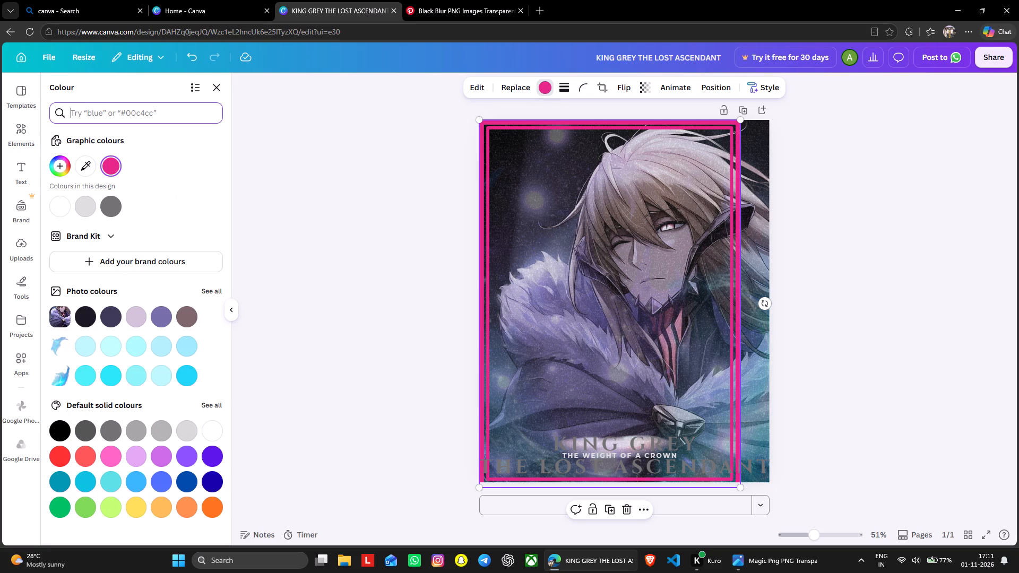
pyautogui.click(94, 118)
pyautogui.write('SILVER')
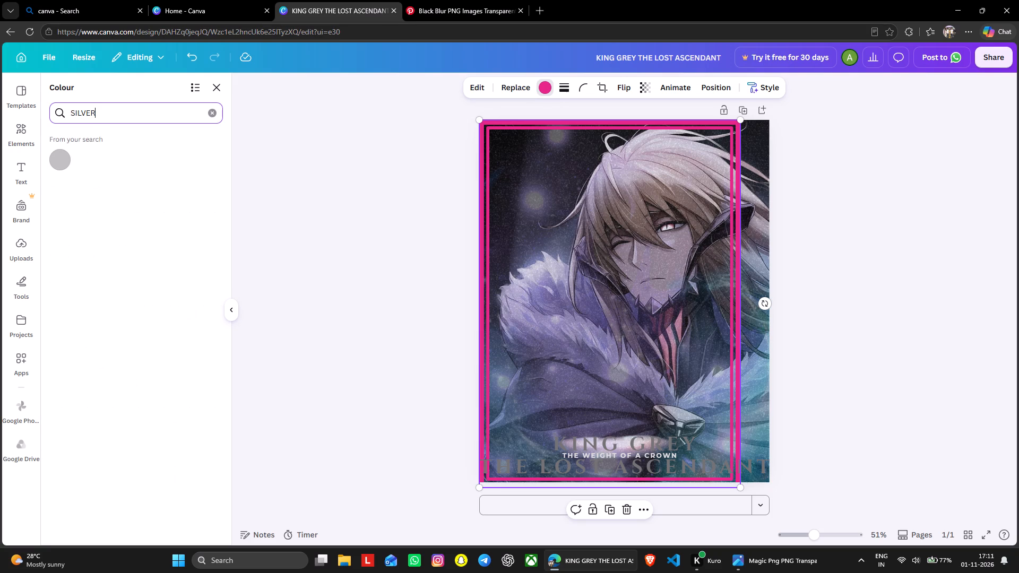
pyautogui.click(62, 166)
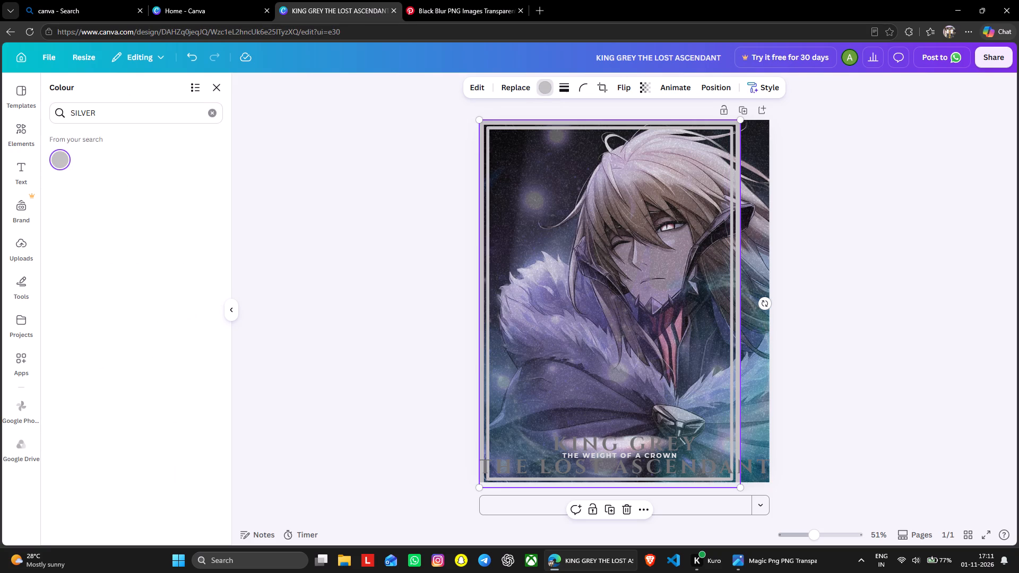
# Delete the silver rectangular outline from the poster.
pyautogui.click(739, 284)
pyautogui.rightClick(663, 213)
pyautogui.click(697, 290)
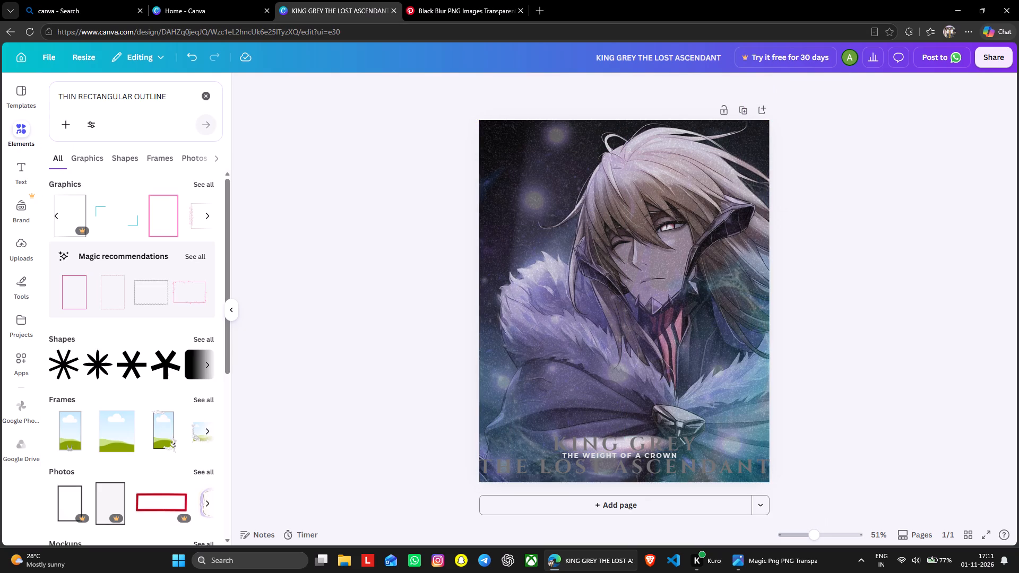
# Browse further through the outline graphics and add the navy-bordered frame with ornamented corners to the poster.
pyautogui.click(206, 220)
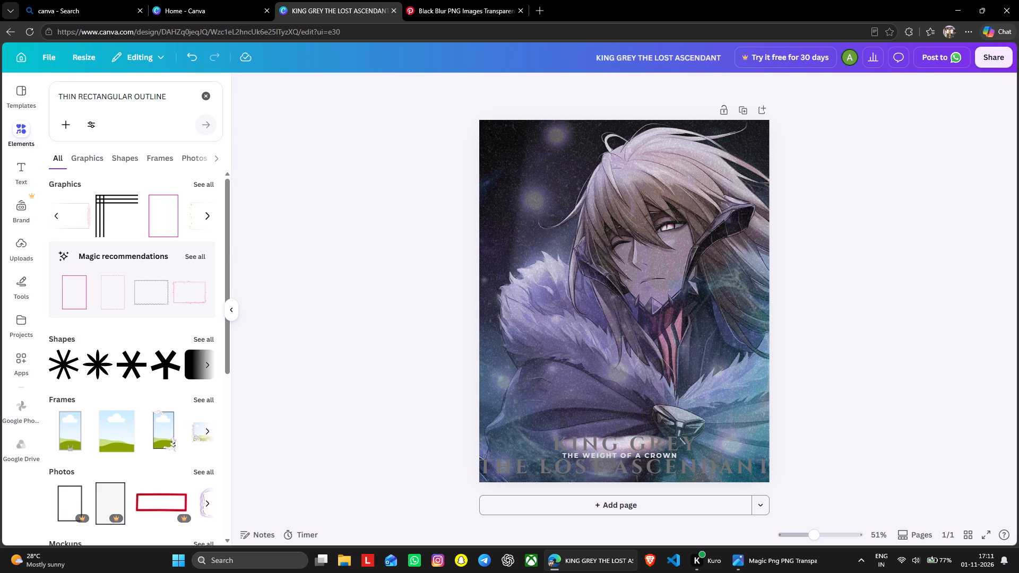
pyautogui.click(206, 220)
pyautogui.click(206, 220)
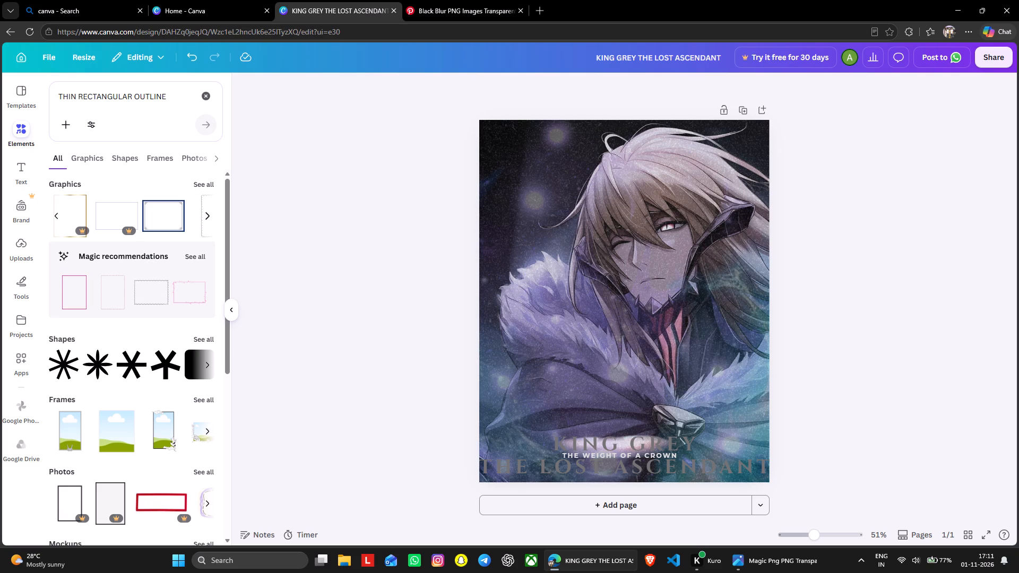
pyautogui.click(206, 220)
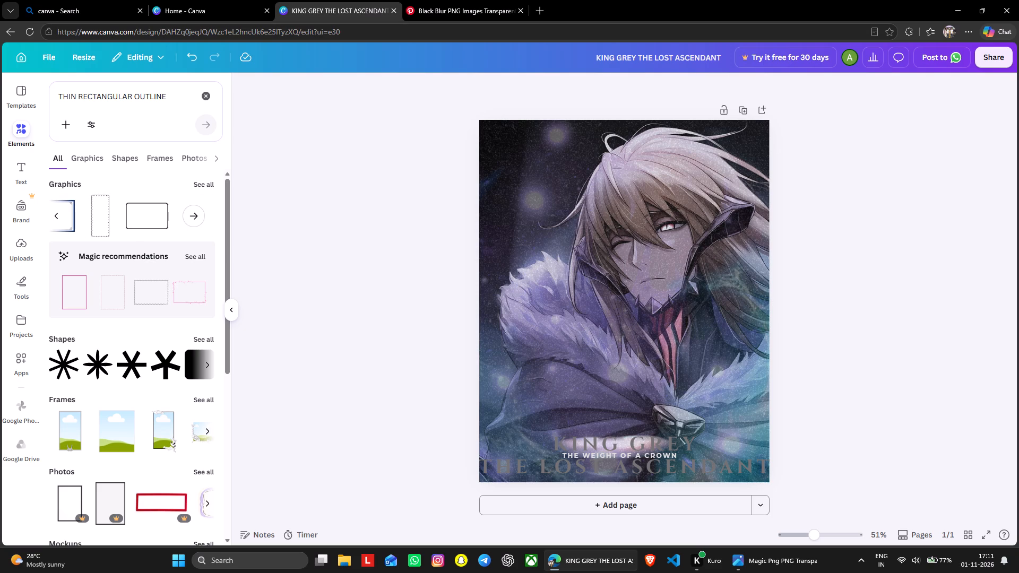
pyautogui.click(59, 218)
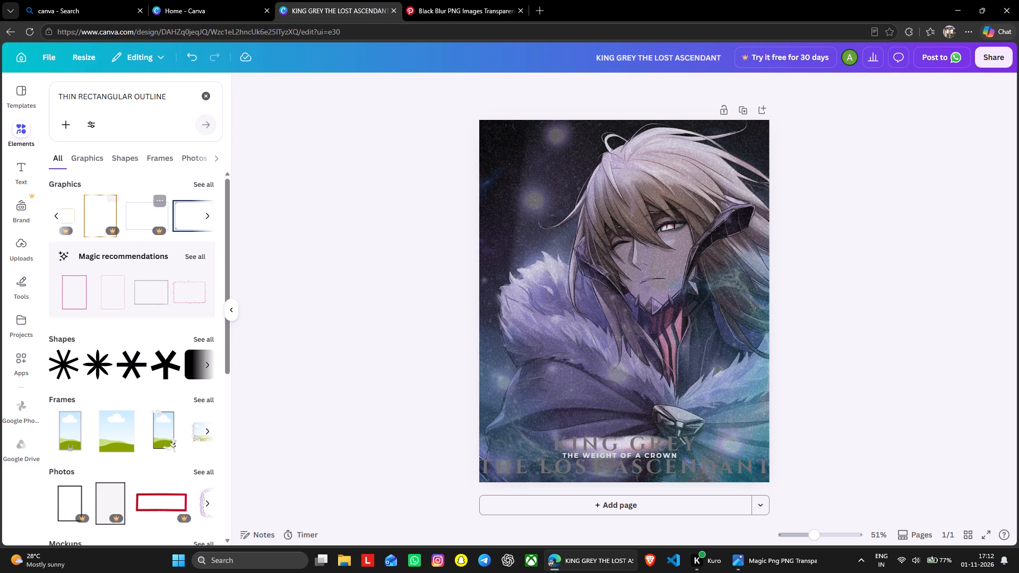
pyautogui.click(187, 209)
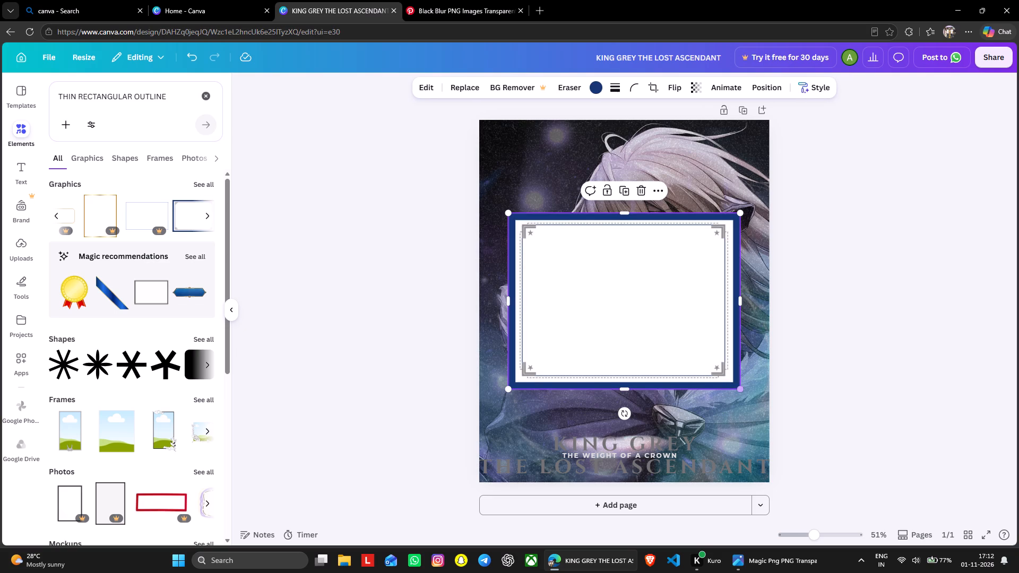
# Recolour the frame's navy border with the silver swatch.
pyautogui.click(594, 85)
pyautogui.click(59, 160)
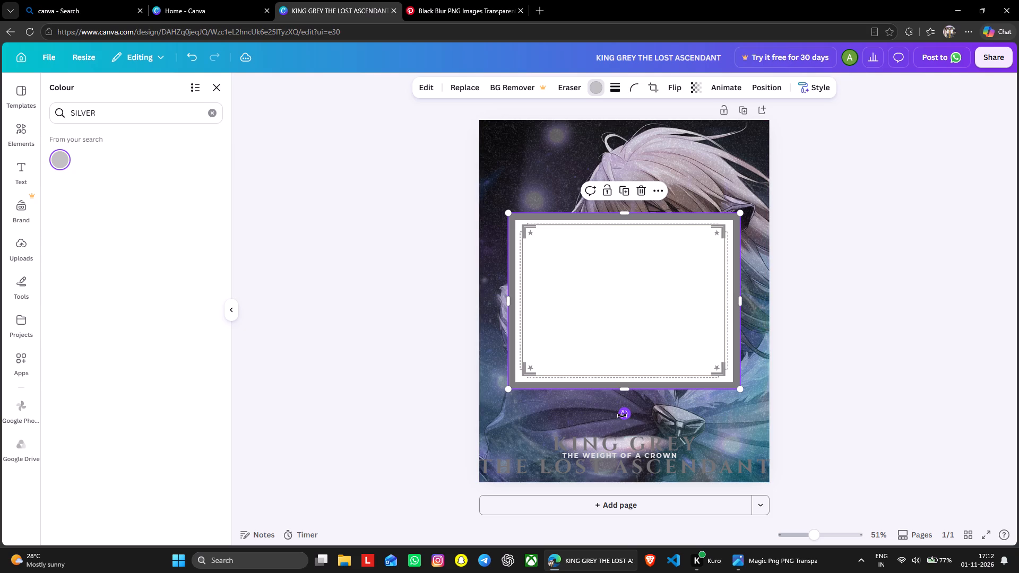
# Rotate the bordered frame 90° to portrait orientation and align it to the top of the page.
pyautogui.moveTo(622, 415); pyautogui.dragTo(502, 296)
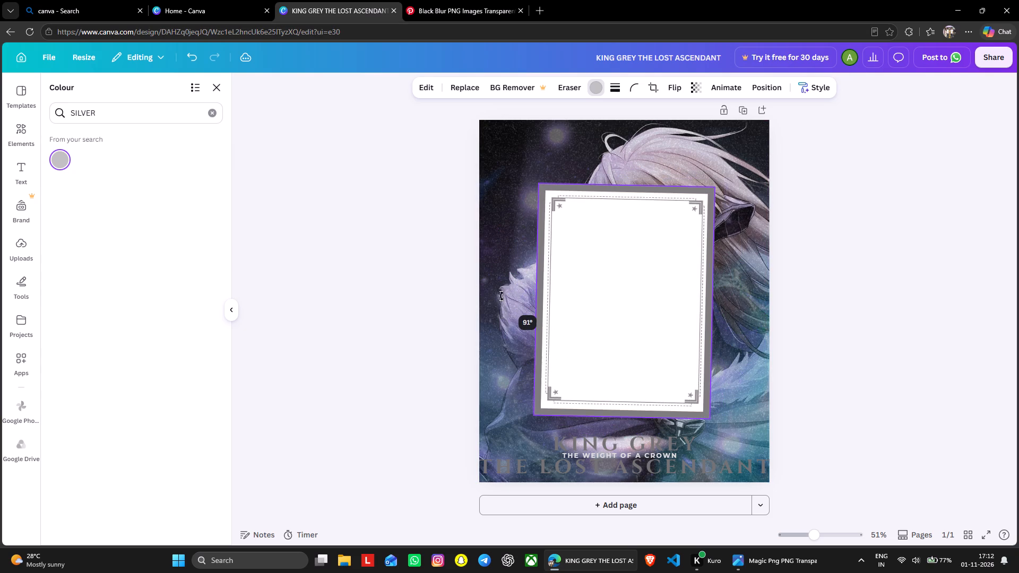
pyautogui.moveTo(502, 296); pyautogui.dragTo(500, 299)
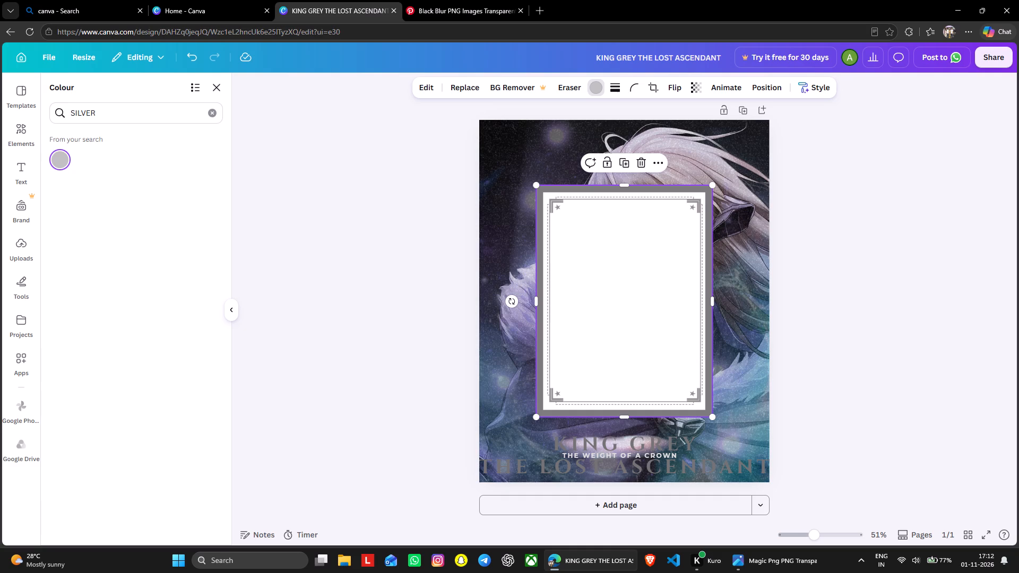
pyautogui.click(655, 167)
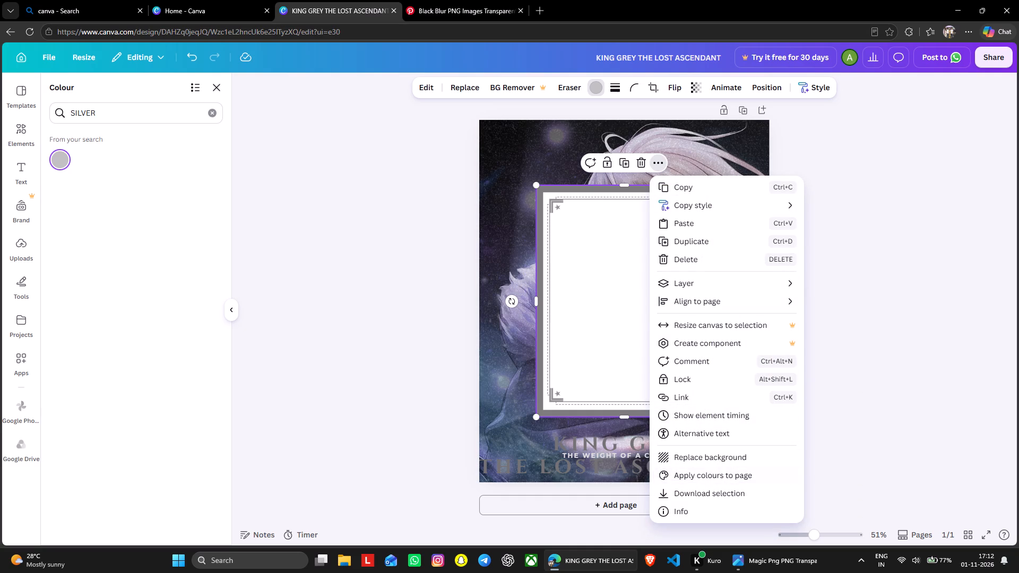
pyautogui.click(702, 303)
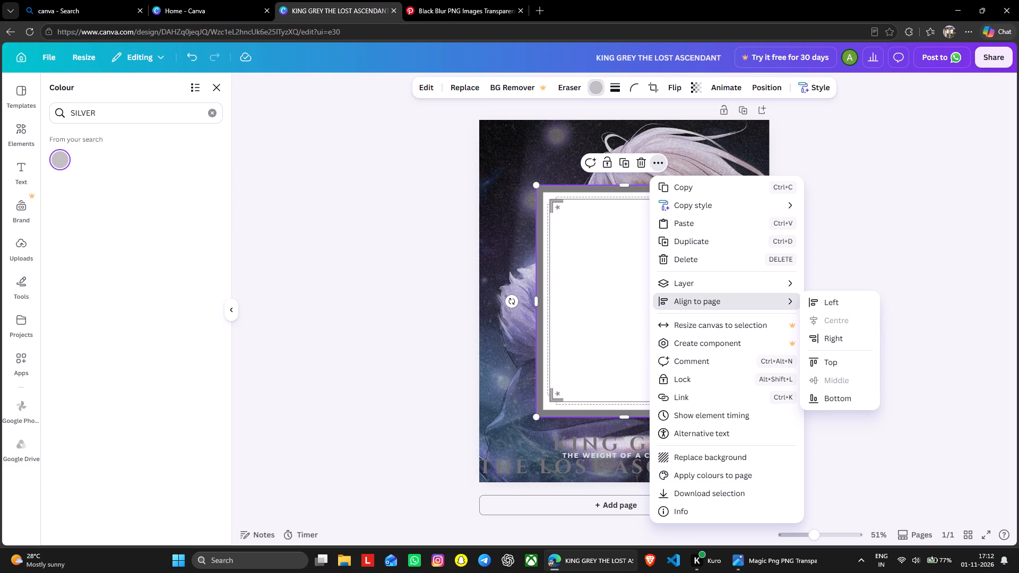
pyautogui.click(840, 361)
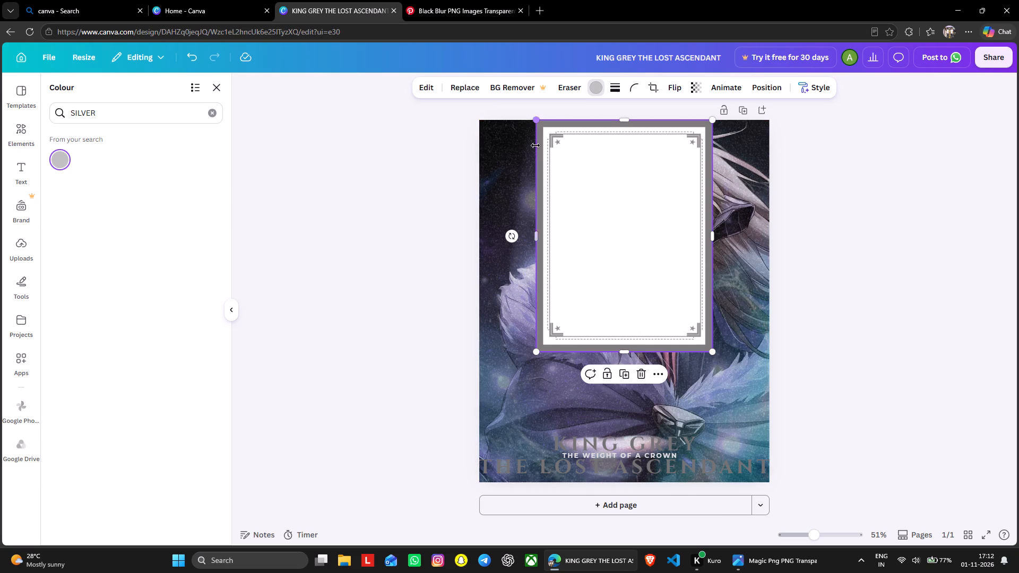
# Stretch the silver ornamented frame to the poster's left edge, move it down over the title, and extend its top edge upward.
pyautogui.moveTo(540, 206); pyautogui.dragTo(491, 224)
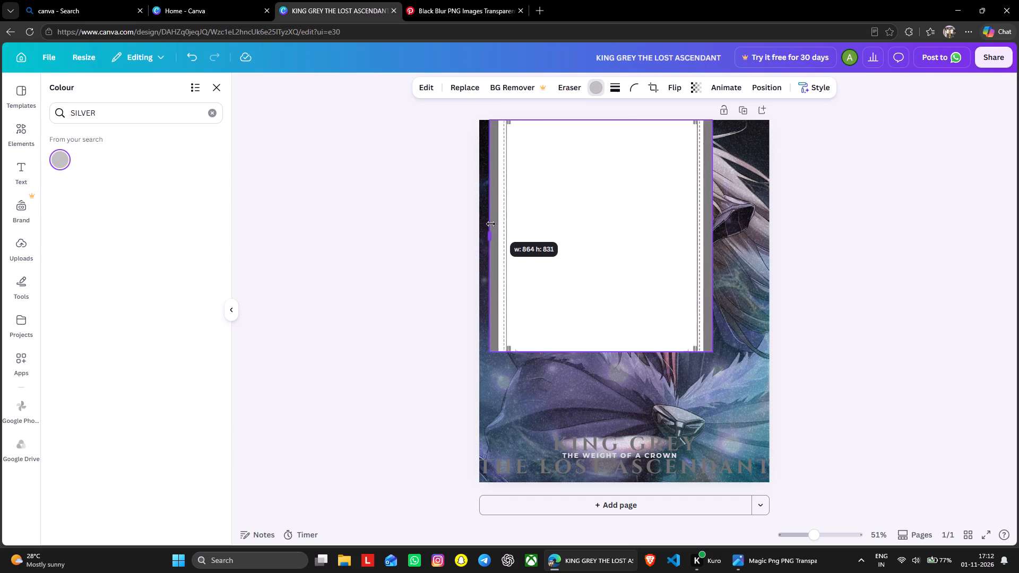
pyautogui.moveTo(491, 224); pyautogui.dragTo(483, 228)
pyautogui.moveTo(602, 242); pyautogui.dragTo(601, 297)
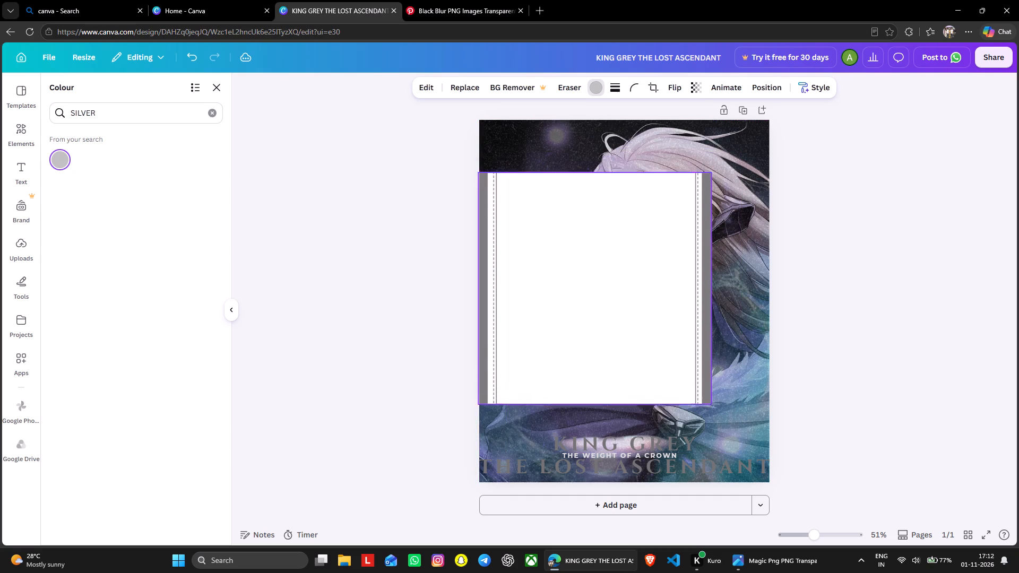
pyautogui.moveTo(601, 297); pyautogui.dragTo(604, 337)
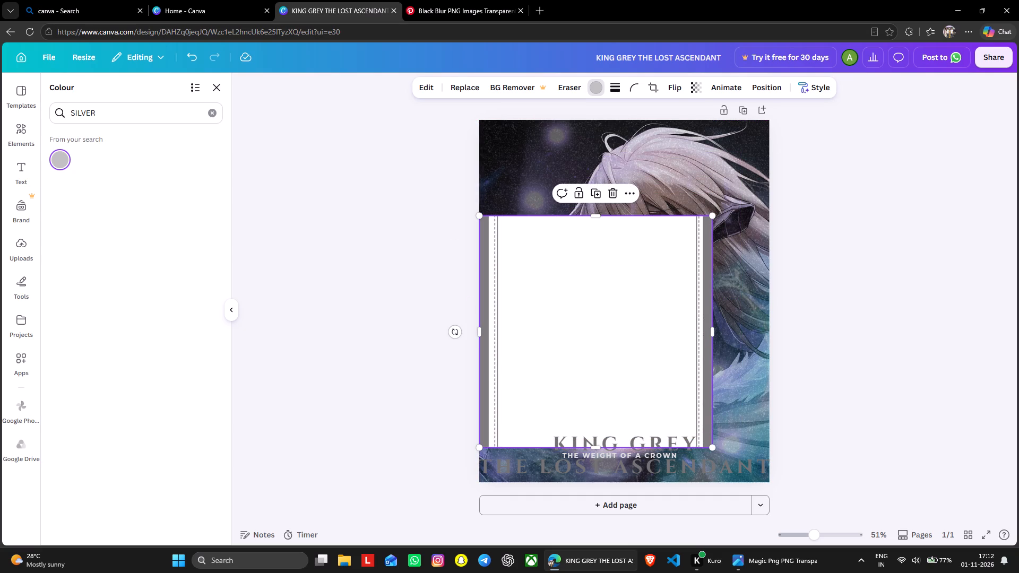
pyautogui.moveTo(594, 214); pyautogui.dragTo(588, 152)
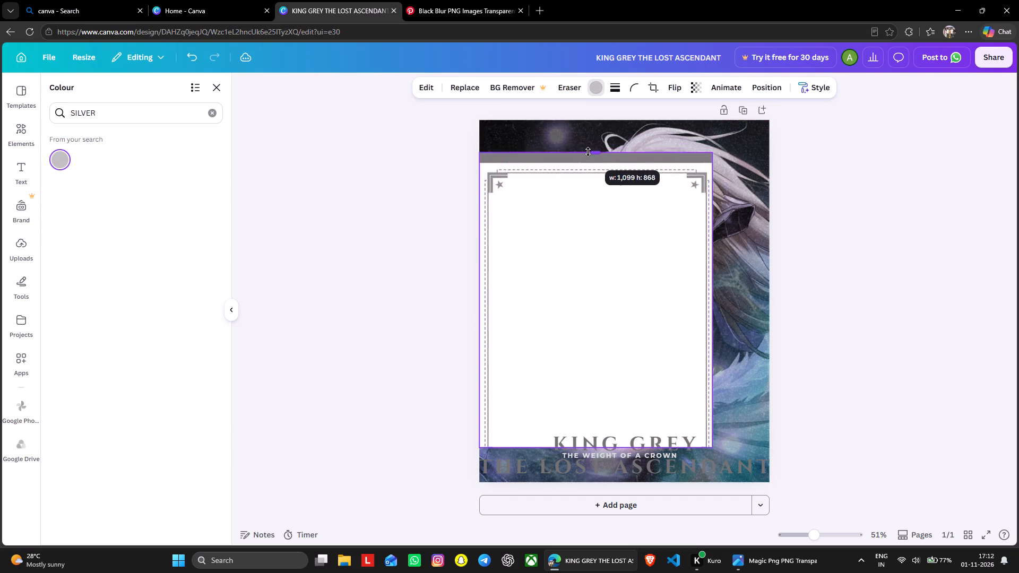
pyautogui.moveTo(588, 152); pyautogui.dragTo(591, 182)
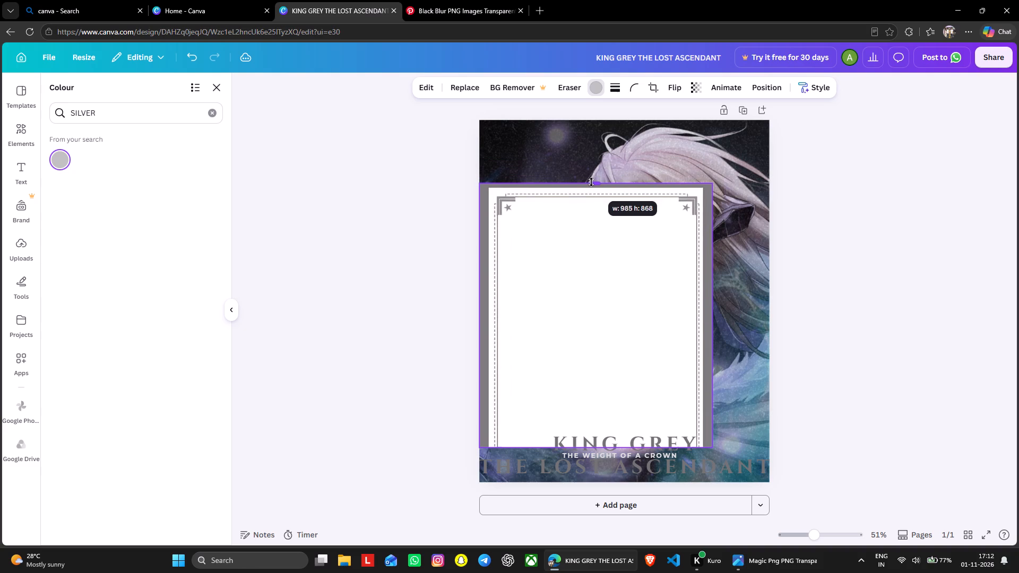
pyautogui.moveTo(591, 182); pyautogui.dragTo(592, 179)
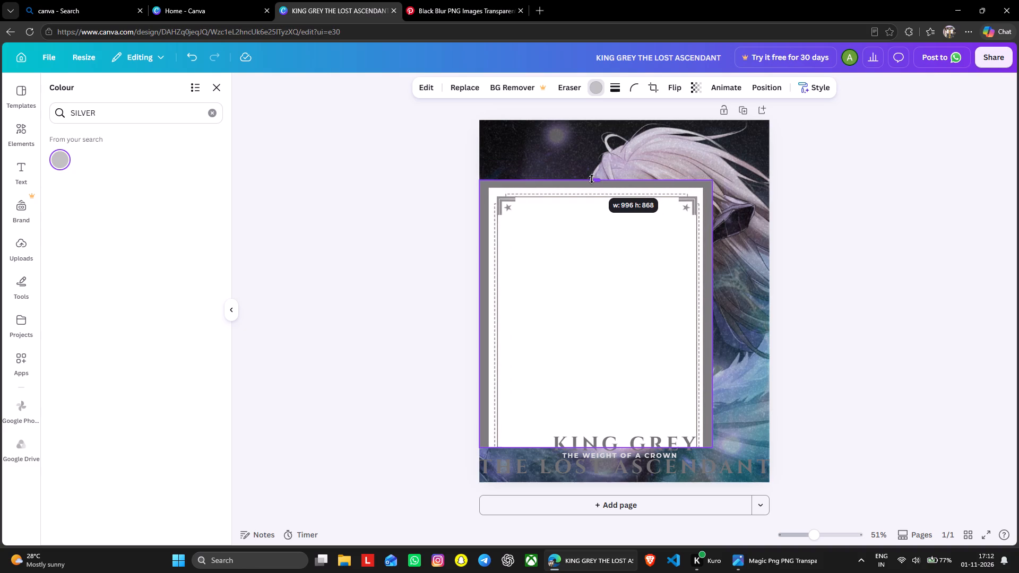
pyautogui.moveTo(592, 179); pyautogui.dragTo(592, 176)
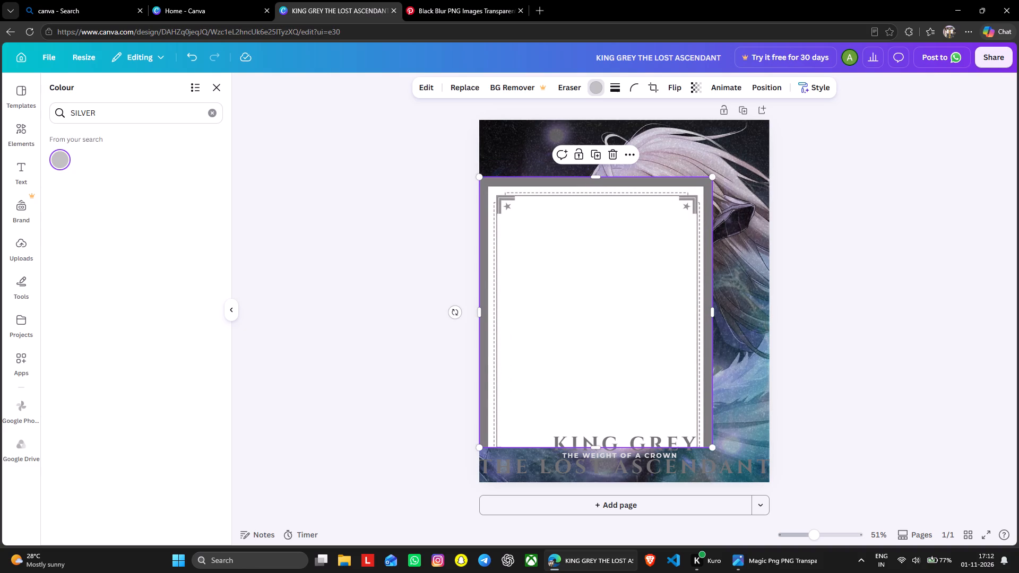
# Delete the silver ornamented frame from the poster.
pyautogui.rightClick(589, 224)
pyautogui.click(625, 272)
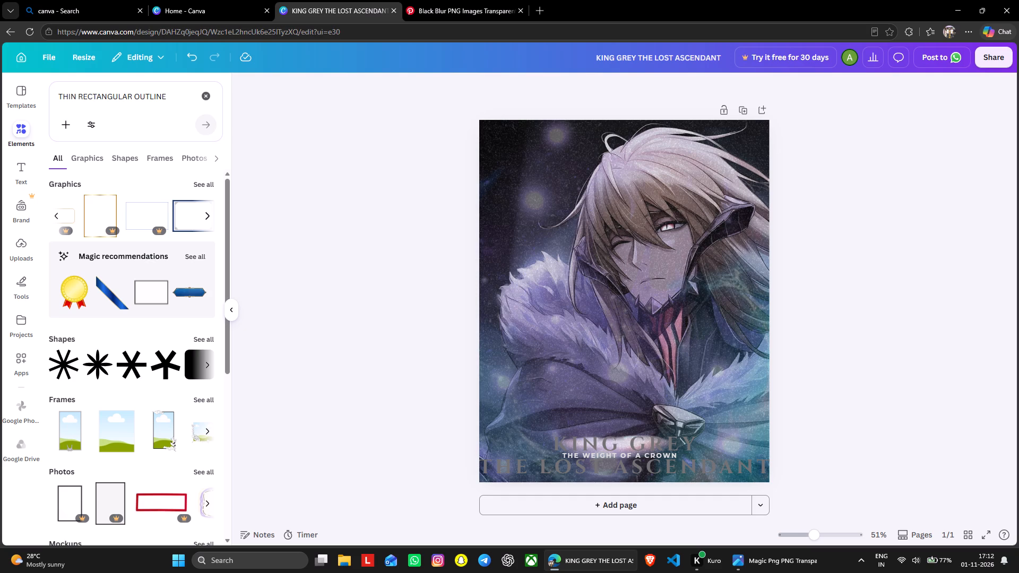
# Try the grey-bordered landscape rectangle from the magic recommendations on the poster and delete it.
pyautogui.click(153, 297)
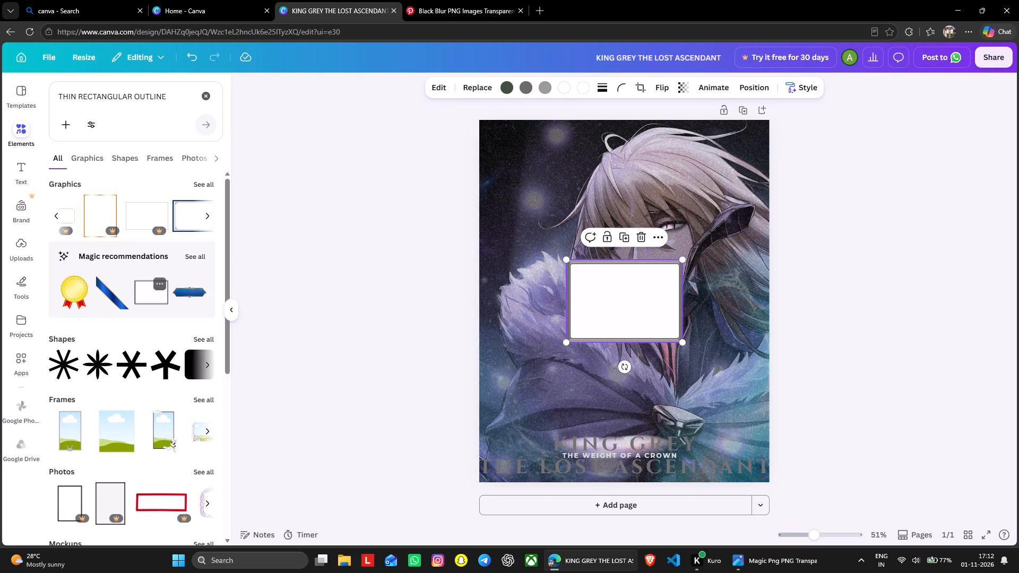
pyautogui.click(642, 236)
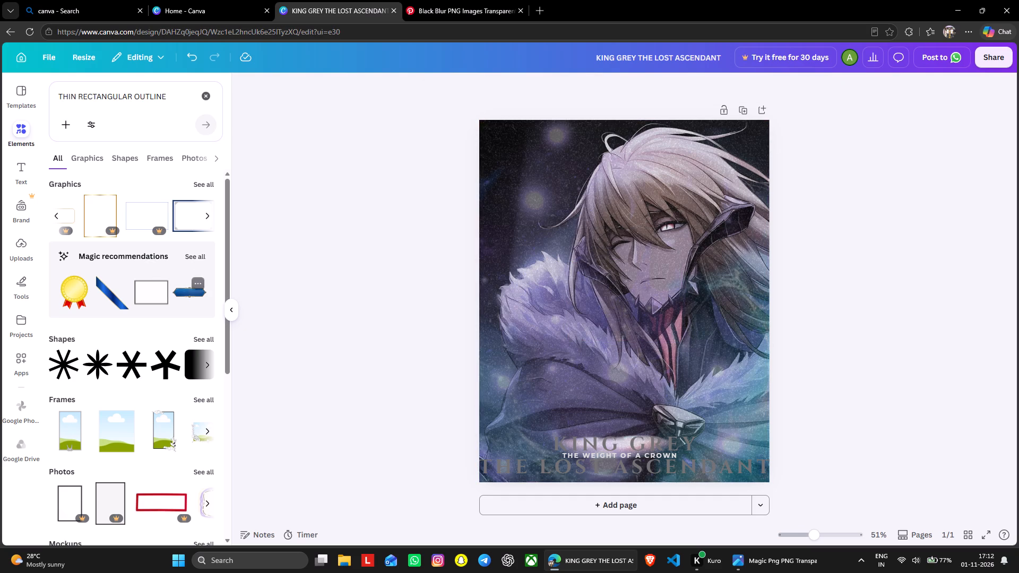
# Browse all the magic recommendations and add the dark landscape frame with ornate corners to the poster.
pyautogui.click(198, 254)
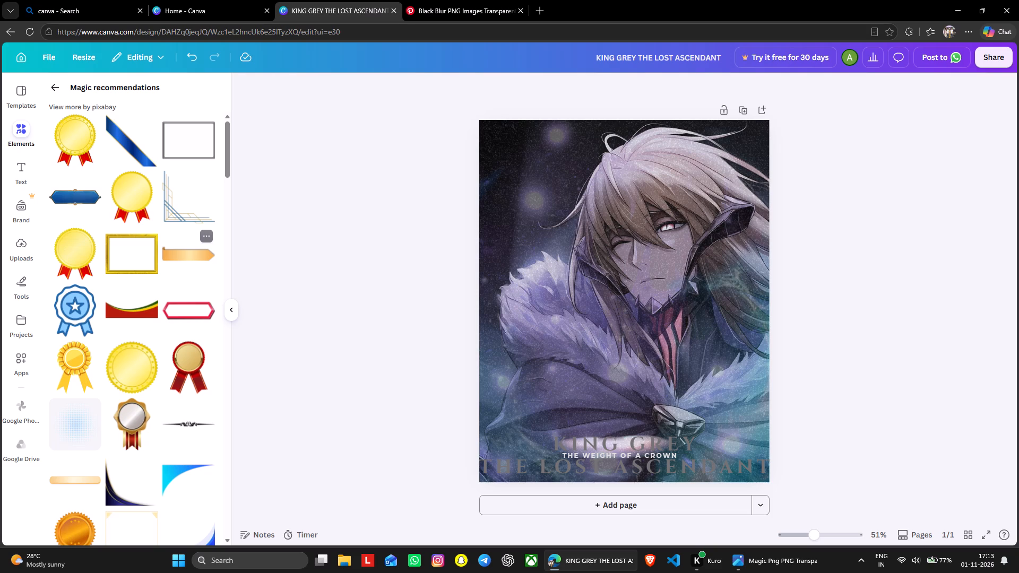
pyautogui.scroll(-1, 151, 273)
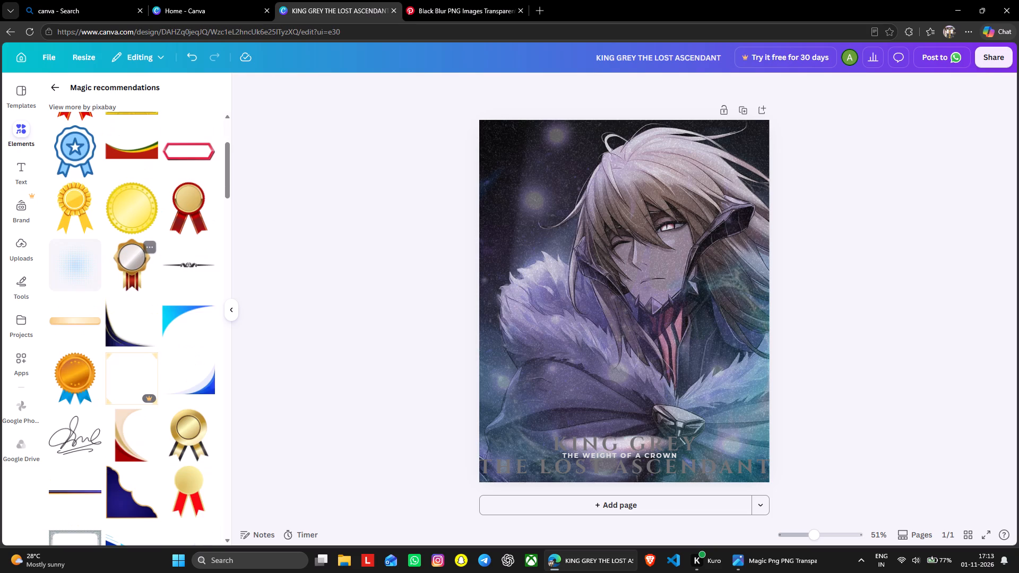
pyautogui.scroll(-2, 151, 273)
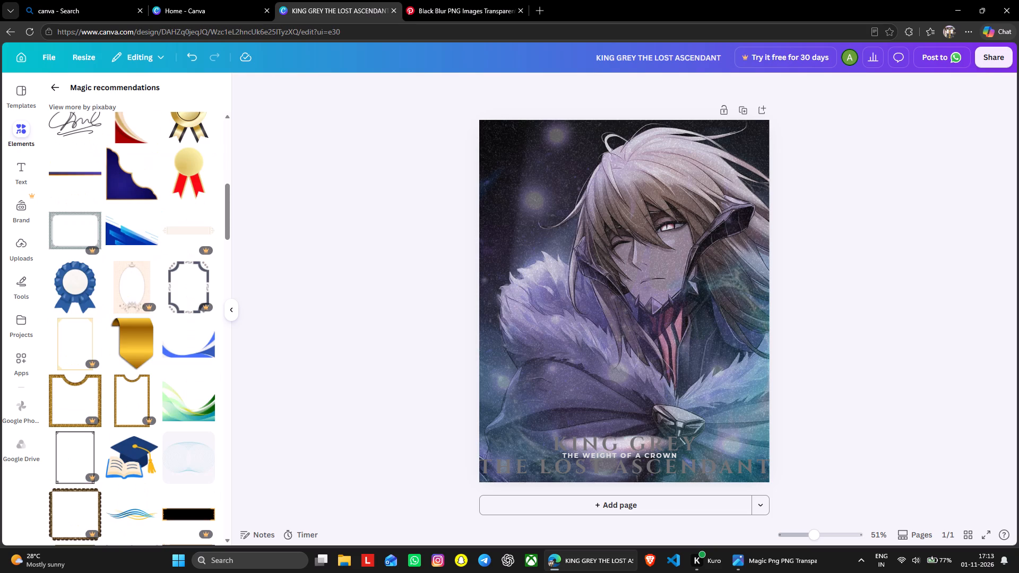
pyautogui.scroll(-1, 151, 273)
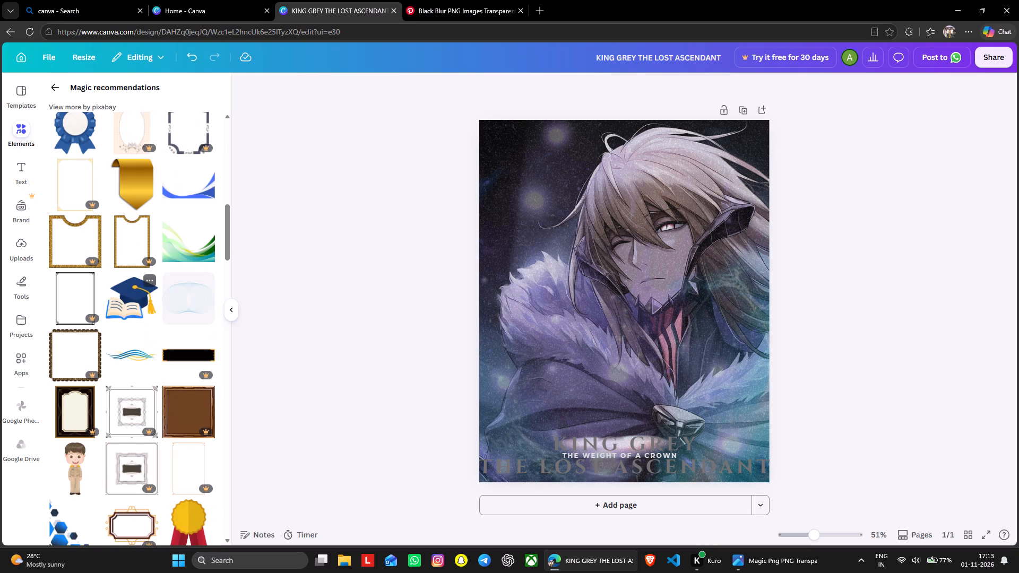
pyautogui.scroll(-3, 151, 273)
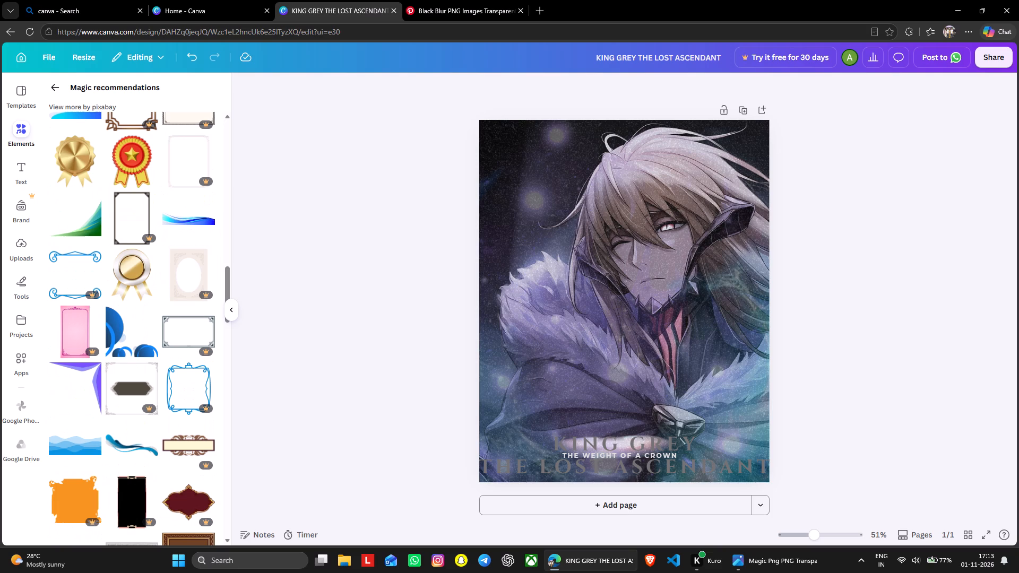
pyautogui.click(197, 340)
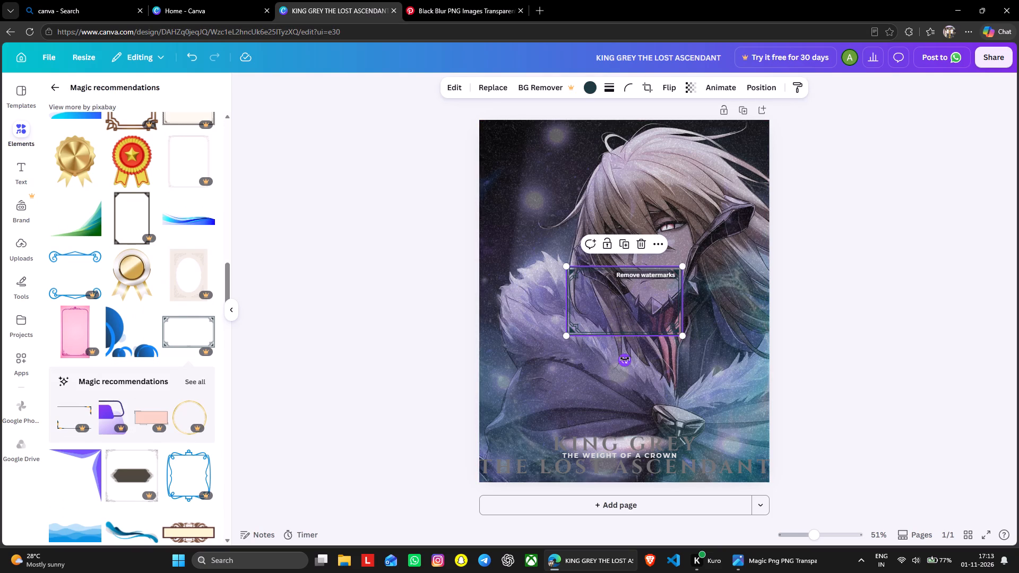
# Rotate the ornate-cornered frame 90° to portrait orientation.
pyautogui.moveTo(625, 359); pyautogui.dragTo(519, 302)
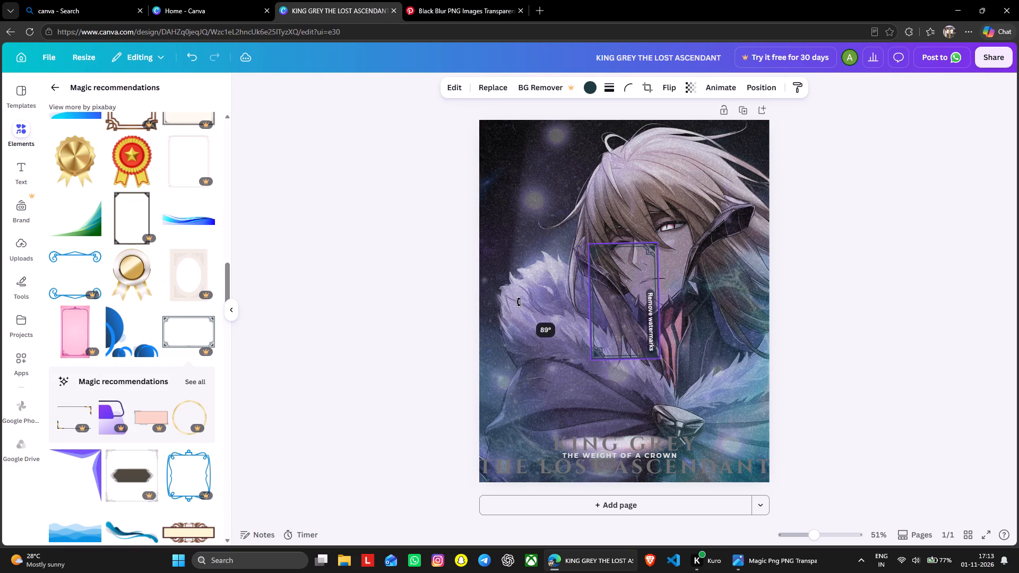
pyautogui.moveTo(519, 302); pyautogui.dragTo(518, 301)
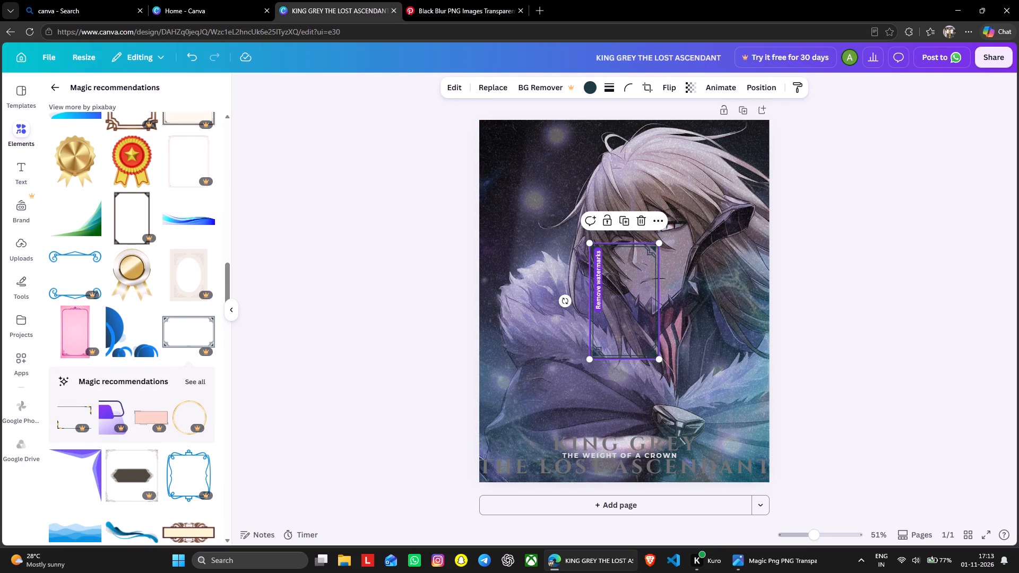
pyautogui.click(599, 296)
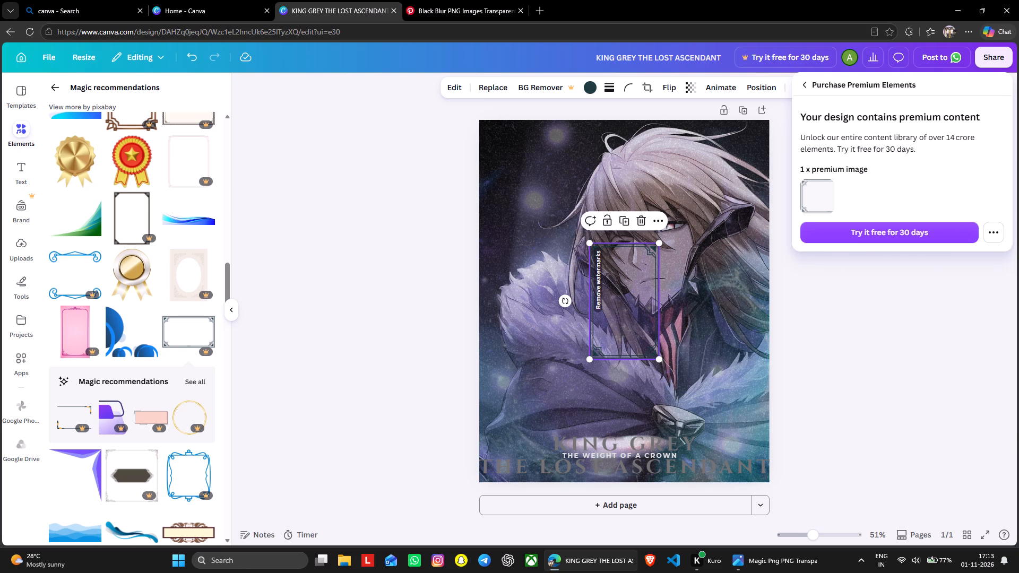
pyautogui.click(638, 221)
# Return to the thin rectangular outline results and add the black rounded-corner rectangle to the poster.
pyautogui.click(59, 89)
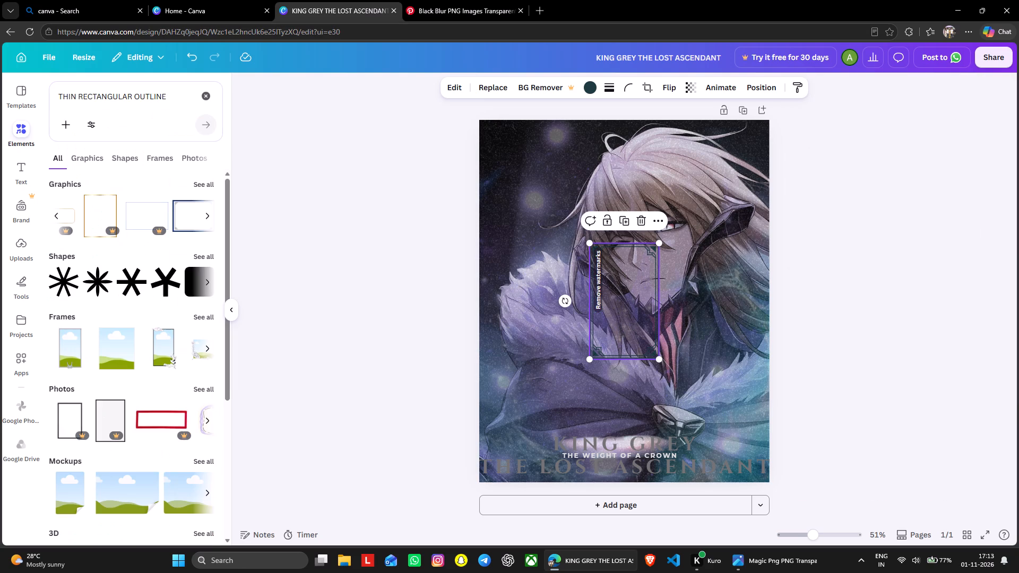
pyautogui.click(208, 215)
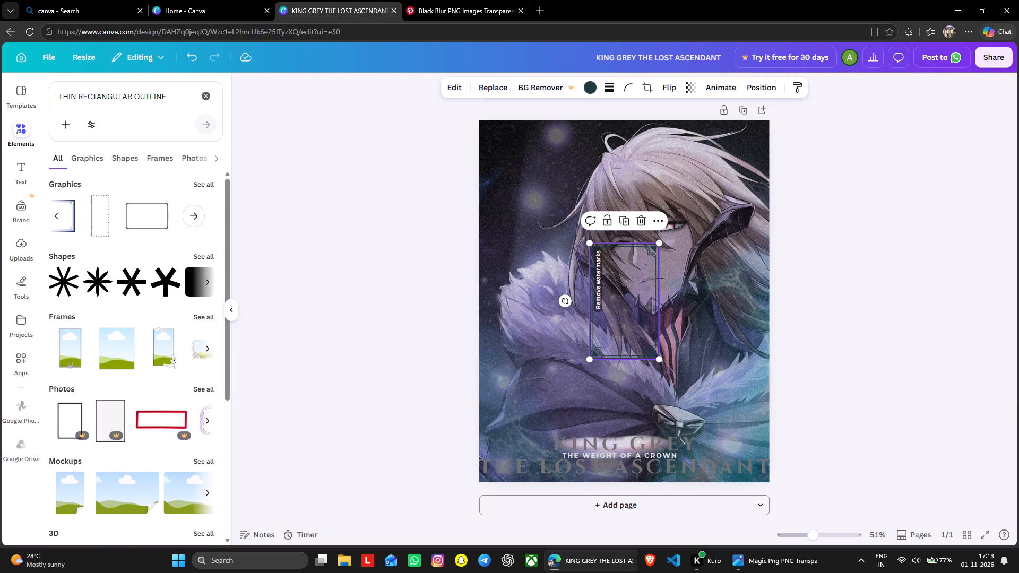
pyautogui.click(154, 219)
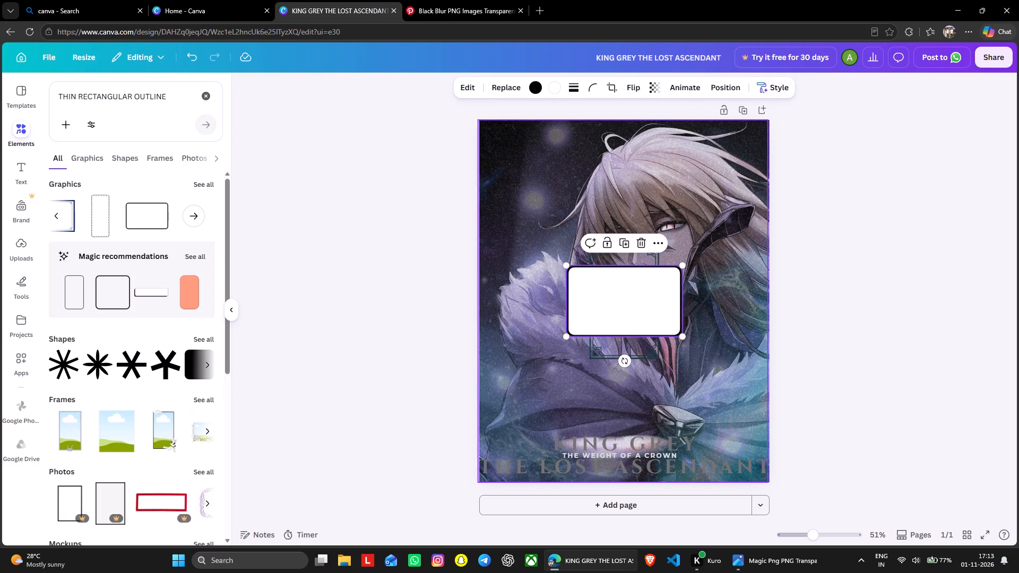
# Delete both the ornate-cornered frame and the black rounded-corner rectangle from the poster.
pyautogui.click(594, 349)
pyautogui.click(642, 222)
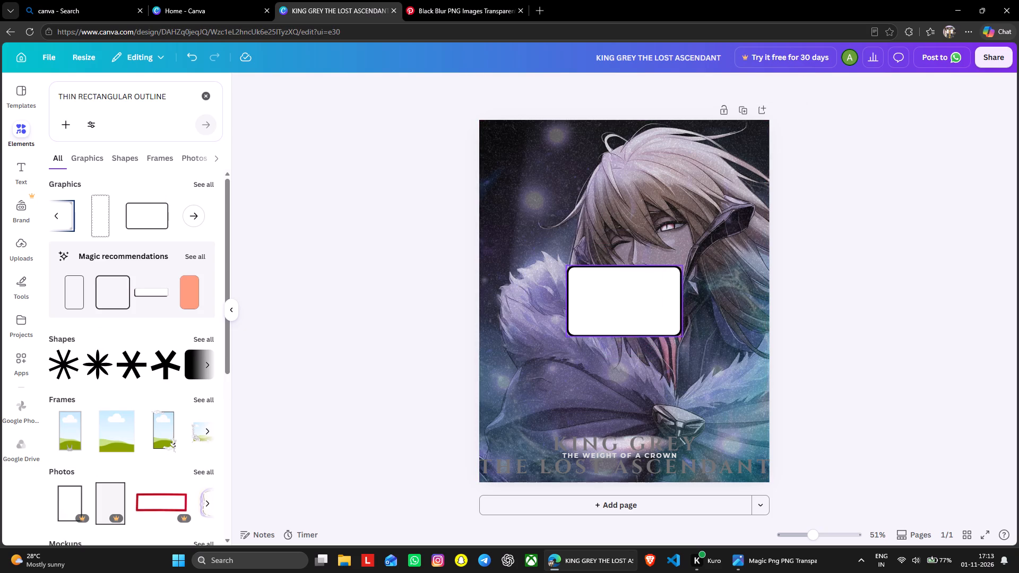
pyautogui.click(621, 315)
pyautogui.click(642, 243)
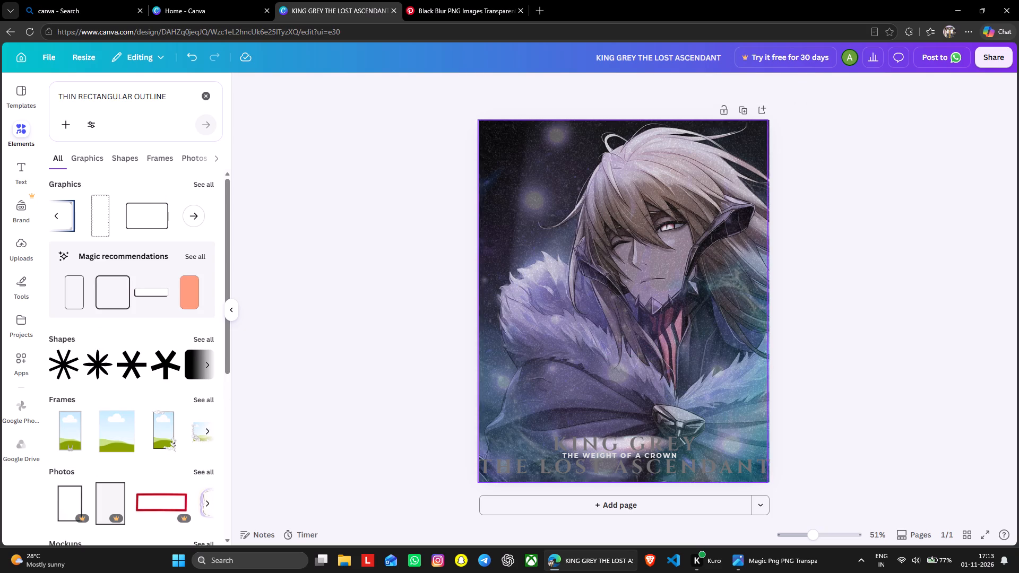
# Go back through the outline graphics and add the pink portrait rectangle outline to the poster.
pyautogui.tripleClick(57, 217)
pyautogui.doubleClick(57, 217)
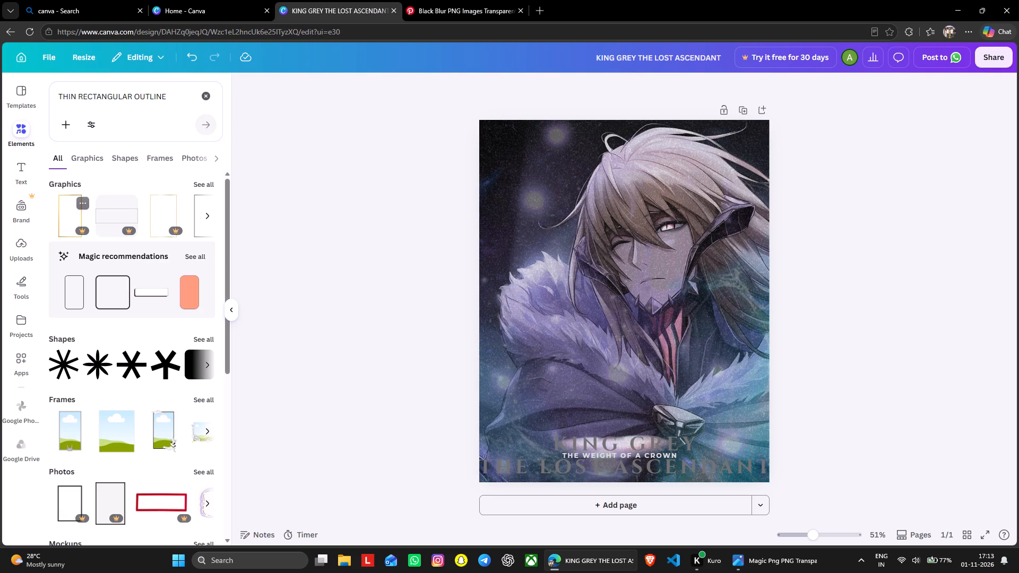
pyautogui.click(209, 216)
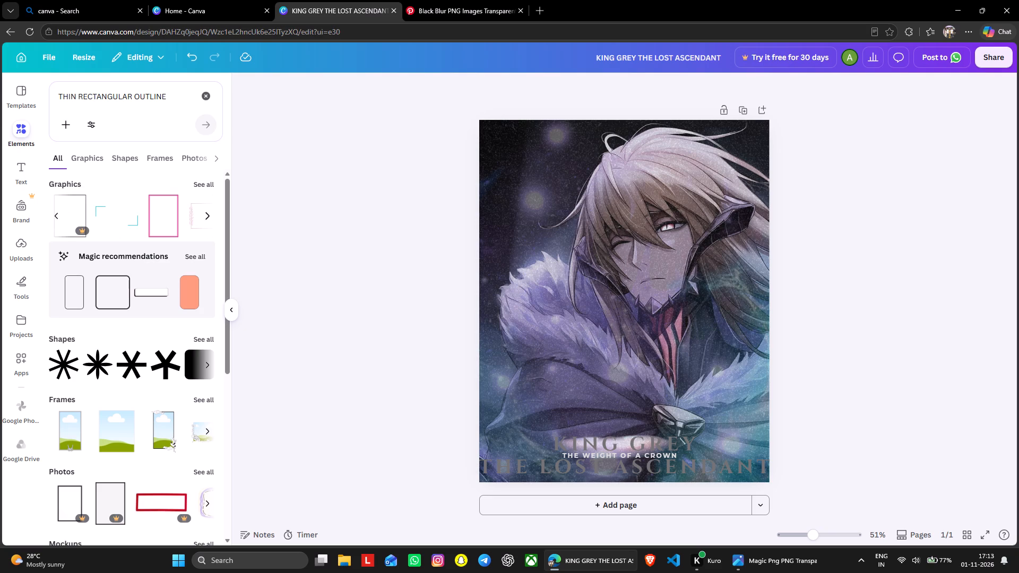
pyautogui.click(167, 228)
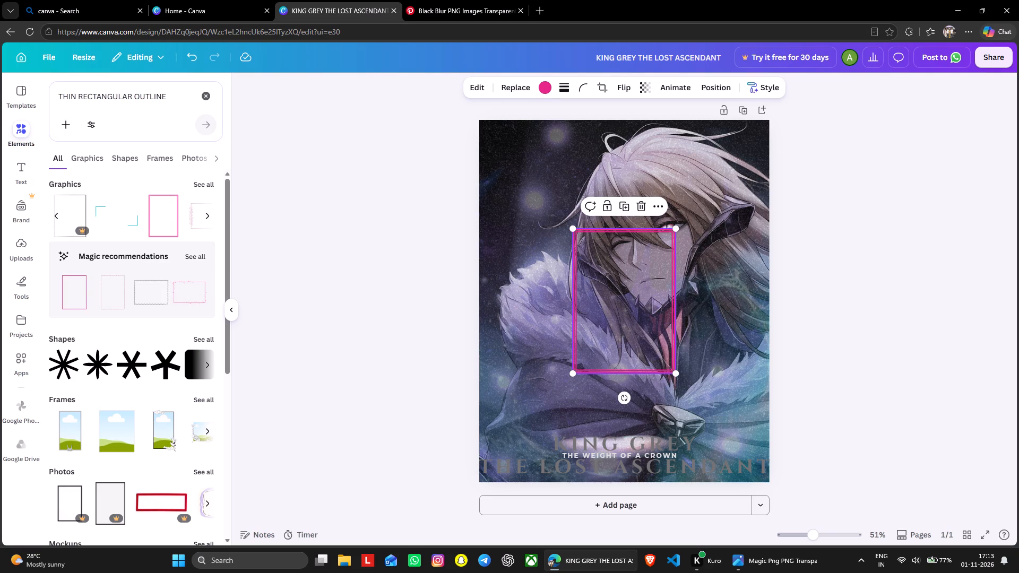
# Align the pink outline to the poster's top-left corner and enlarge it to span the full page width.
pyautogui.moveTo(572, 231); pyautogui.dragTo(466, 146)
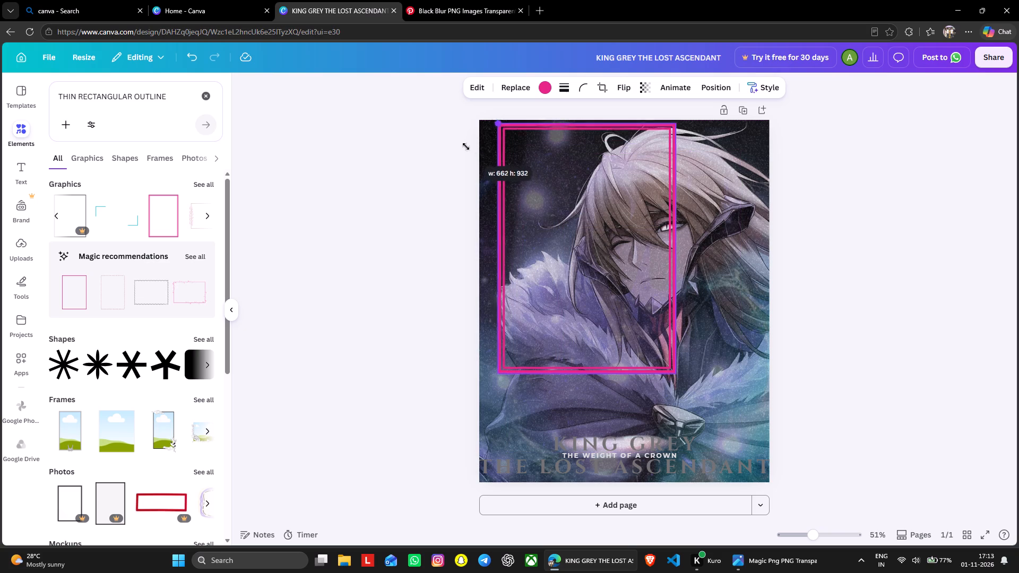
pyautogui.moveTo(466, 146); pyautogui.dragTo(463, 145)
pyautogui.moveTo(546, 186); pyautogui.dragTo(529, 186)
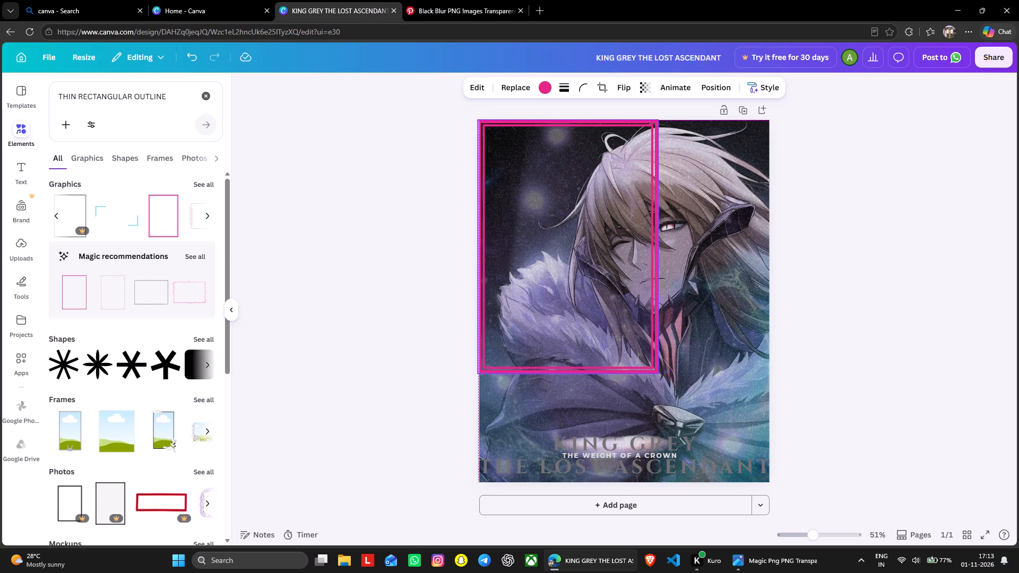
pyautogui.moveTo(529, 186); pyautogui.dragTo(530, 186)
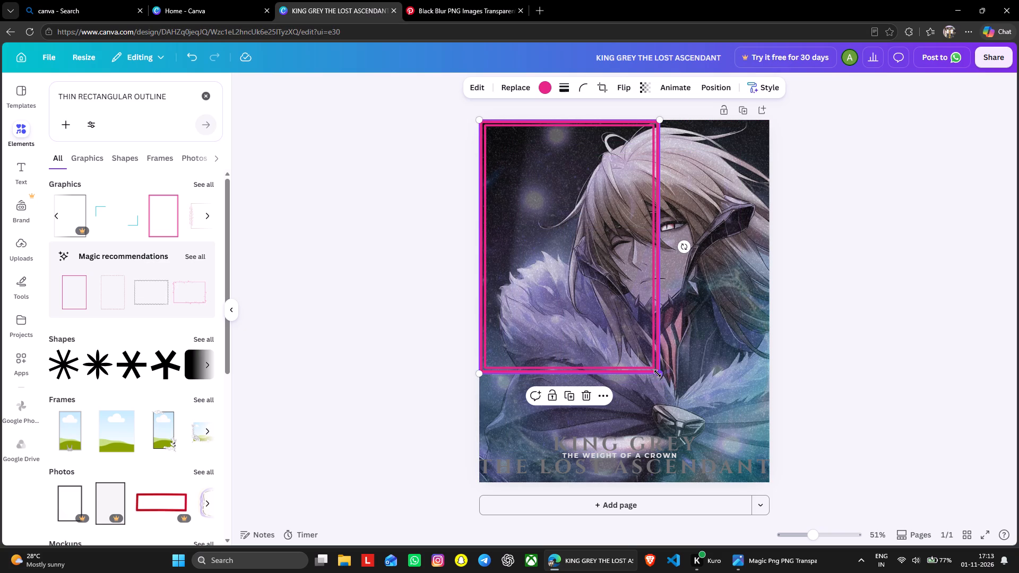
pyautogui.moveTo(660, 374); pyautogui.dragTo(762, 477)
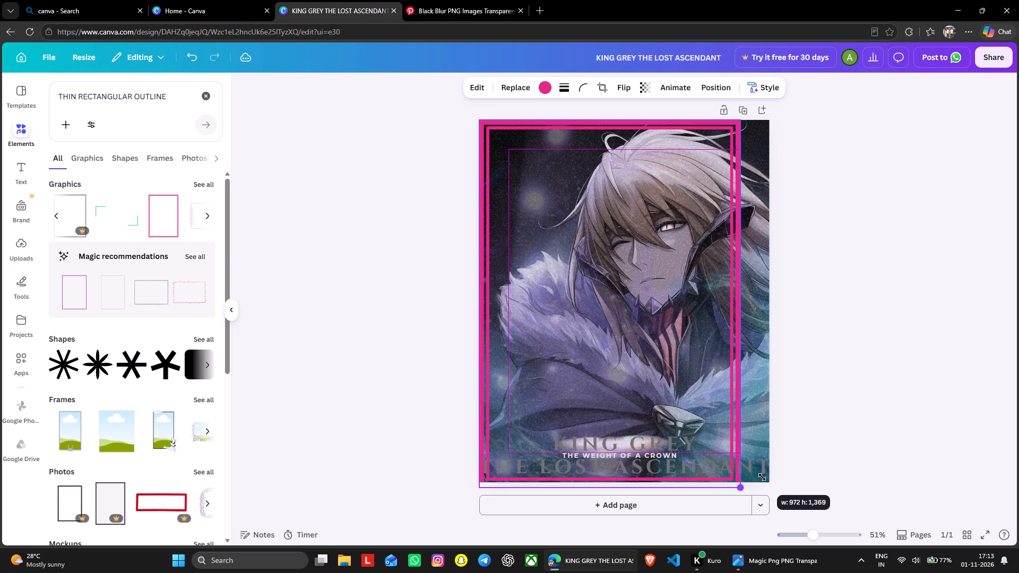
pyautogui.moveTo(762, 477); pyautogui.dragTo(798, 508)
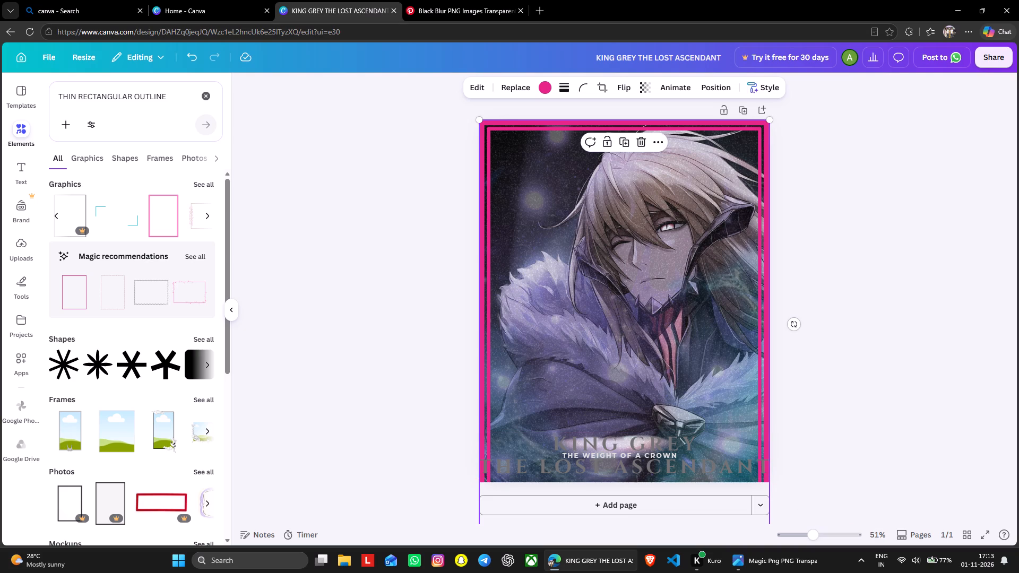
# Move the pink outline up and centre it horizontally so its side lines run past the page's top and bottom edges.
pyautogui.moveTo(628, 362); pyautogui.dragTo(630, 315)
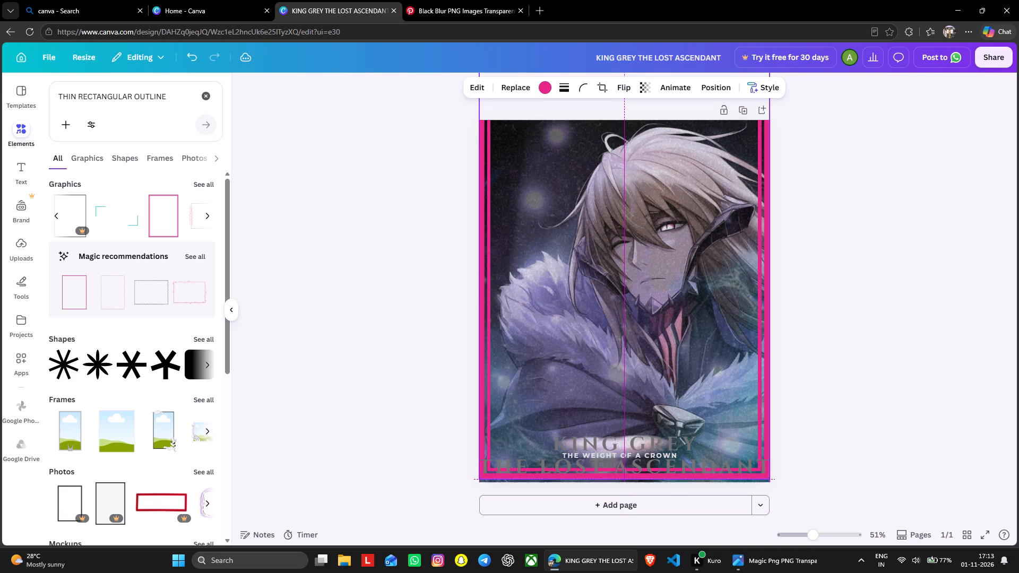
pyautogui.moveTo(630, 315); pyautogui.dragTo(632, 322)
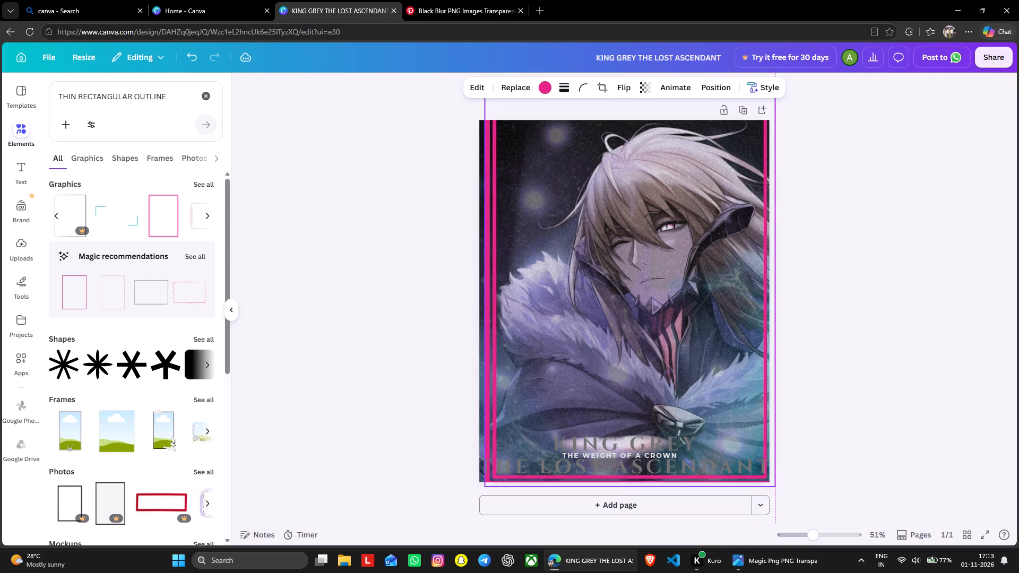
pyautogui.moveTo(632, 322); pyautogui.dragTo(631, 324)
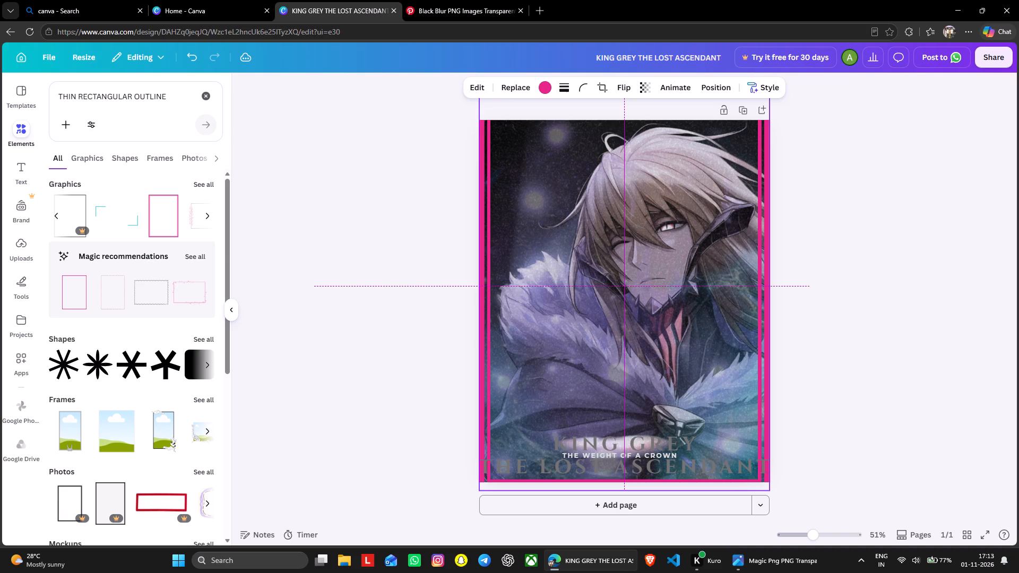
pyautogui.moveTo(631, 324); pyautogui.dragTo(631, 331)
# Recolour the pink outline with the silver swatch and clear the SILVER colour search.
pyautogui.click(548, 86)
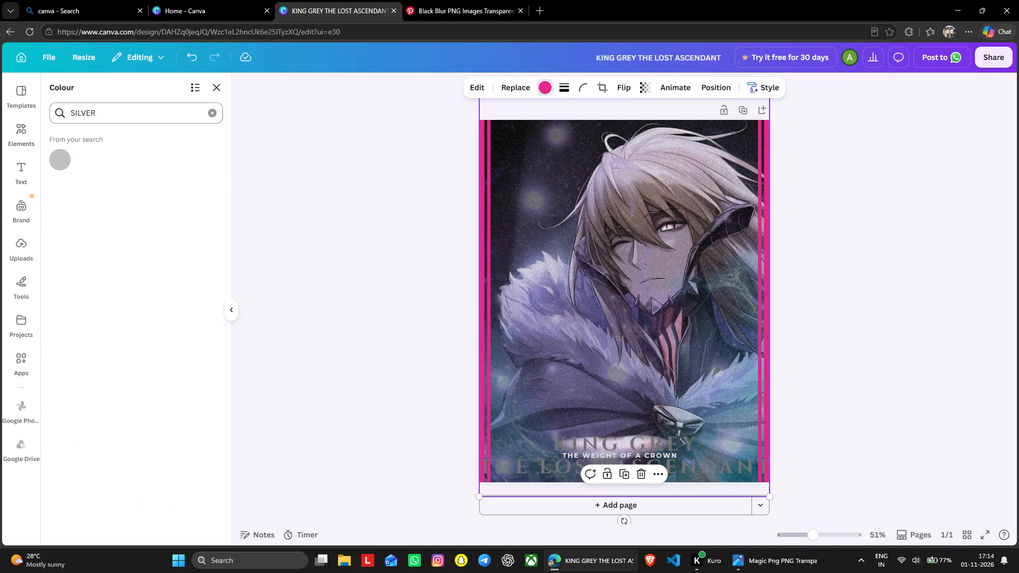
pyautogui.click(63, 157)
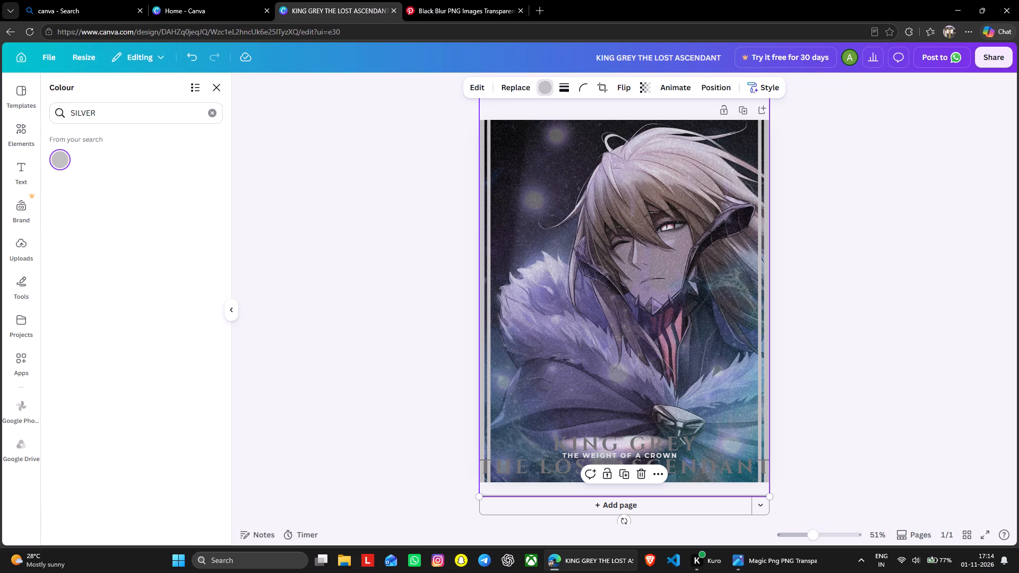
pyautogui.click(216, 114)
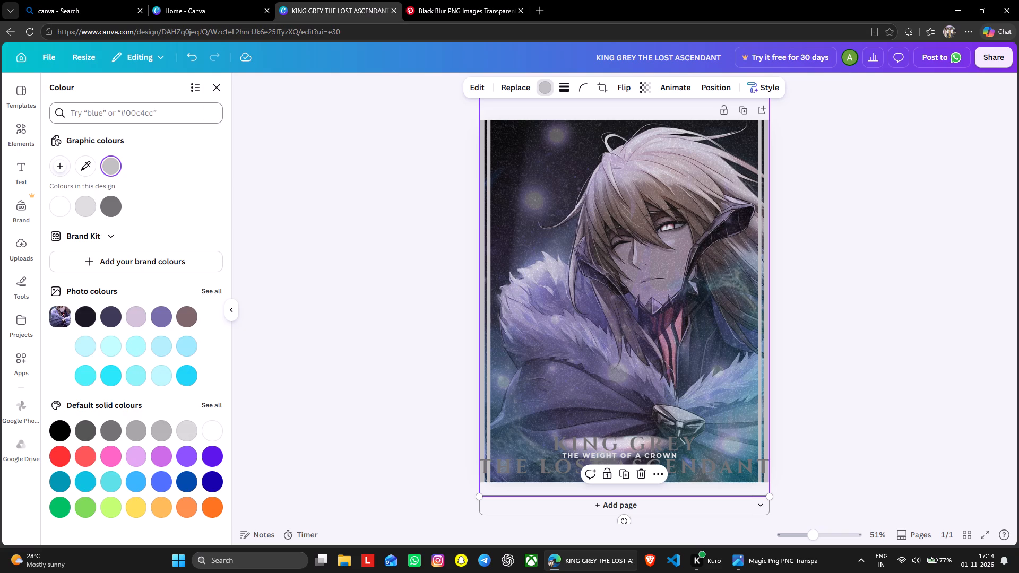
# Search the elements for MINIMAL ROYAL CROWN LINE ART and show all matching graphics.
pyautogui.click(21, 133)
pyautogui.moveTo(180, 94); pyautogui.dragTo(13, 100)
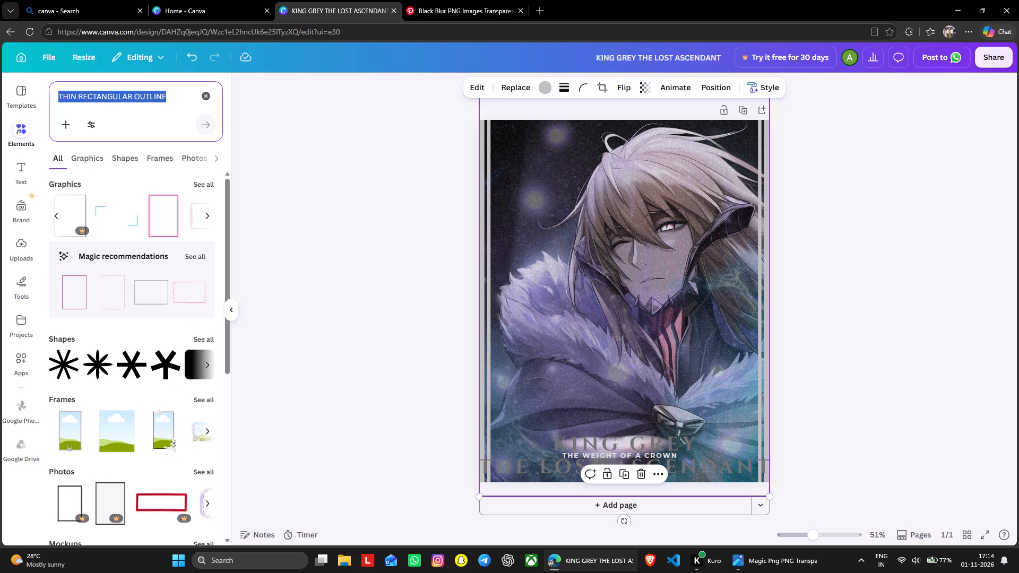
pyautogui.write('MINIMAL ROYAL')
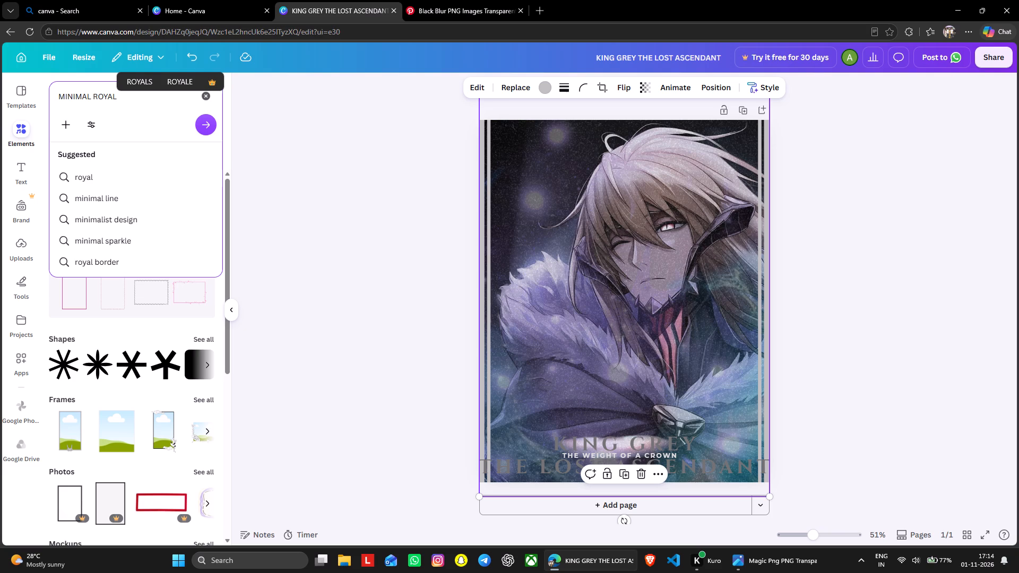
pyautogui.press('space')
pyautogui.write('CROW')
pyautogui.press('n')
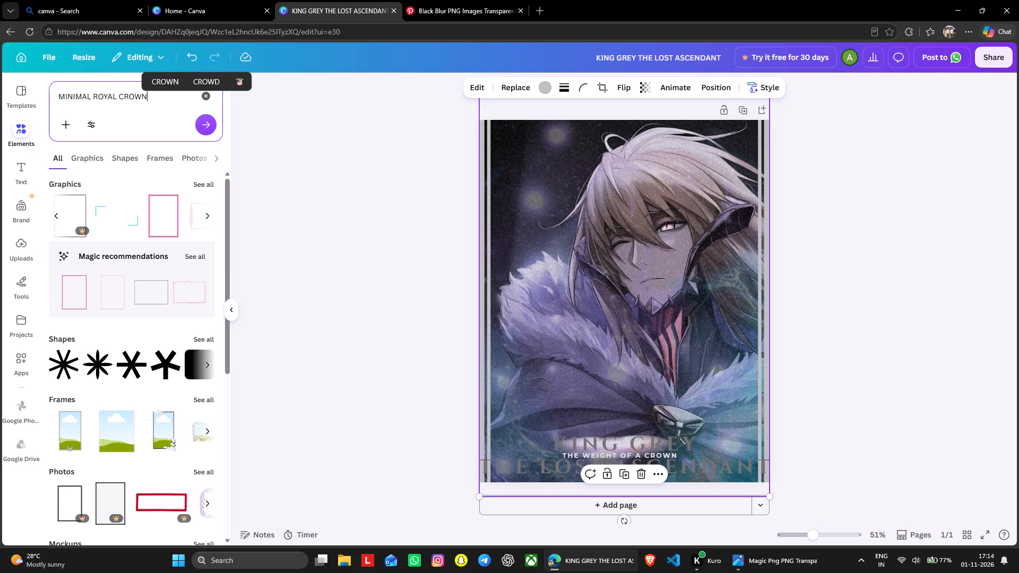
pyautogui.press('space')
pyautogui.write('LINE ART')
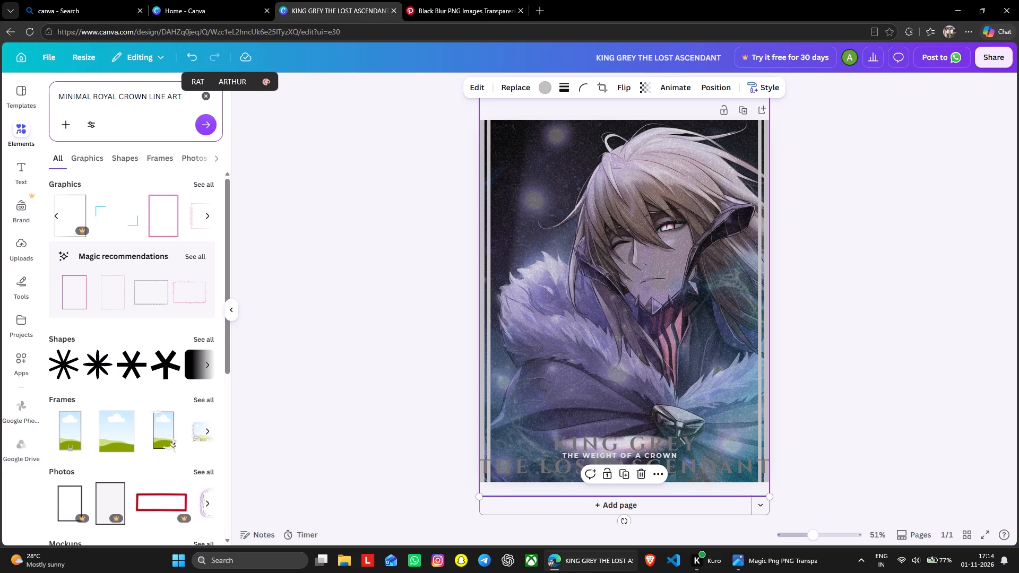
pyautogui.press('Return')
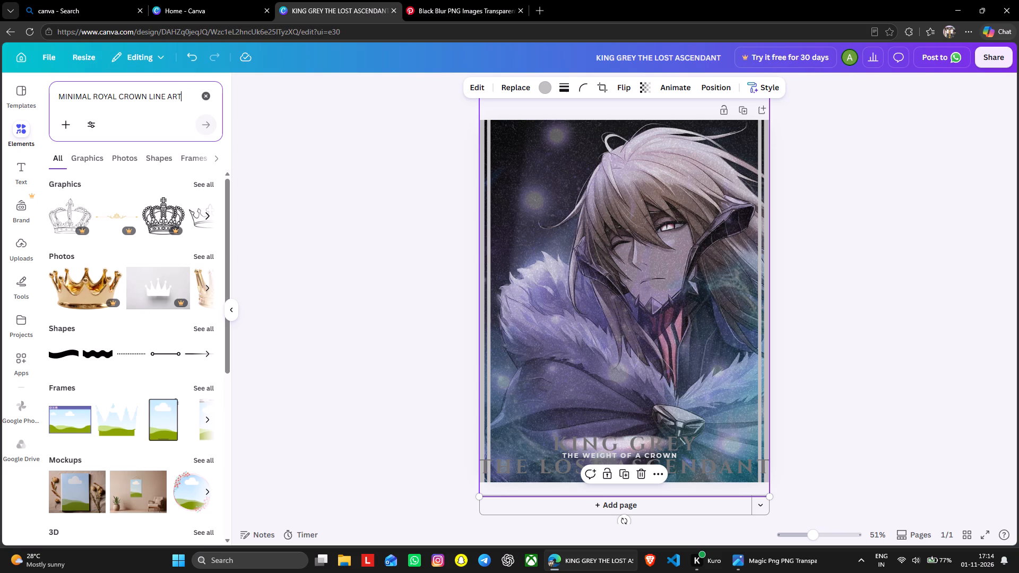
pyautogui.click(201, 185)
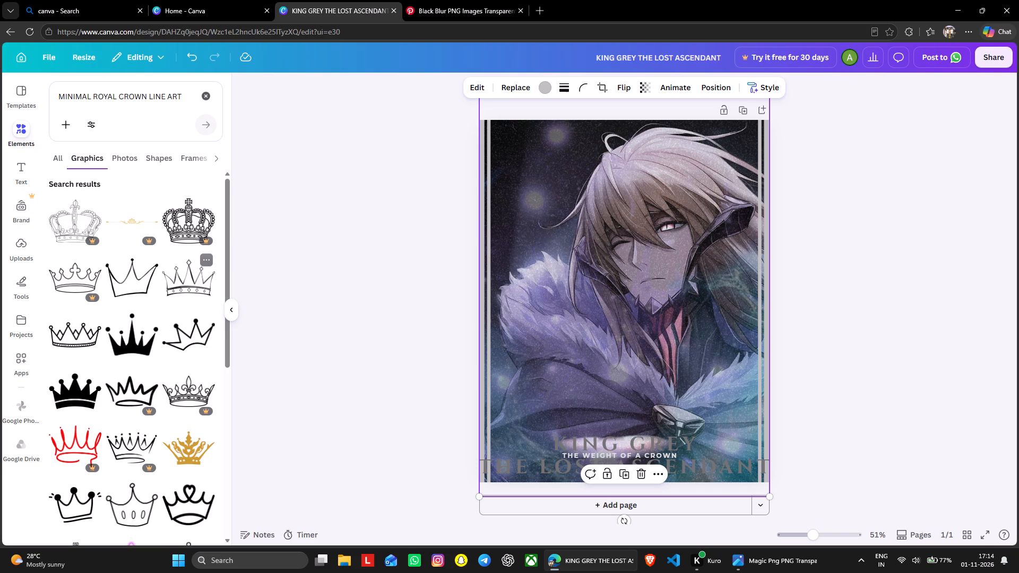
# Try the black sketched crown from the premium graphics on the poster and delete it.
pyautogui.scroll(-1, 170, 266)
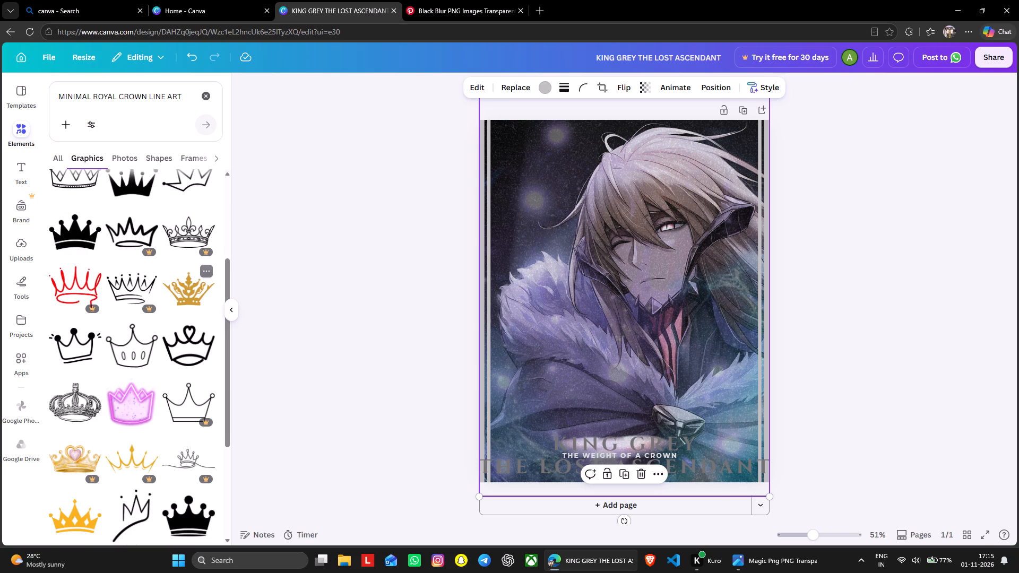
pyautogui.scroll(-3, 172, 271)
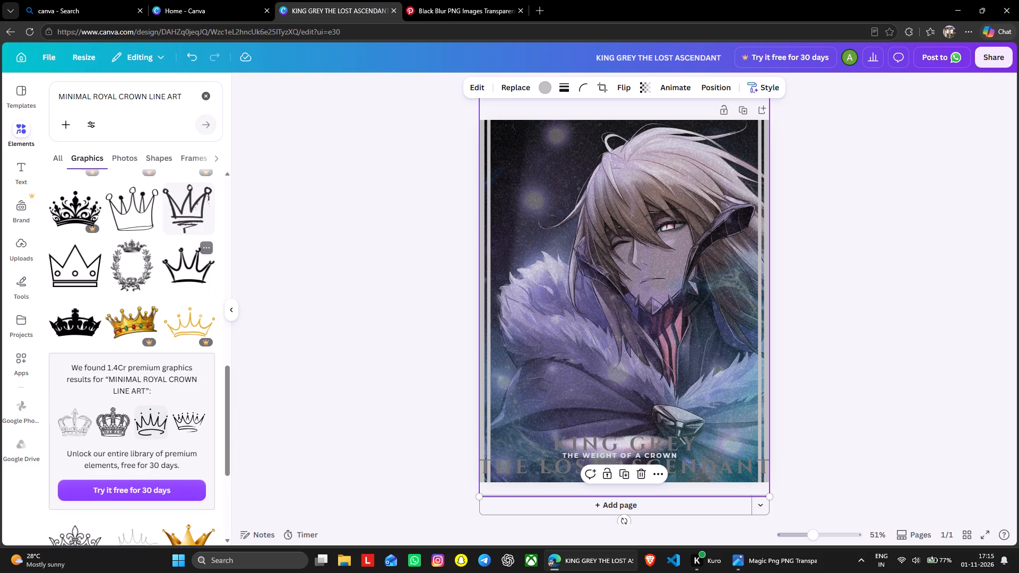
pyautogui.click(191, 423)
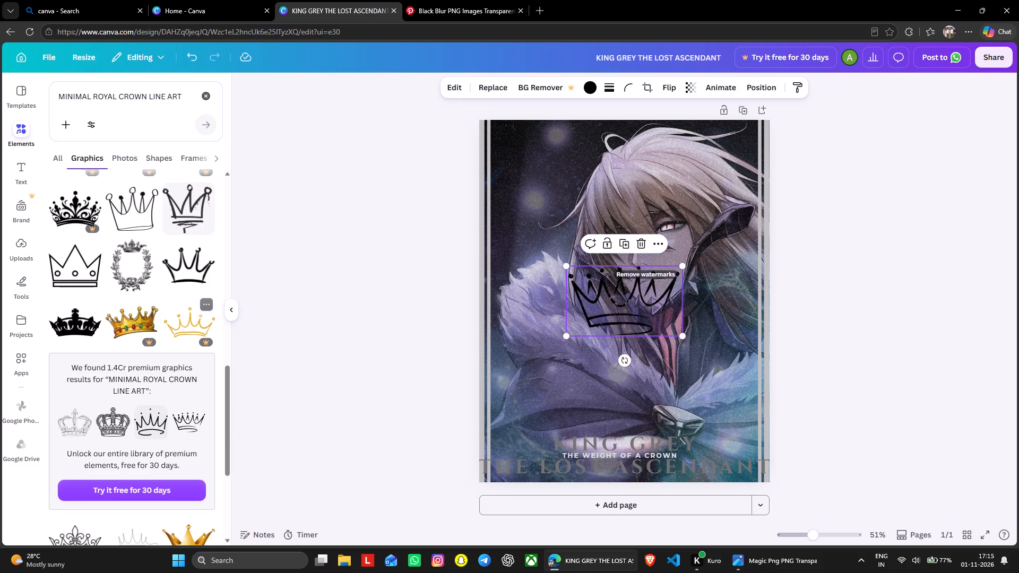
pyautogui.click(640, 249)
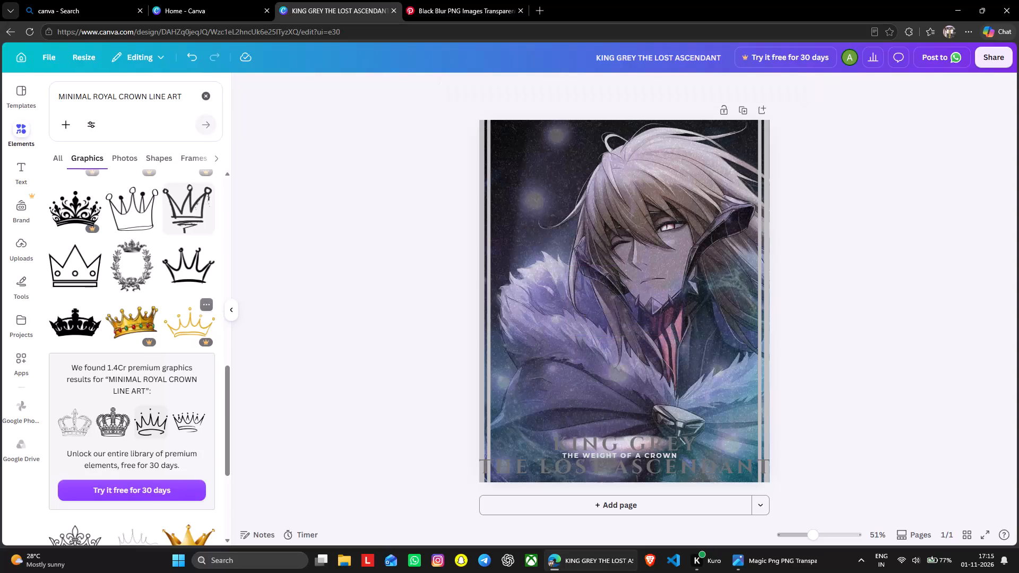
# Look through the crown line art graphics for a design that suits the poster.
pyautogui.scroll(-2, 192, 327)
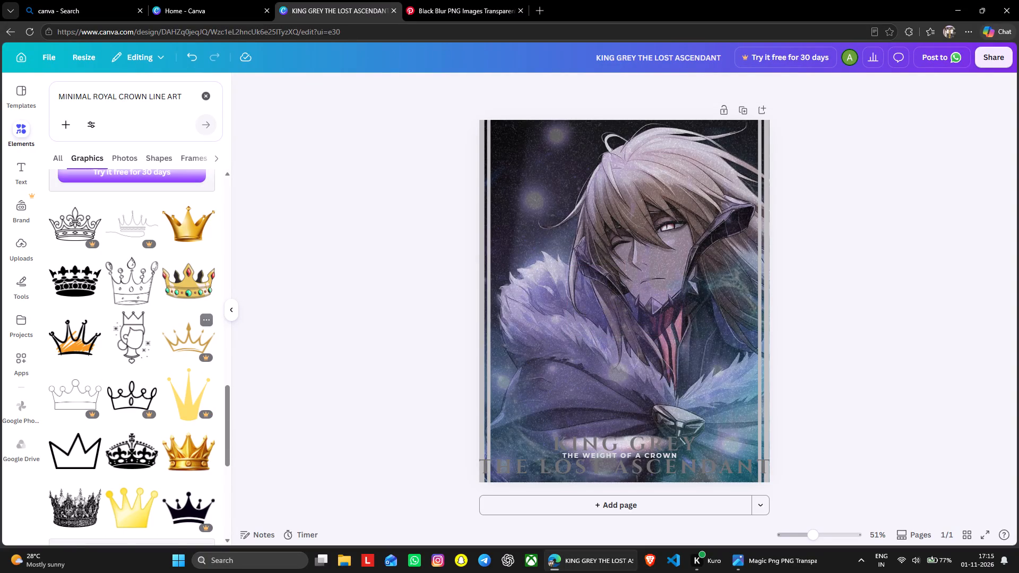
pyautogui.scroll(-2, 168, 299)
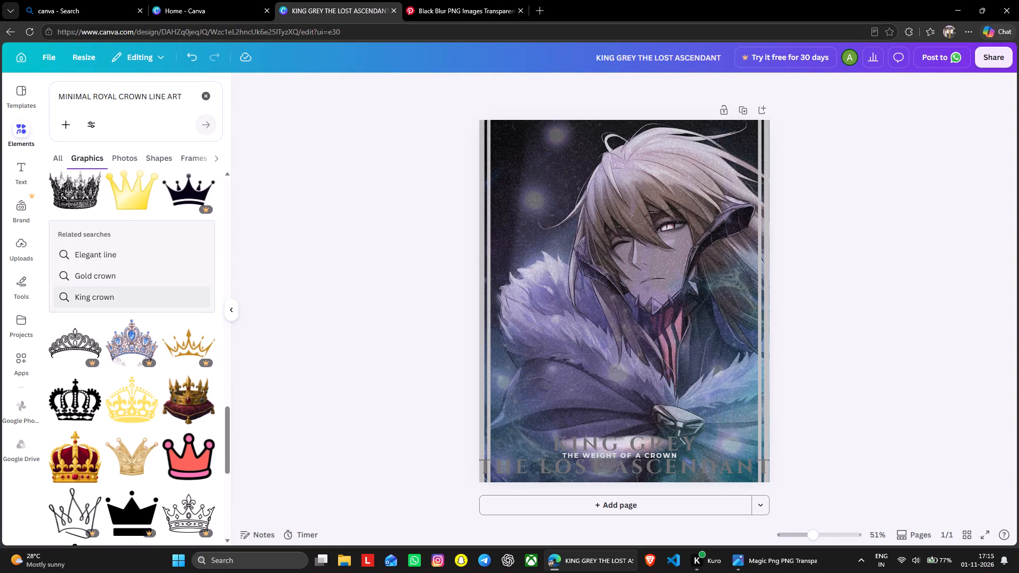
pyautogui.scroll(-2, 168, 299)
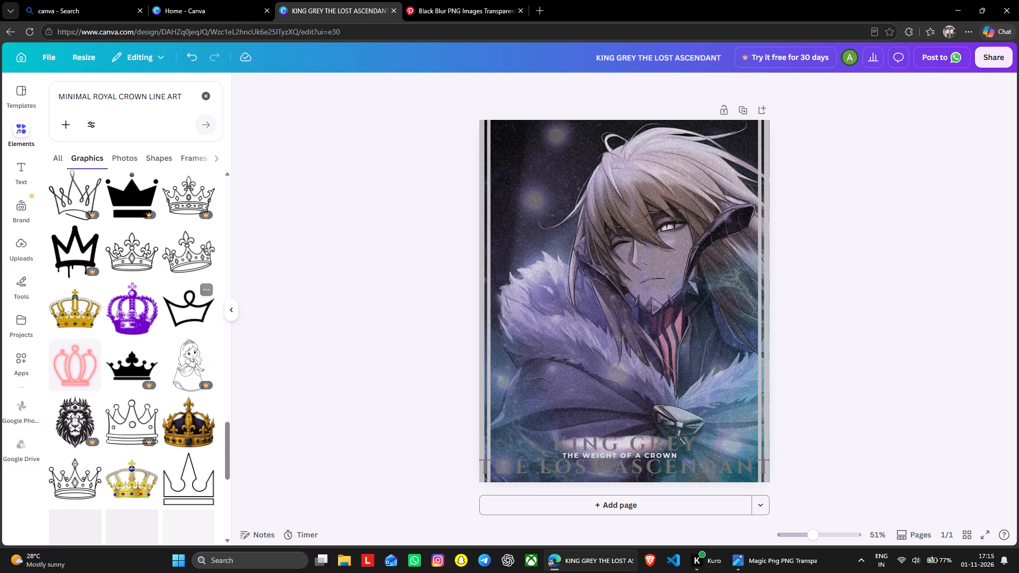
pyautogui.scroll(-1, 168, 299)
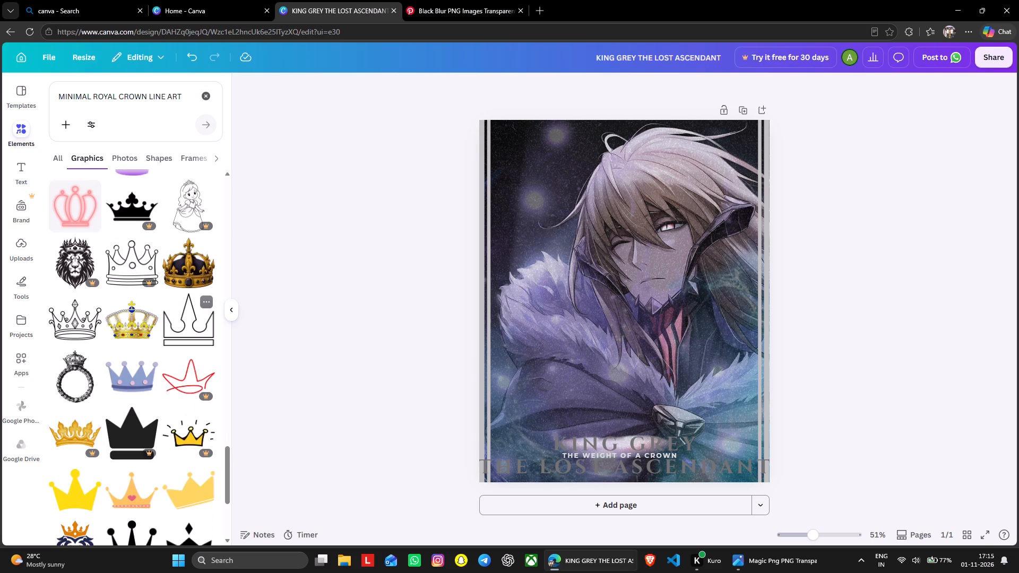
pyautogui.scroll(-2, 168, 299)
pyautogui.scroll(20, 168, 299)
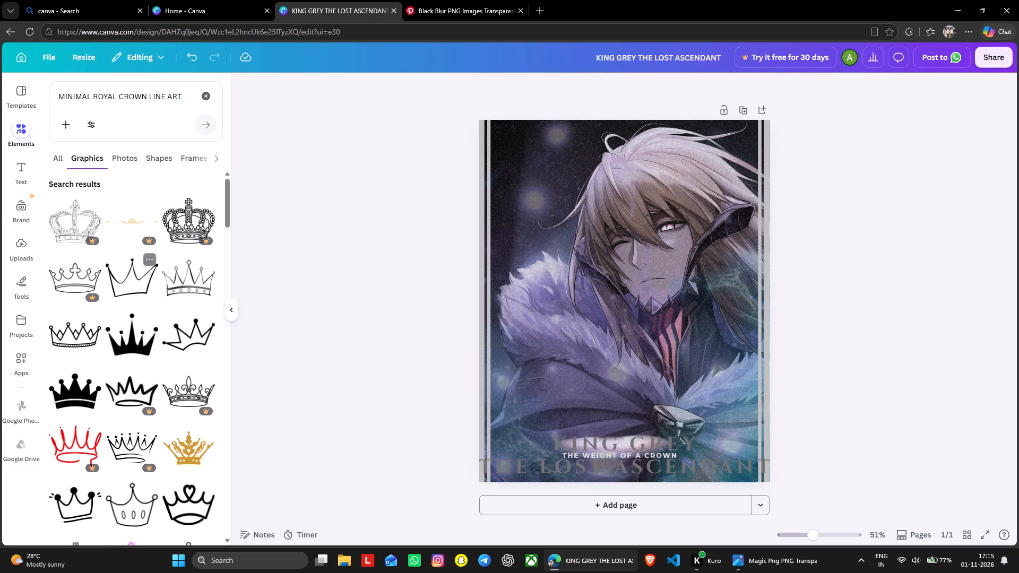
pyautogui.scroll(-1, 139, 289)
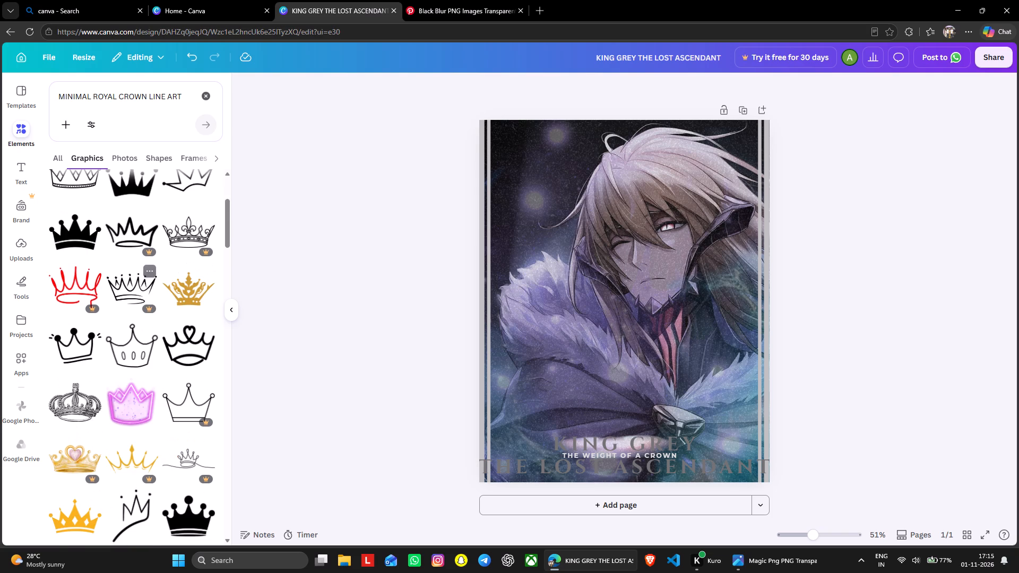
pyautogui.scroll(-1, 139, 289)
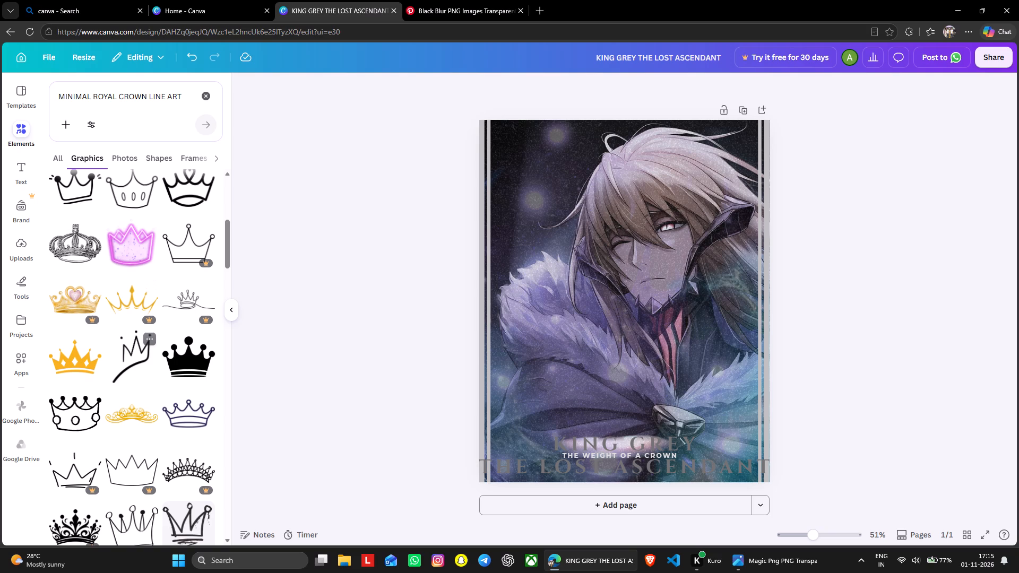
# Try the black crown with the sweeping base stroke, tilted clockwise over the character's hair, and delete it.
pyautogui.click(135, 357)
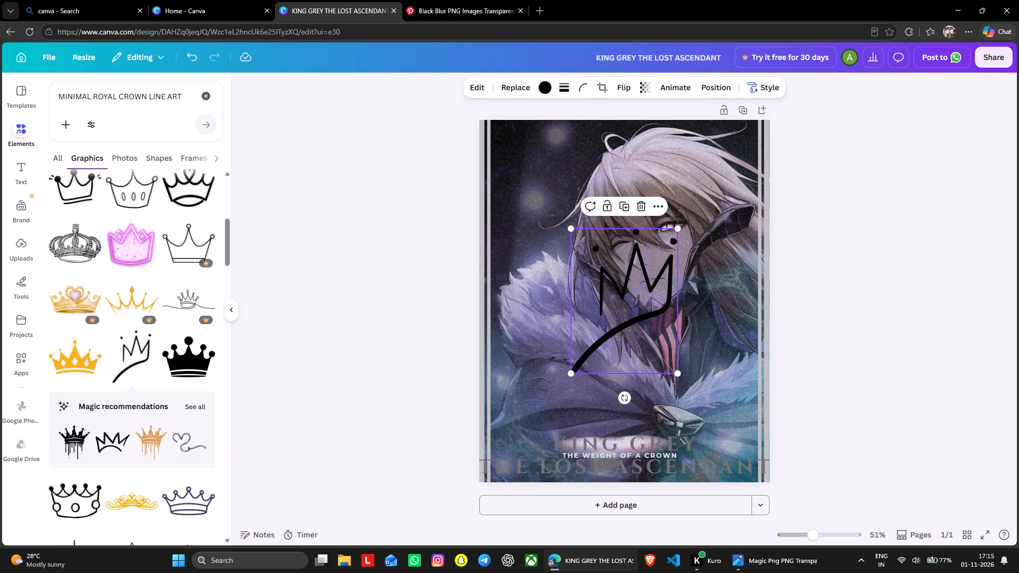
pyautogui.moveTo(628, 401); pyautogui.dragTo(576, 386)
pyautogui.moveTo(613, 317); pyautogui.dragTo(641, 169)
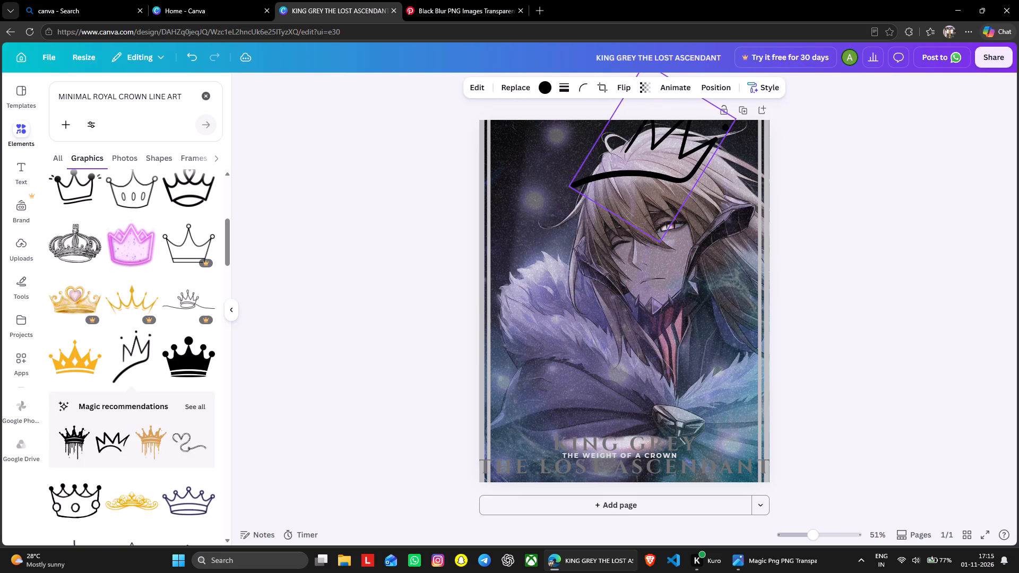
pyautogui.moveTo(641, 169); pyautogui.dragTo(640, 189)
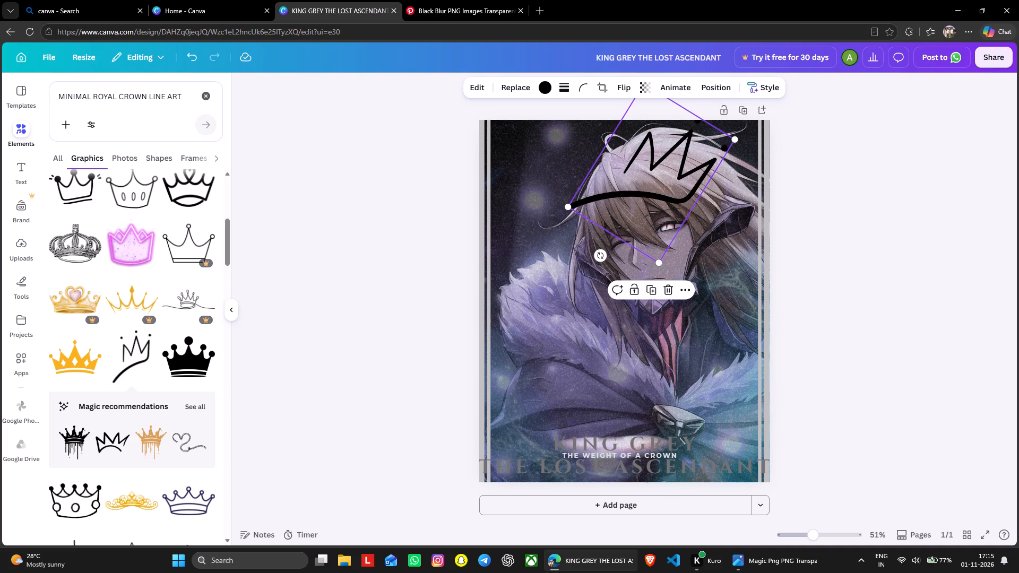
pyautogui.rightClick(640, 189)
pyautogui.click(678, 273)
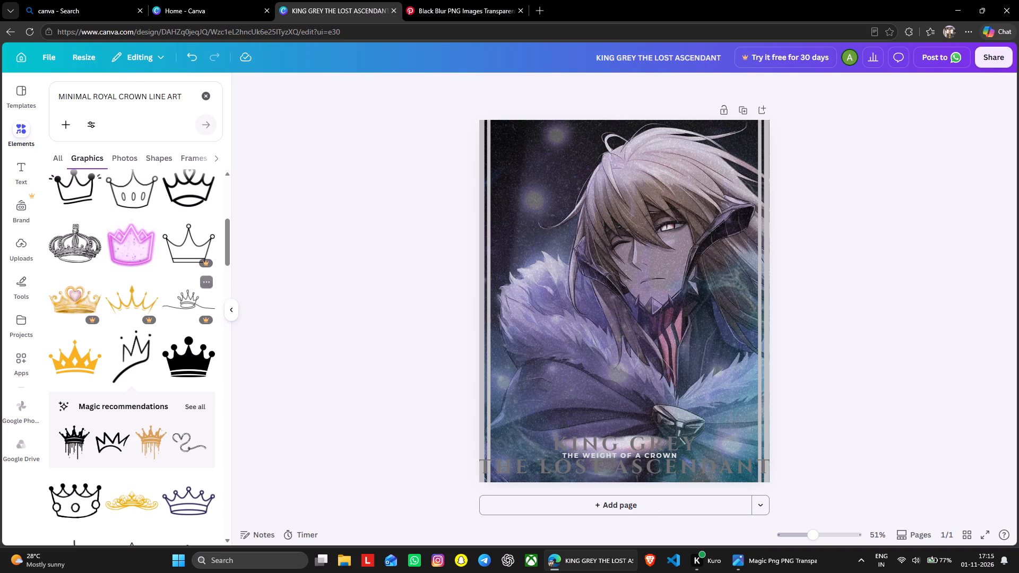
# Look through the crown search results across the graphics, photos, shapes, frames, mockups, 3D and charts categories for a suitable design.
pyautogui.scroll(-2, 183, 296)
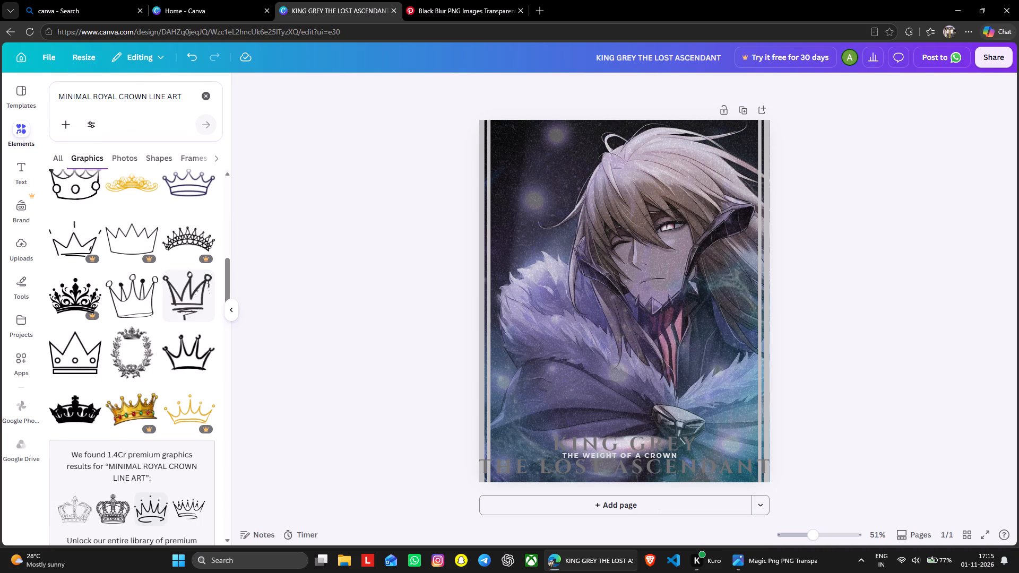
pyautogui.click(59, 159)
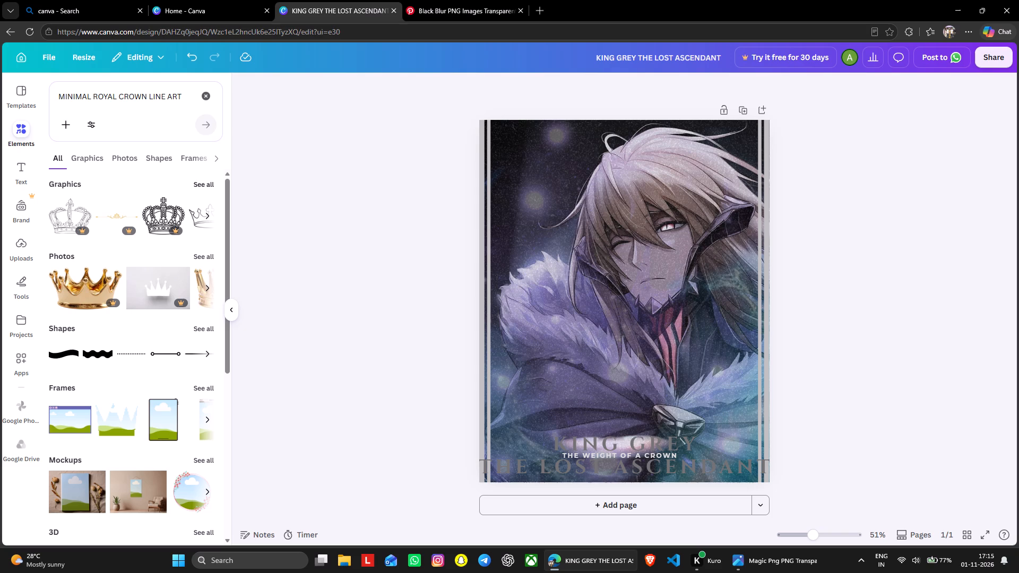
pyautogui.scroll(-2, 174, 252)
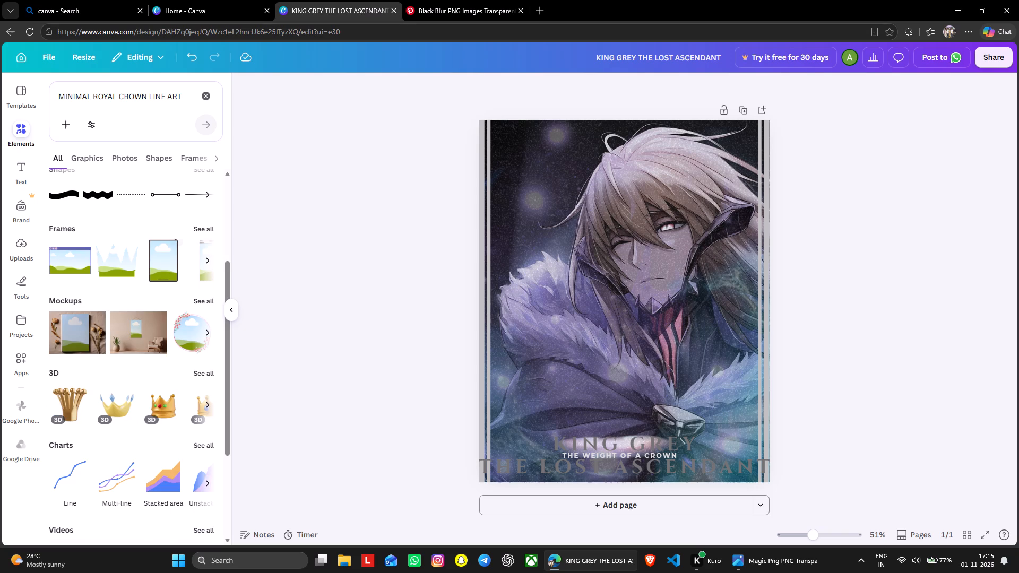
pyautogui.scroll(-1, 174, 252)
pyautogui.scroll(3, 174, 252)
pyautogui.click(83, 161)
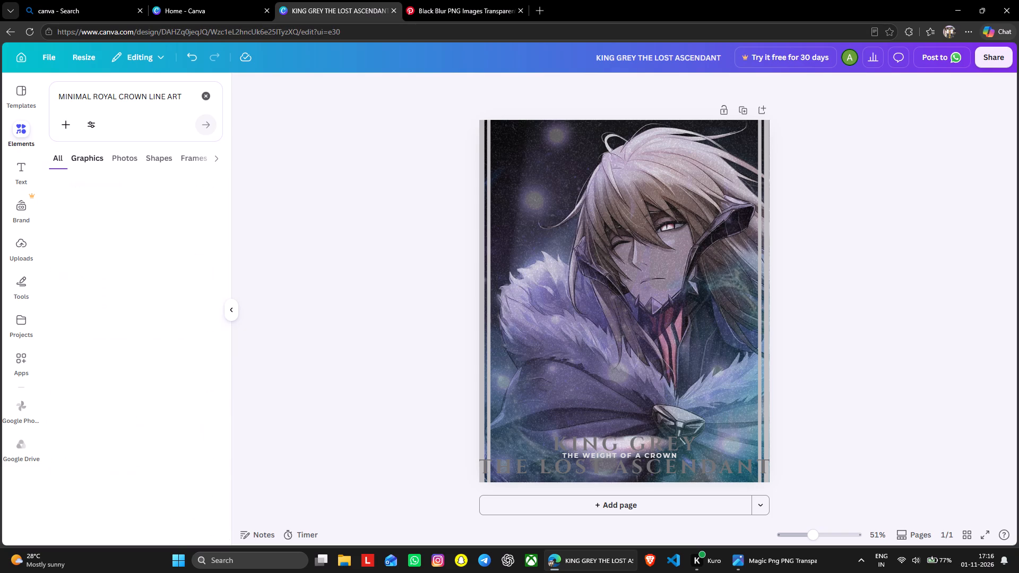
pyautogui.click(156, 157)
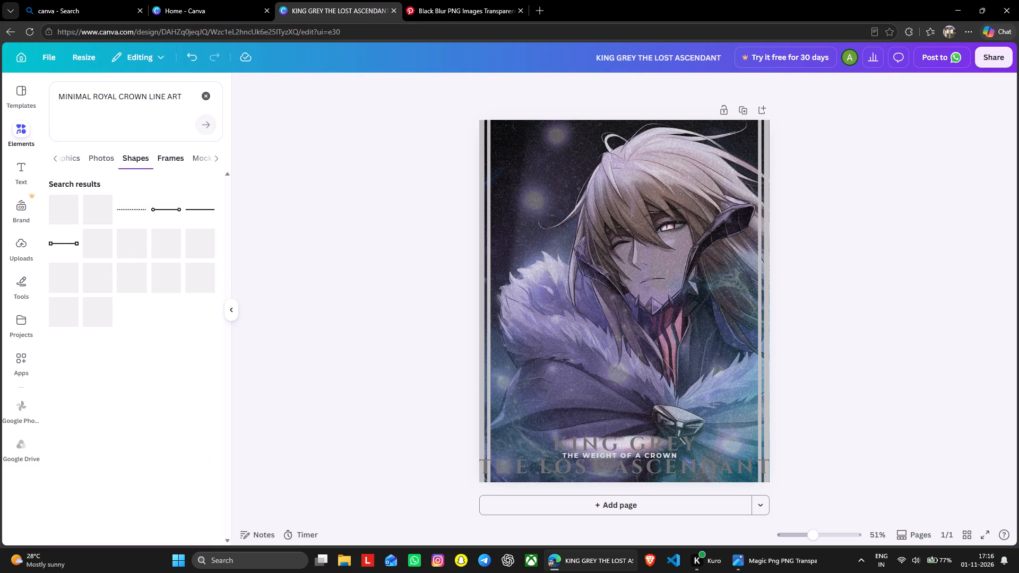
pyautogui.click(177, 159)
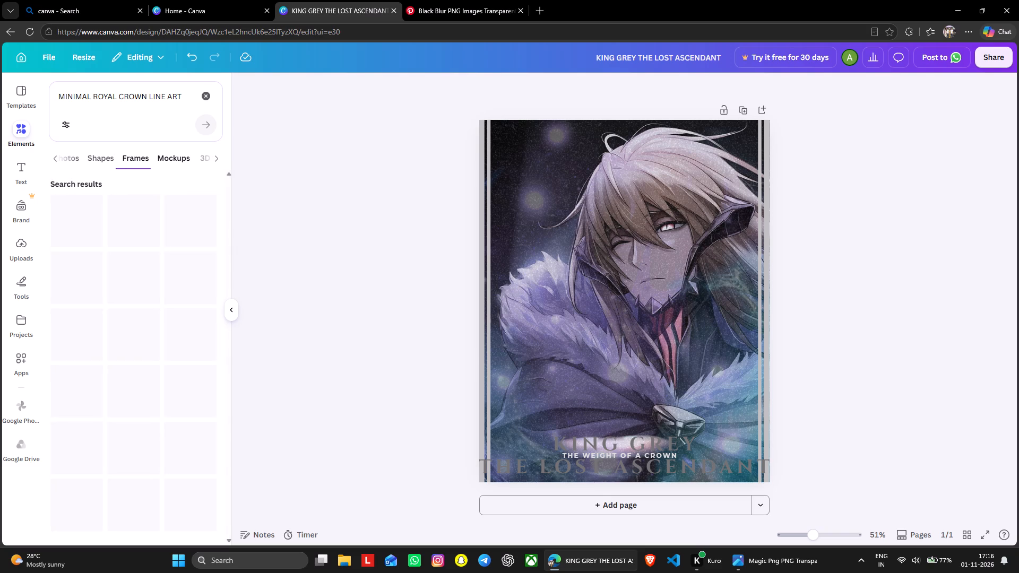
pyautogui.click(177, 159)
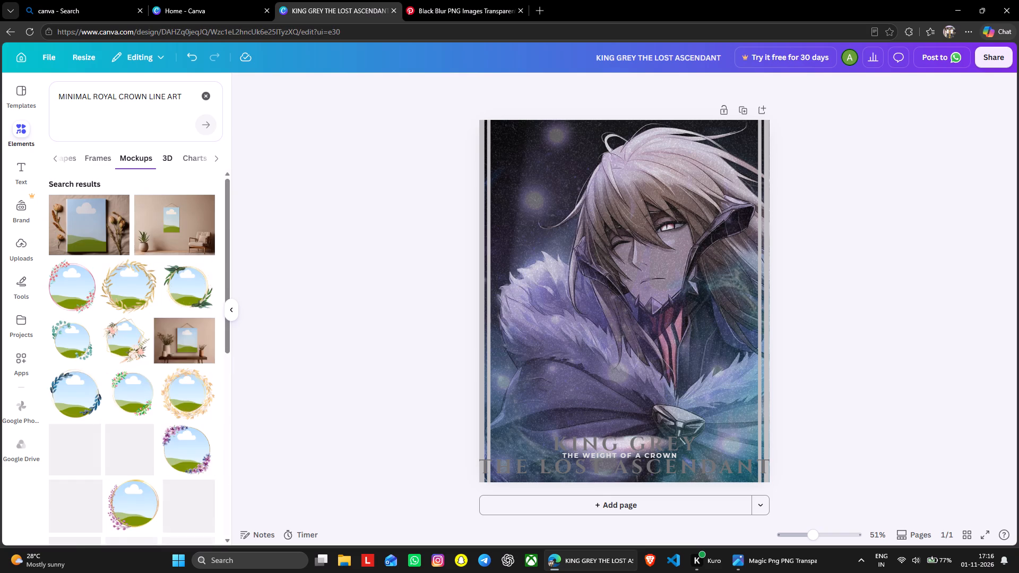
pyautogui.click(180, 160)
pyautogui.click(97, 161)
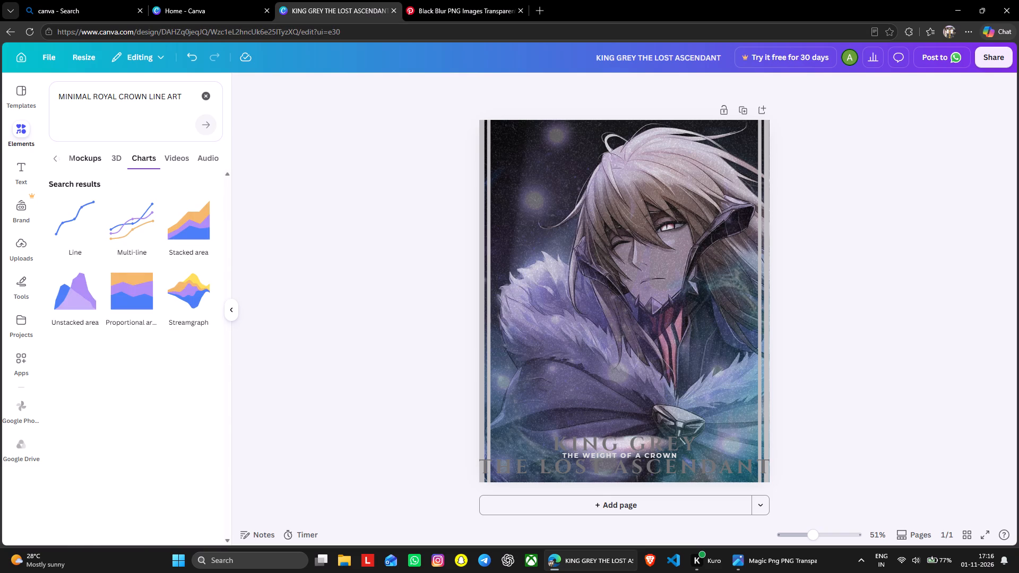
pyautogui.click(167, 158)
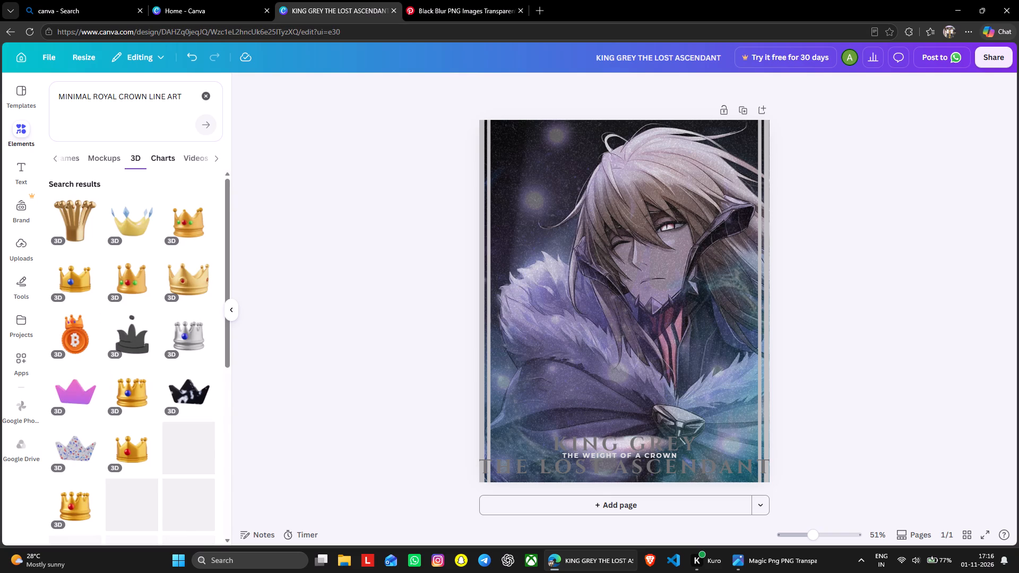
pyautogui.click(91, 159)
pyautogui.click(91, 159)
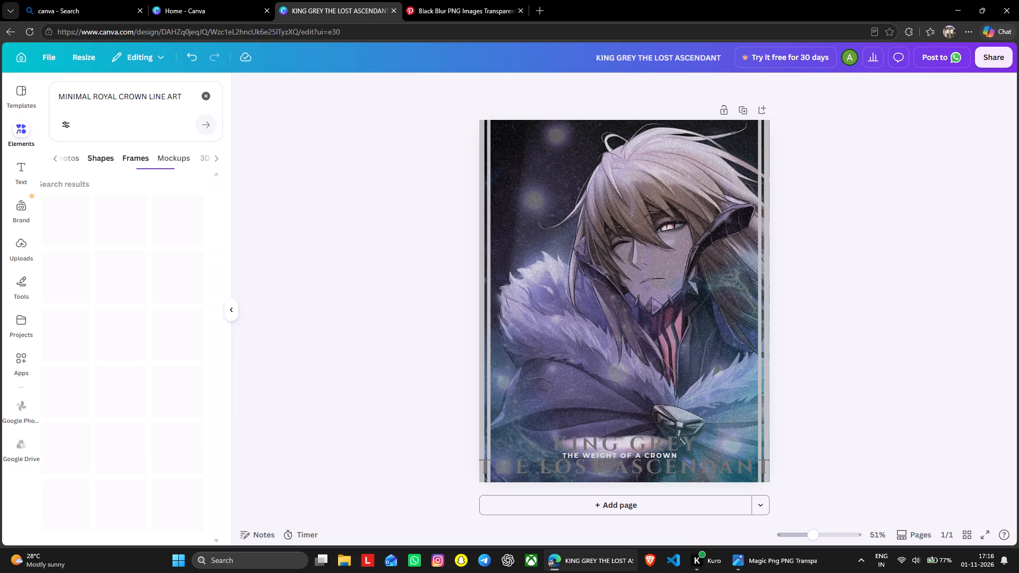
pyautogui.click(91, 159)
pyautogui.click(91, 159)
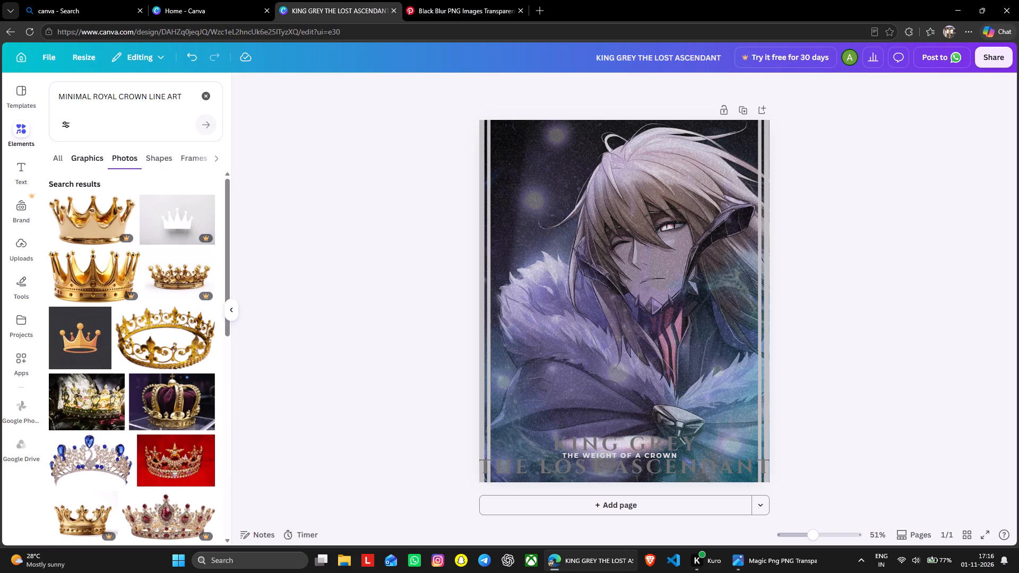
pyautogui.click(91, 159)
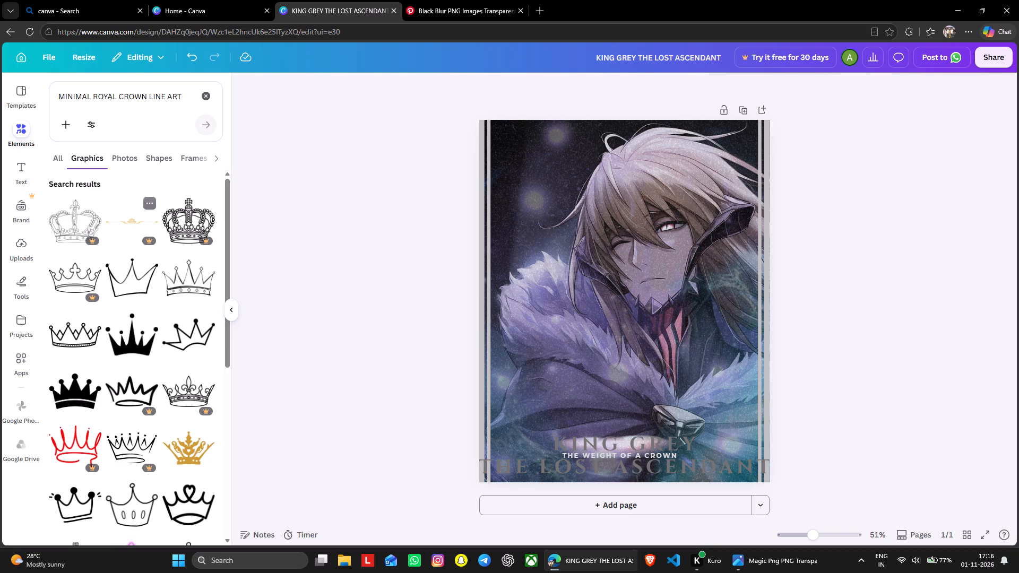
# Add the black line-art crown with teardrop-shaped jewels to the poster and shrink it to less than half its inserted size.
pyautogui.scroll(-1, 150, 221)
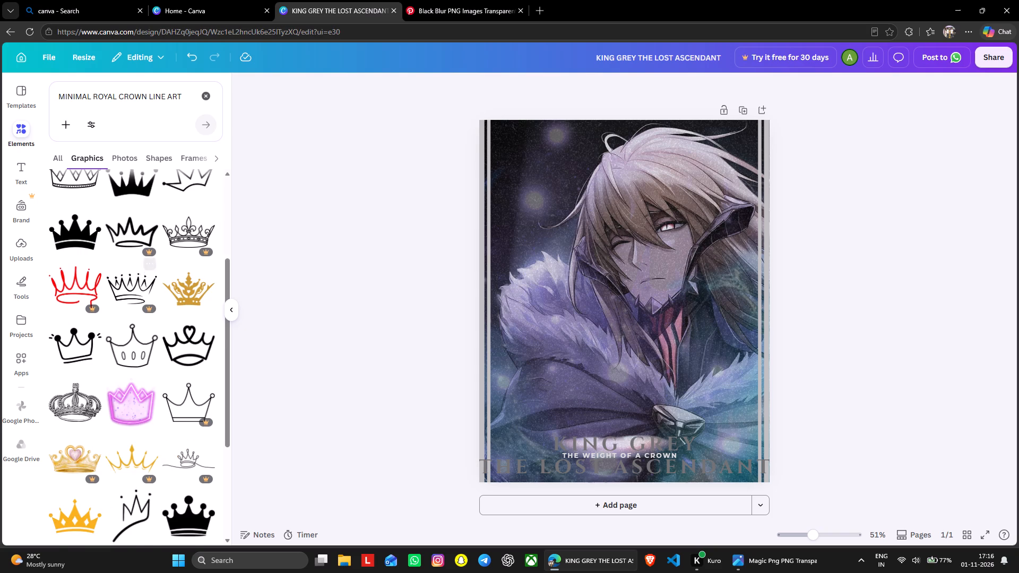
pyautogui.scroll(-2, 160, 343)
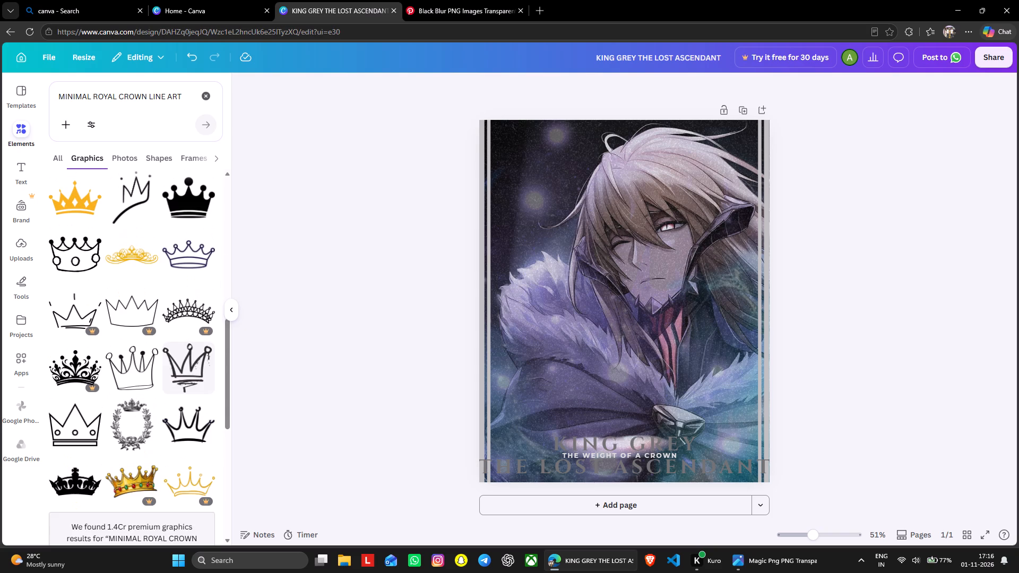
pyautogui.scroll(-2, 160, 343)
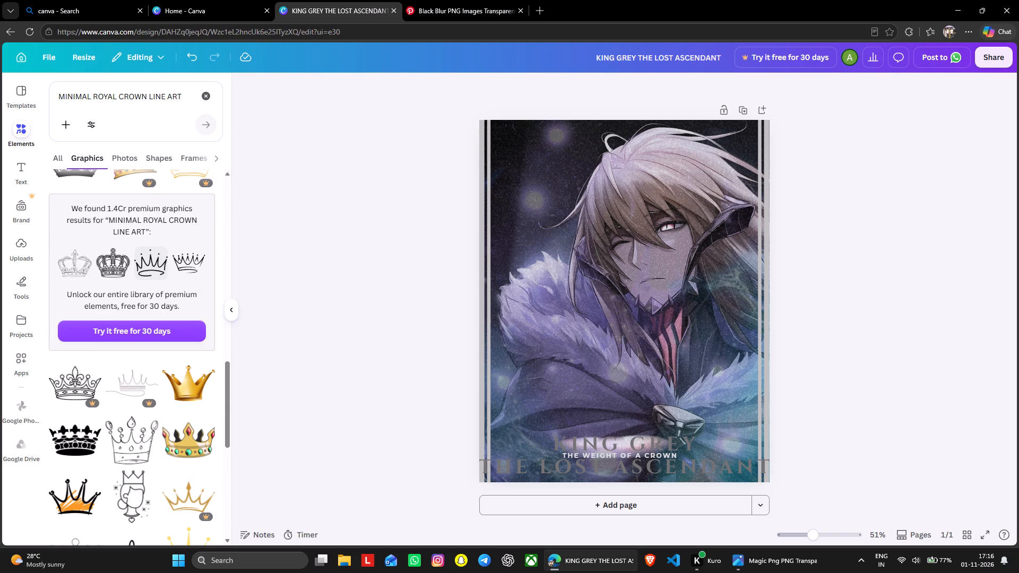
pyautogui.scroll(-1, 160, 343)
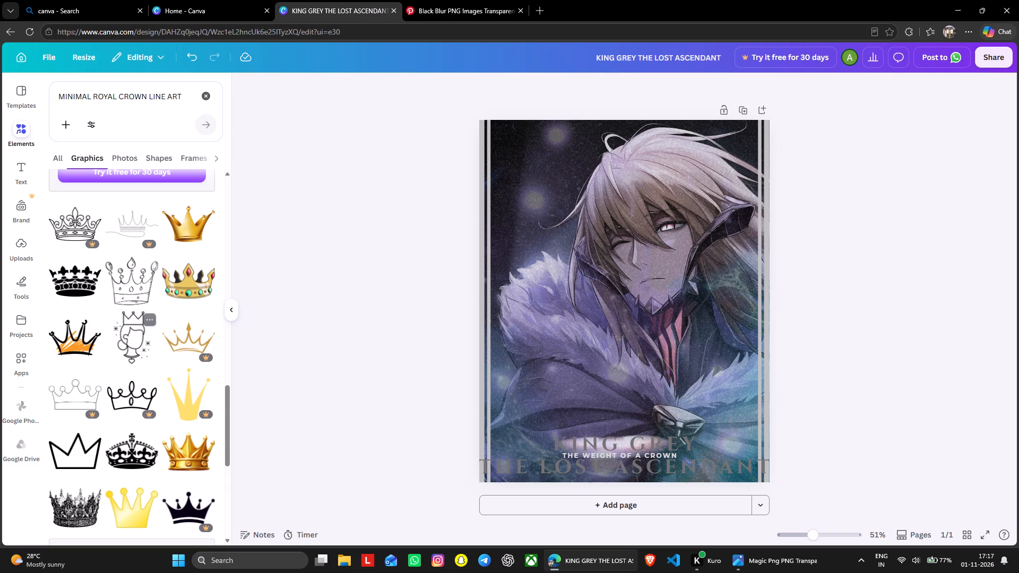
pyautogui.click(139, 282)
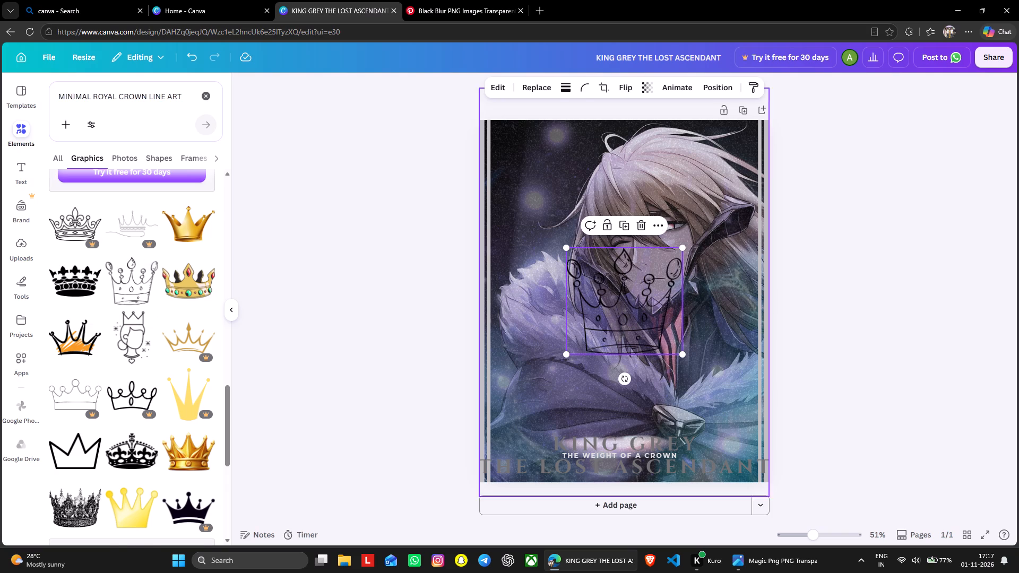
pyautogui.moveTo(684, 352); pyautogui.dragTo(633, 298)
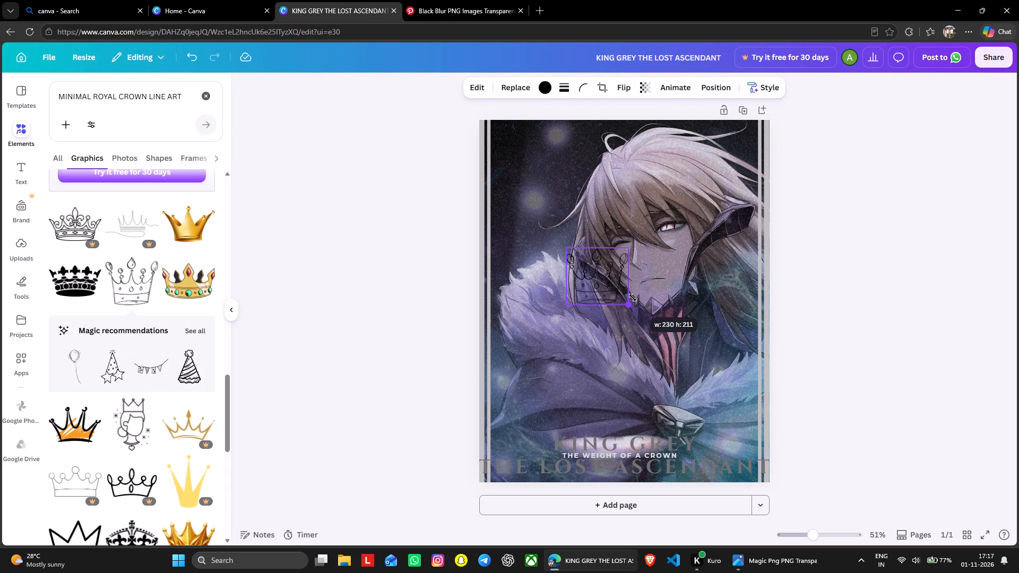
pyautogui.moveTo(633, 298); pyautogui.dragTo(618, 283)
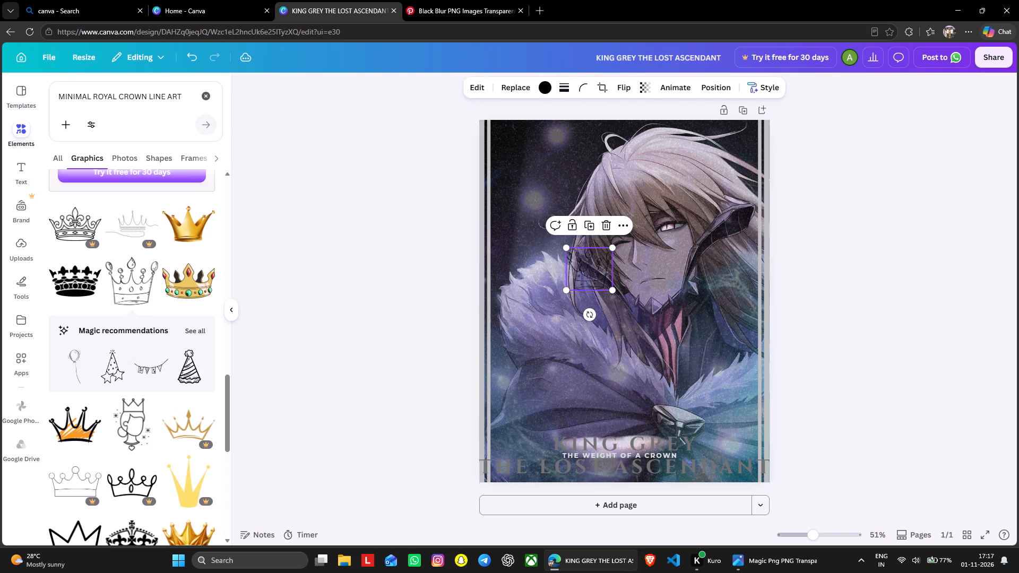
# Recolour the jewelled line-art crown from black to the silver-grey #C8C9D6.
pyautogui.click(541, 85)
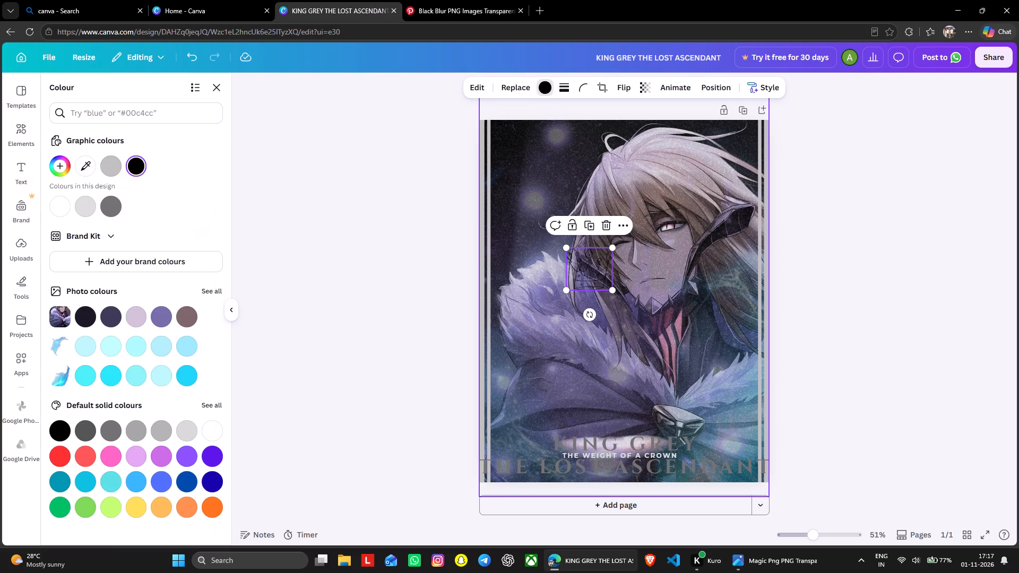
pyautogui.click(139, 113)
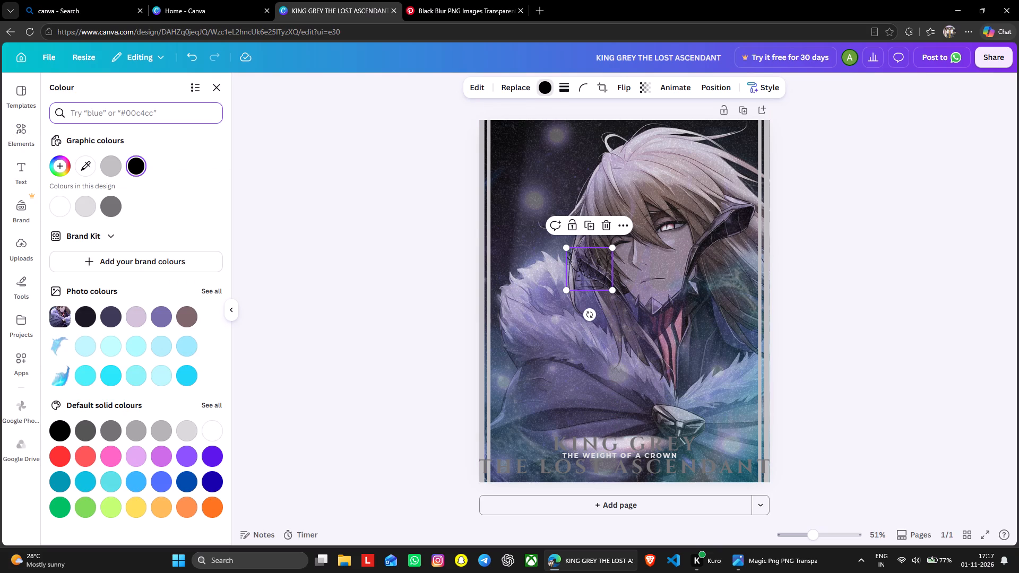
pyautogui.hotkey('shift', '#')
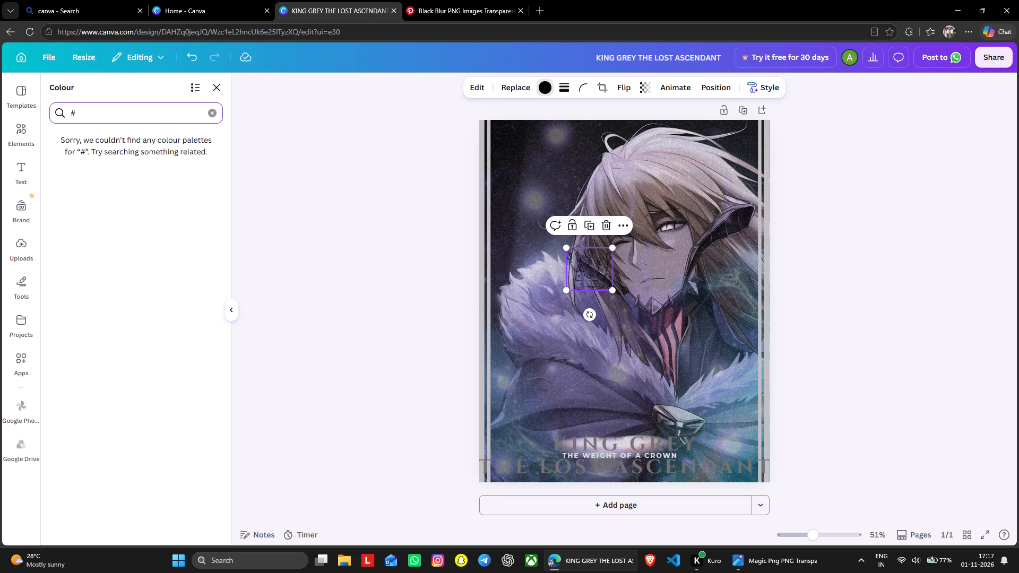
pyautogui.write('C8C')
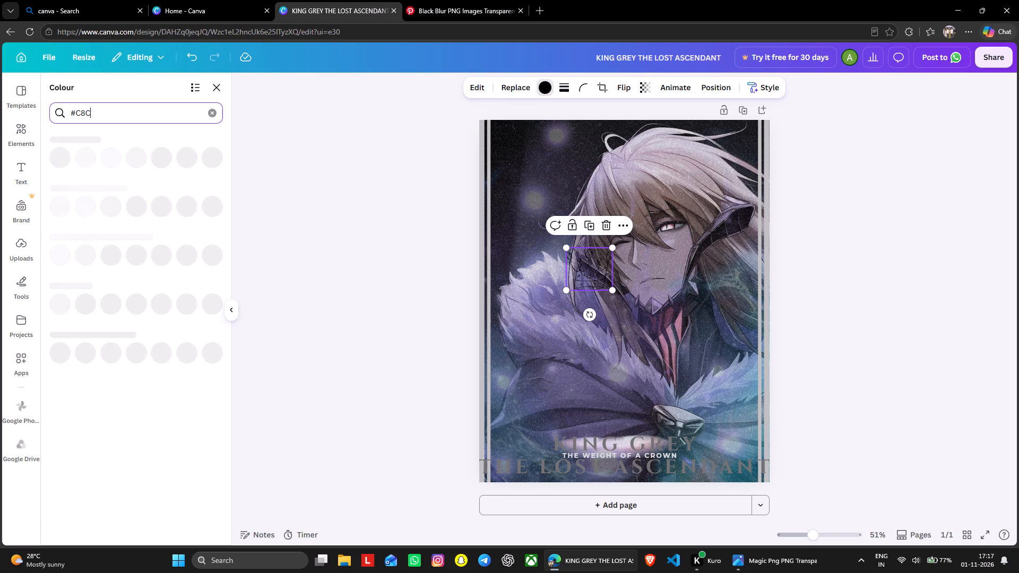
pyautogui.press('9')
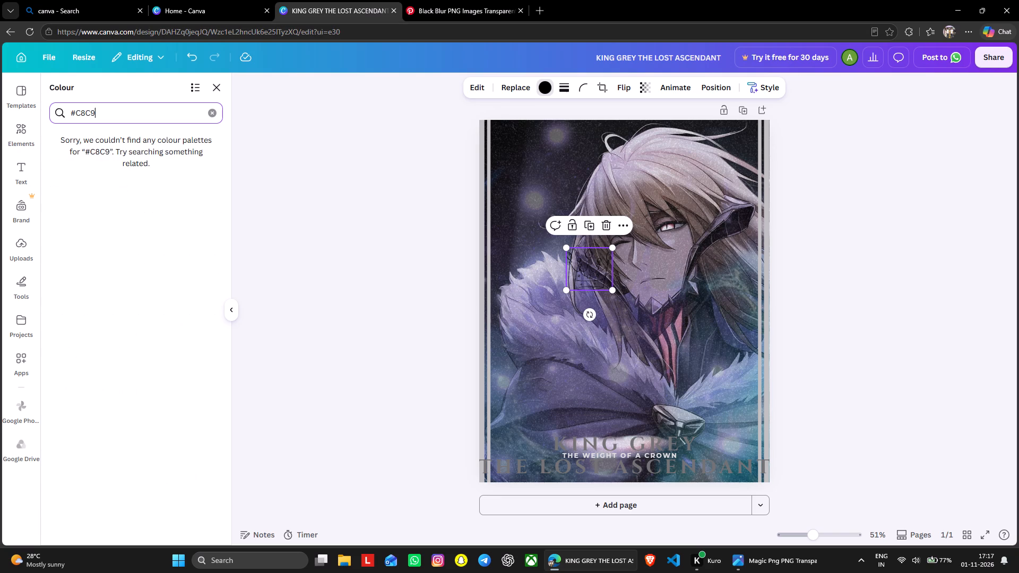
pyautogui.write('D6')
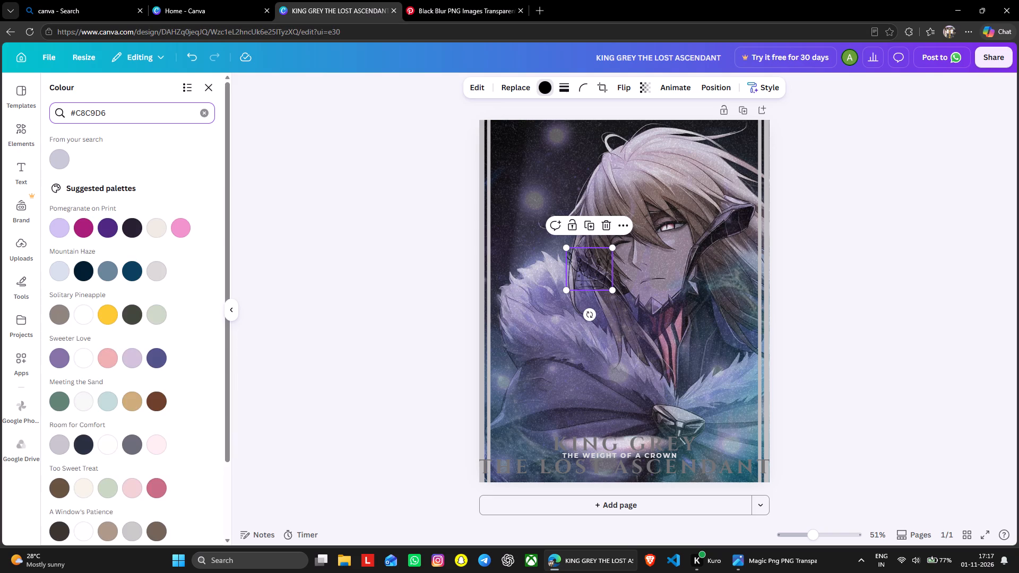
pyautogui.click(57, 155)
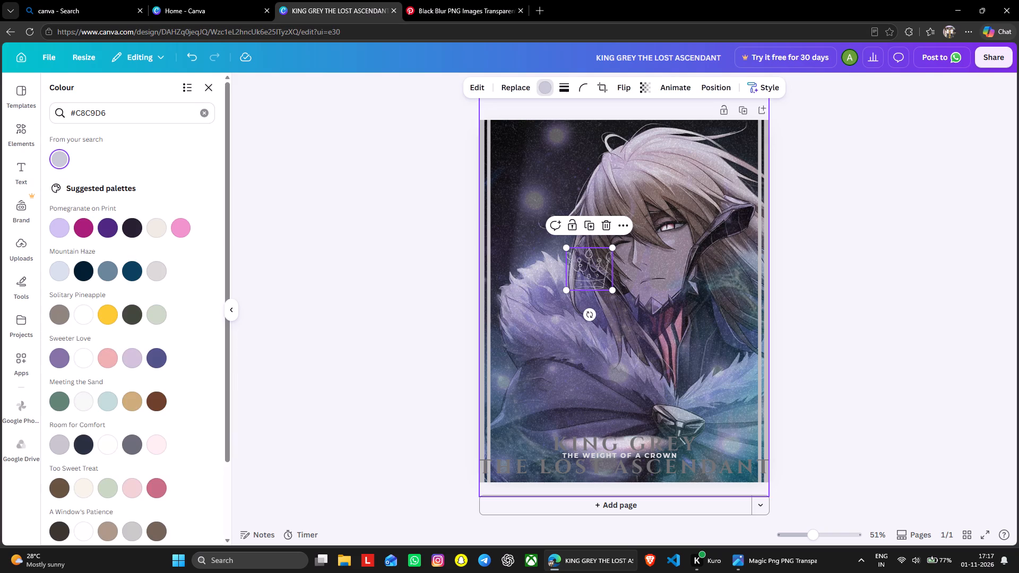
# Place the crown beside the cloak brooch just above the title, tilt it clockwise and shrink it slightly.
pyautogui.moveTo(598, 267); pyautogui.dragTo(707, 409)
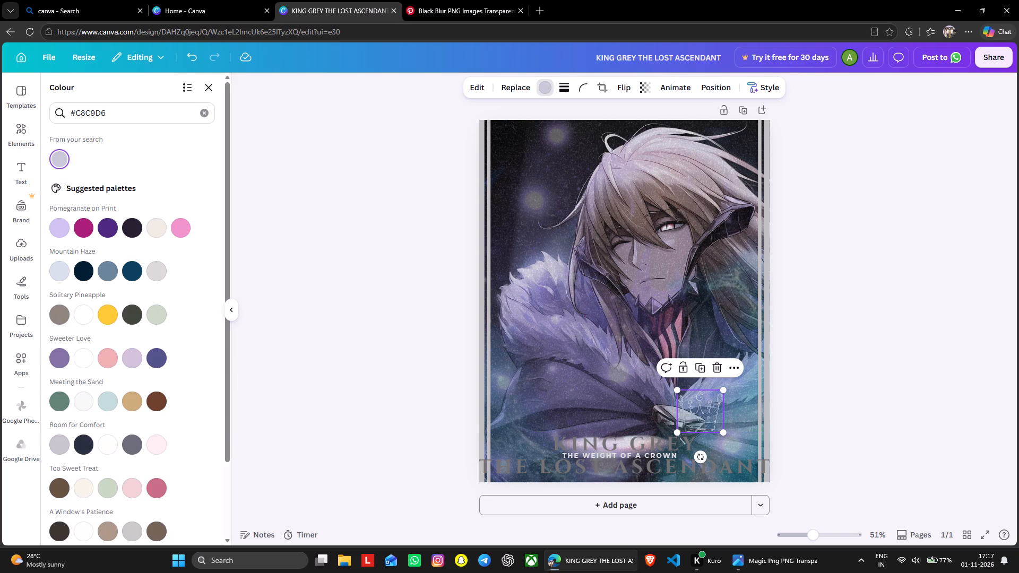
pyautogui.moveTo(698, 458); pyautogui.dragTo(666, 447)
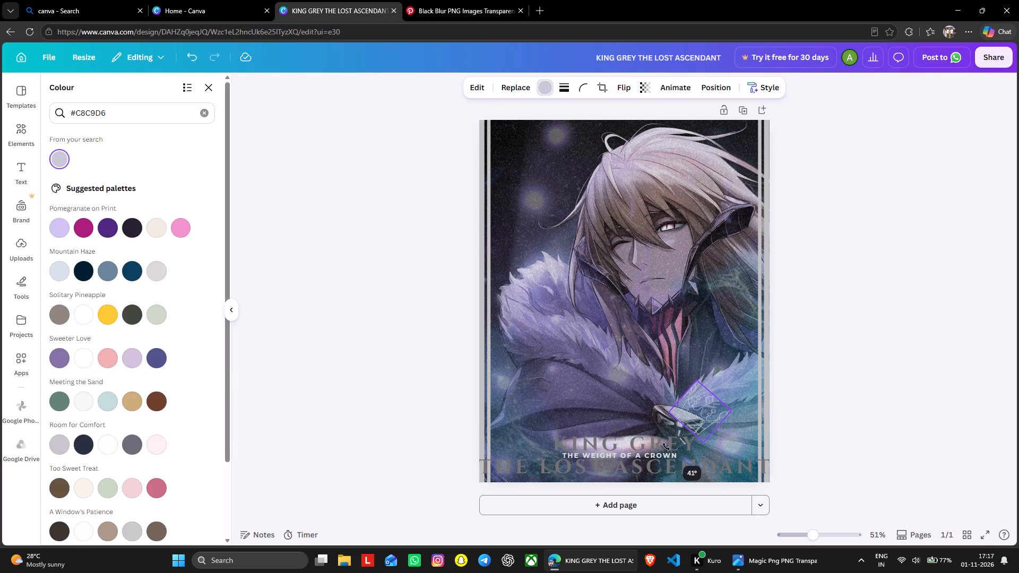
pyautogui.moveTo(666, 447); pyautogui.dragTo(675, 454)
pyautogui.moveTo(709, 442); pyautogui.dragTo(700, 426)
pyautogui.moveTo(695, 400); pyautogui.dragTo(700, 422)
pyautogui.click(839, 418)
pyautogui.click(805, 423)
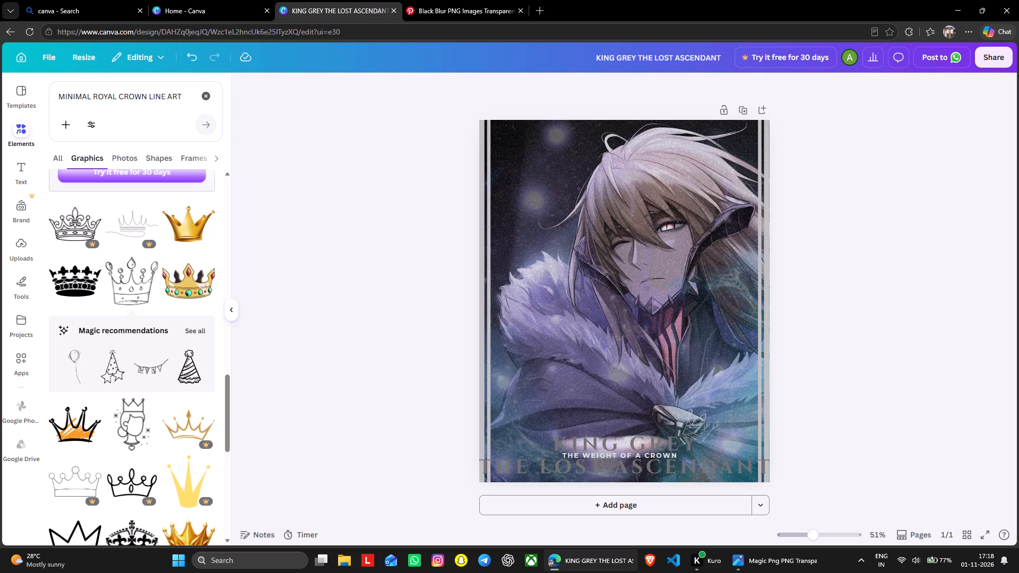
# Clear the crown search and add a text box to the poster with the character name ARTHUR LEYWIN.
pyautogui.click(210, 101)
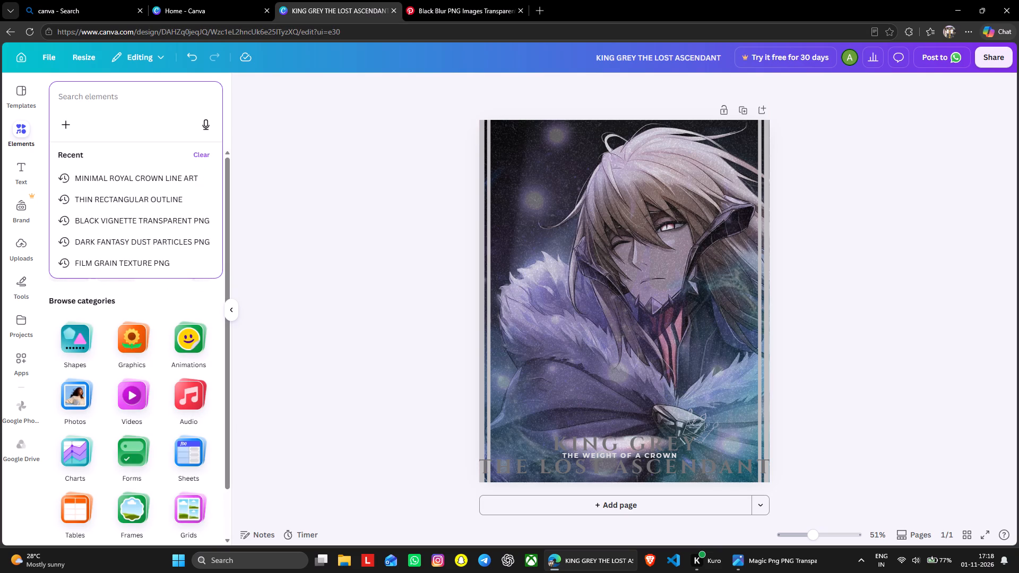
pyautogui.click(17, 171)
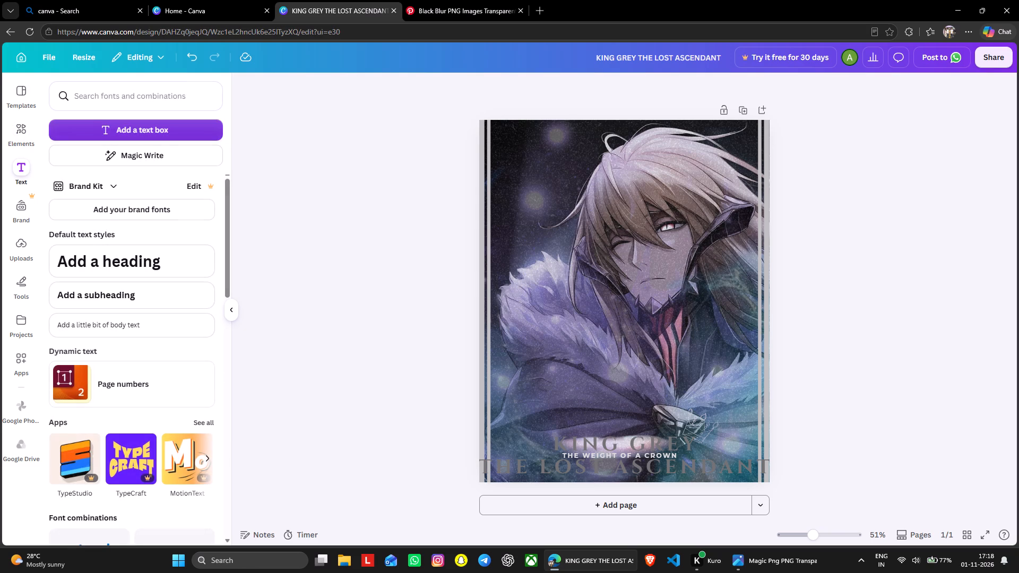
pyautogui.click(123, 125)
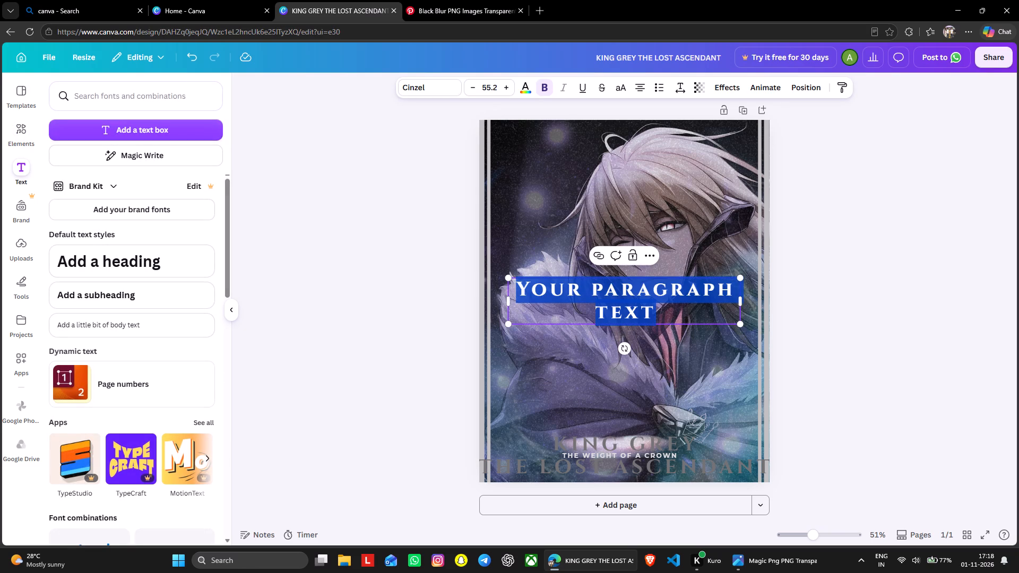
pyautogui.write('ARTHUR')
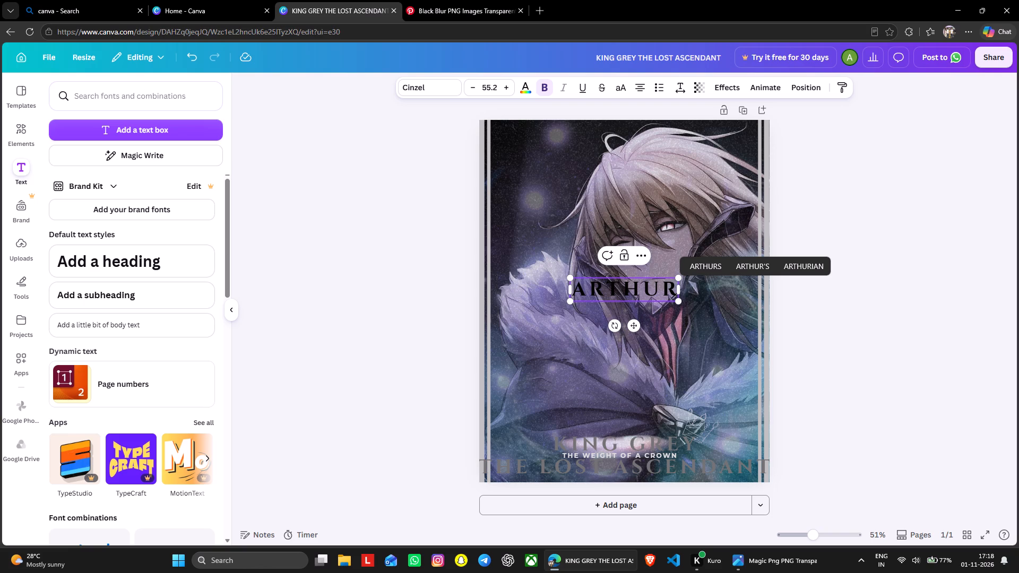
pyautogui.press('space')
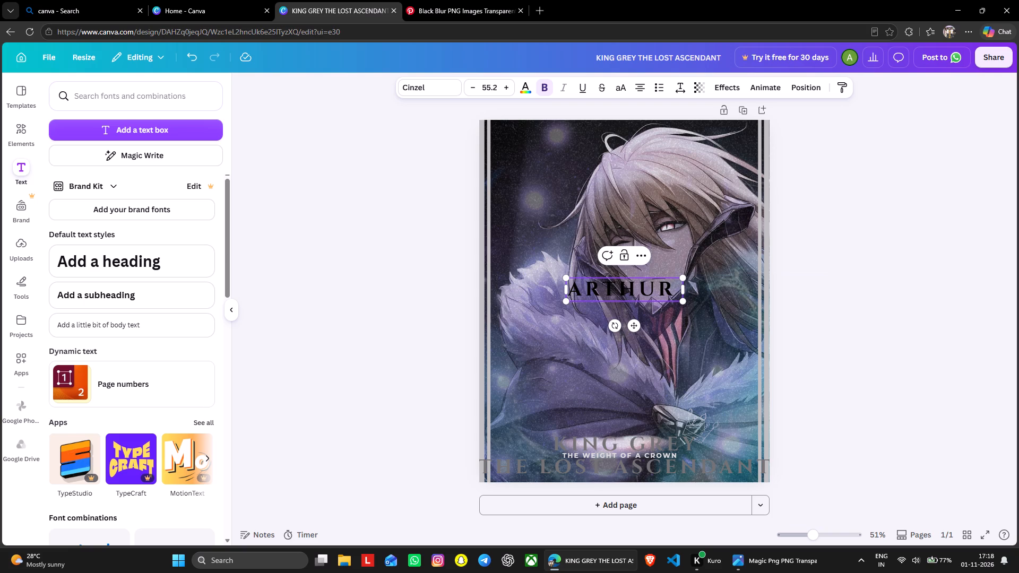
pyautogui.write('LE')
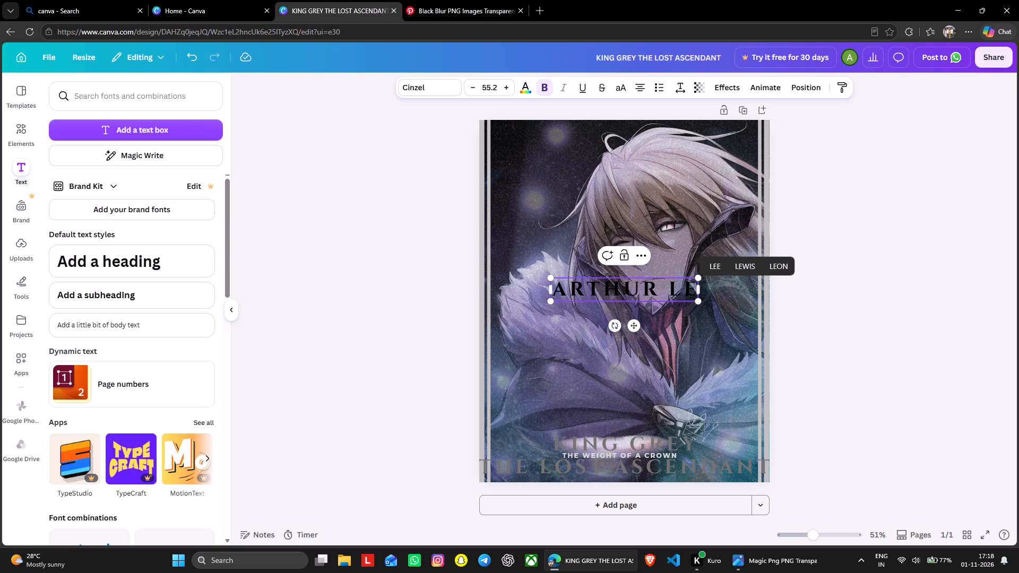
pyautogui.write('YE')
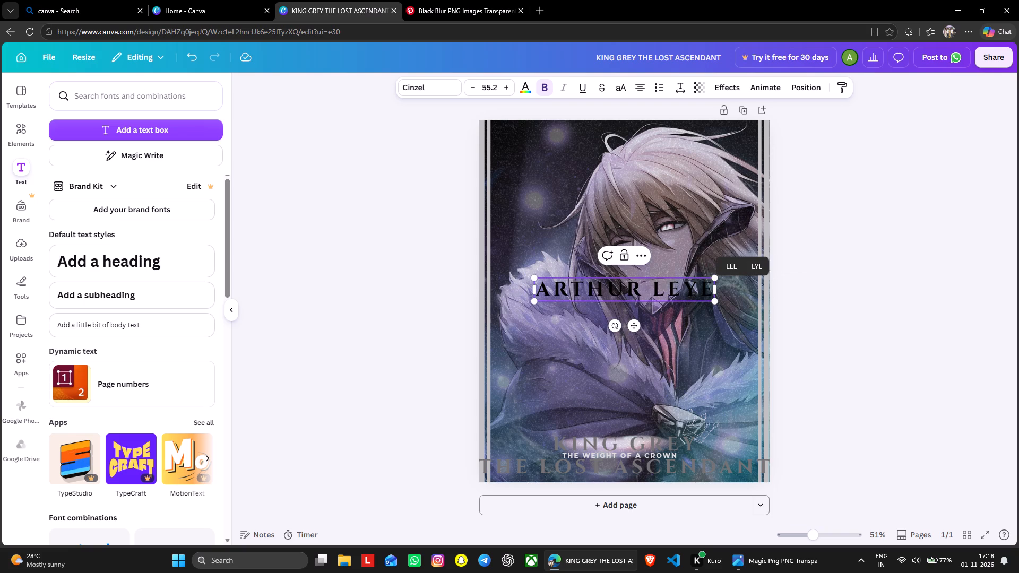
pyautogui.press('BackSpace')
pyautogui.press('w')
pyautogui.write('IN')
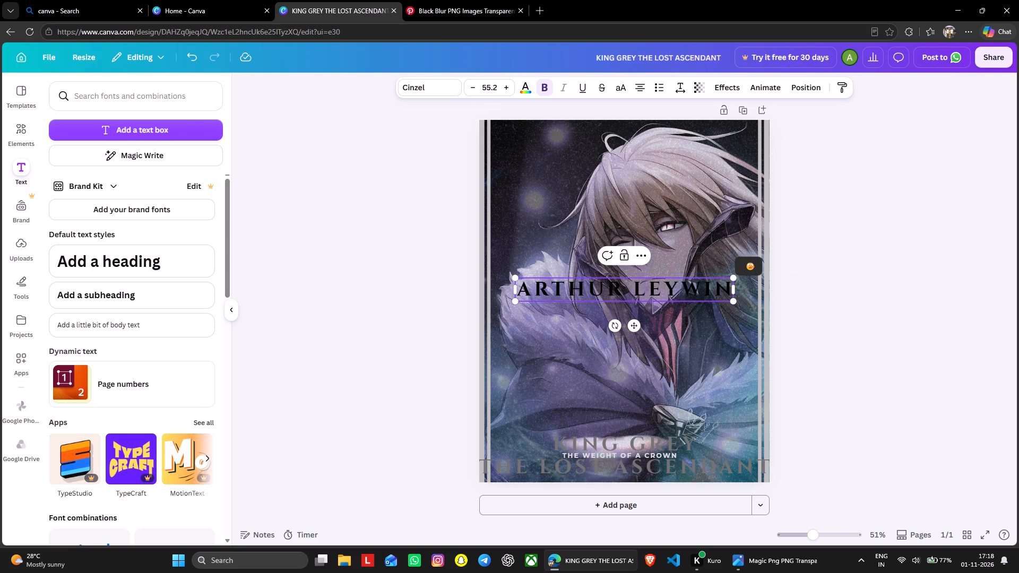
# Set the letter spacing of the ARTHUR LEYWIN text to 150.
pyautogui.click(675, 88)
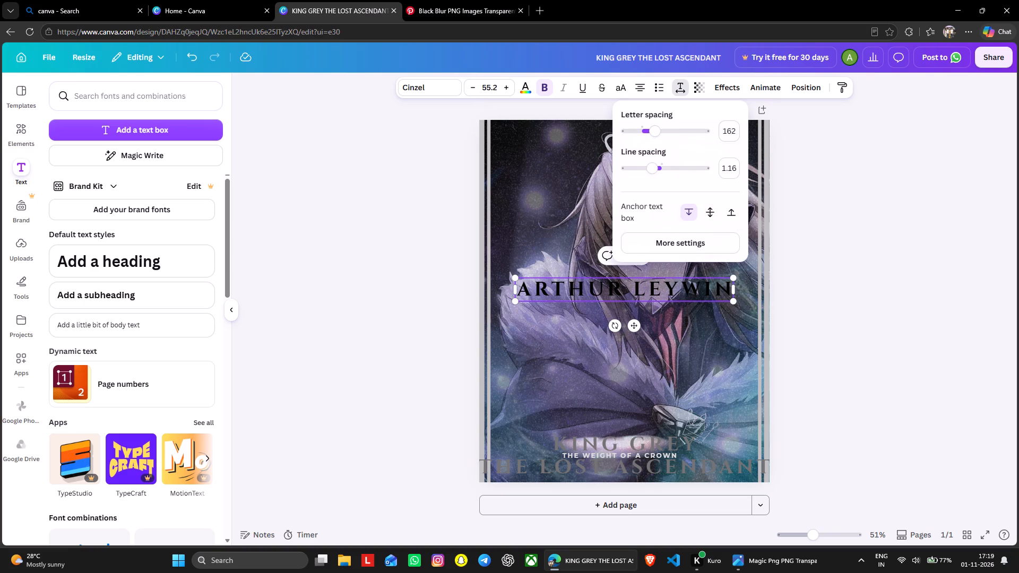
pyautogui.doubleClick(733, 135)
pyautogui.write('150')
pyautogui.press('Return')
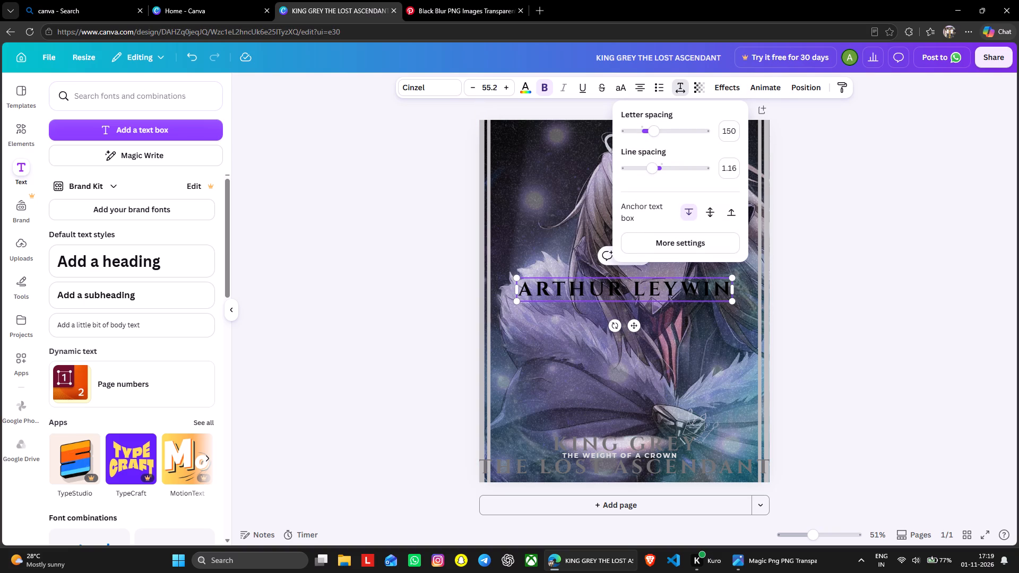
pyautogui.click(877, 278)
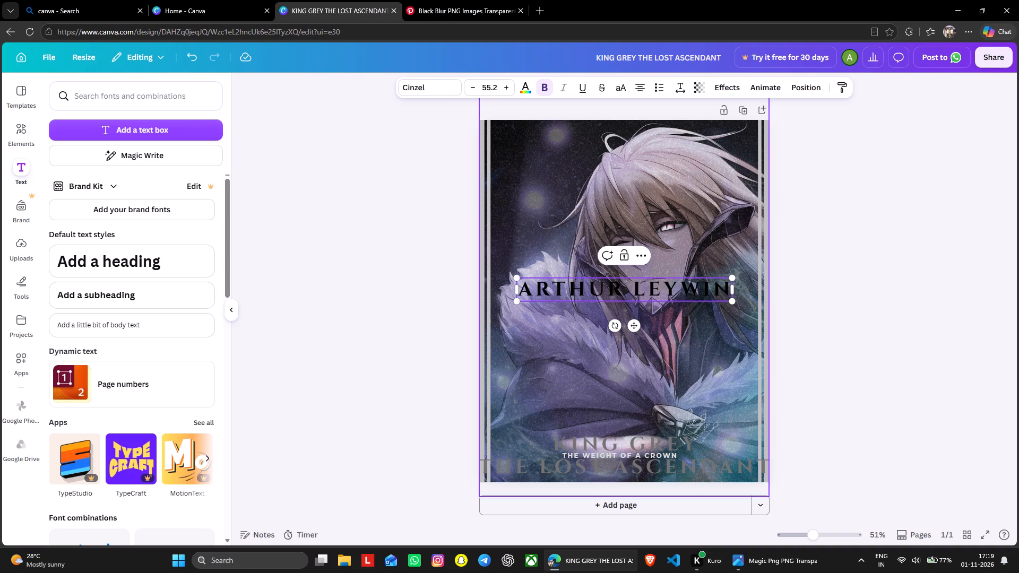
# Change the font of the ARTHUR LEYWIN text to Montserrat.
pyautogui.click(427, 78)
pyautogui.click(434, 84)
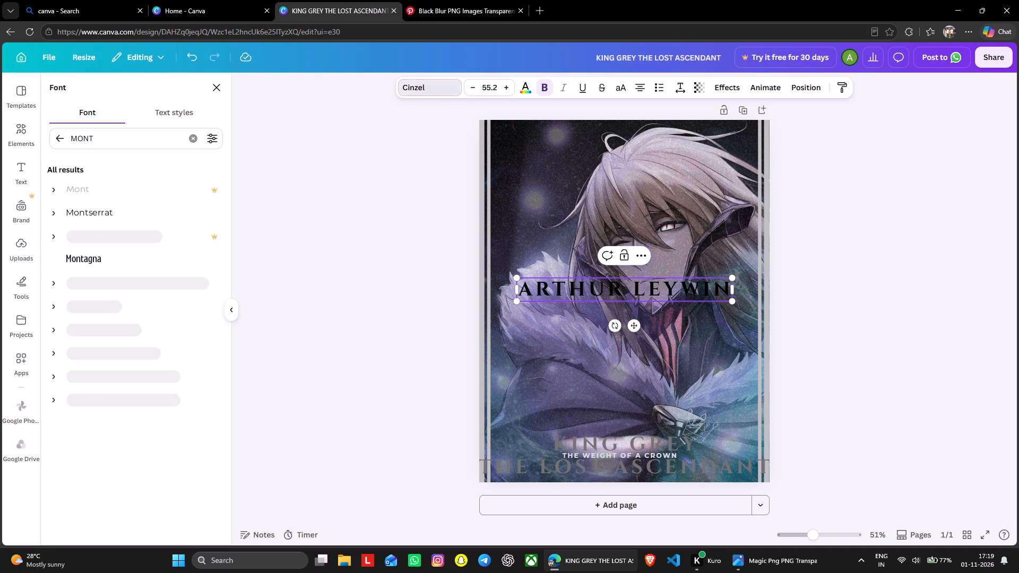
pyautogui.click(115, 214)
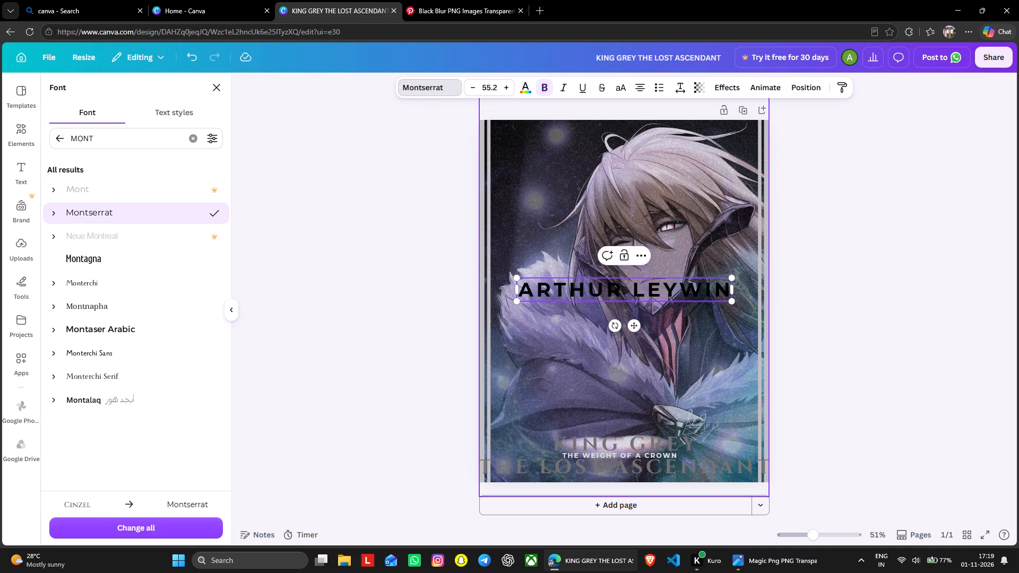
pyautogui.click(583, 294)
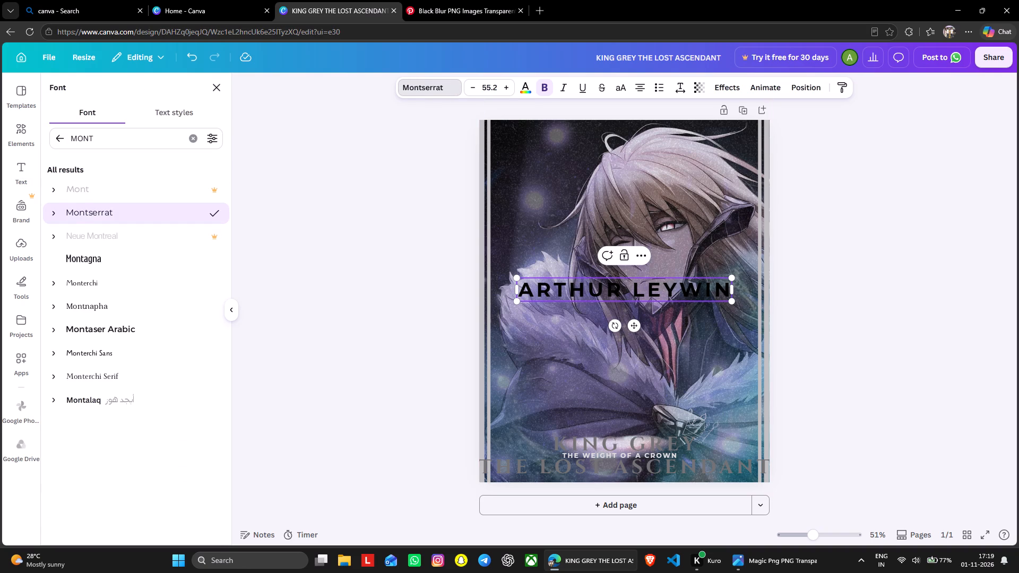
# Recolour the whole ARTHUR LEYWIN text to the grey #A9AAB8.
pyautogui.click(526, 90)
pyautogui.click(204, 113)
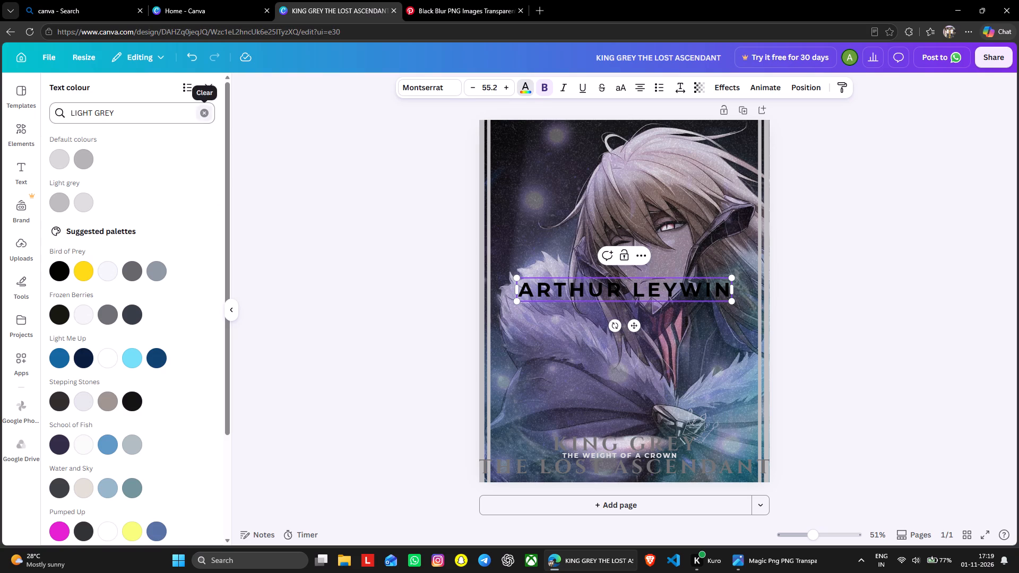
pyautogui.click(119, 116)
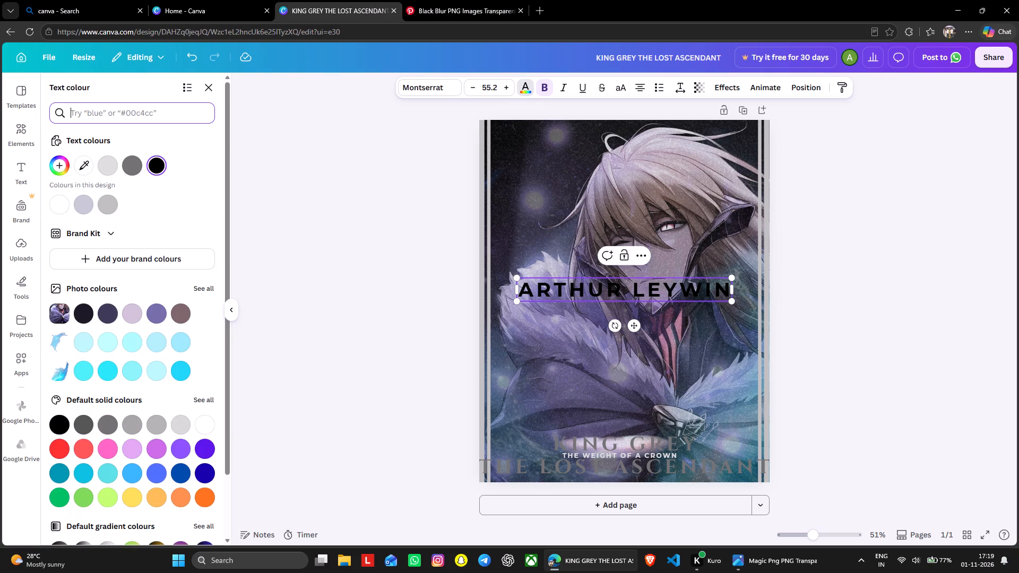
pyautogui.hotkey('shift', '#')
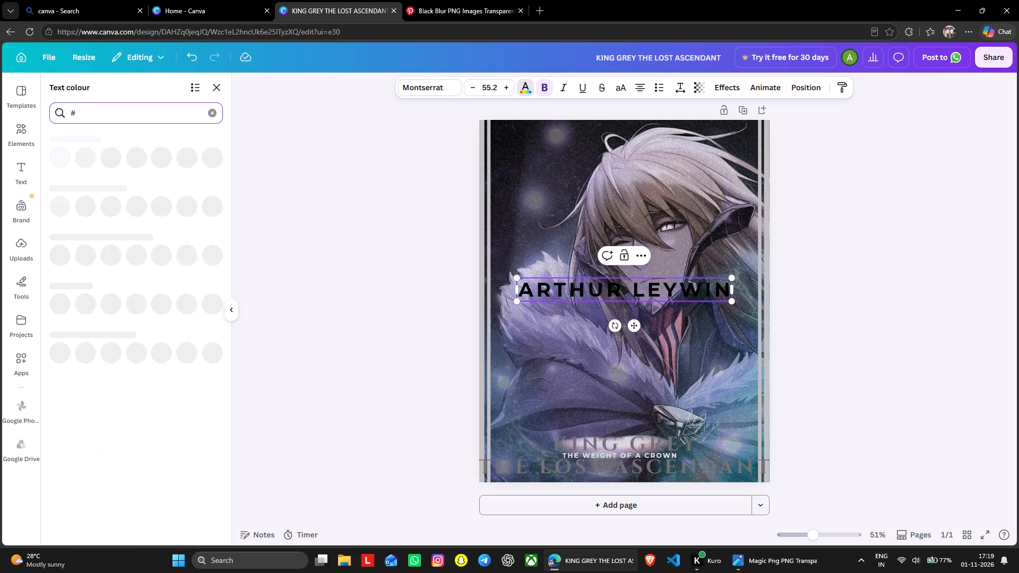
pyautogui.write('A9')
pyautogui.write('AA')
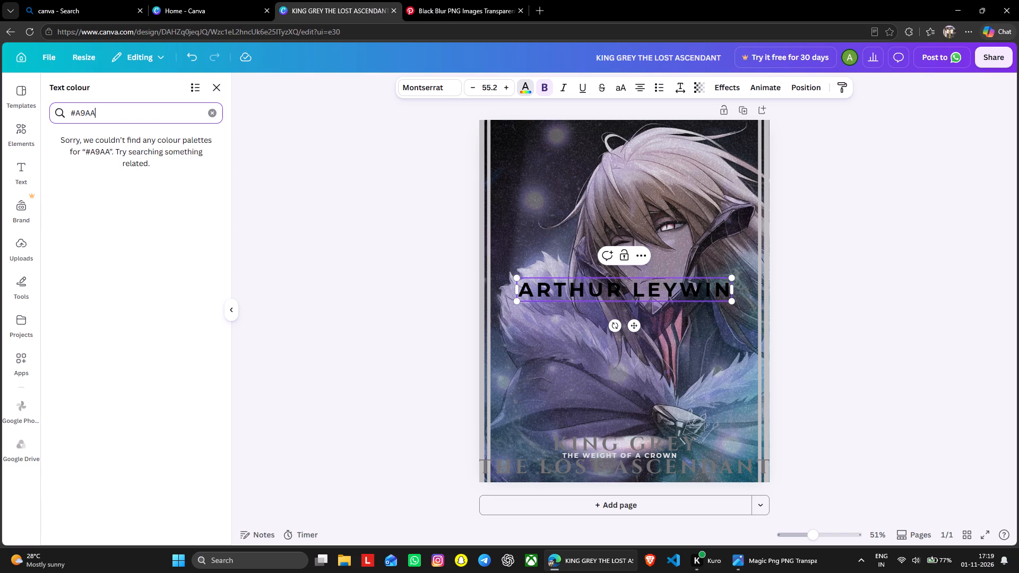
pyautogui.write('B8')
pyautogui.click(65, 151)
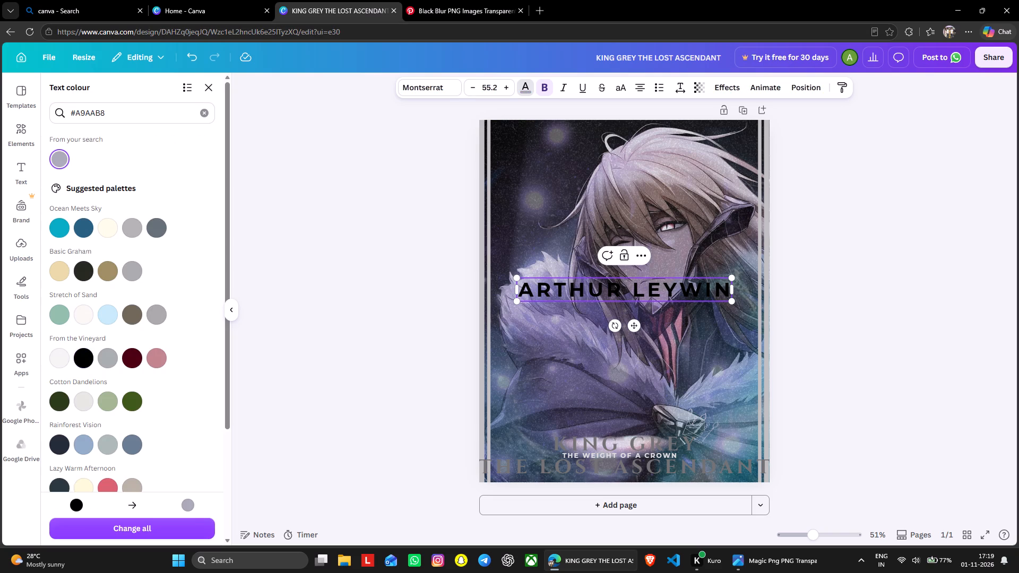
pyautogui.tripleClick(583, 293)
pyautogui.click(523, 81)
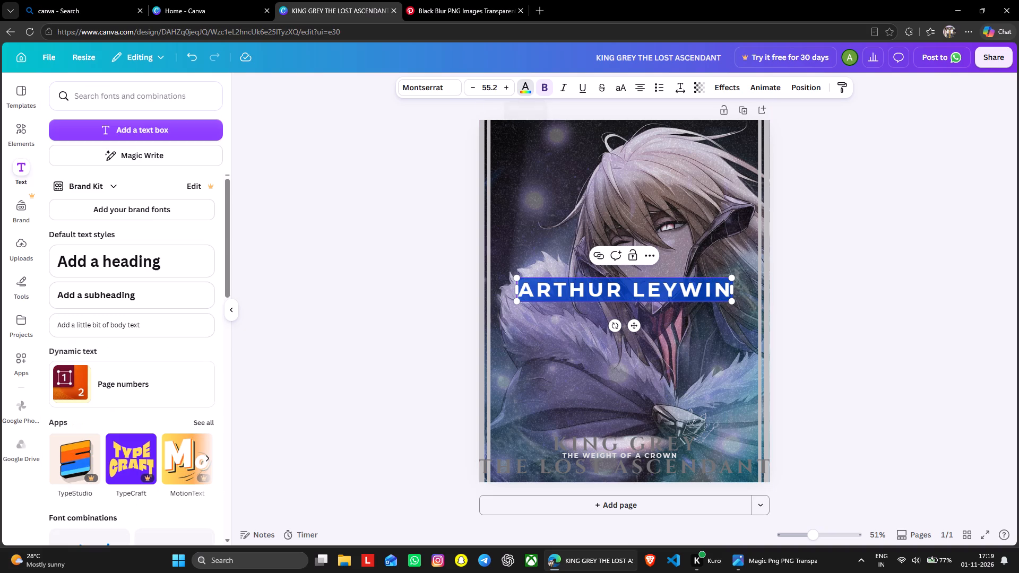
pyautogui.click(524, 86)
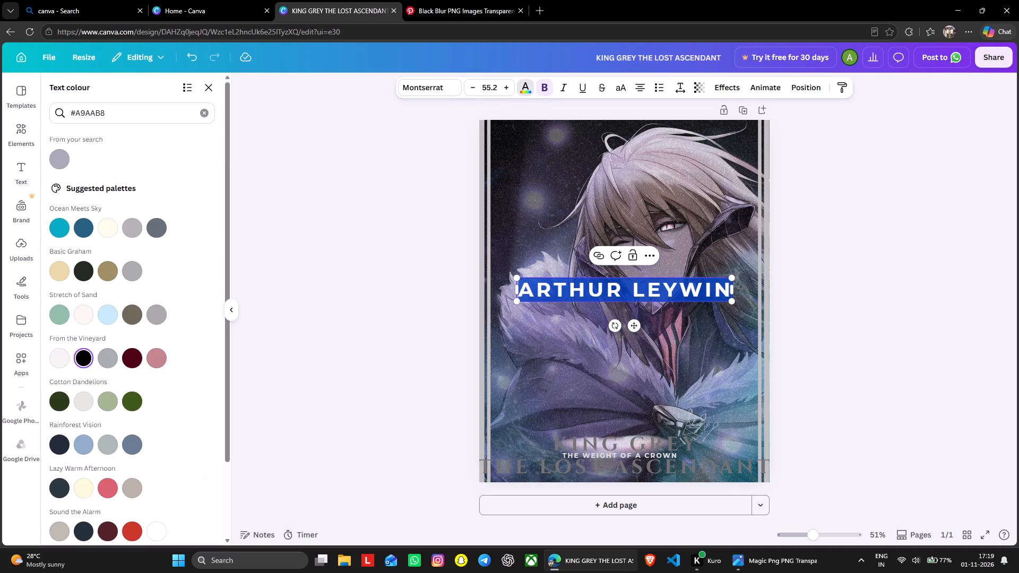
pyautogui.click(57, 158)
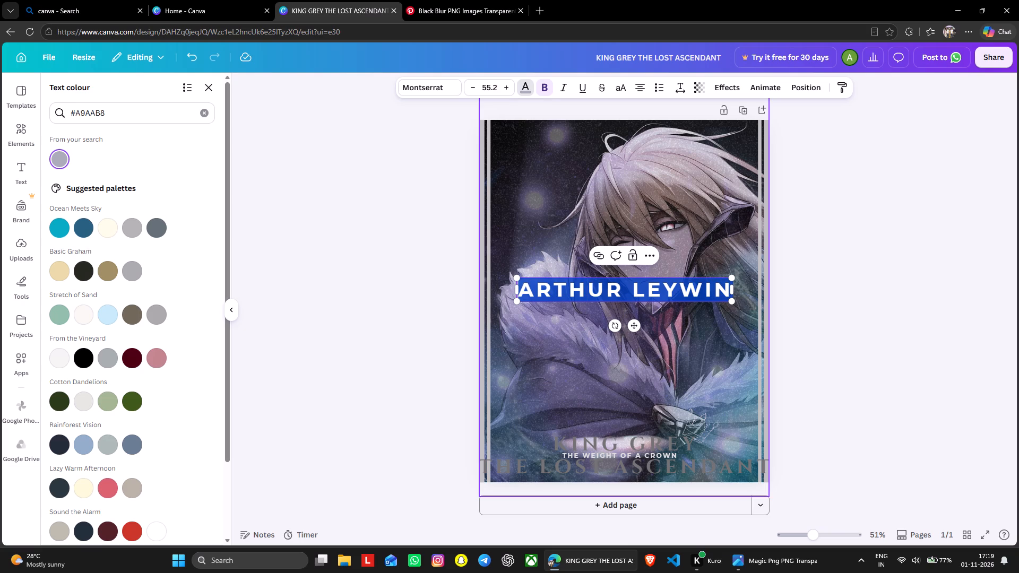
# Set the character name to size 12 and place it in the poster's bottom-right corner, below the title and inside the border.
pyautogui.click(490, 89)
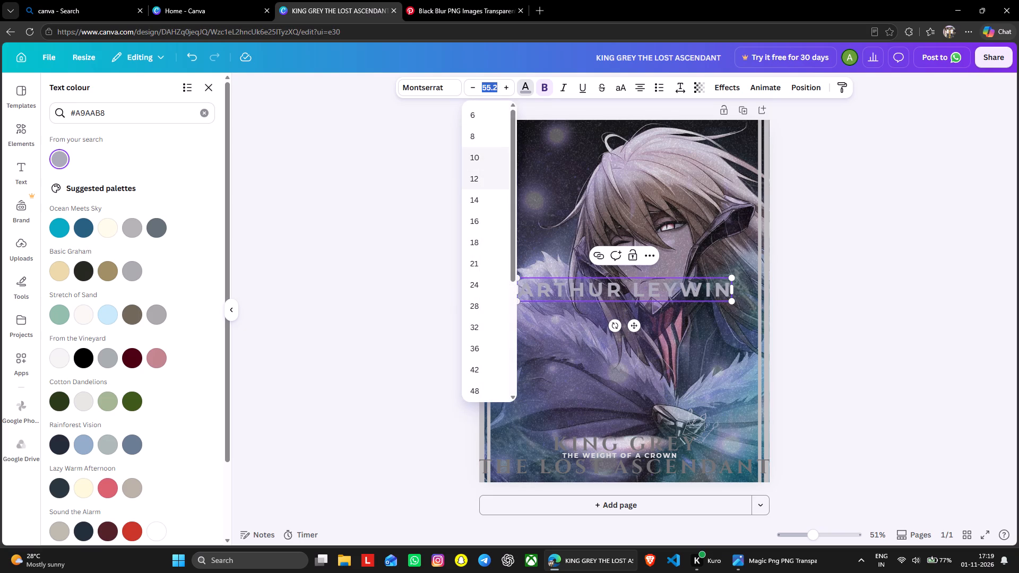
pyautogui.click(485, 180)
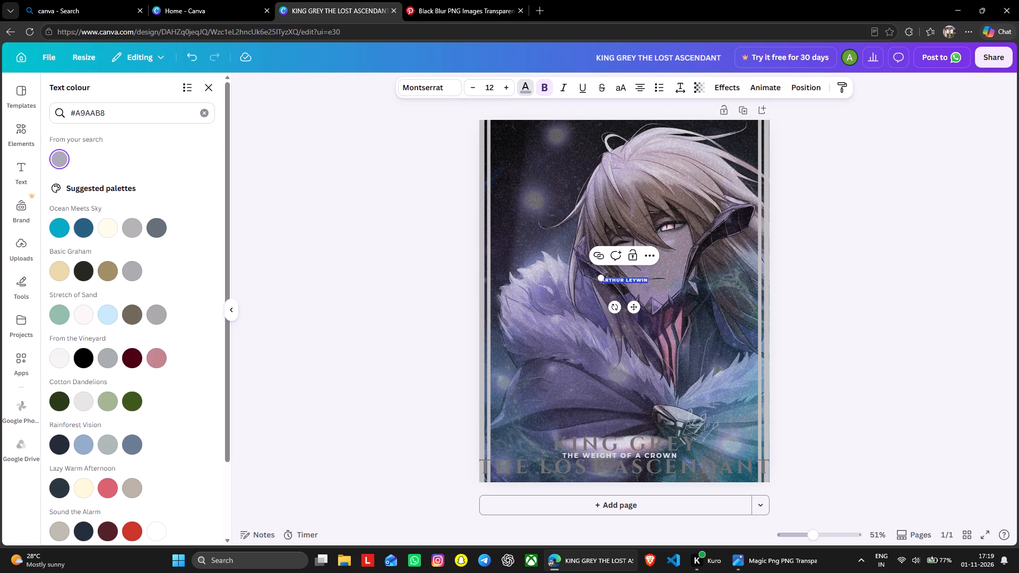
pyautogui.moveTo(625, 283); pyautogui.dragTo(515, 128)
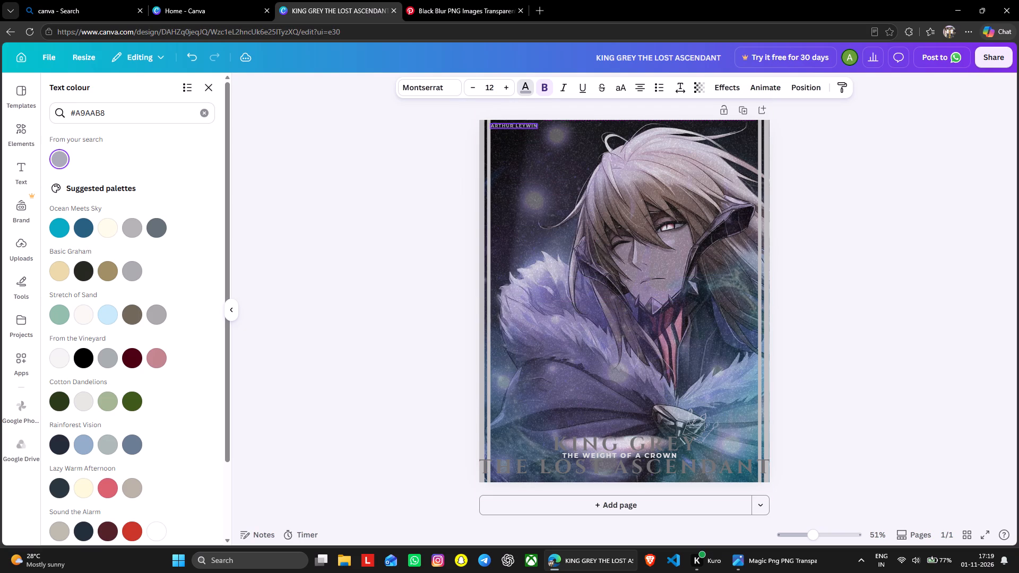
pyautogui.moveTo(515, 128); pyautogui.dragTo(652, 367)
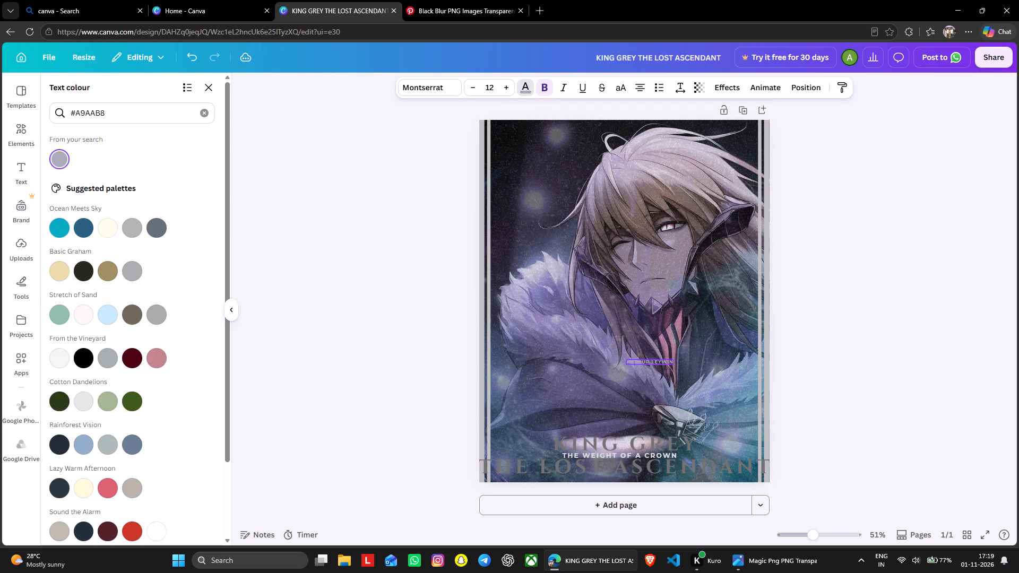
pyautogui.moveTo(652, 367); pyautogui.dragTo(737, 481)
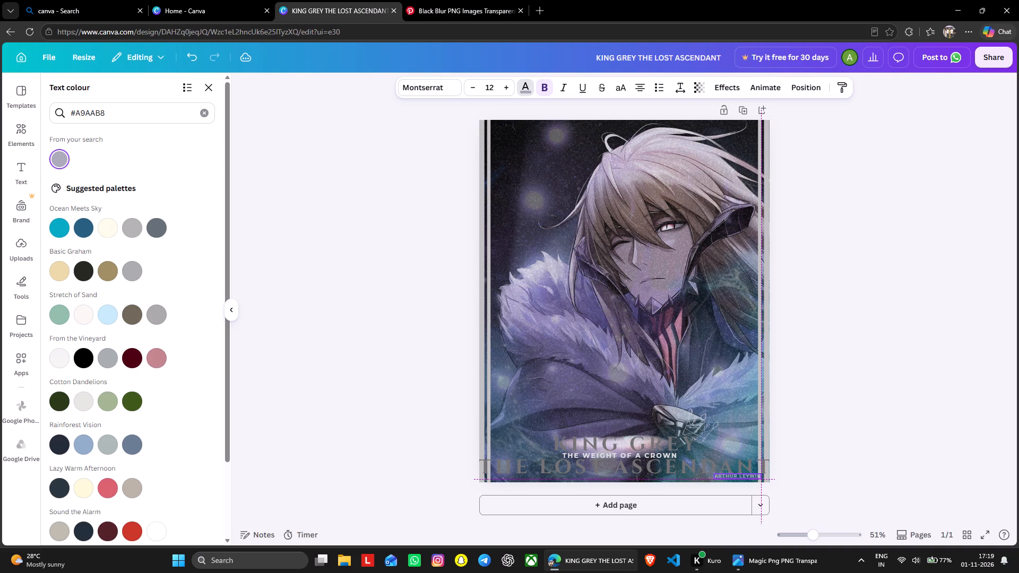
pyautogui.moveTo(737, 481); pyautogui.dragTo(733, 481)
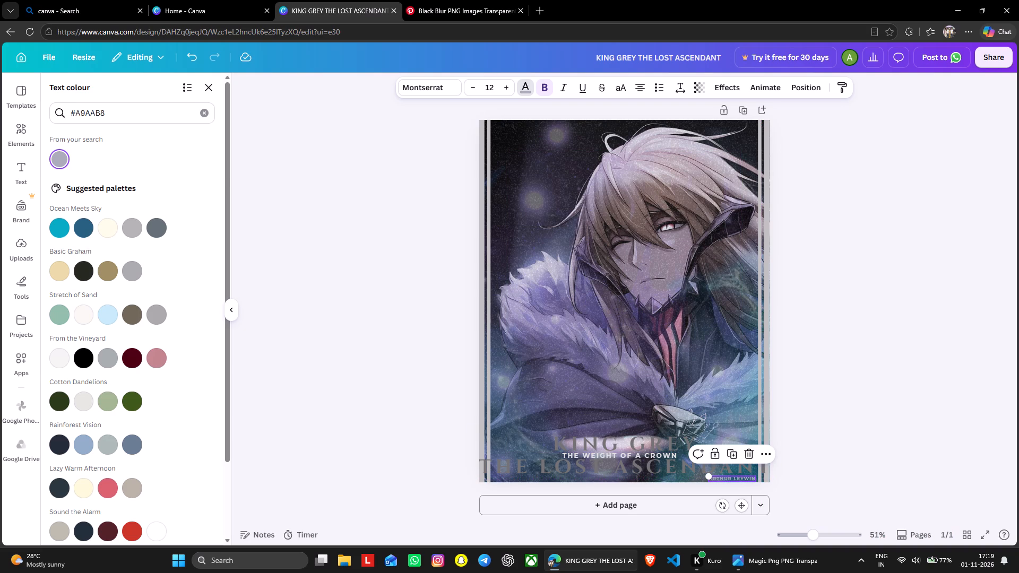
pyautogui.click(798, 381)
pyautogui.click(798, 381)
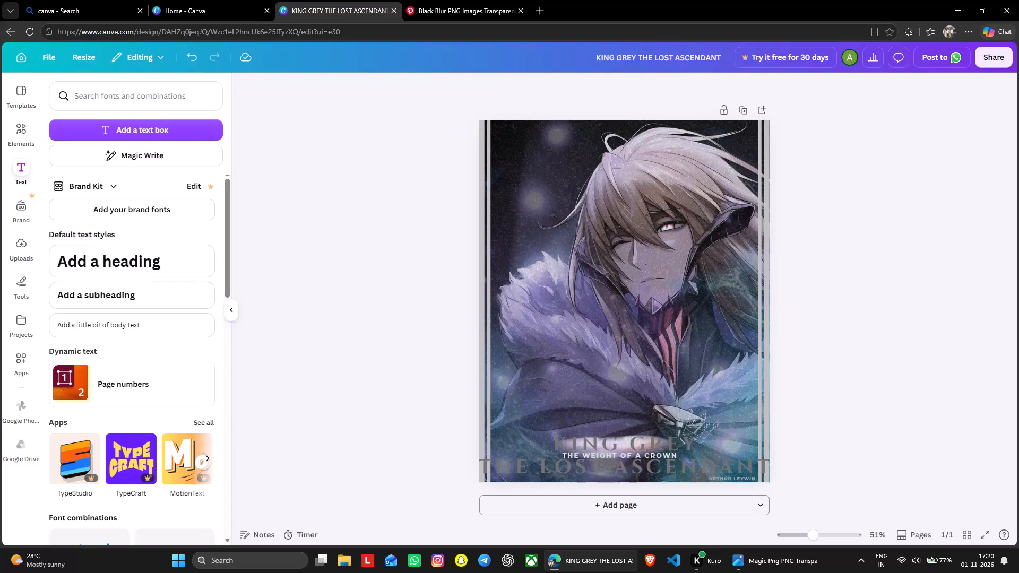
# Download the finished poster as a PNG at 1,080 × 1,350 px with High quality.
pyautogui.click(1003, 56)
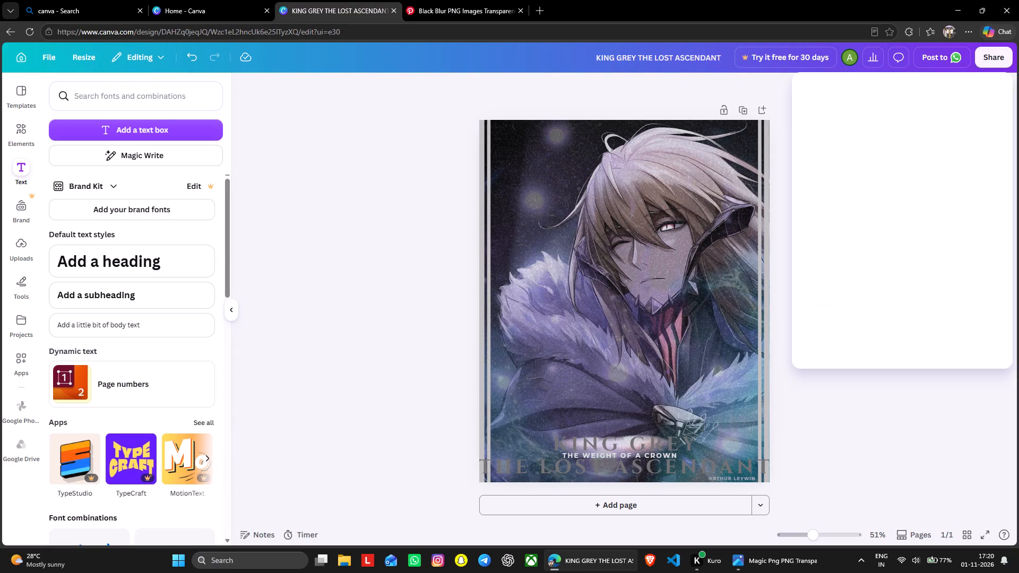
pyautogui.click(821, 314)
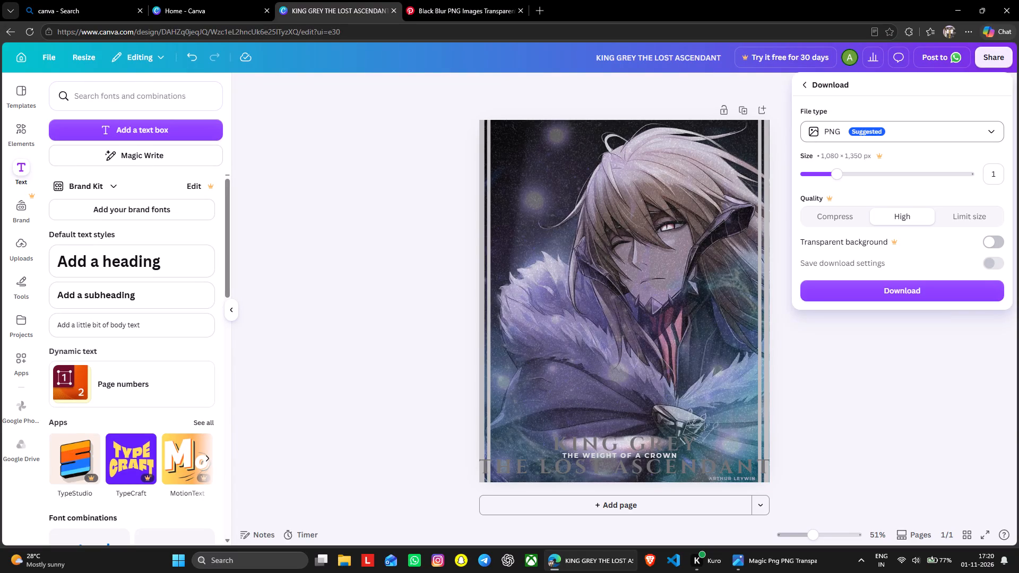
pyautogui.click(913, 290)
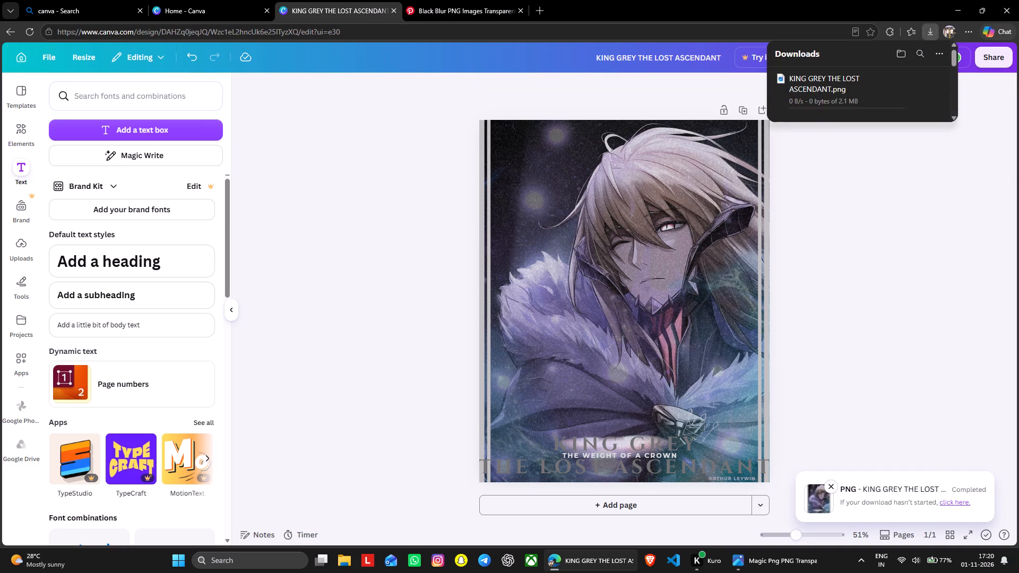
# In File Explorer, create a folder named 00000000 on the New Volume (D:) drive.
pyautogui.click(351, 565)
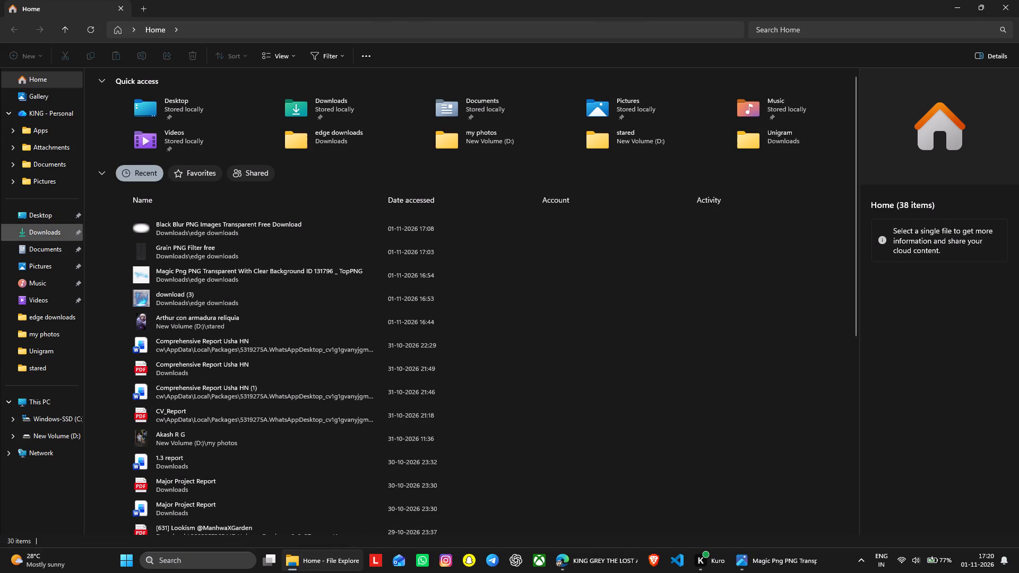
pyautogui.click(55, 229)
pyautogui.click(61, 432)
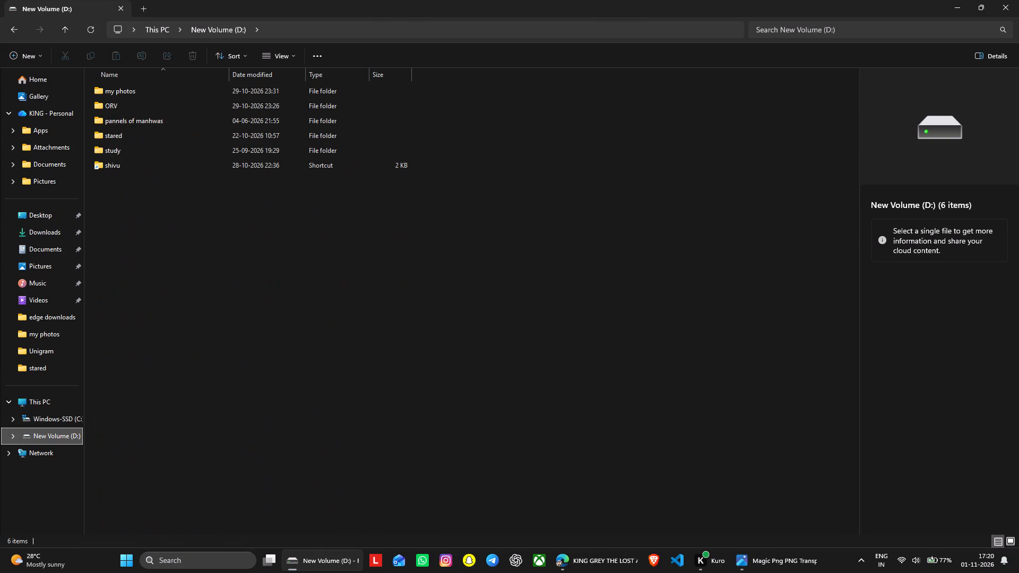
pyautogui.rightClick(182, 219)
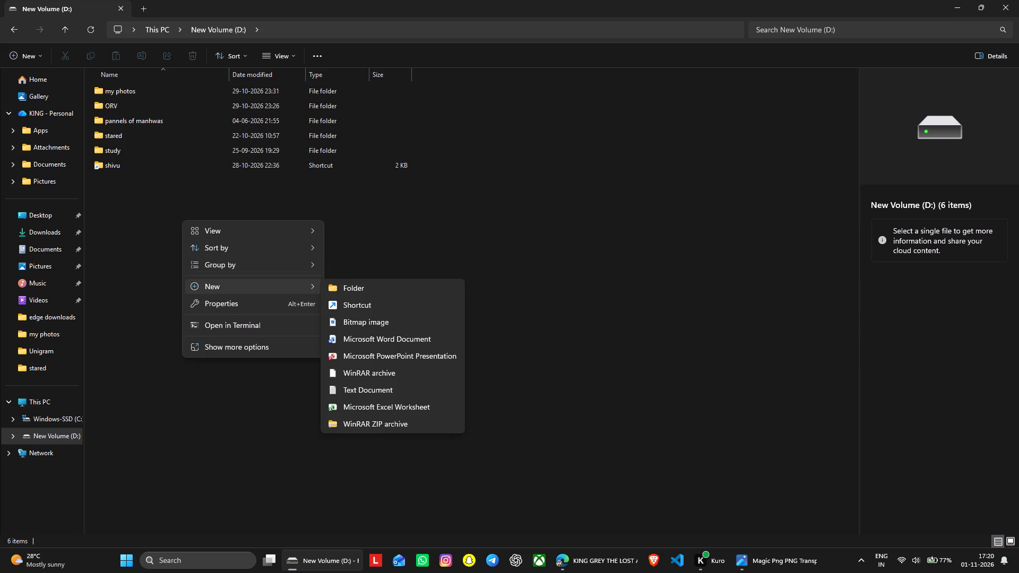
pyautogui.click(398, 285)
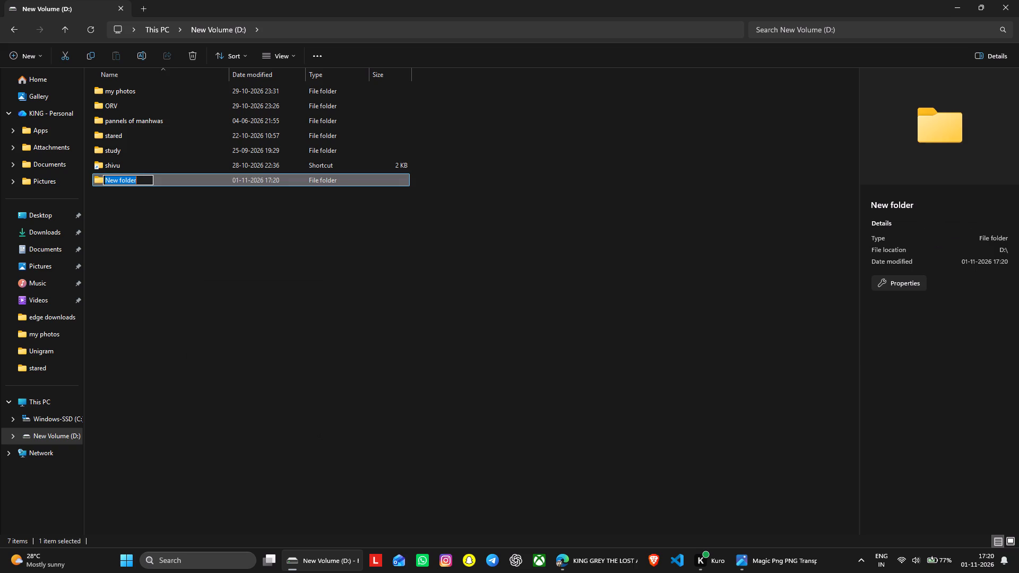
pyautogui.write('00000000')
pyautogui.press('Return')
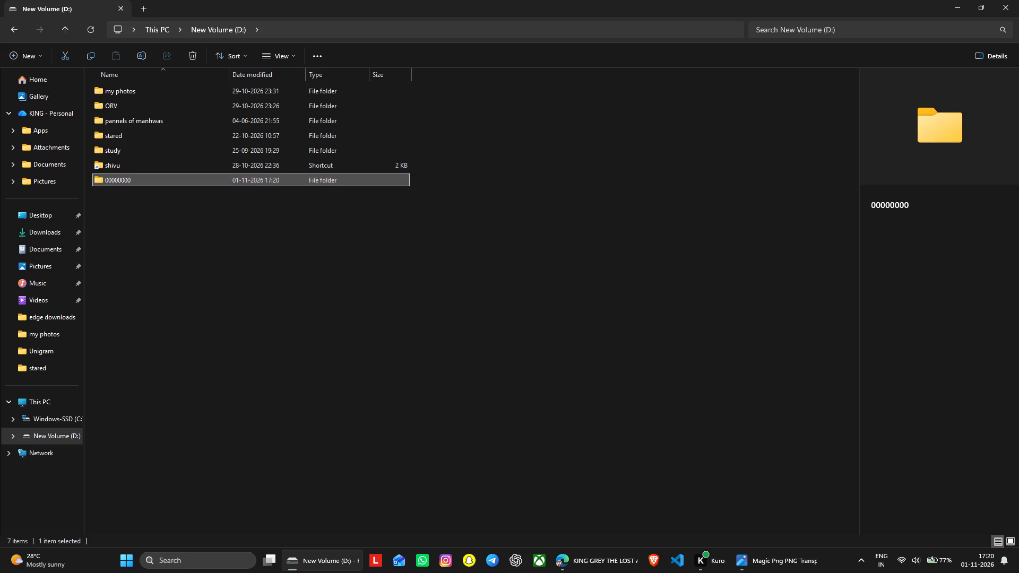
# Move today's five files, from the KING GREY THE LOST ASCENDANT PNG to download (3), from edge downloads into D:'s 00000000 folder.
pyautogui.click(61, 229)
pyautogui.doubleClick(231, 100)
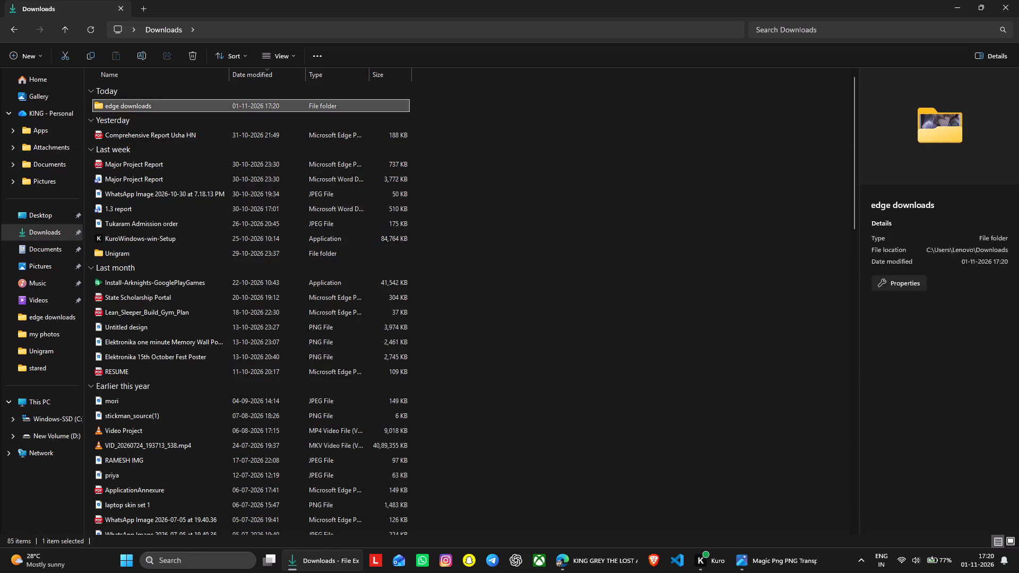
pyautogui.moveTo(479, 106); pyautogui.dragTo(337, 157)
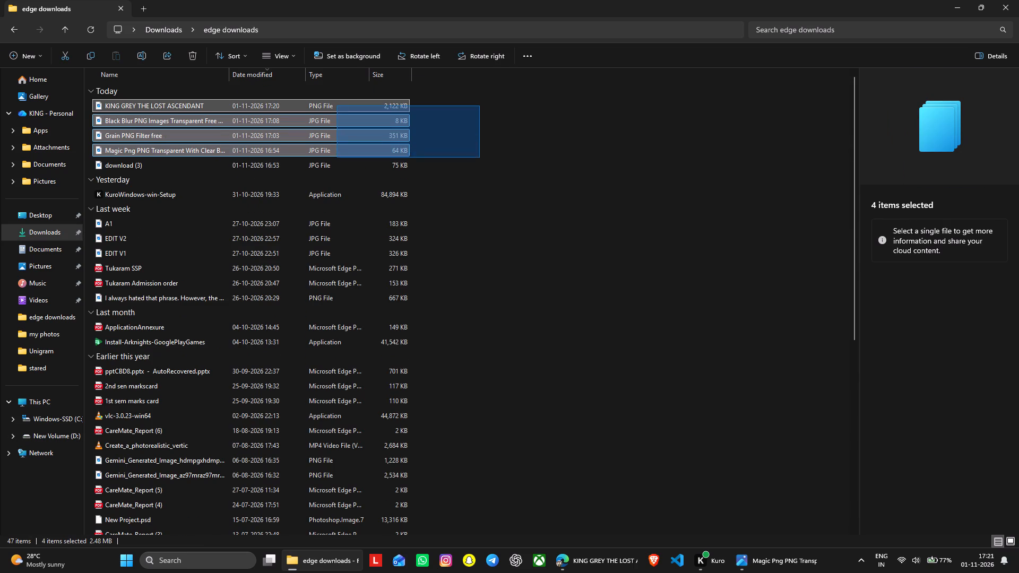
pyautogui.moveTo(337, 157); pyautogui.dragTo(337, 161)
pyautogui.rightClick(321, 133)
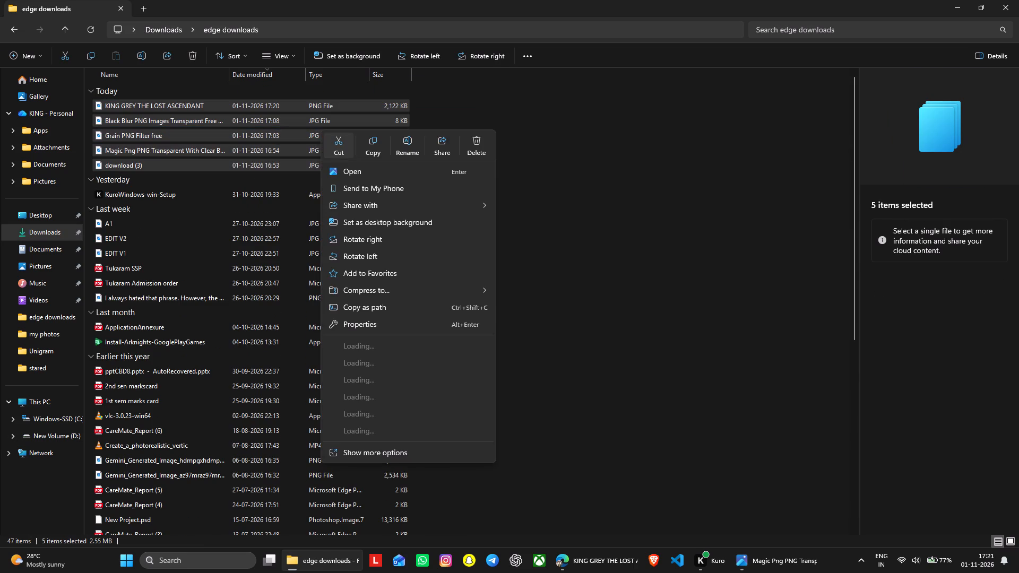
pyautogui.click(349, 138)
pyautogui.click(58, 440)
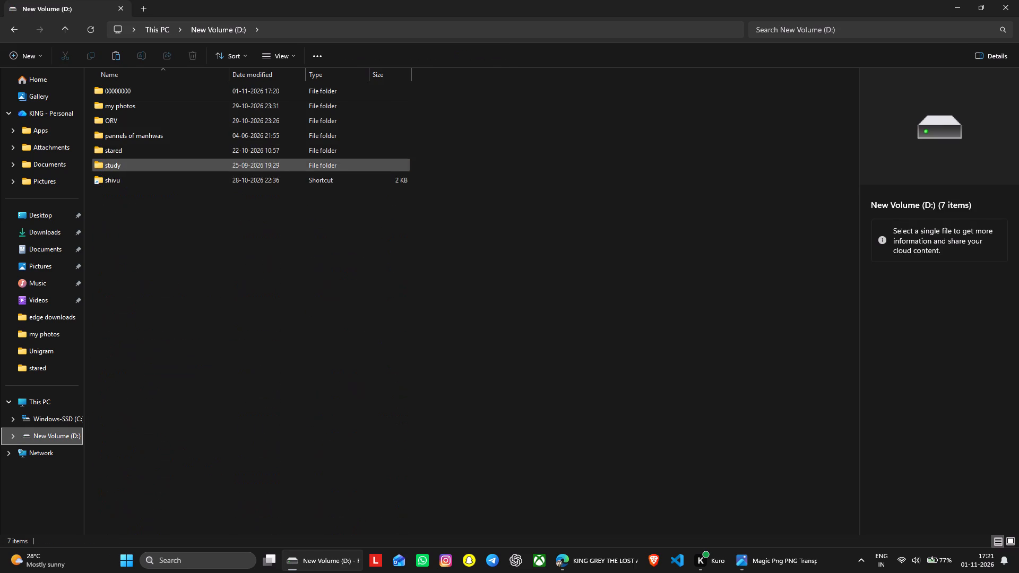
pyautogui.doubleClick(186, 95)
pyautogui.rightClick(210, 137)
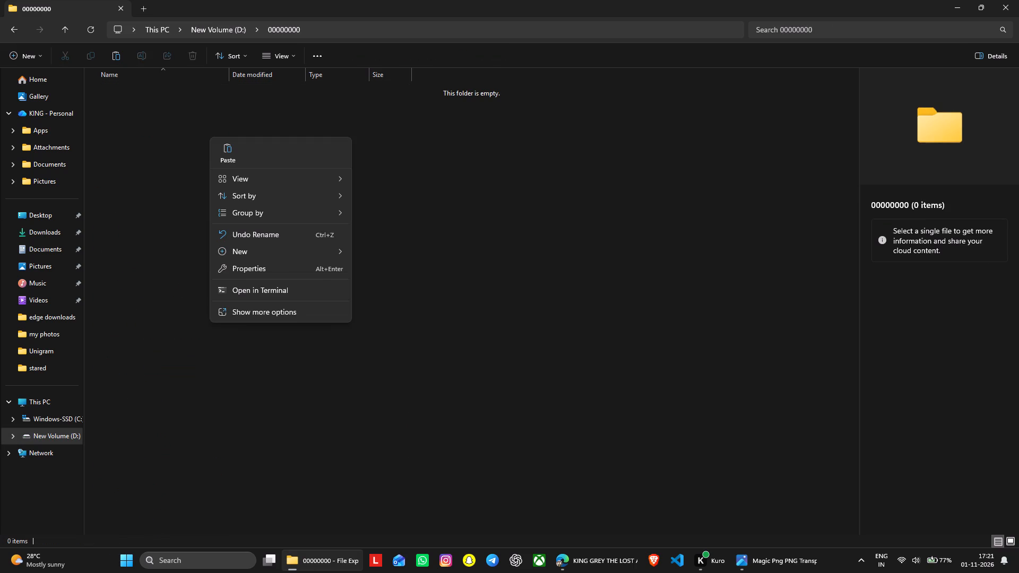
pyautogui.click(220, 150)
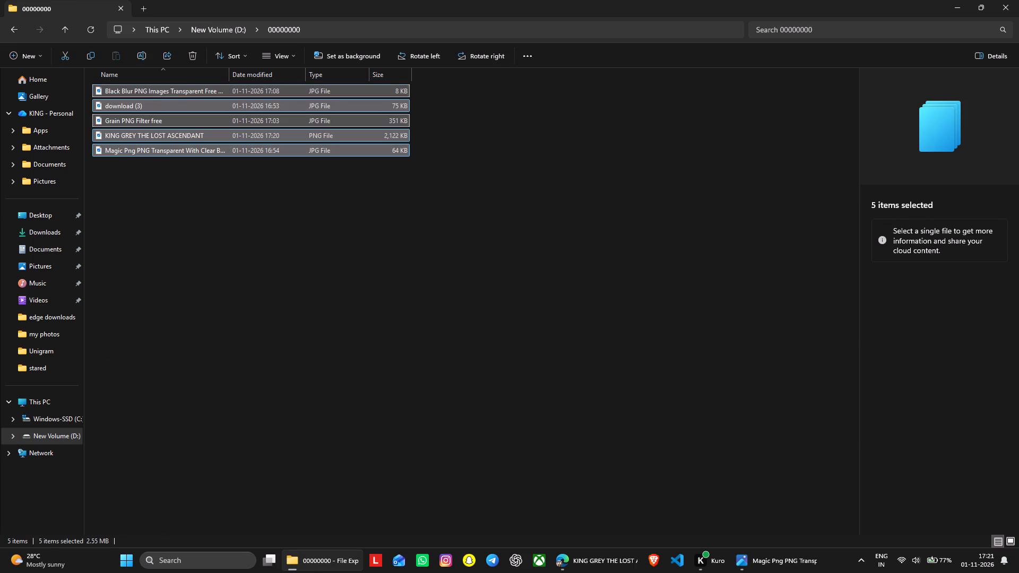
# View the Black Blur, Magic Png and KING GREY THE LOST ASCENDANT images one after another, closing each.
pyautogui.doubleClick(191, 87)
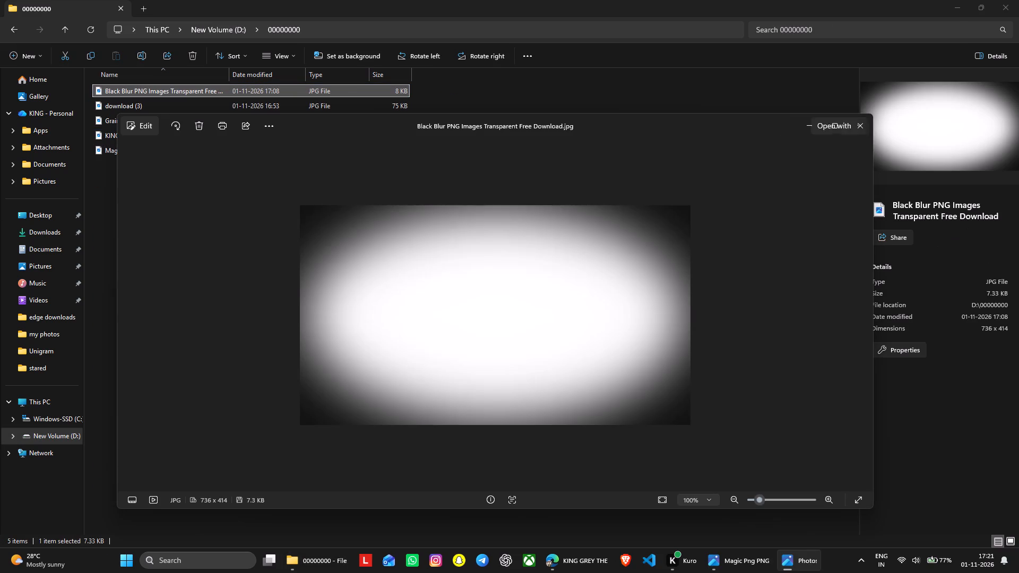
pyautogui.click(867, 128)
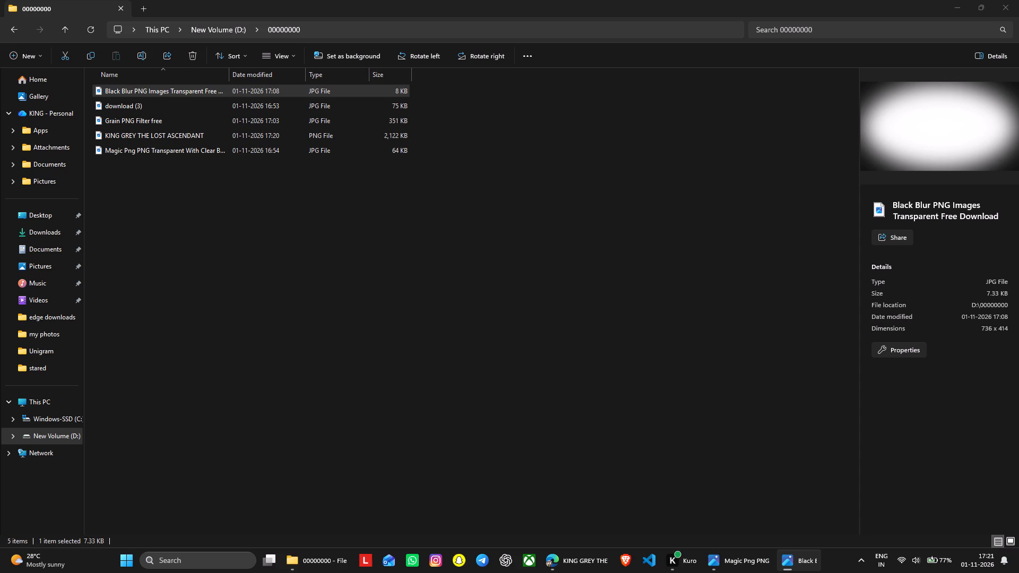
pyautogui.doubleClick(202, 152)
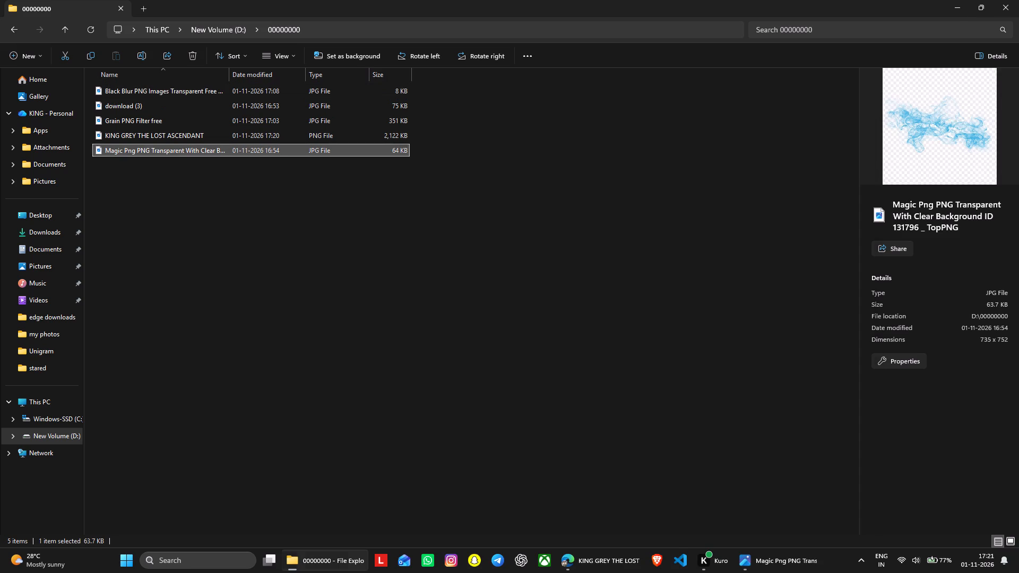
pyautogui.click(856, 128)
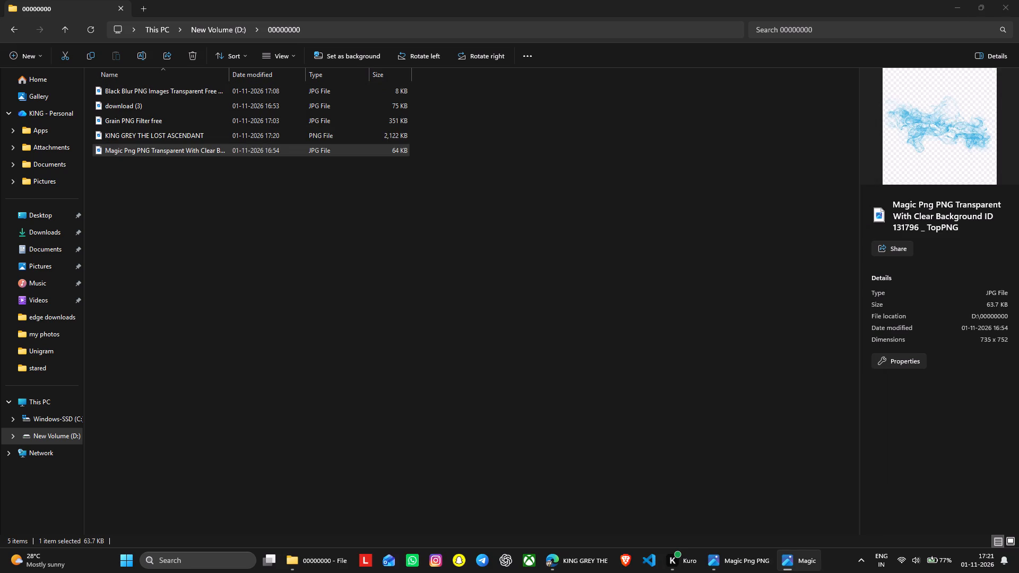
pyautogui.doubleClick(179, 133)
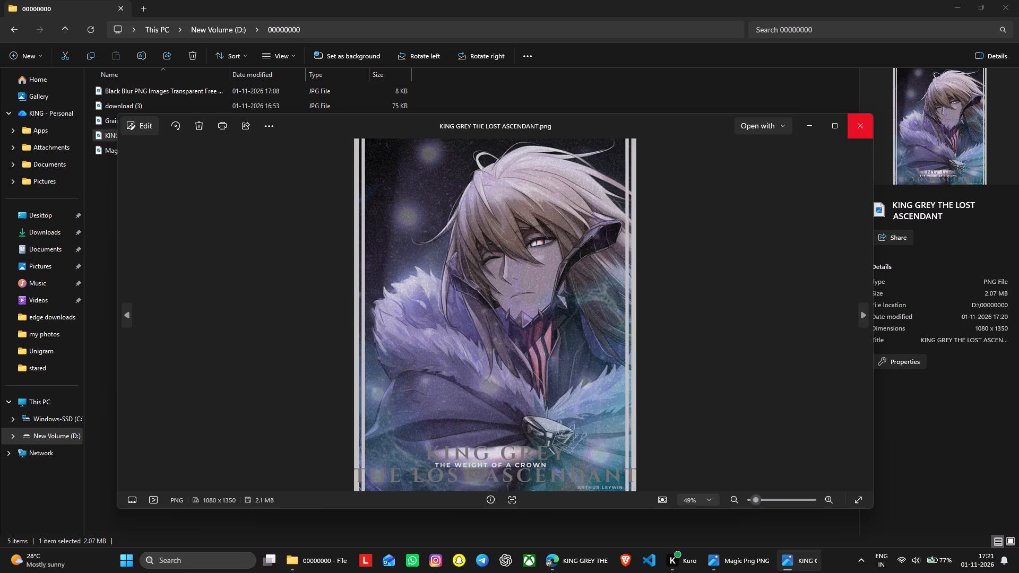
pyautogui.click(854, 126)
# Move the KING GREY THE LOST ASCENDANT poster from 00000000 into the ORV folder on D: and open that folder.
pyautogui.moveTo(195, 133); pyautogui.dragTo(37, 379)
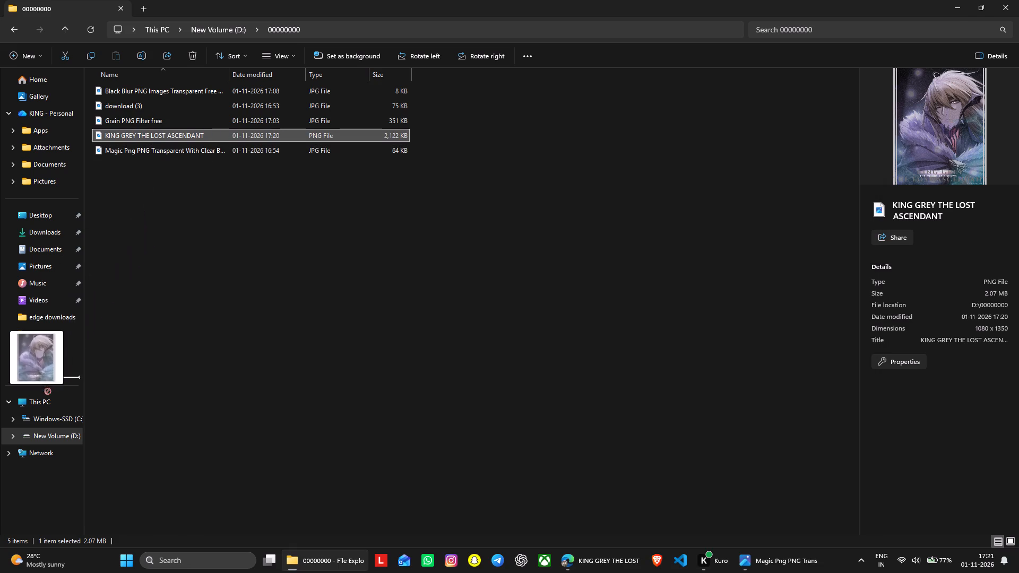
pyautogui.moveTo(37, 379); pyautogui.dragTo(28, 436)
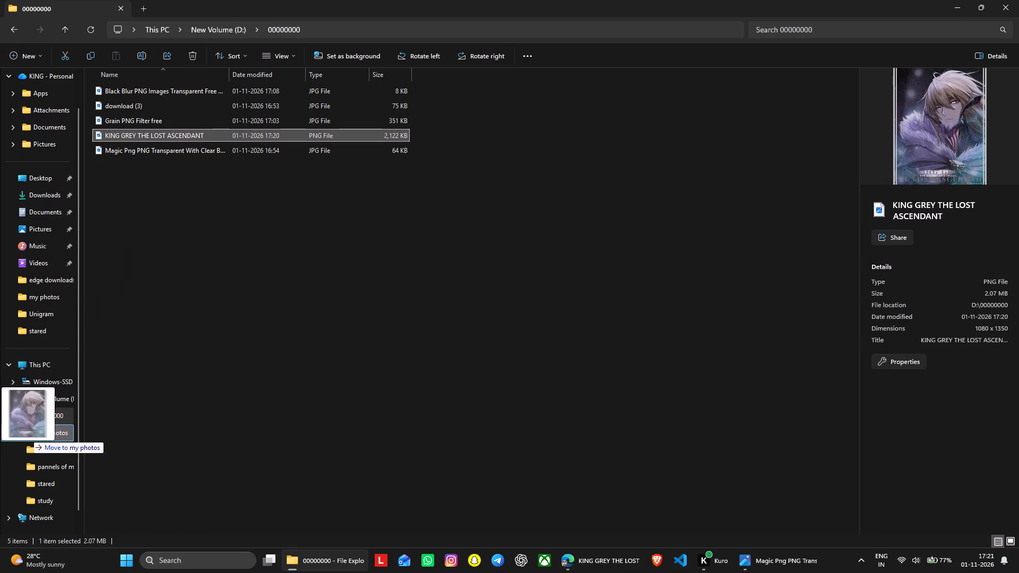
pyautogui.moveTo(28, 436); pyautogui.dragTo(70, 434)
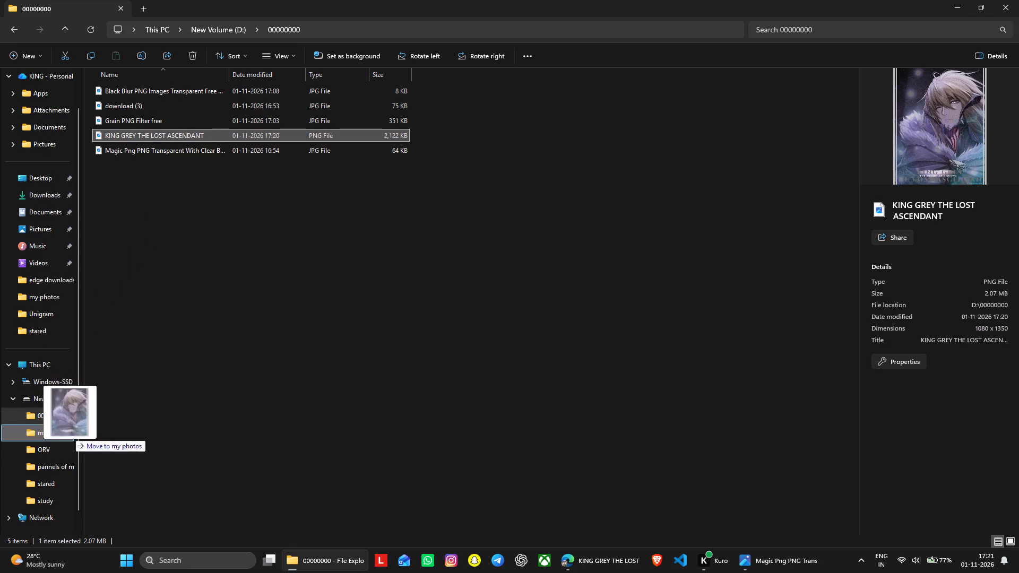
pyautogui.moveTo(70, 434); pyautogui.dragTo(55, 447)
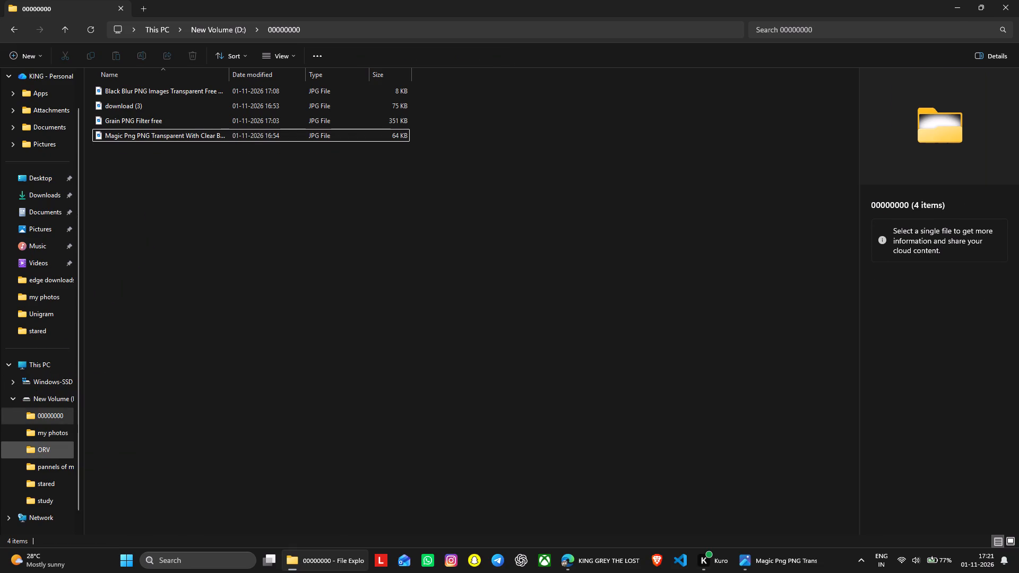
pyautogui.click(28, 447)
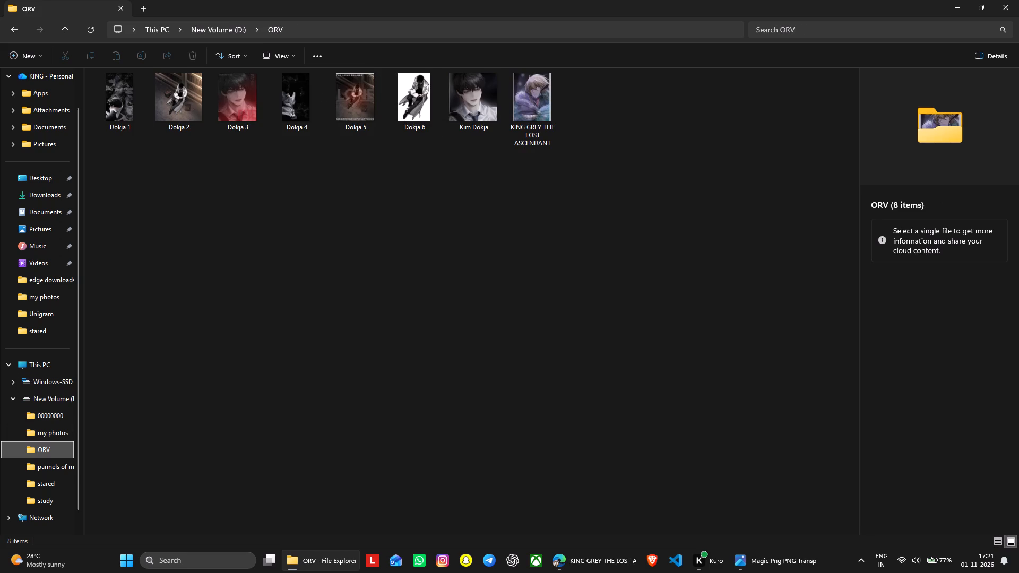
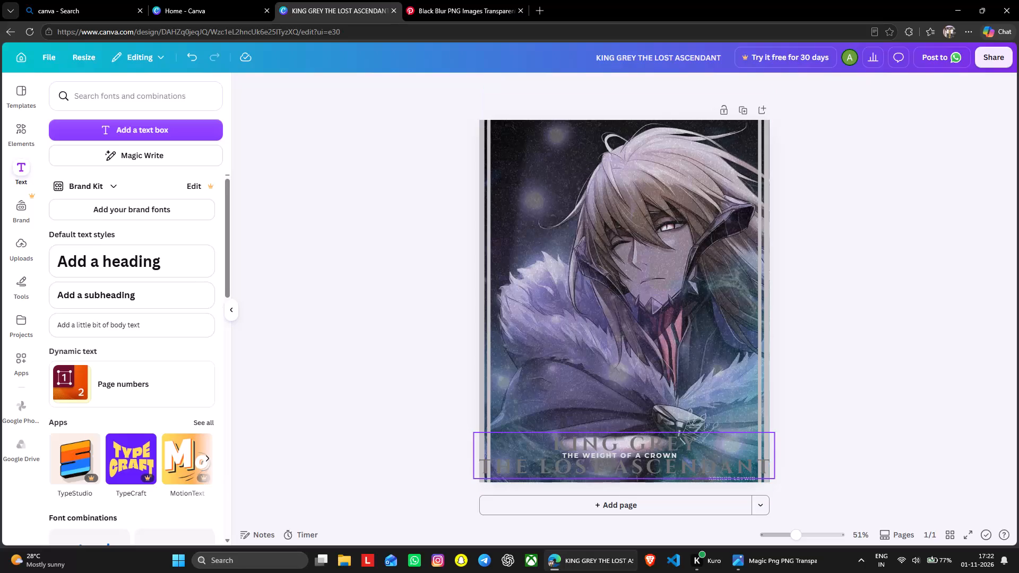
# Set the text colour of the KING GREY THE LOST ASCENDANT title to #E6E6F0.
pyautogui.click(684, 441)
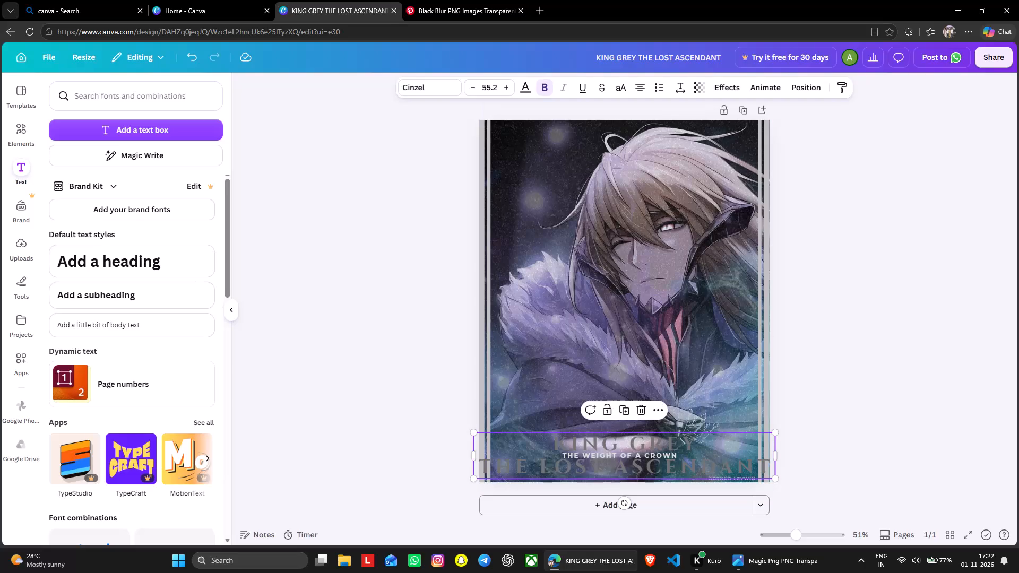
pyautogui.click(520, 88)
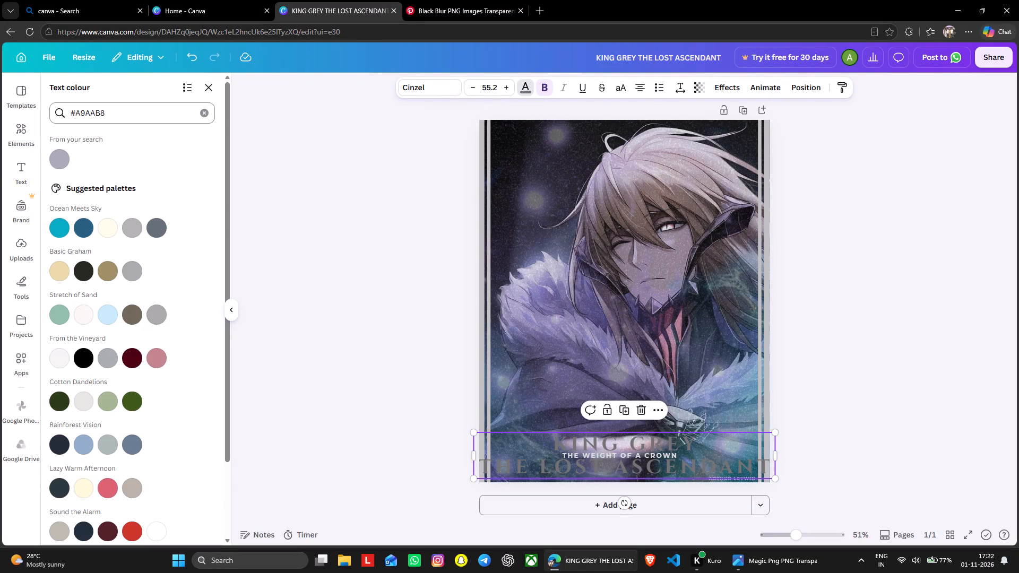
pyautogui.doubleClick(125, 113)
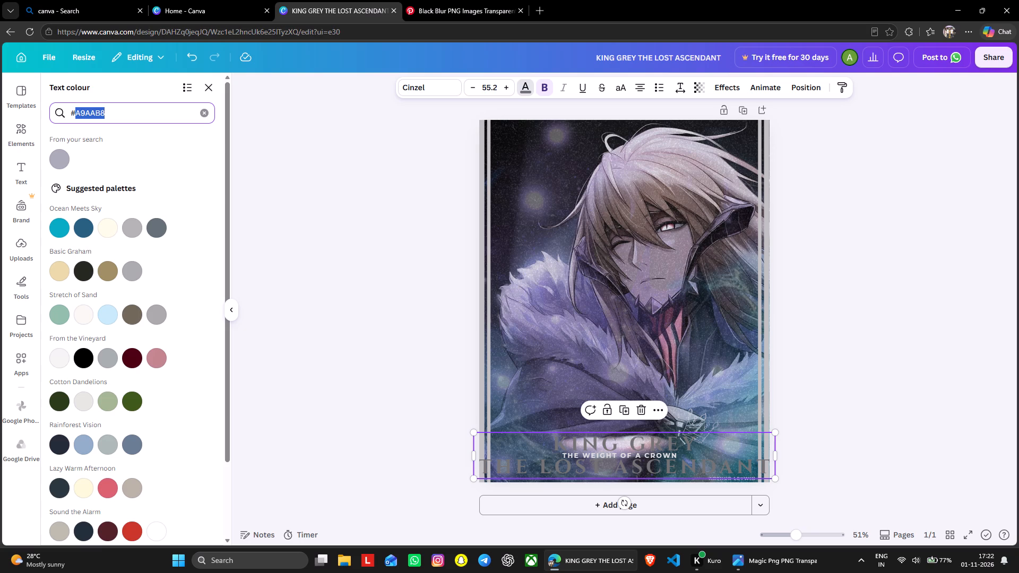
pyautogui.press('e')
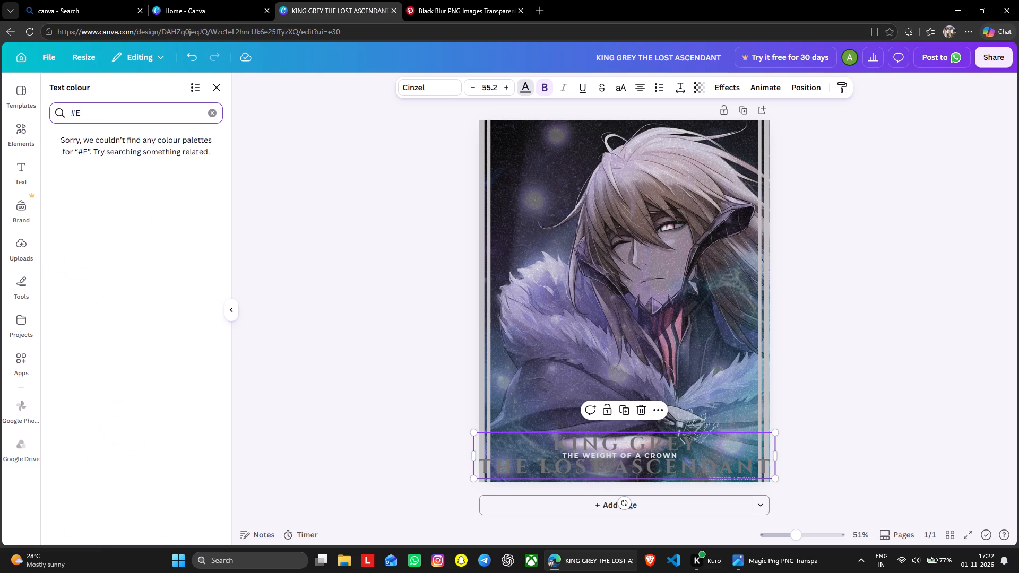
pyautogui.press('6')
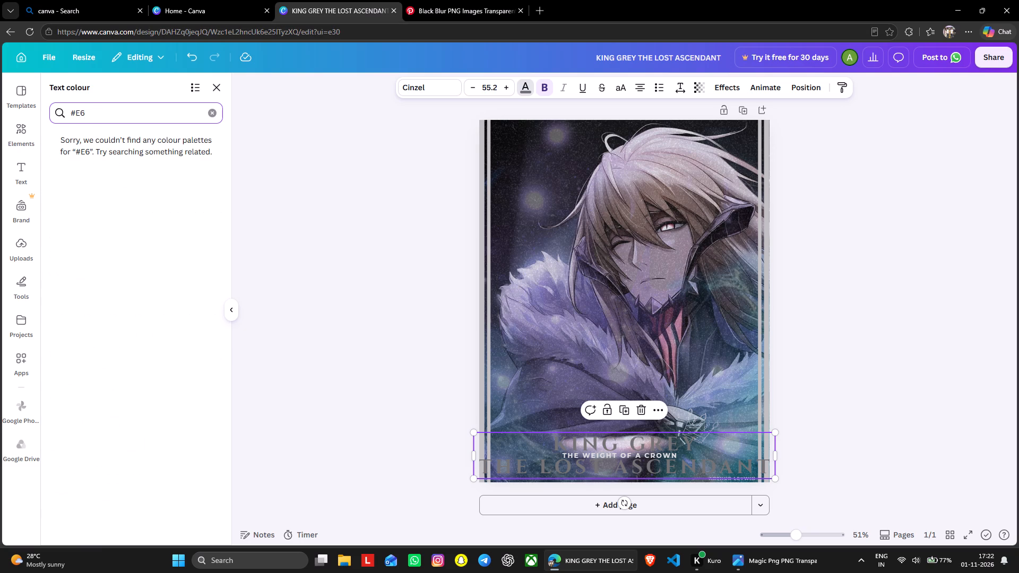
pyautogui.press('e')
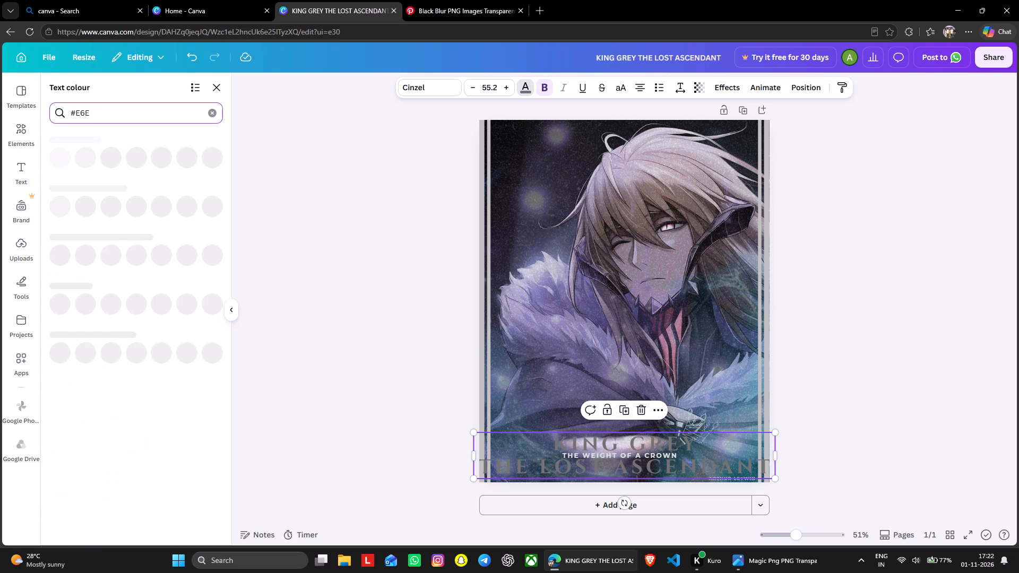
pyautogui.write('6F')
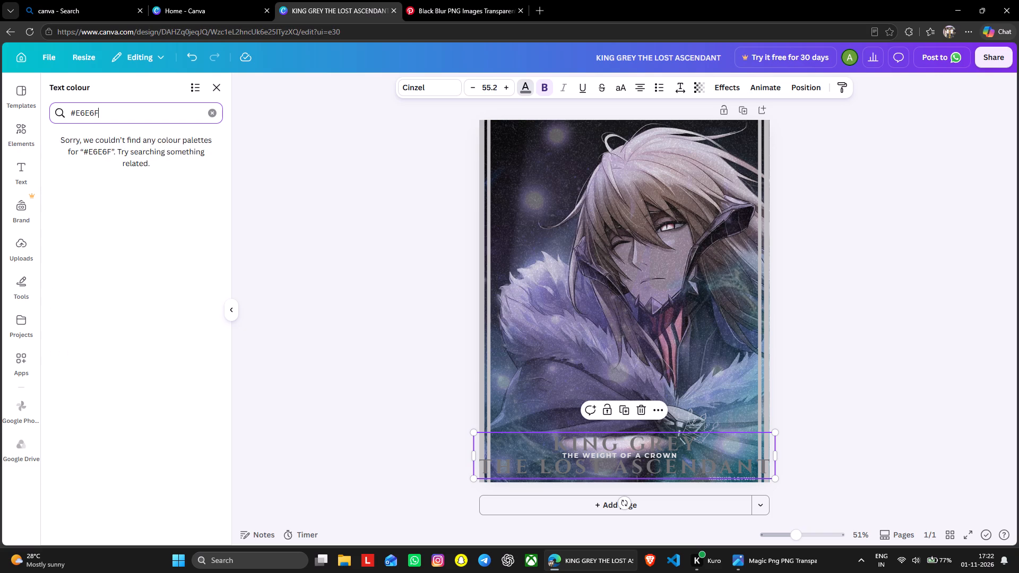
pyautogui.press('0')
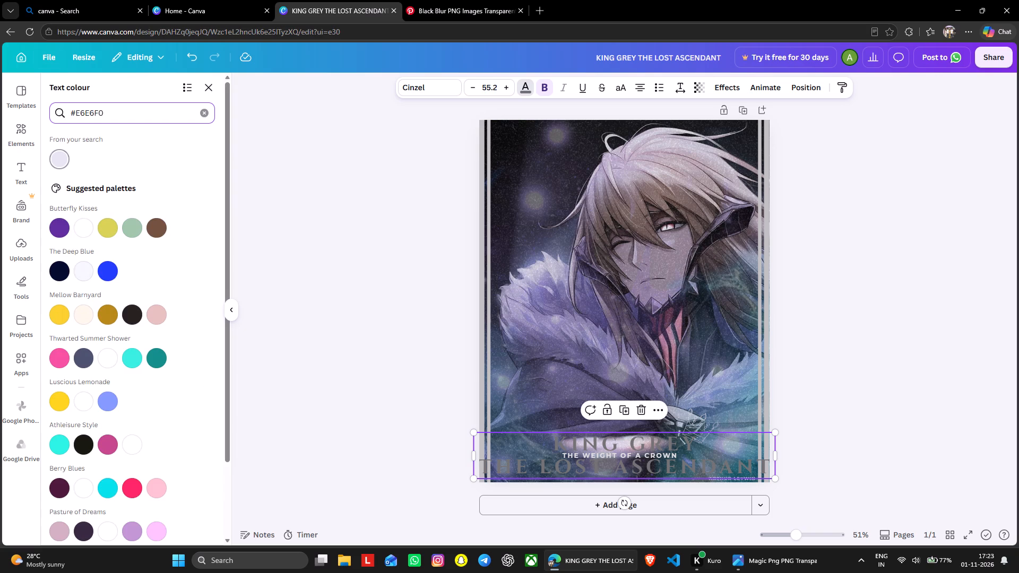
pyautogui.click(57, 166)
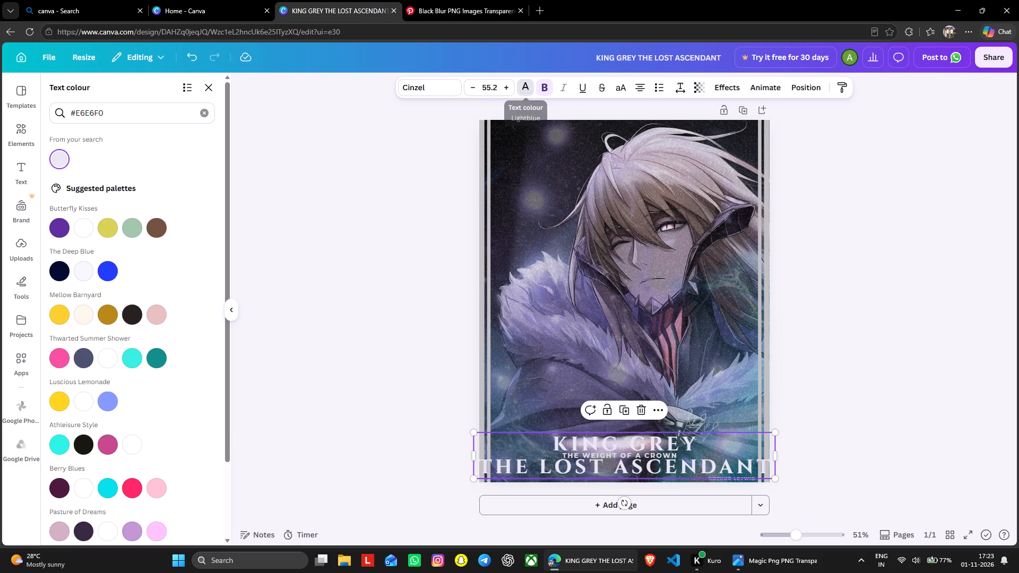
# Reduce the KING GREY THE LOST ASCENDANT title's font size to 50.2 and shift the text slightly lower on the poster.
pyautogui.click(478, 91)
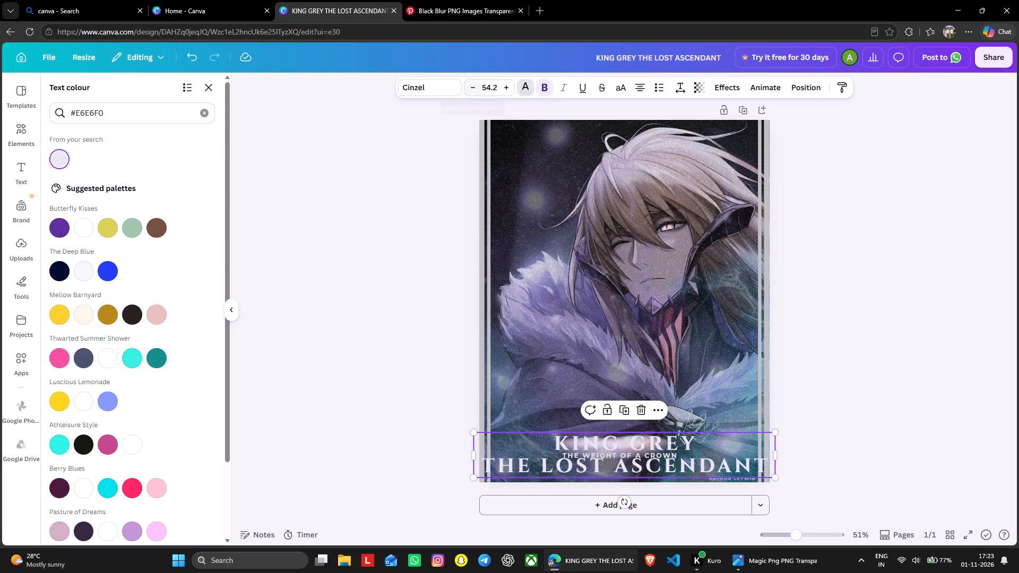
pyautogui.click(478, 91)
pyautogui.click(478, 91)
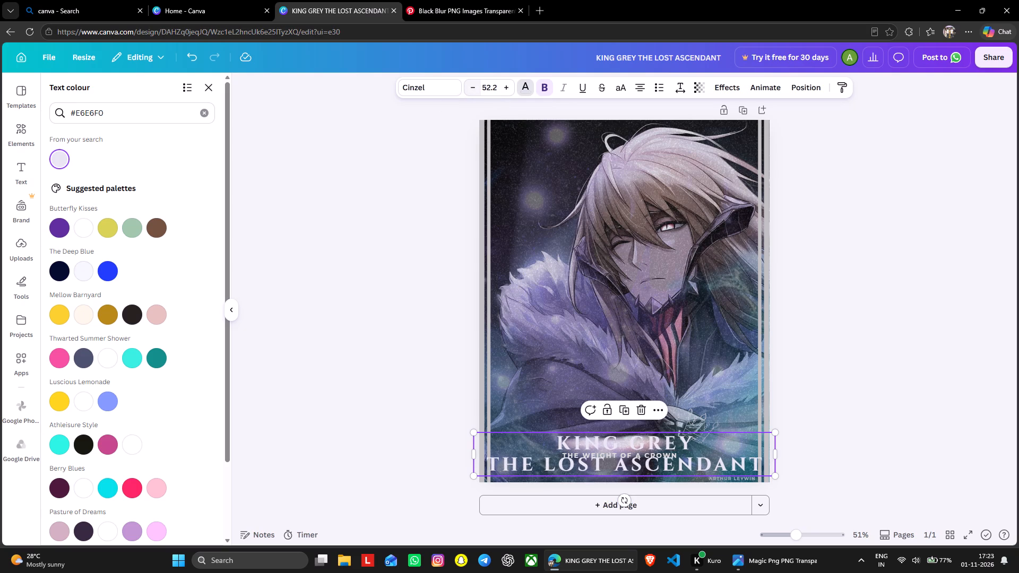
pyautogui.click(478, 91)
pyautogui.click(478, 91)
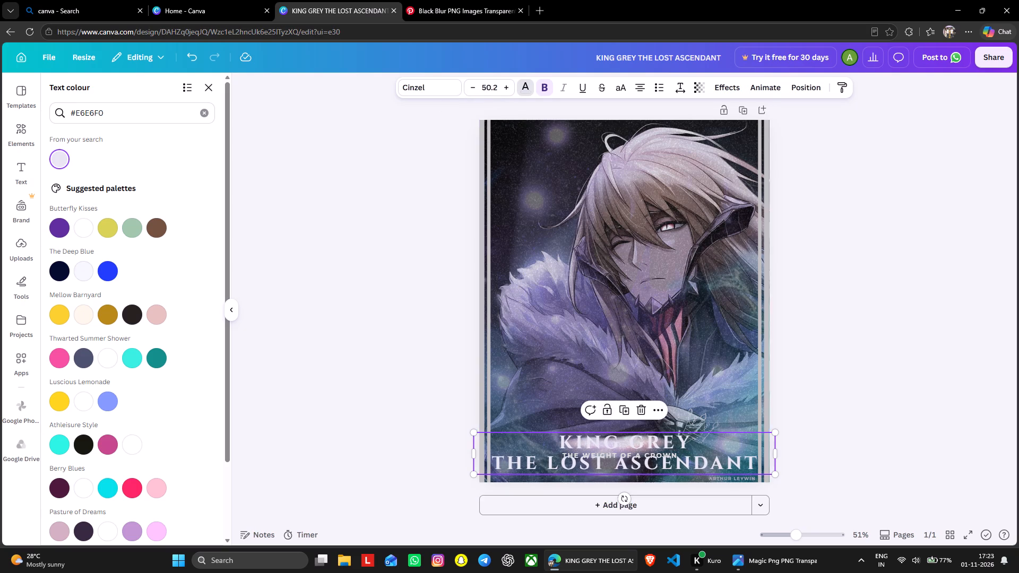
pyautogui.click(621, 447)
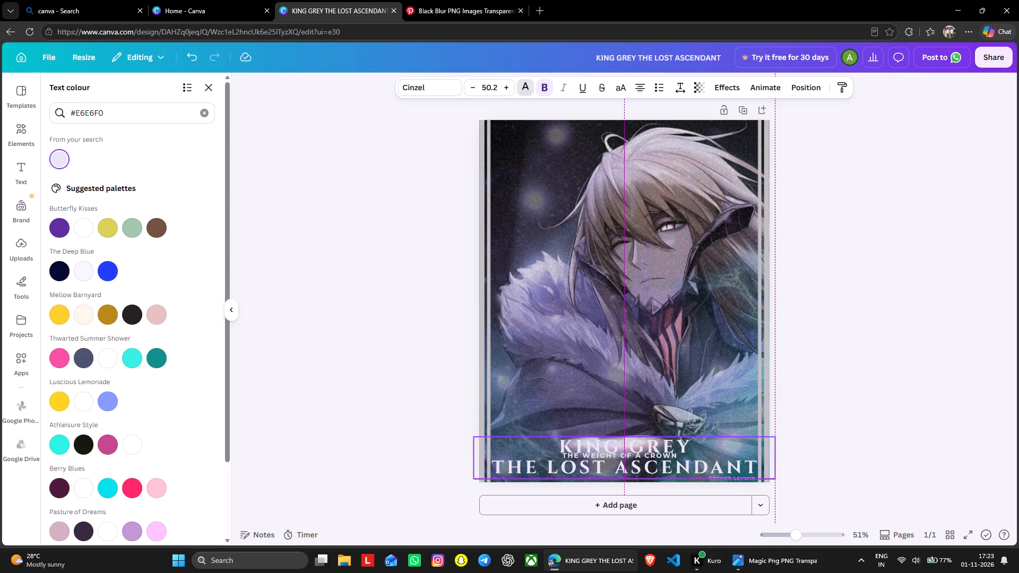
pyautogui.click(877, 361)
pyautogui.click(877, 361)
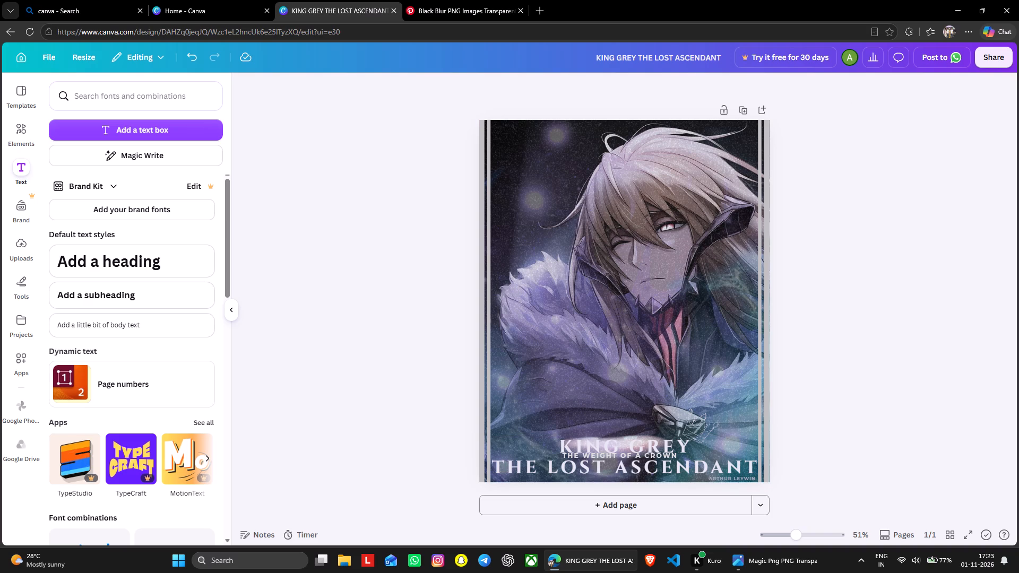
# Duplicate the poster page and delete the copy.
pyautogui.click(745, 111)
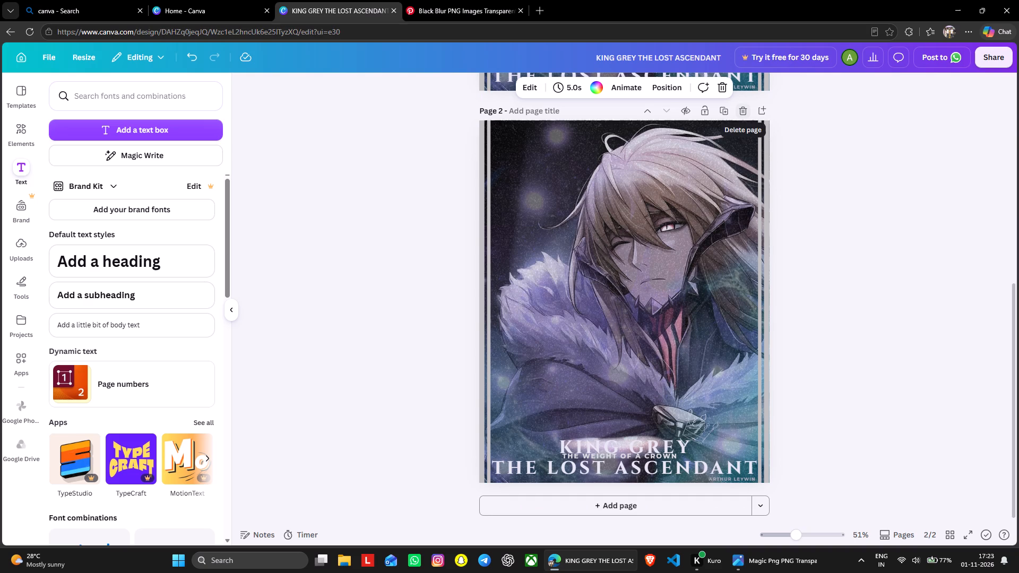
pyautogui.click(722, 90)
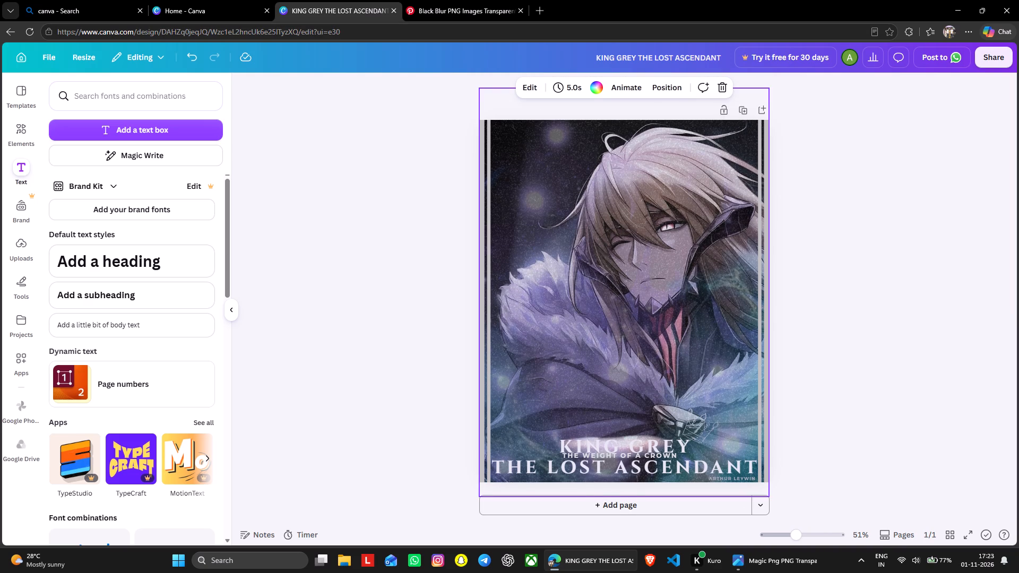
# Select the grey grain overlay in the layer list and lower its transparency value stepwise to 12, 10 and finally 8.
pyautogui.rightClick(695, 183)
pyautogui.click(738, 285)
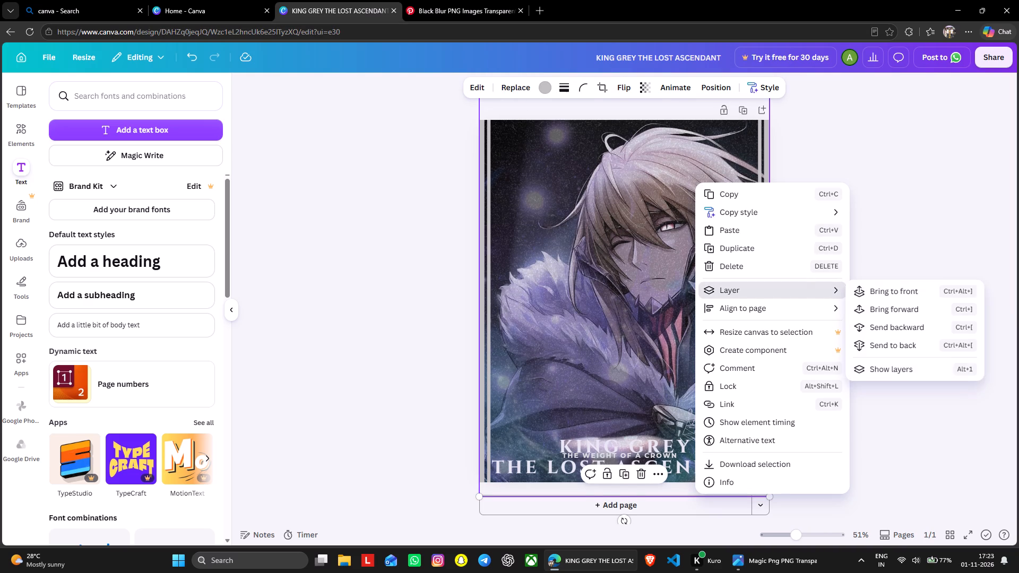
pyautogui.click(908, 375)
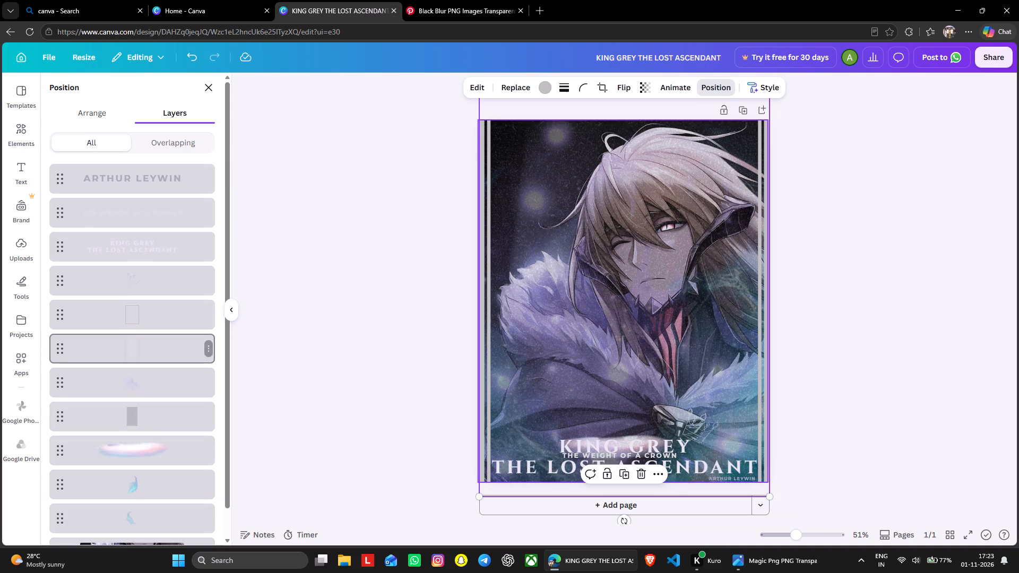
pyautogui.click(148, 417)
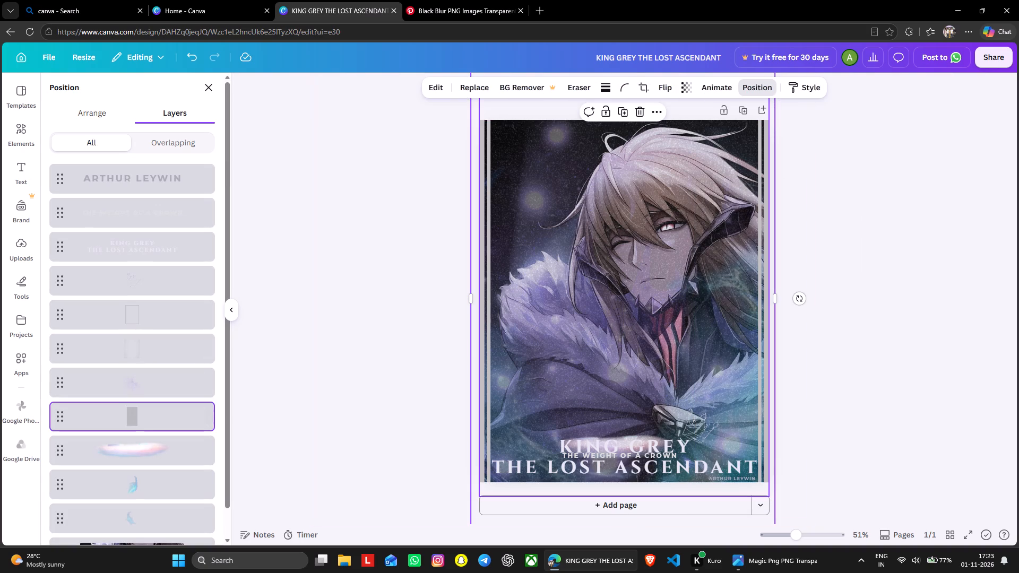
pyautogui.click(688, 84)
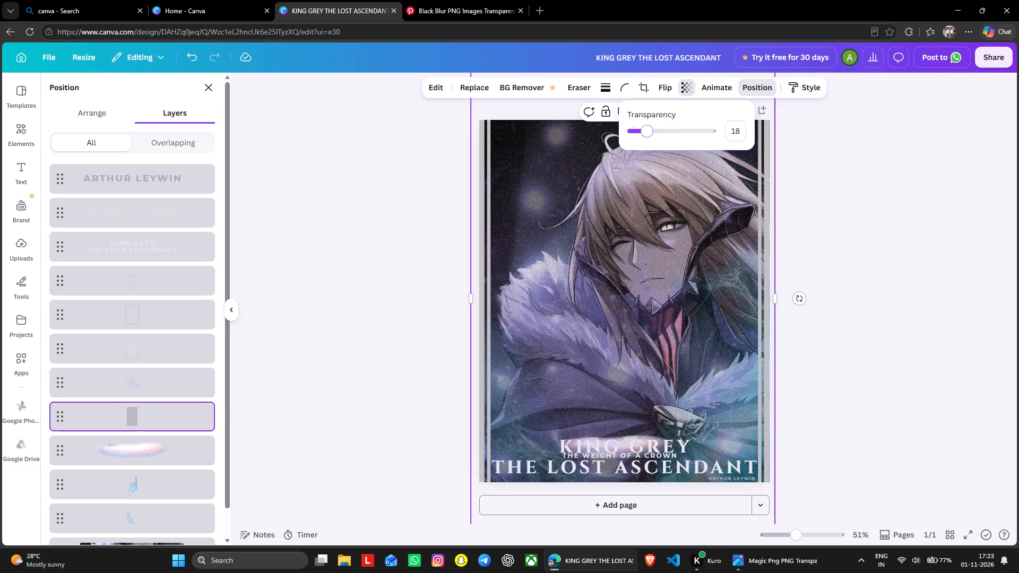
pyautogui.click(736, 133)
pyautogui.write('12')
pyautogui.press('Return')
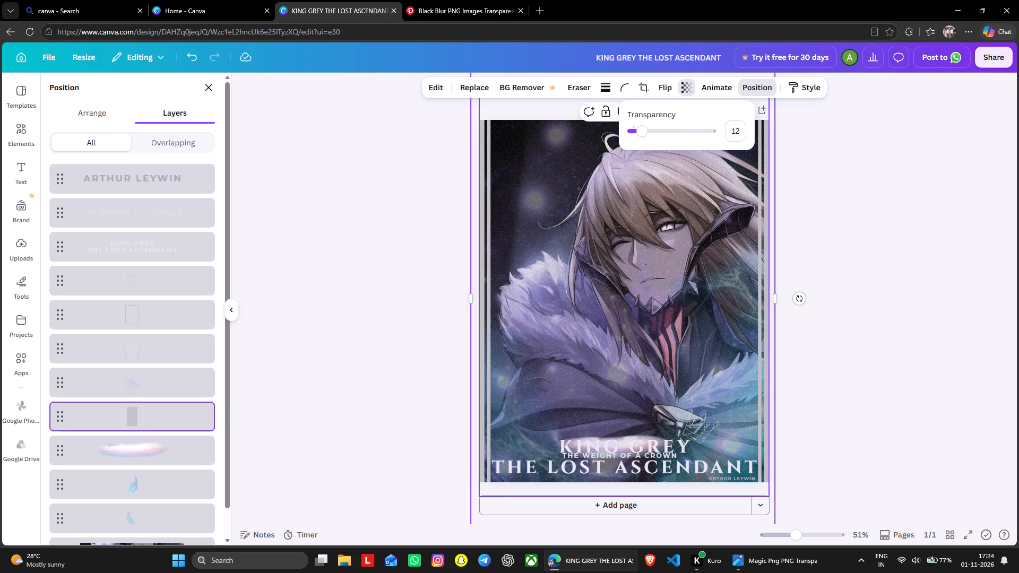
pyautogui.click(737, 134)
pyautogui.write('10')
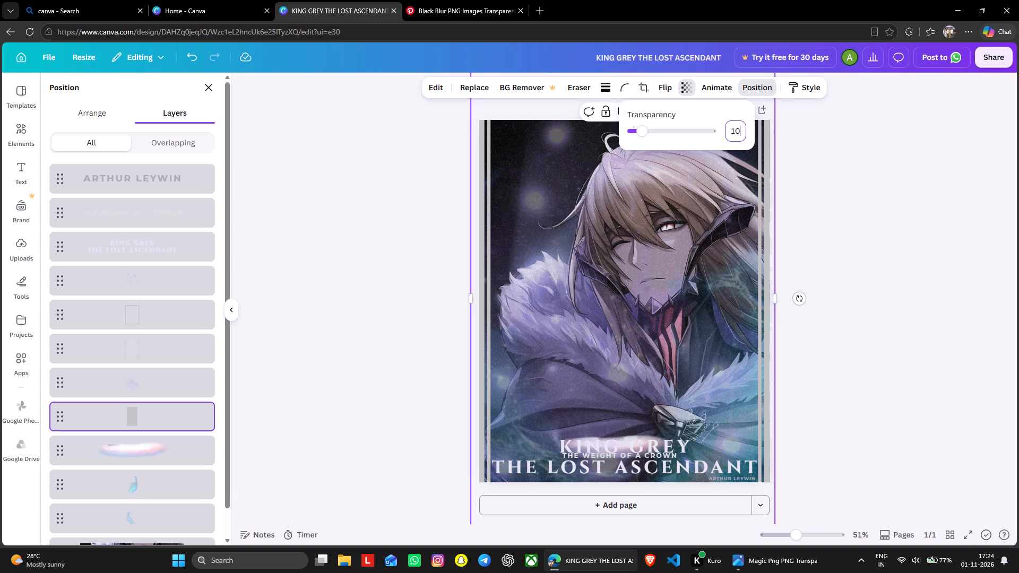
pyautogui.press('Return')
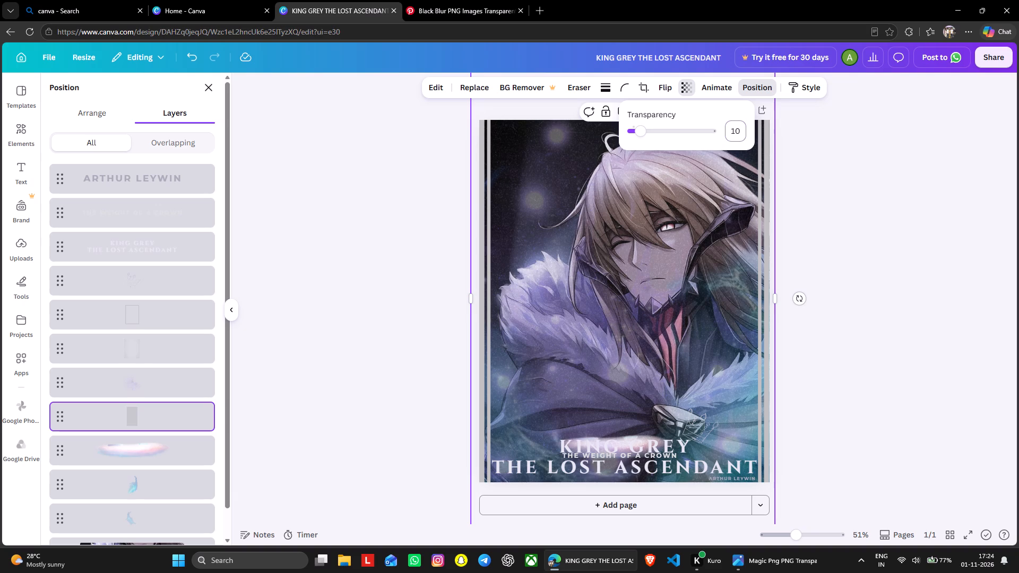
pyautogui.click(737, 133)
pyautogui.press('8')
pyautogui.press('Return')
pyautogui.doubleClick(894, 230)
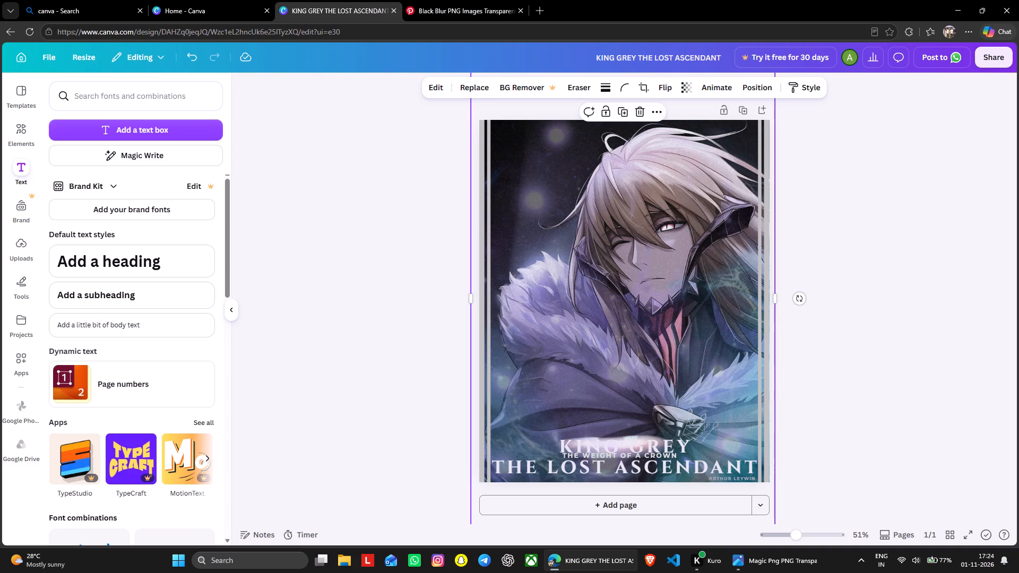
pyautogui.click(850, 157)
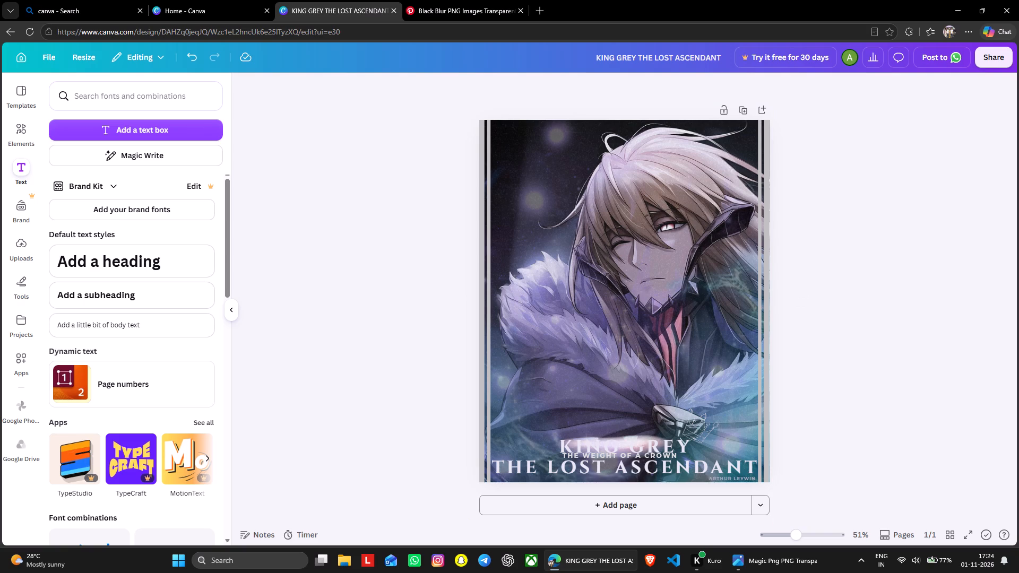
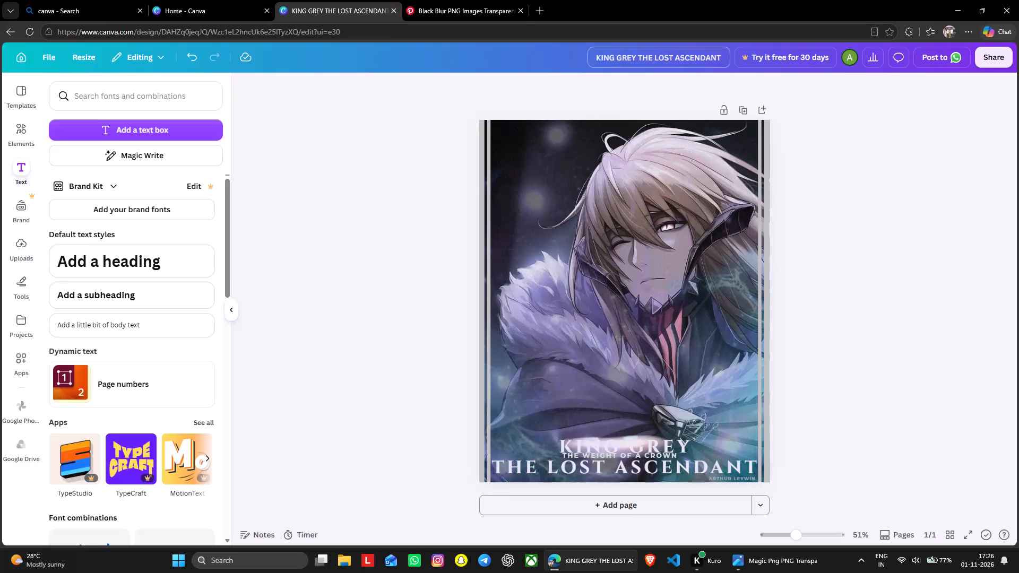
# Switch to Pinterest and search its pins for REGIS.
pyautogui.click(452, 0)
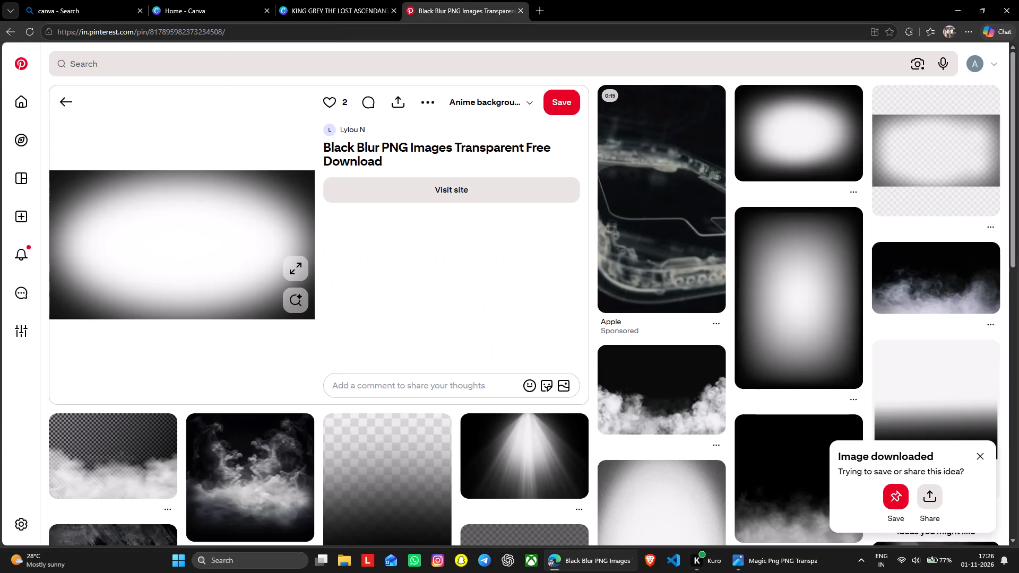
pyautogui.click(680, 55)
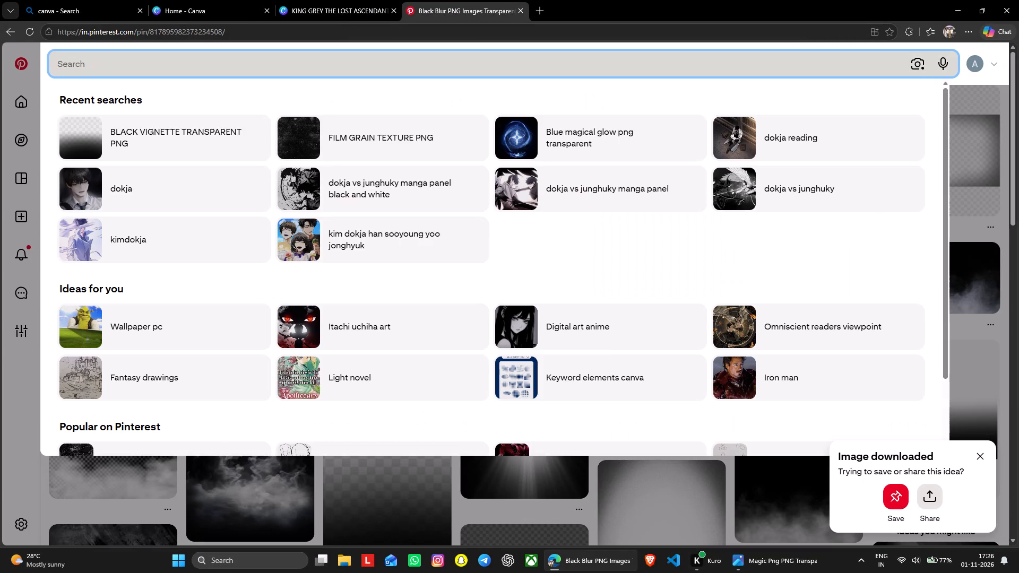
pyautogui.write('REGIS')
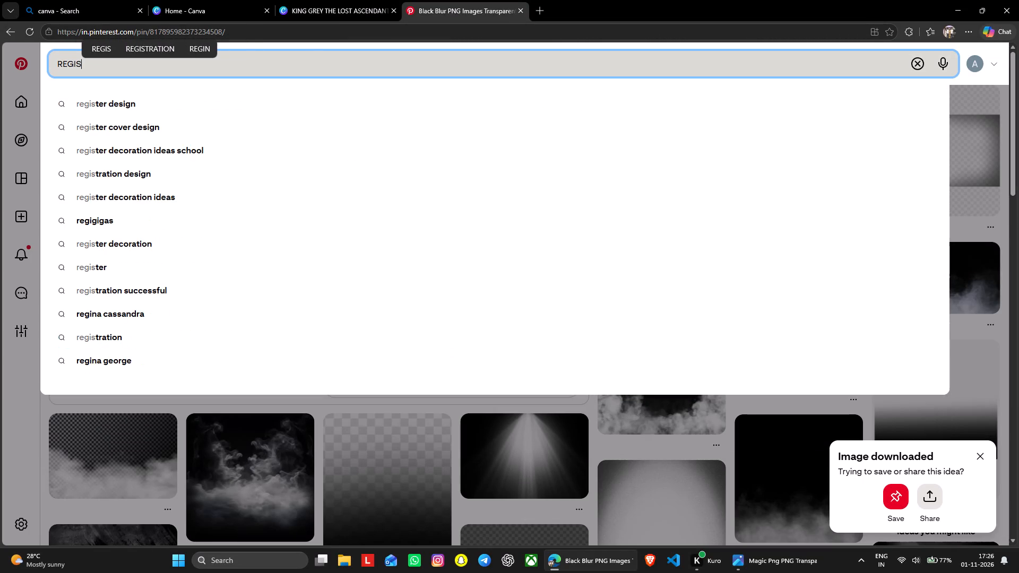
pyautogui.press('Return')
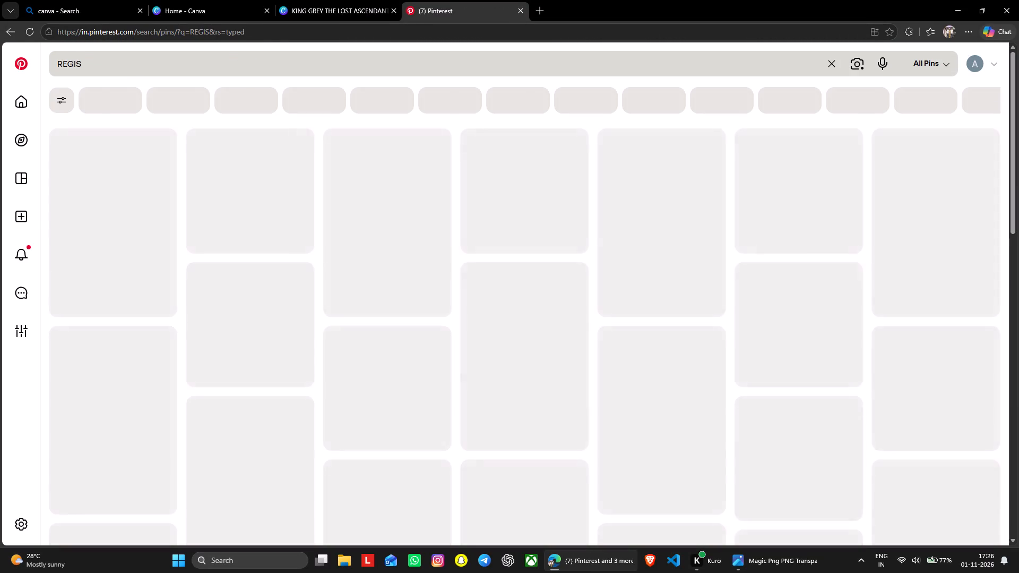
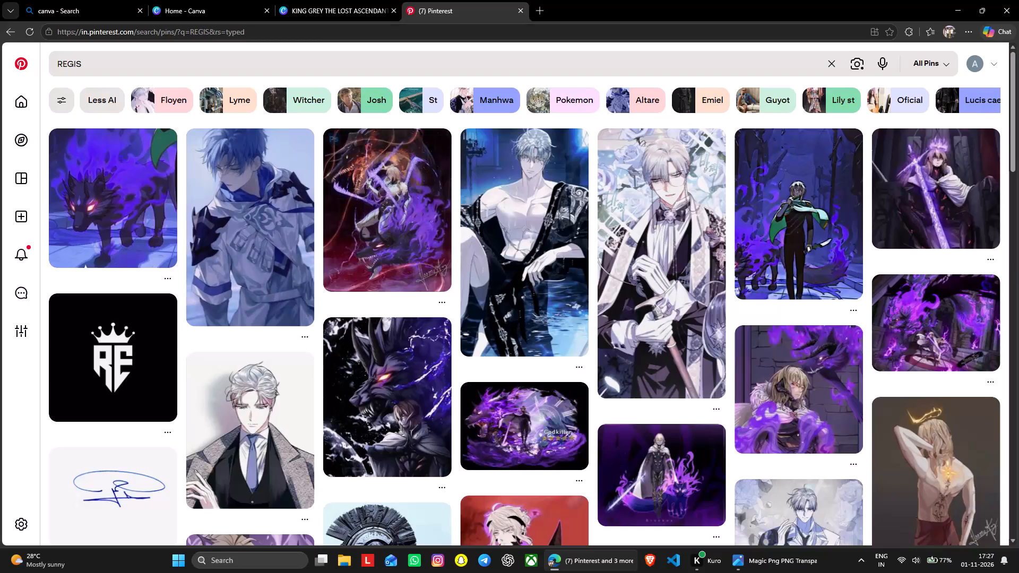
# Extend the pin search to REGIS TBATE PNG TRANSPARENT.
pyautogui.click(196, 66)
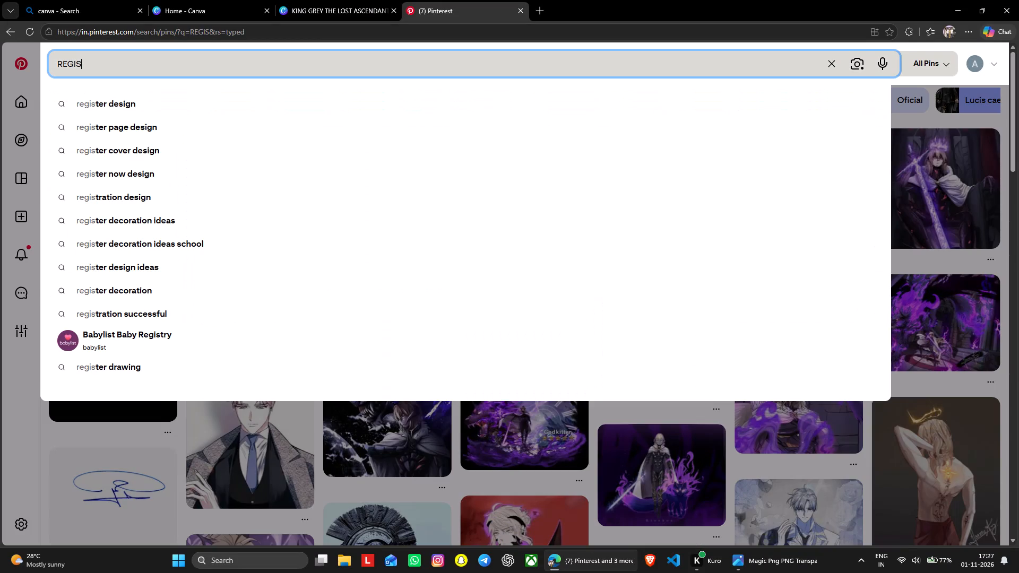
pyautogui.press('space')
pyautogui.write('TBATE')
pyautogui.press('space')
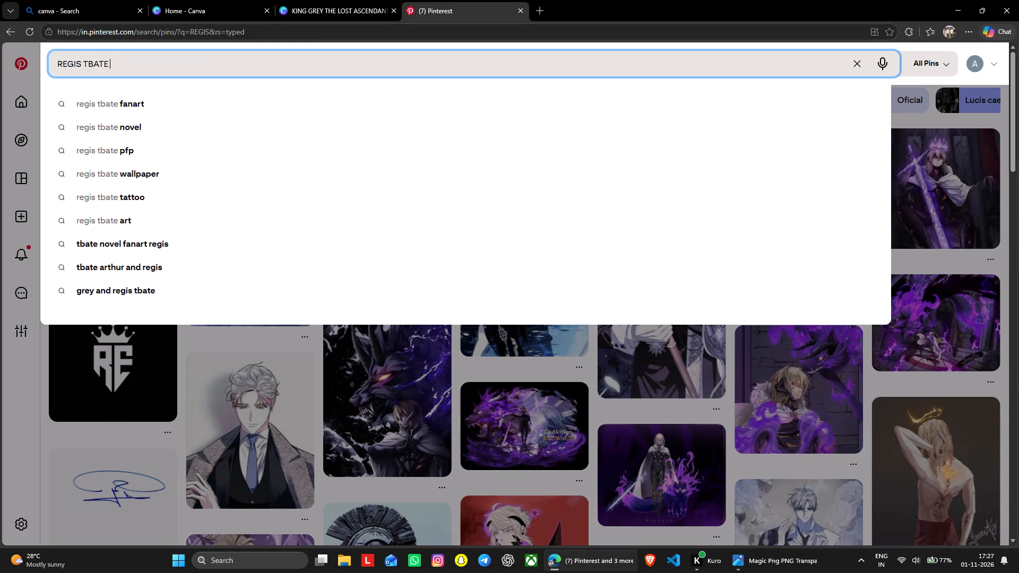
pyautogui.write('PNG TRANS')
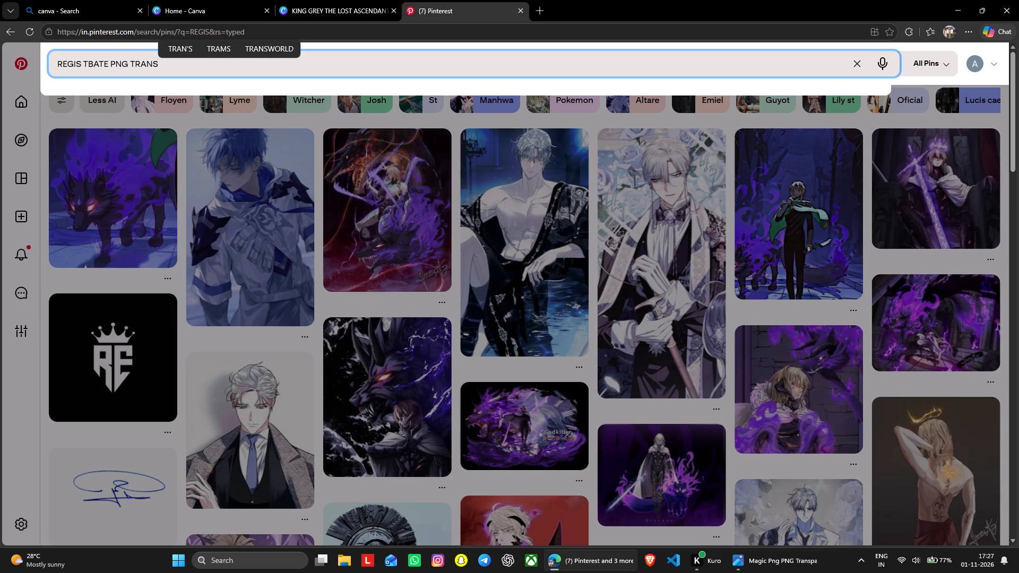
pyautogui.write('PARENT')
pyautogui.press('Return')
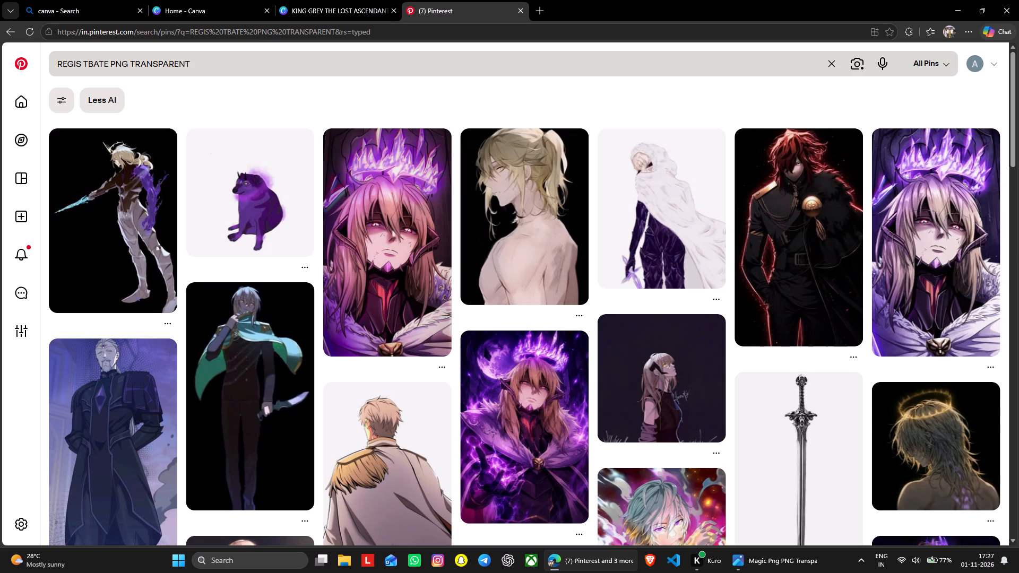
# Browse the REGIS TBATE pins for artwork suitable for a poster.
pyautogui.scroll(-2, 409, 138)
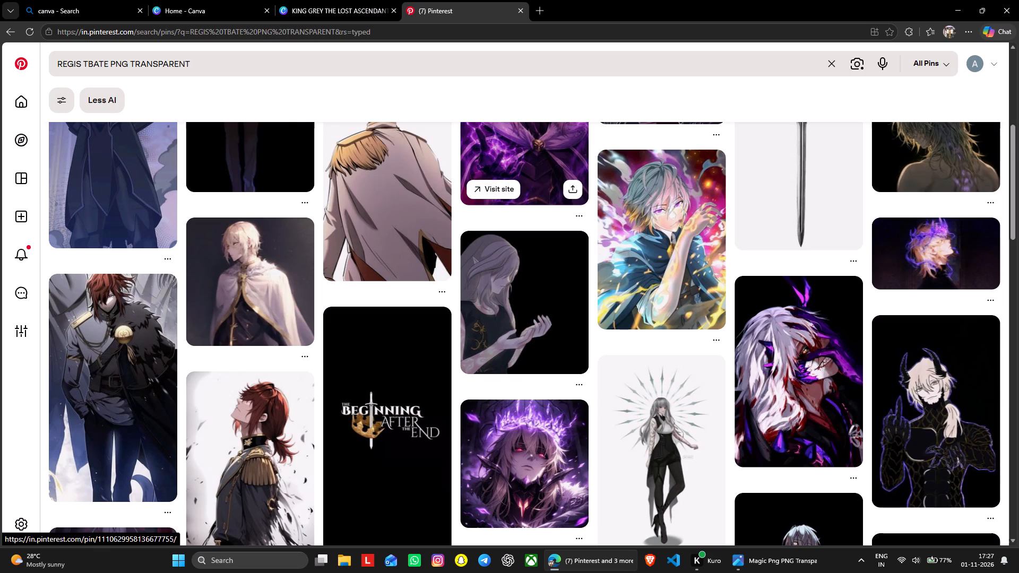
pyautogui.scroll(-2, 559, 212)
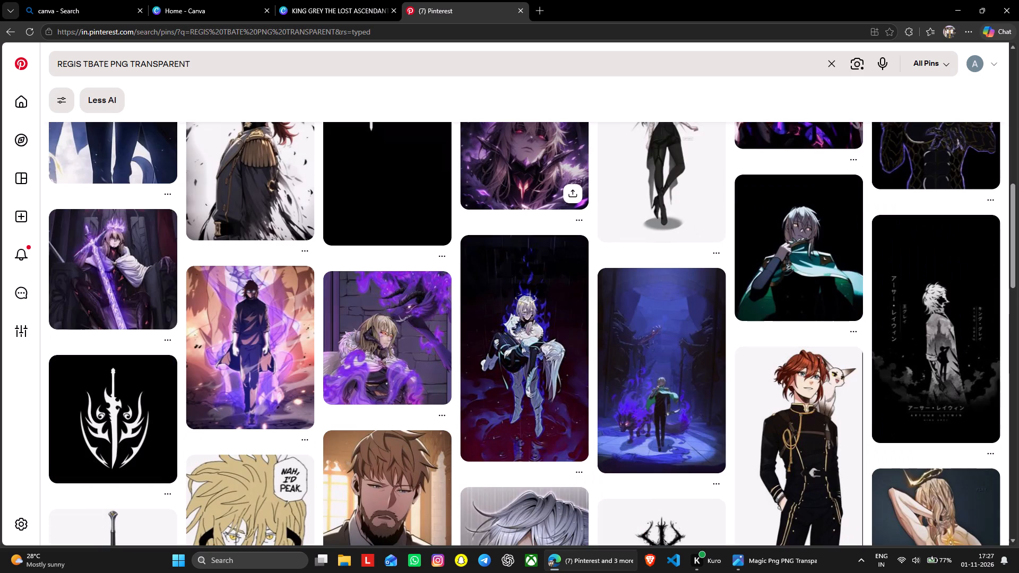
pyautogui.scroll(-2, 559, 212)
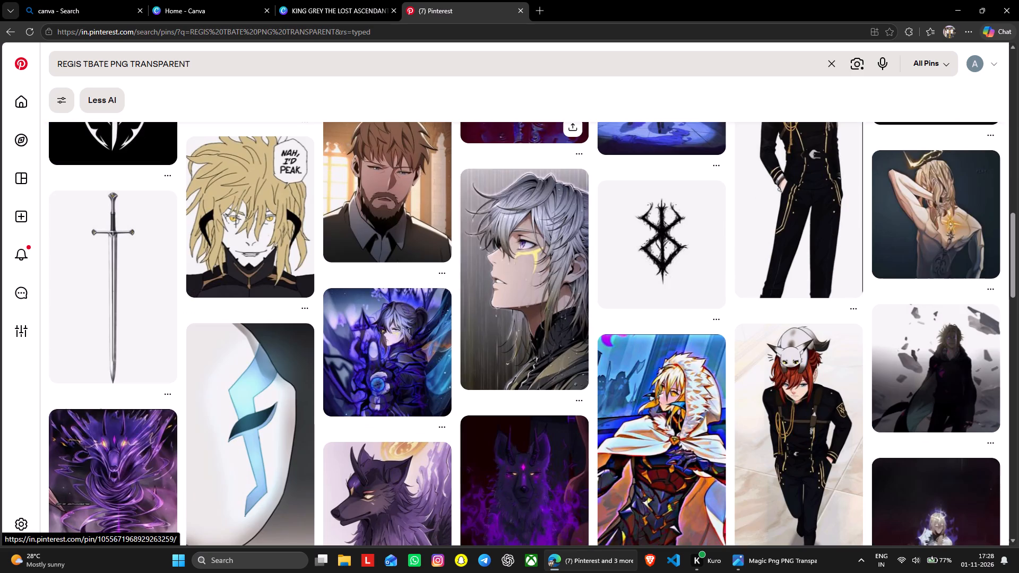
pyautogui.scroll(-1, 559, 212)
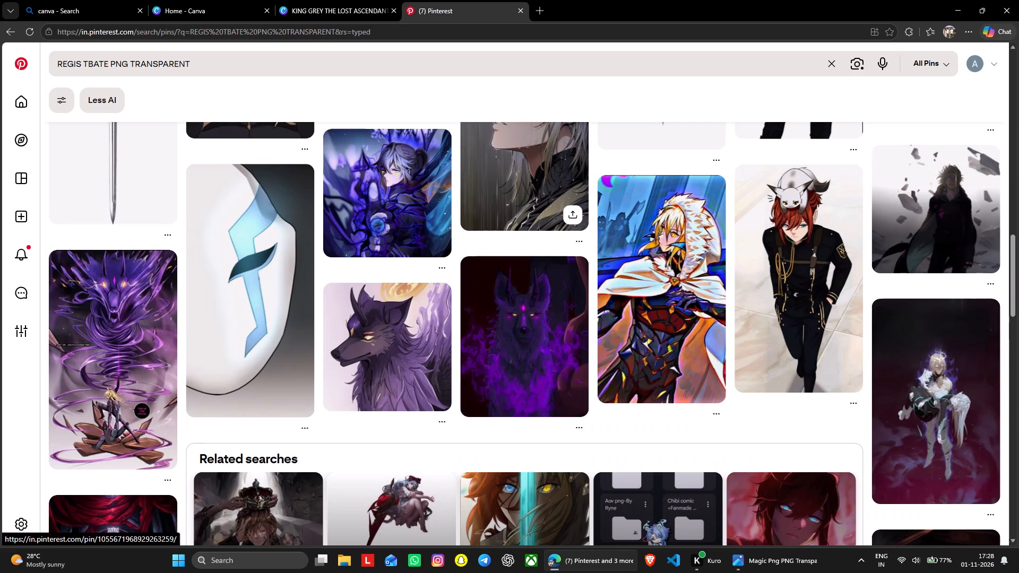
pyautogui.scroll(-1, 584, 242)
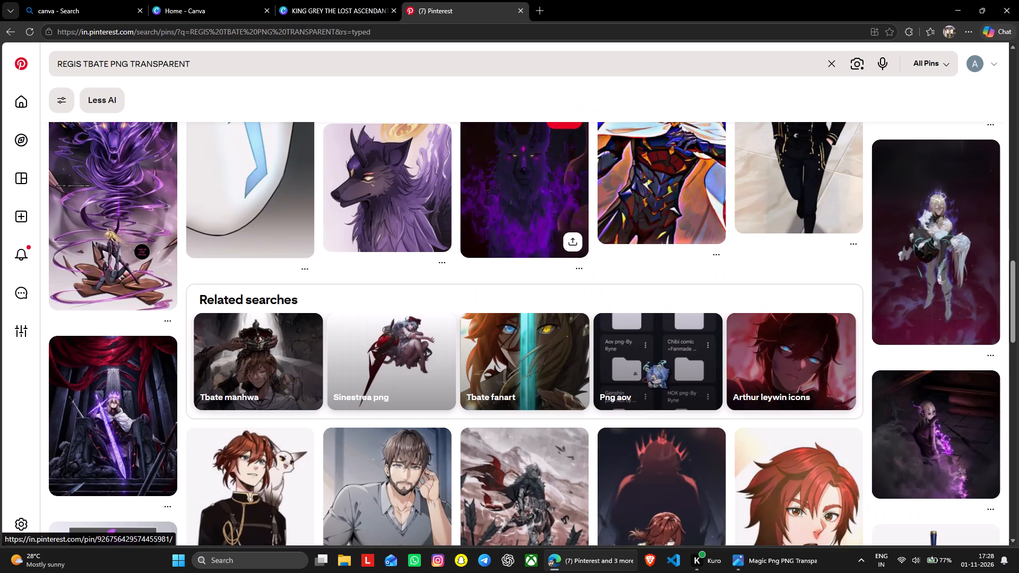
pyautogui.scroll(1, 547, 265)
pyautogui.scroll(-1, 547, 265)
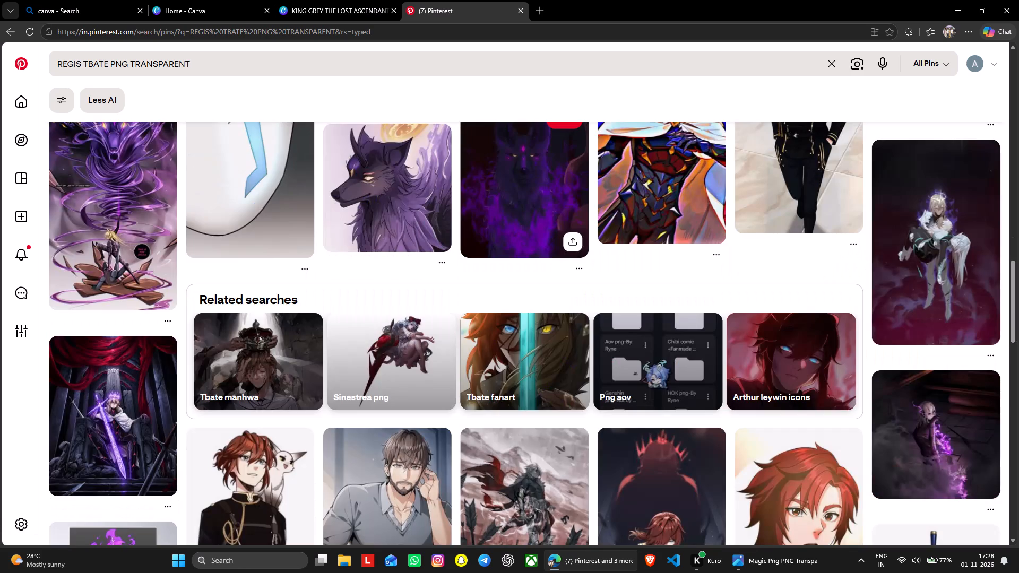
pyautogui.scroll(-1, 747, 308)
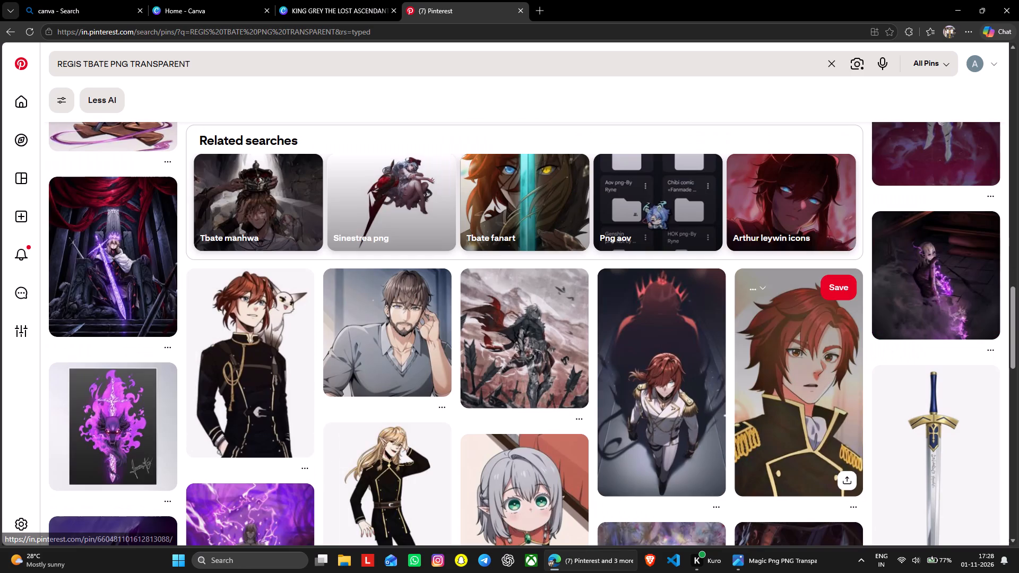
pyautogui.scroll(-2, 442, 370)
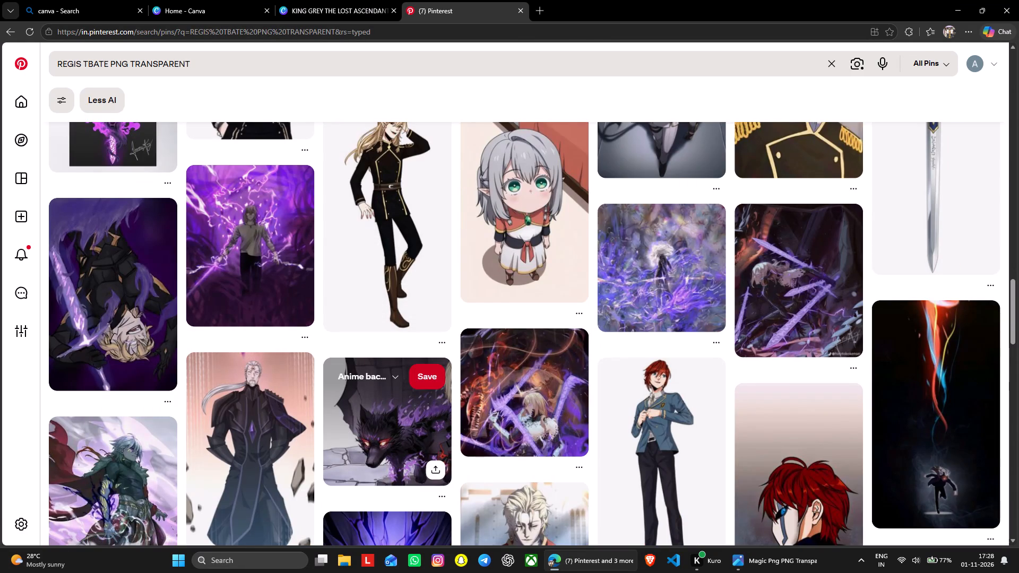
pyautogui.scroll(-2, 442, 370)
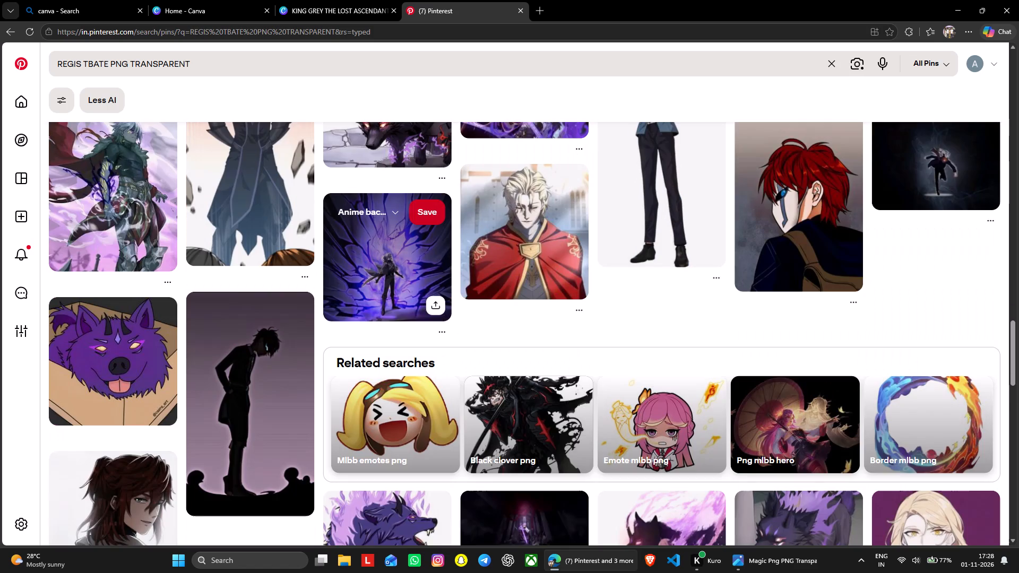
pyautogui.scroll(-1, 614, 362)
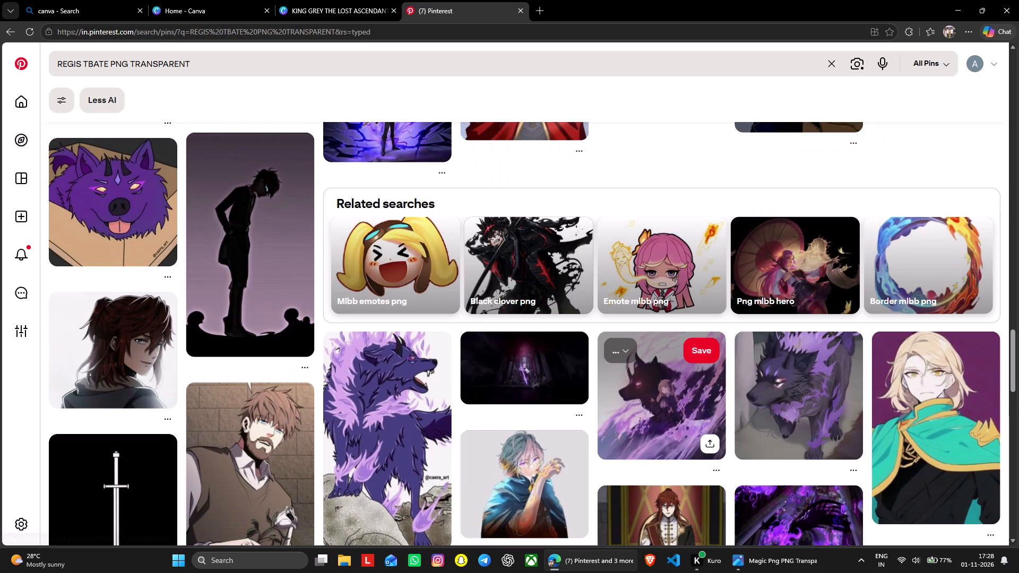
pyautogui.scroll(7, 614, 362)
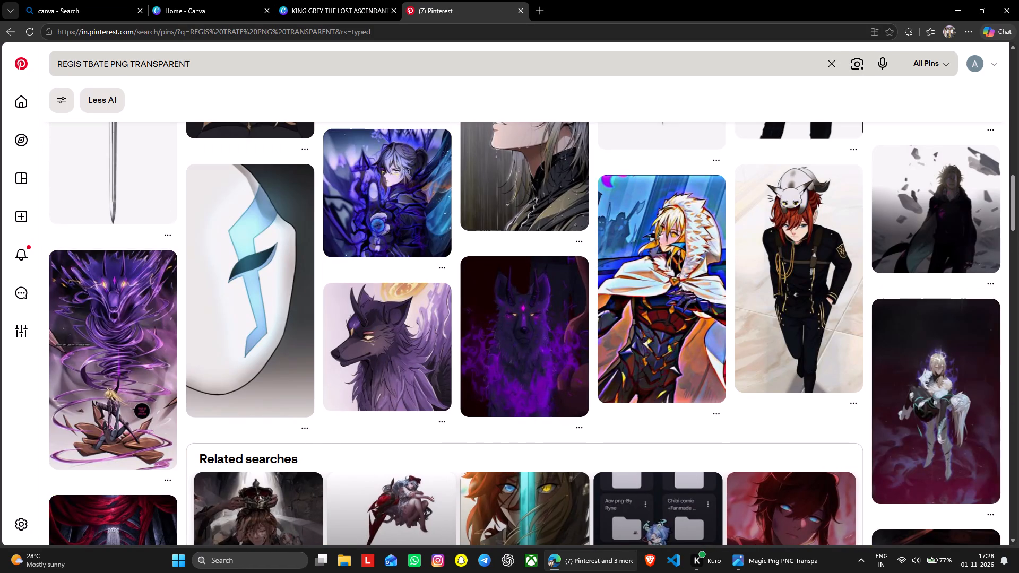
# Search the pins for SILVY TBATE PNG TRANSPARENT and look through the images for suitable character artwork.
pyautogui.moveTo(81, 62); pyautogui.dragTo(27, 64)
pyautogui.write('SILV')
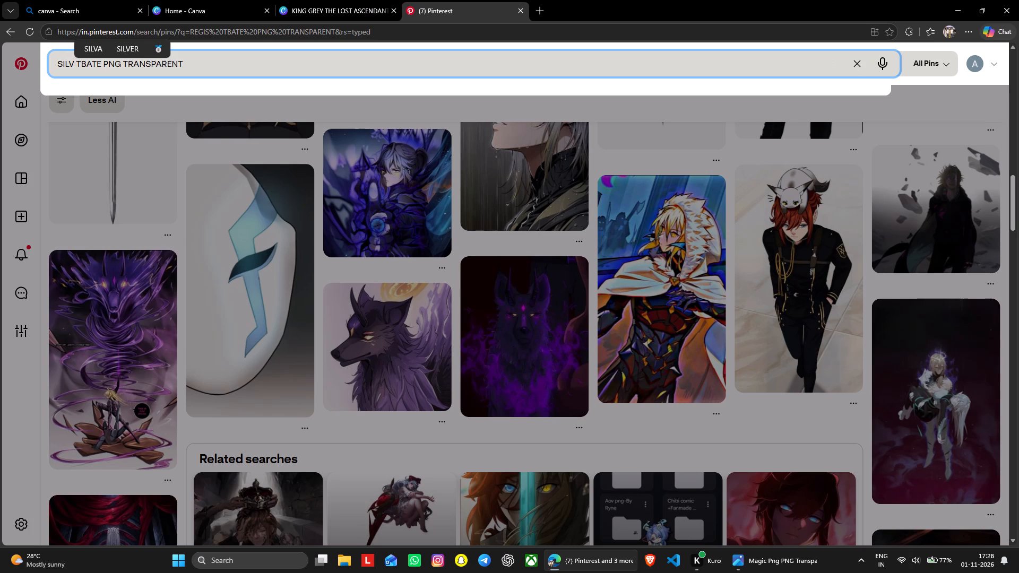
pyautogui.press('y')
pyautogui.press('Return')
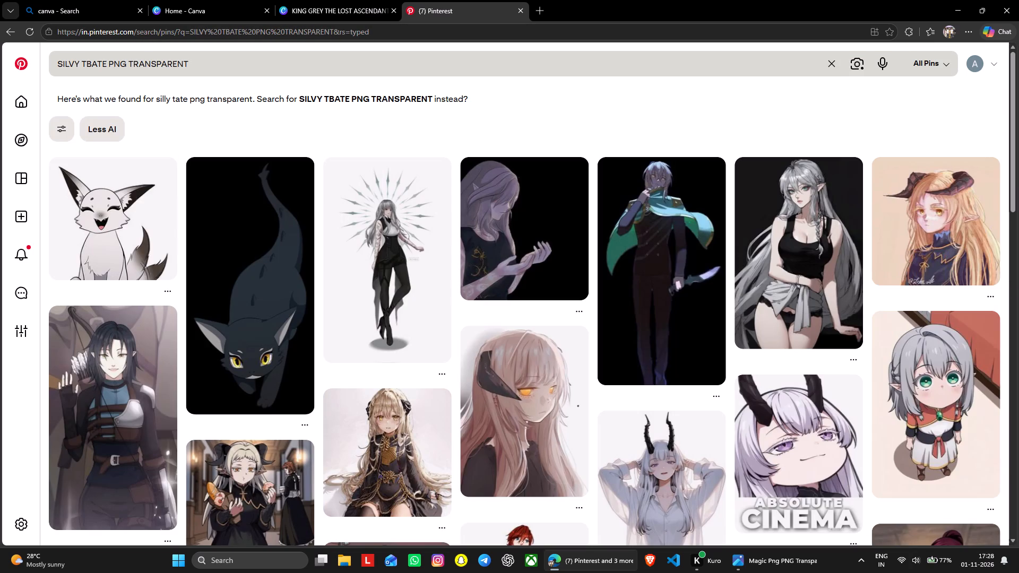
pyautogui.scroll(-1, 530, 126)
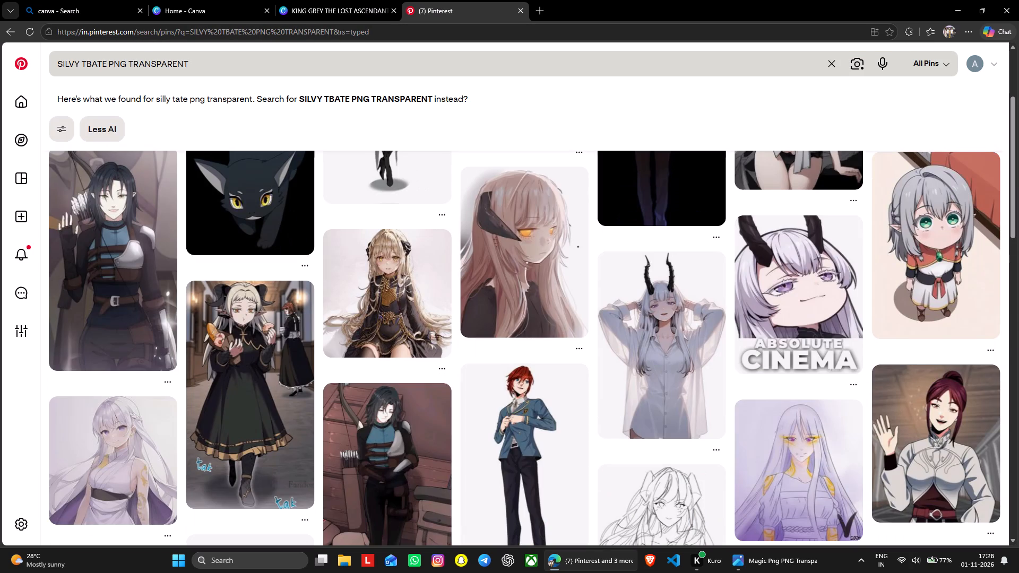
pyautogui.scroll(-2, 595, 282)
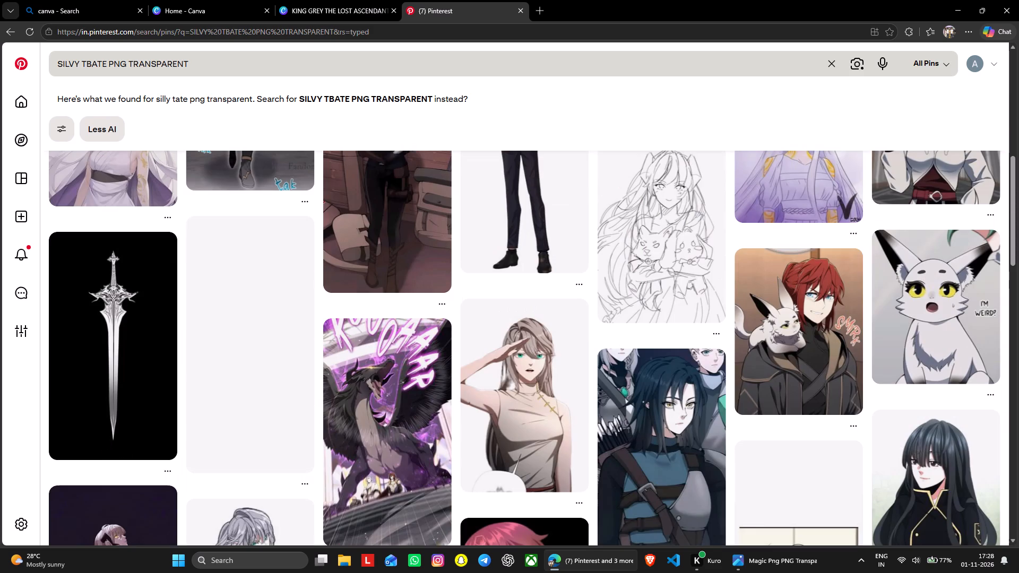
pyautogui.scroll(-1, 599, 269)
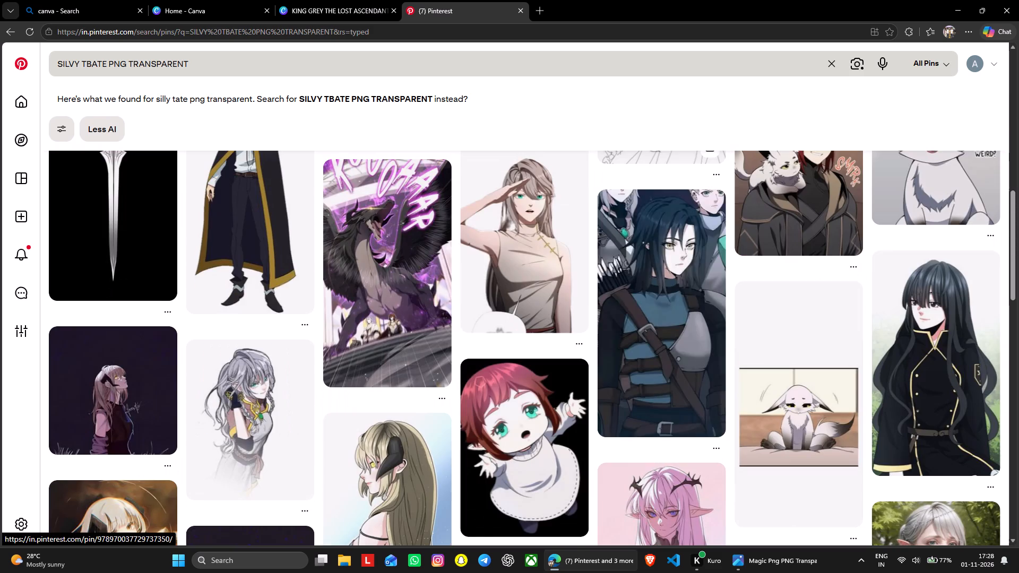
pyautogui.scroll(-1, 599, 269)
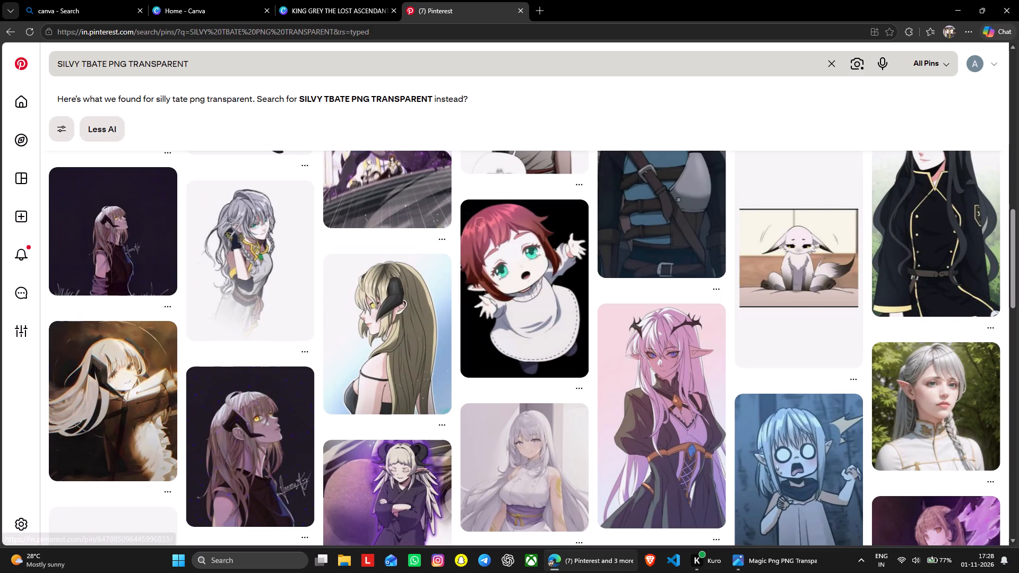
# Refine the pin search to SILVY DRAGON TBATE PNG TRANSPARENT.
pyautogui.click(80, 64)
pyautogui.press('space')
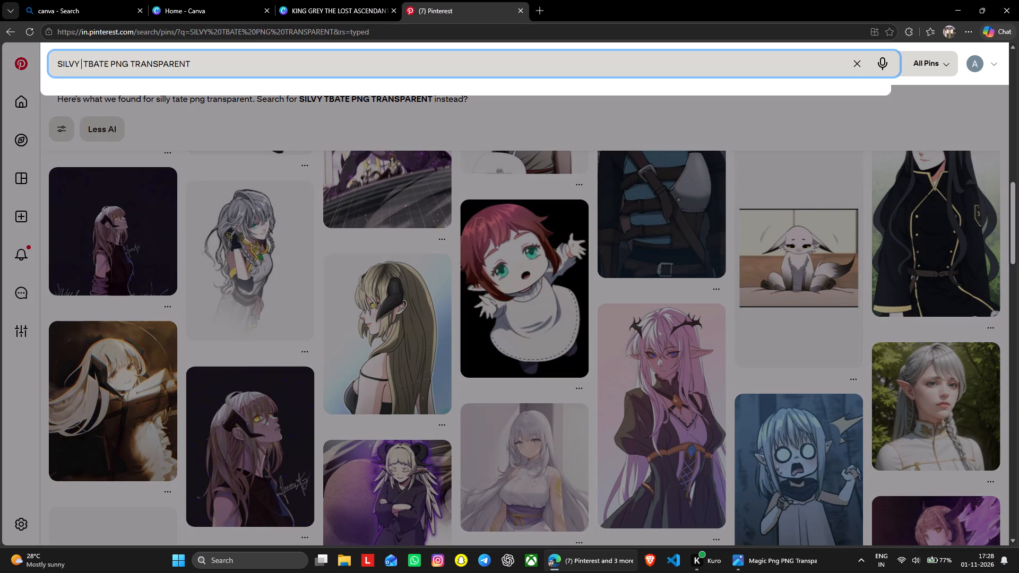
pyautogui.write('DRAGON')
pyautogui.press('Return')
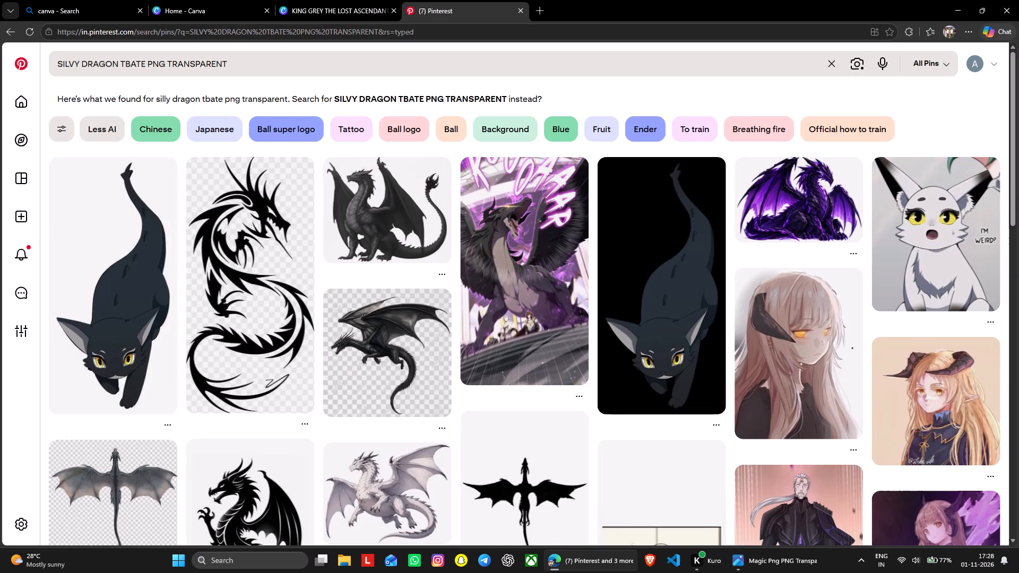
# Open the purple horned-girl pin, go to its related pin of the girl with the black wolf, and download that image.
pyautogui.scroll(-1, 703, 262)
pyautogui.click(945, 420)
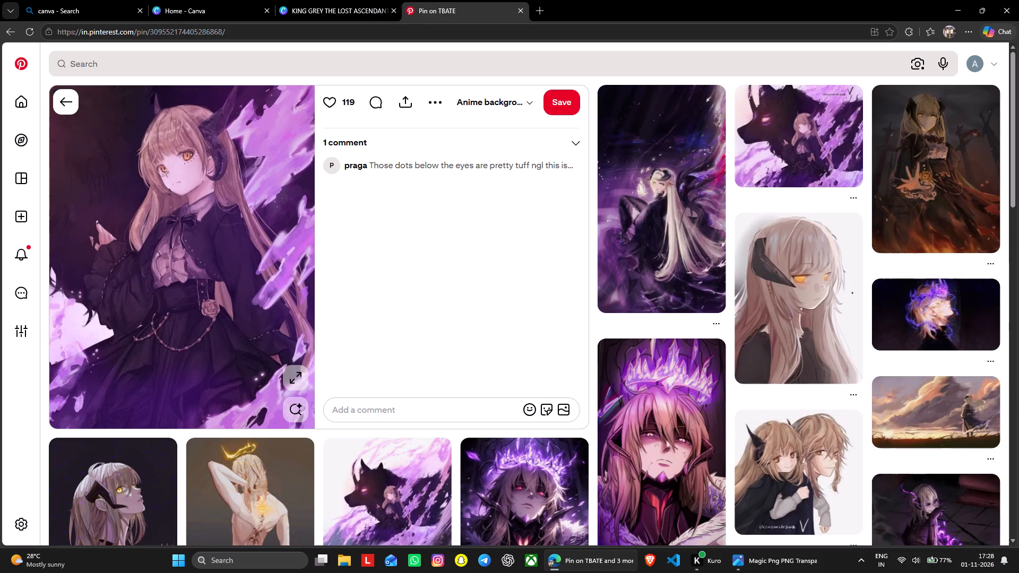
pyautogui.click(766, 147)
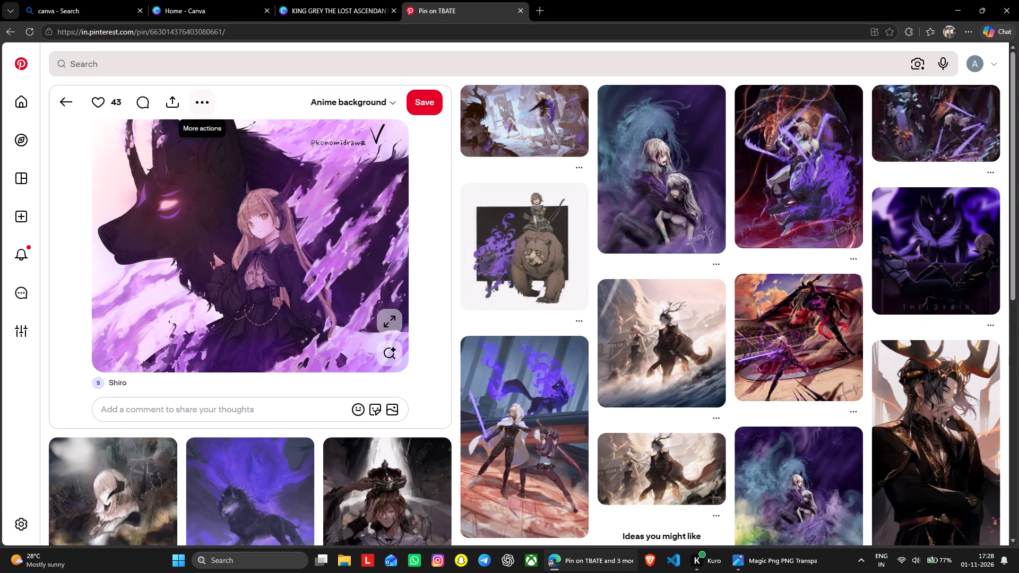
pyautogui.click(201, 99)
pyautogui.click(209, 139)
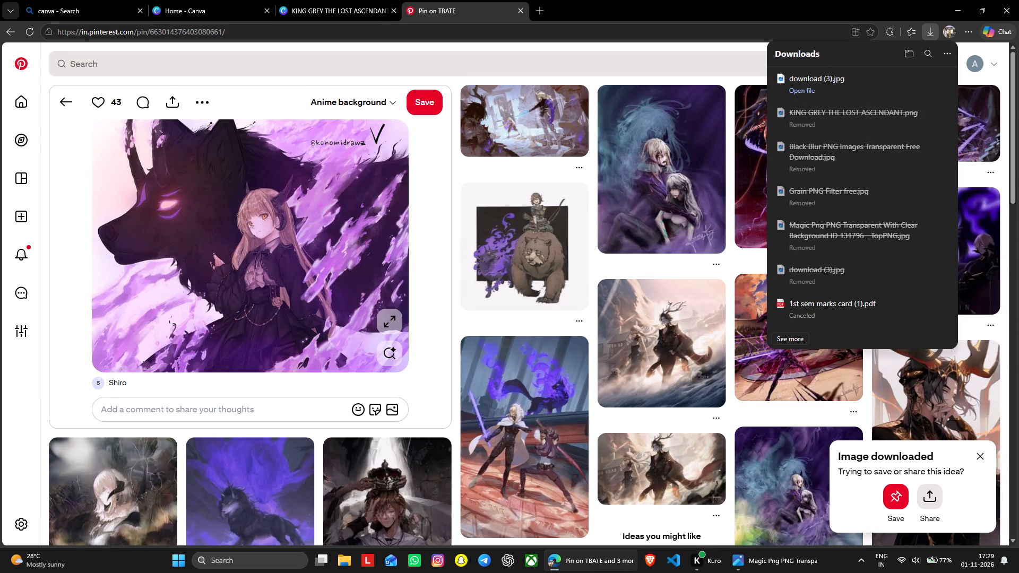
# Switch to File Explorer and view the recent KING GREY THE LOST ASCENDANT poster image.
pyautogui.click(336, 14)
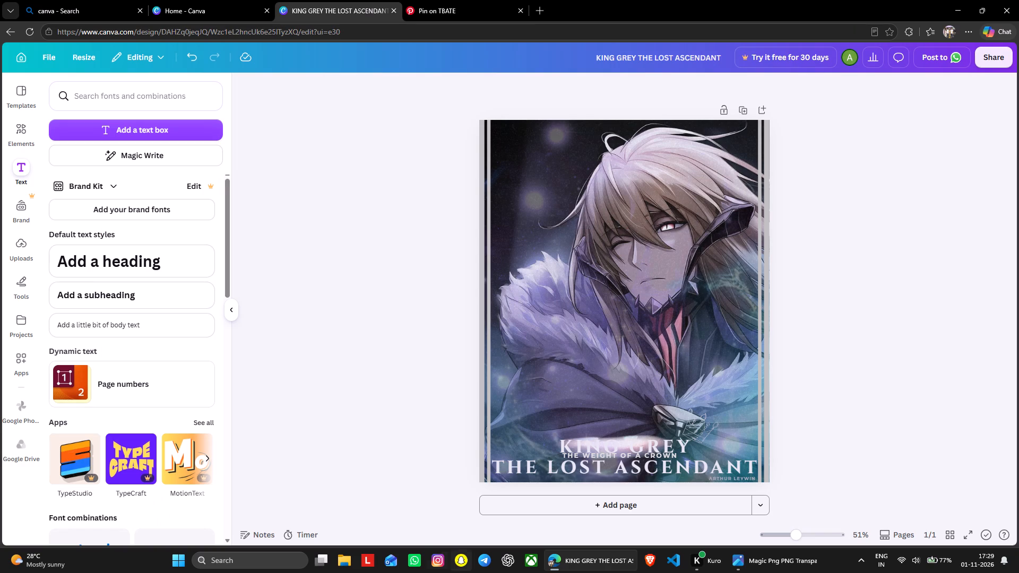
pyautogui.click(344, 553)
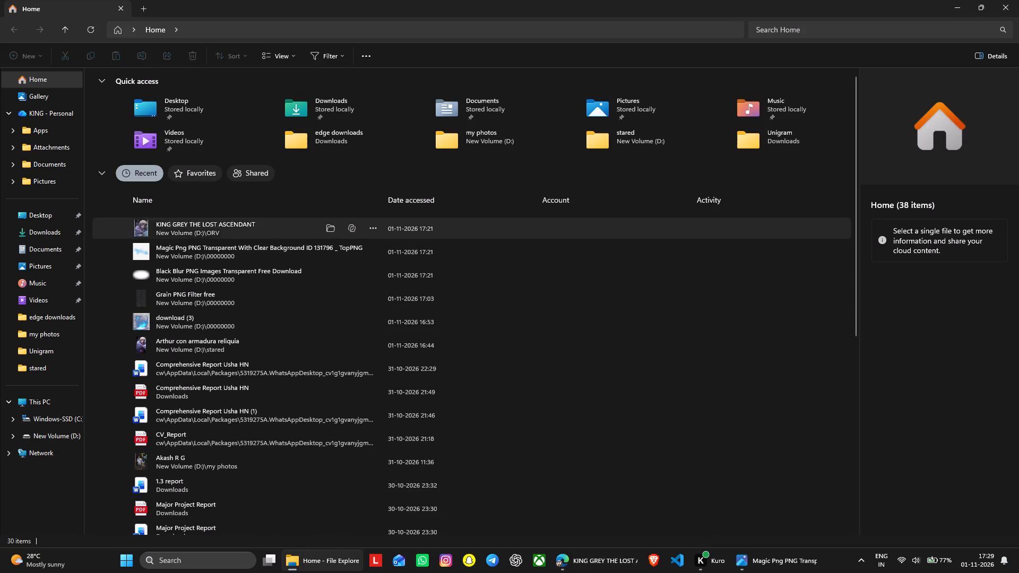
pyautogui.doubleClick(222, 229)
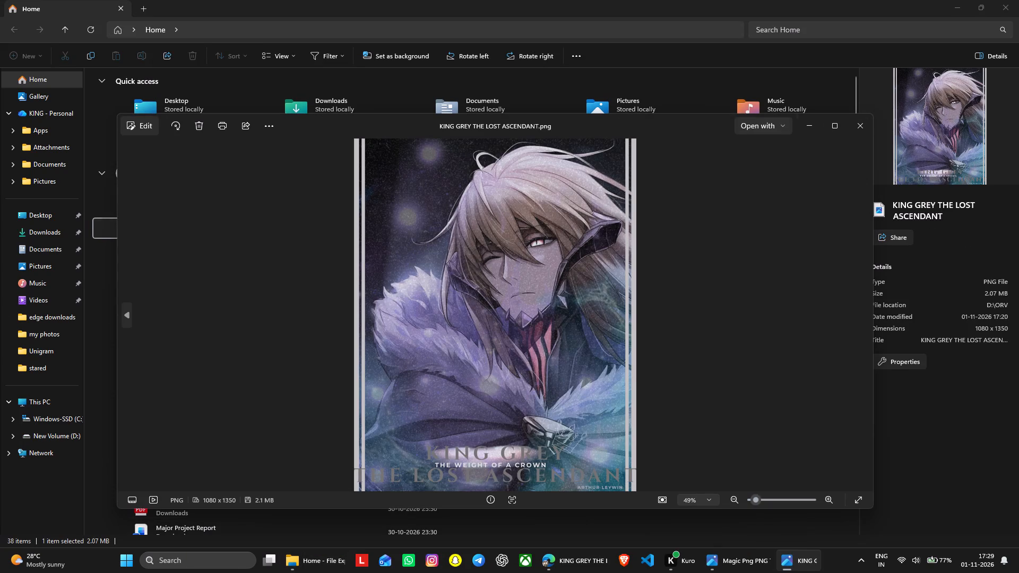
pyautogui.click(821, 61)
# Open the edge downloads folder inside Downloads and view the download (3) image enlarged.
pyautogui.click(47, 229)
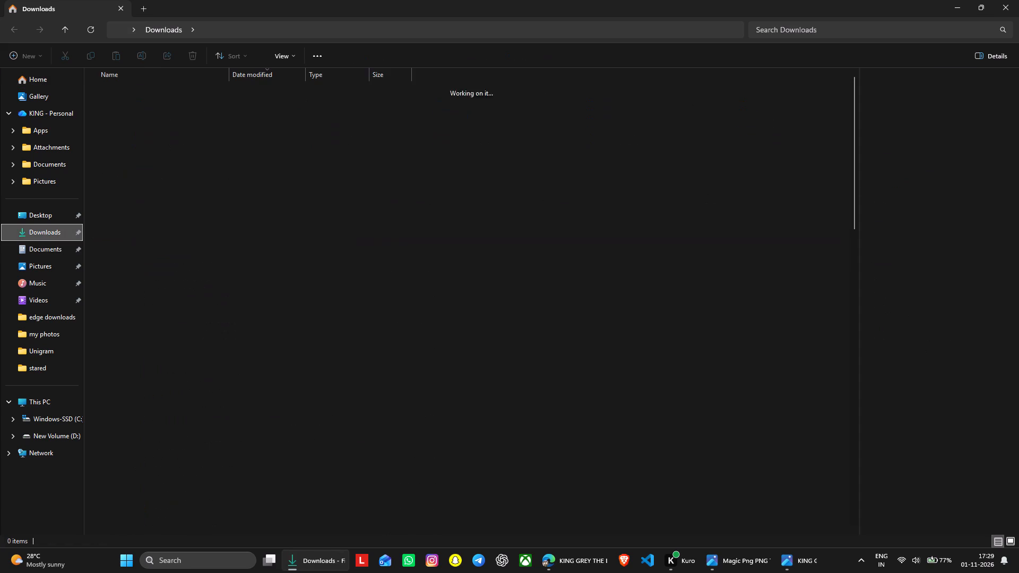
pyautogui.doubleClick(200, 109)
pyautogui.doubleClick(200, 108)
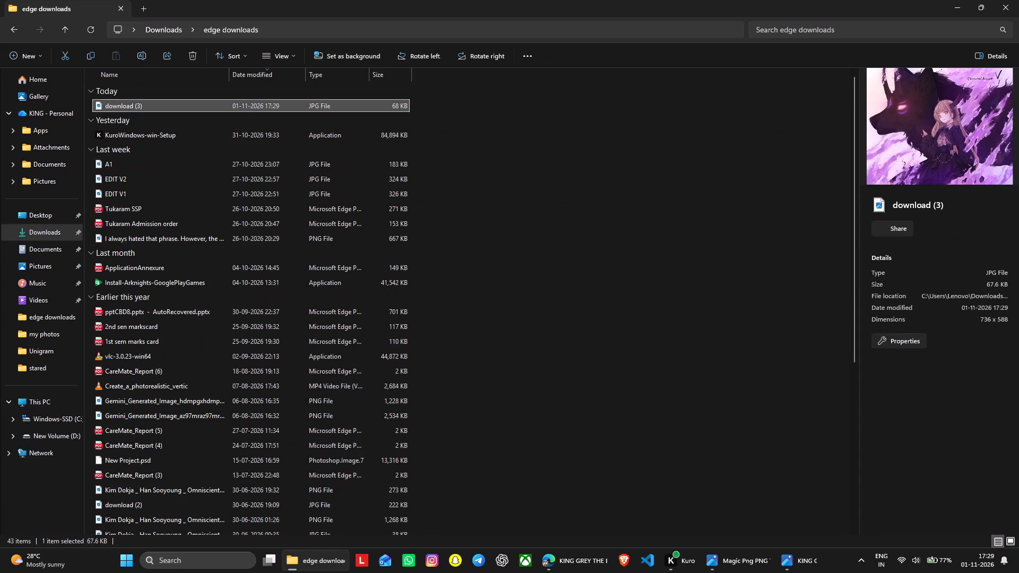
pyautogui.click(846, 134)
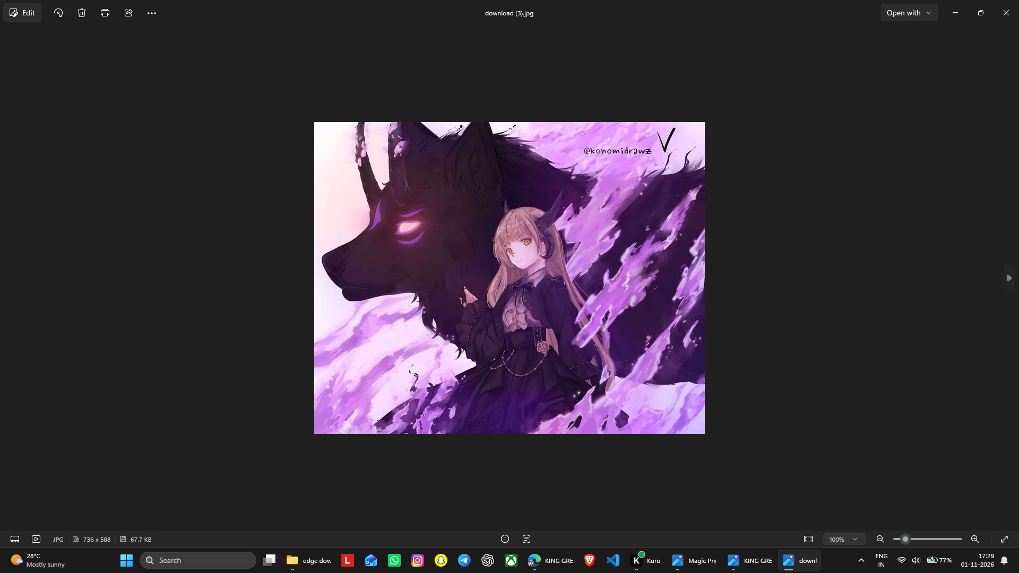
pyautogui.click(1016, 14)
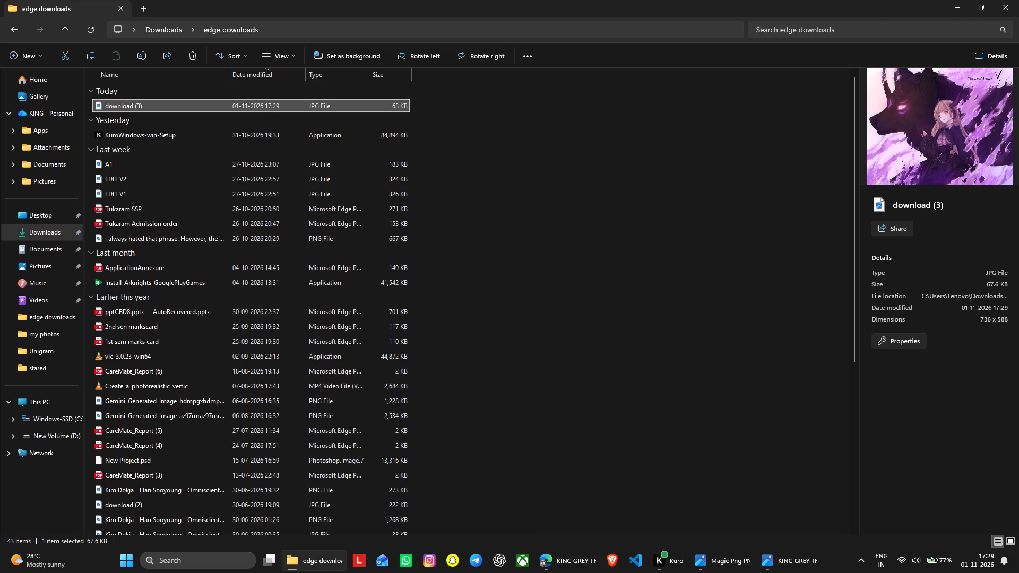
# Copy the download (3) image into the ORV folder on New Volume (D:) and open that folder.
pyautogui.moveTo(128, 101); pyautogui.dragTo(45, 431)
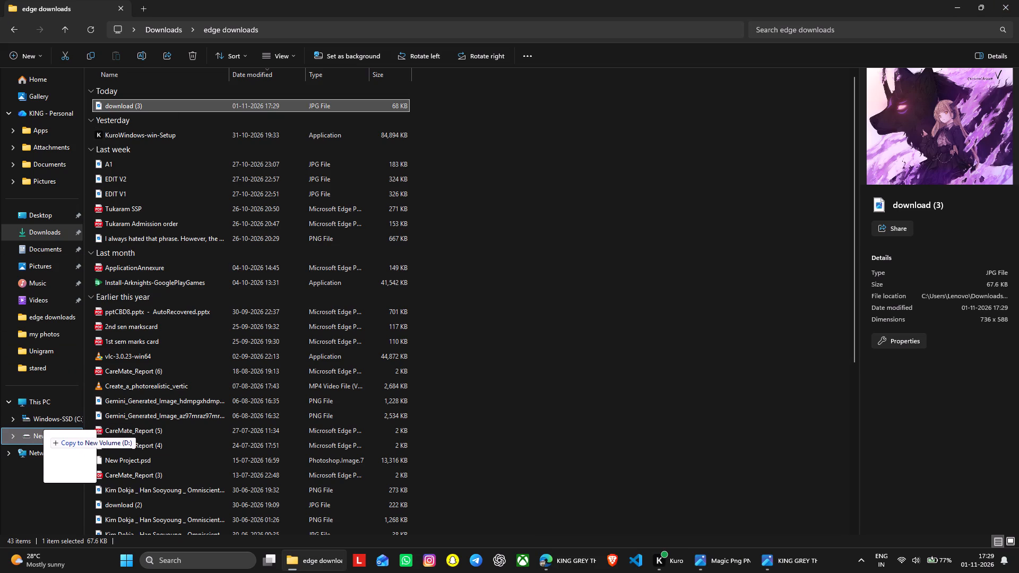
pyautogui.moveTo(45, 431); pyautogui.dragTo(51, 474)
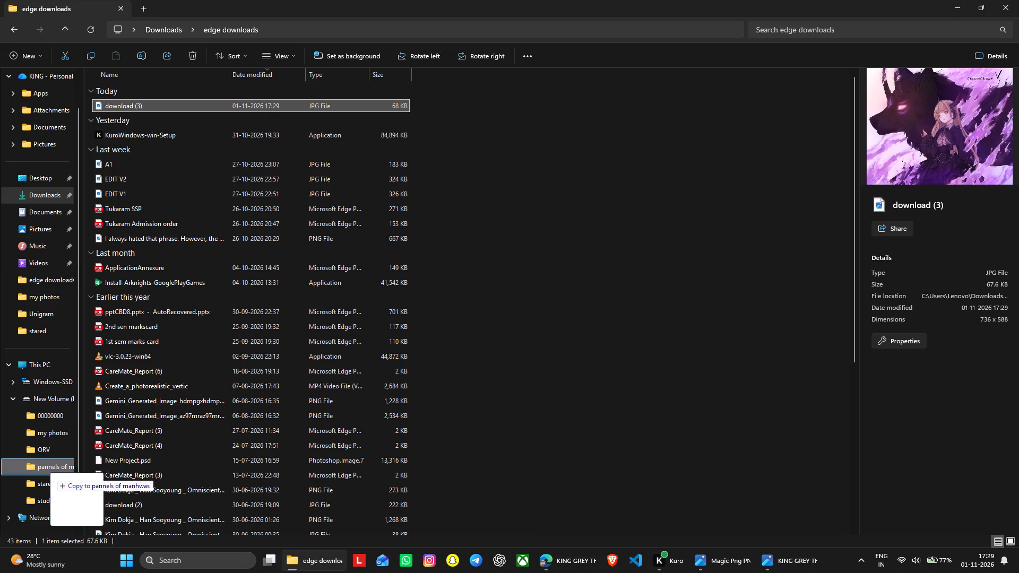
pyautogui.moveTo(51, 474); pyautogui.dragTo(53, 451)
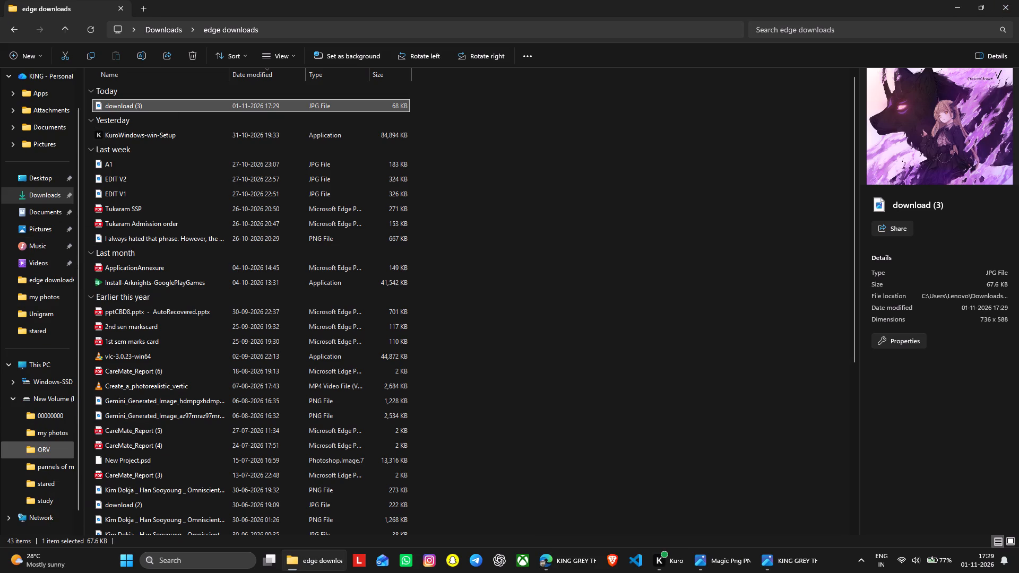
pyautogui.click(54, 450)
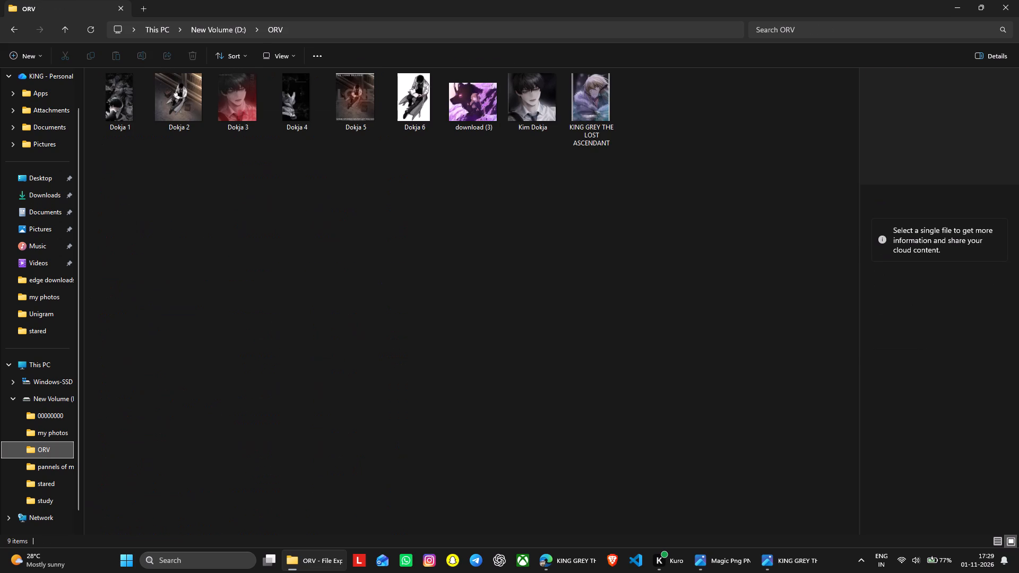
# Rename the ORV folder on New Volume (D:) as FAV.
pyautogui.click(38, 397)
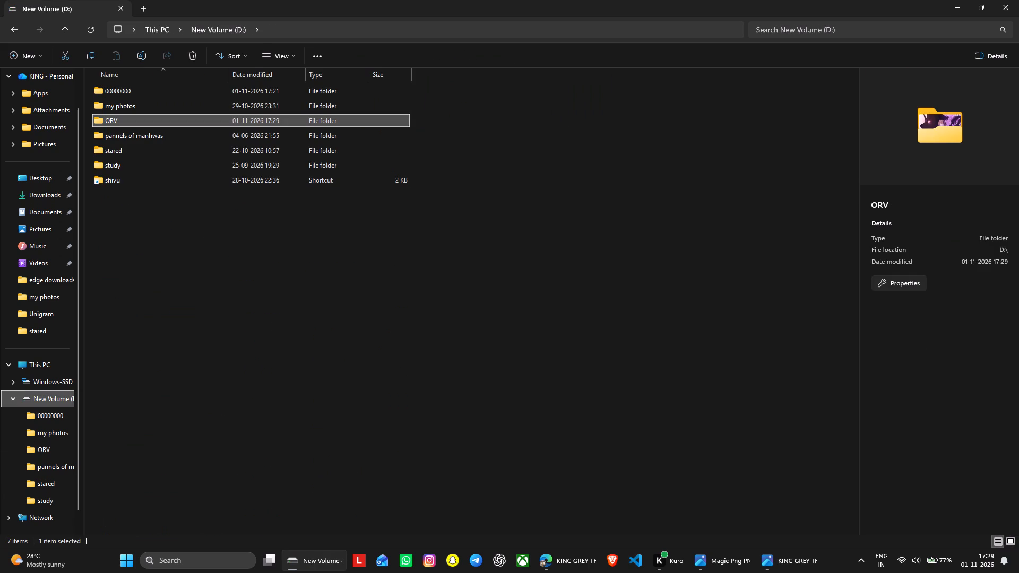
pyautogui.click(126, 117)
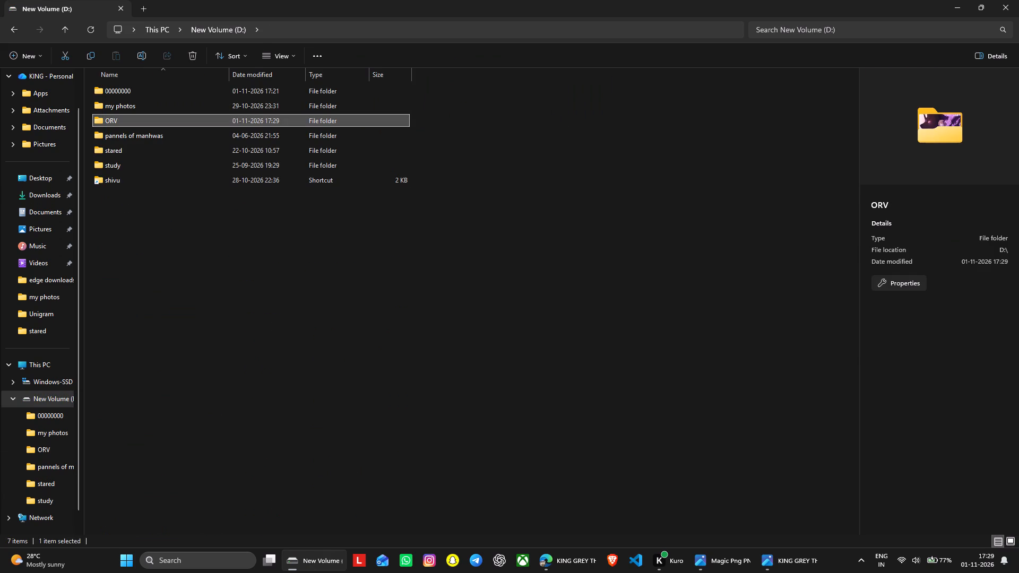
pyautogui.click(125, 118)
pyautogui.write('FAV')
pyautogui.click(214, 348)
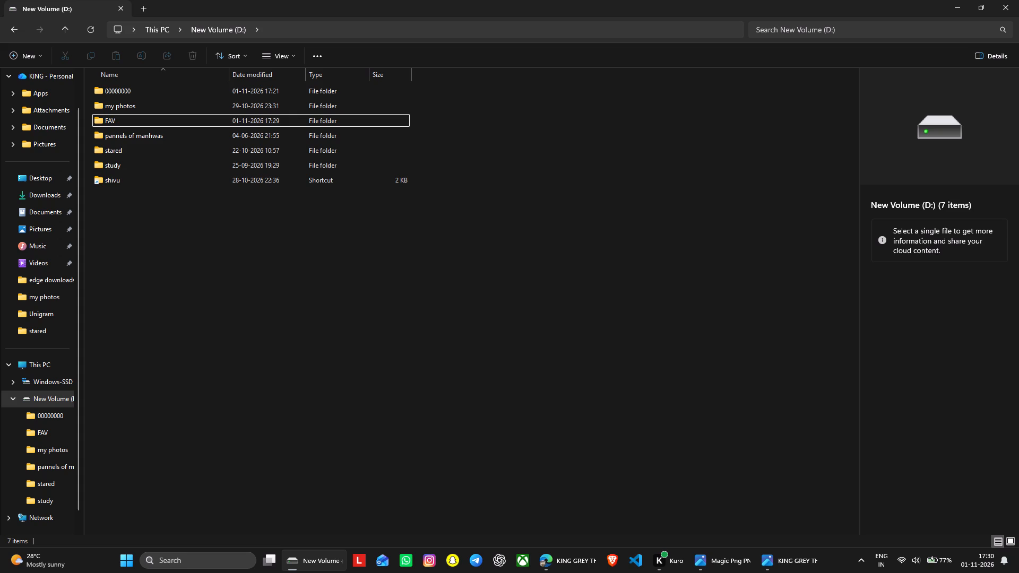
# Switch to the Canva poster in Edge, upload the download (3) image, and add it to the page.
pyautogui.click(594, 562)
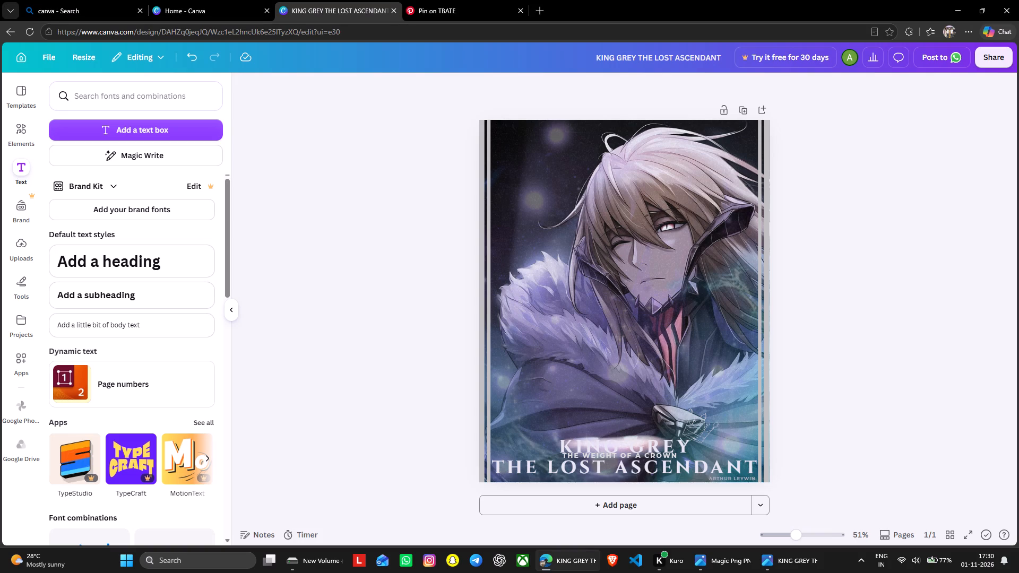
pyautogui.click(21, 248)
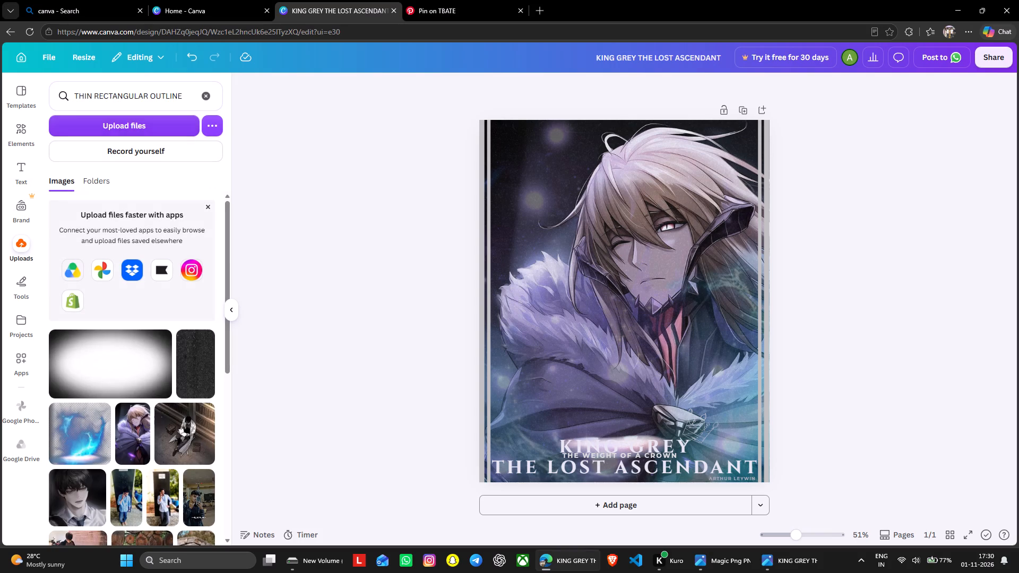
pyautogui.click(111, 125)
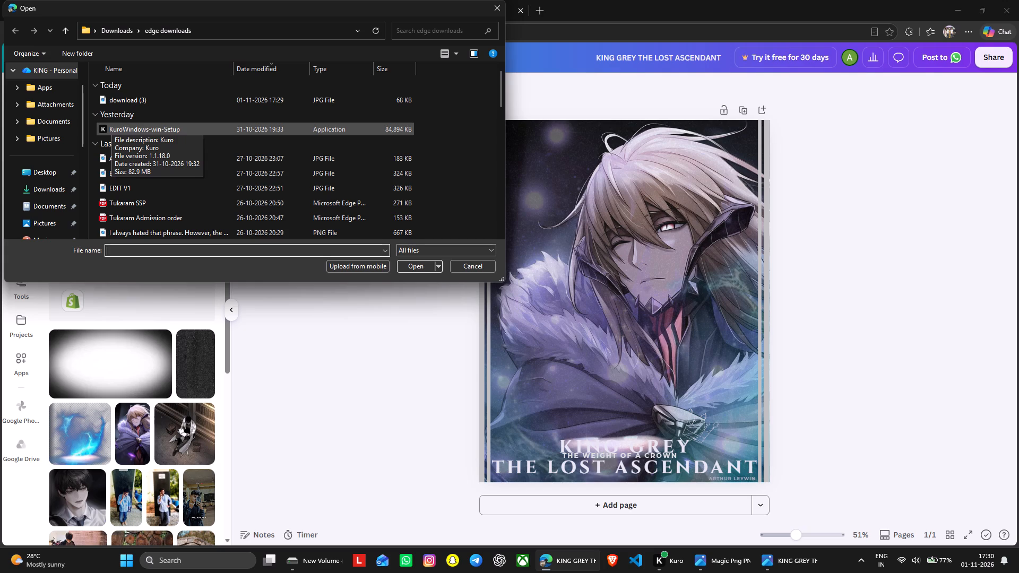
pyautogui.doubleClick(169, 97)
pyautogui.click(78, 362)
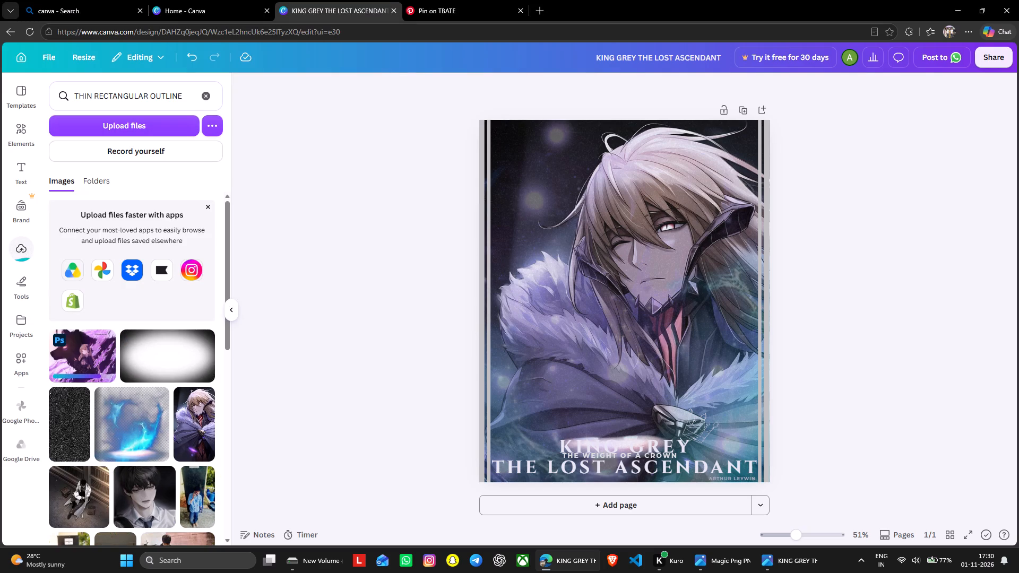
# Split the placed wolf-and-girl image with Magic Layers and shift the resulting pieces slightly towards the poster's left edge.
pyautogui.click(435, 85)
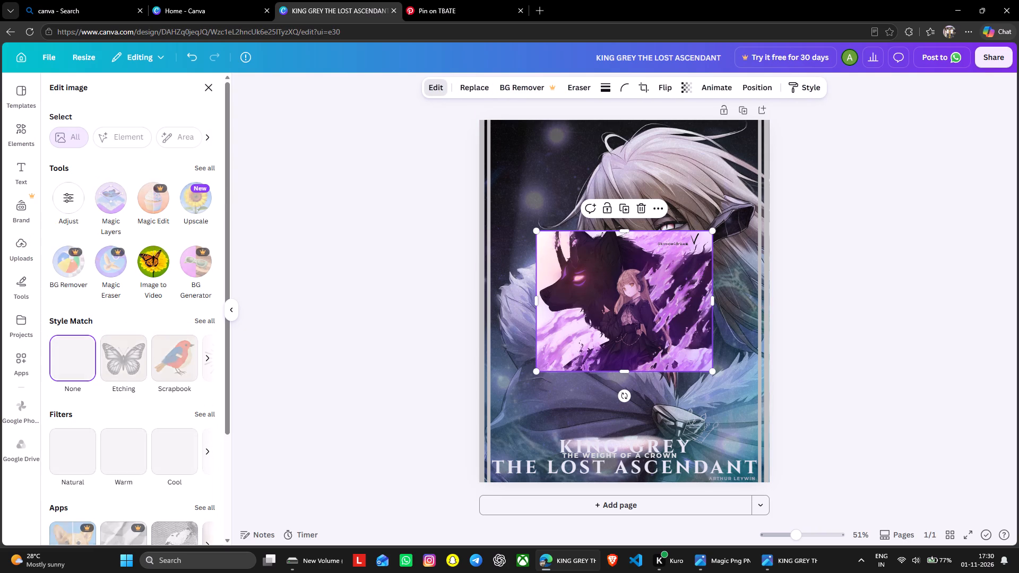
pyautogui.click(108, 207)
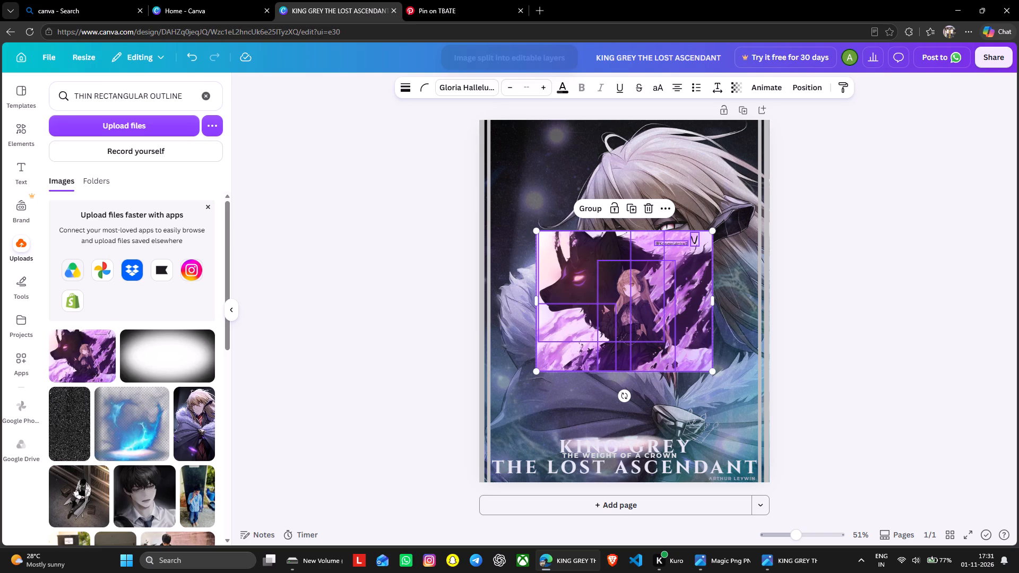
pyautogui.moveTo(637, 300); pyautogui.dragTo(609, 300)
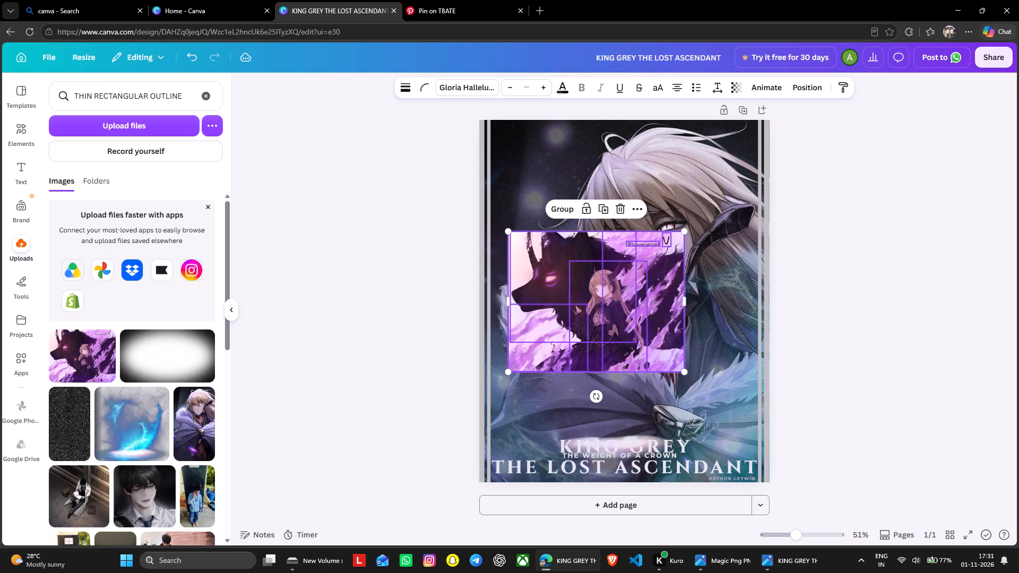
# Move the large purple flame piece to the poster's upper-right corner and the horned girl to its lower-right area.
pyautogui.click(609, 300)
pyautogui.click(608, 297)
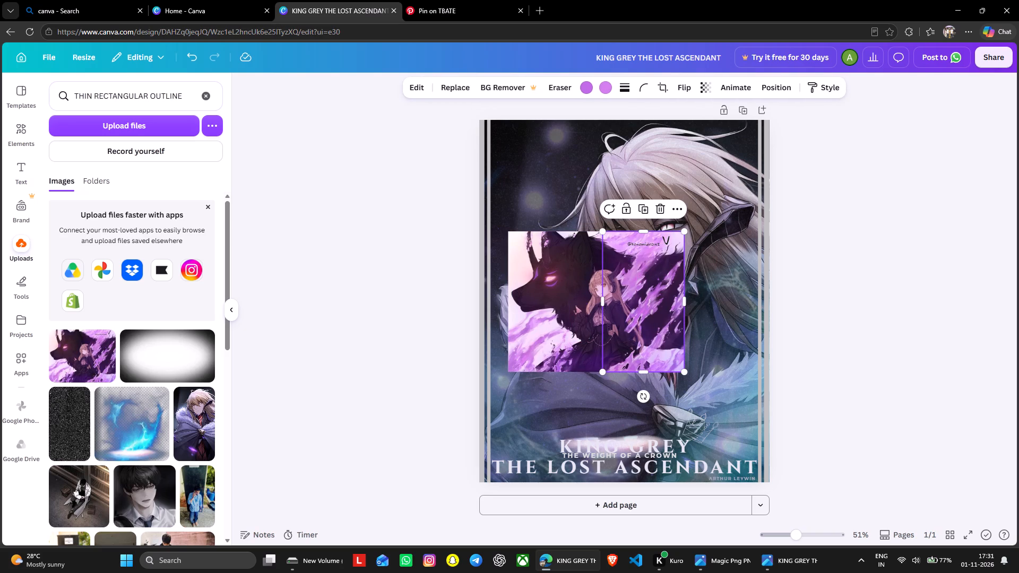
pyautogui.moveTo(612, 299); pyautogui.dragTo(687, 184)
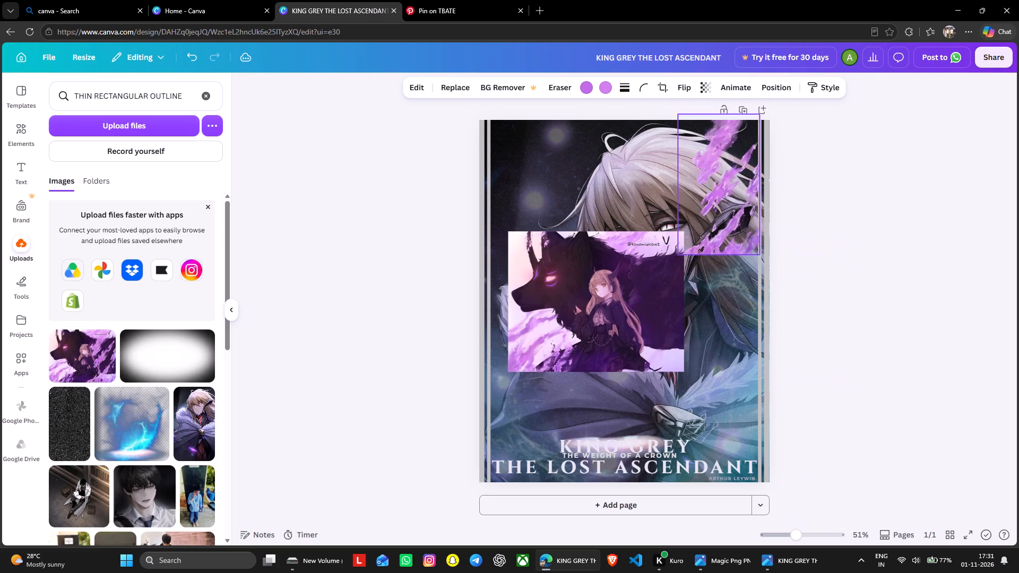
pyautogui.moveTo(687, 184); pyautogui.dragTo(688, 185)
pyautogui.click(610, 307)
pyautogui.moveTo(610, 307); pyautogui.dragTo(658, 408)
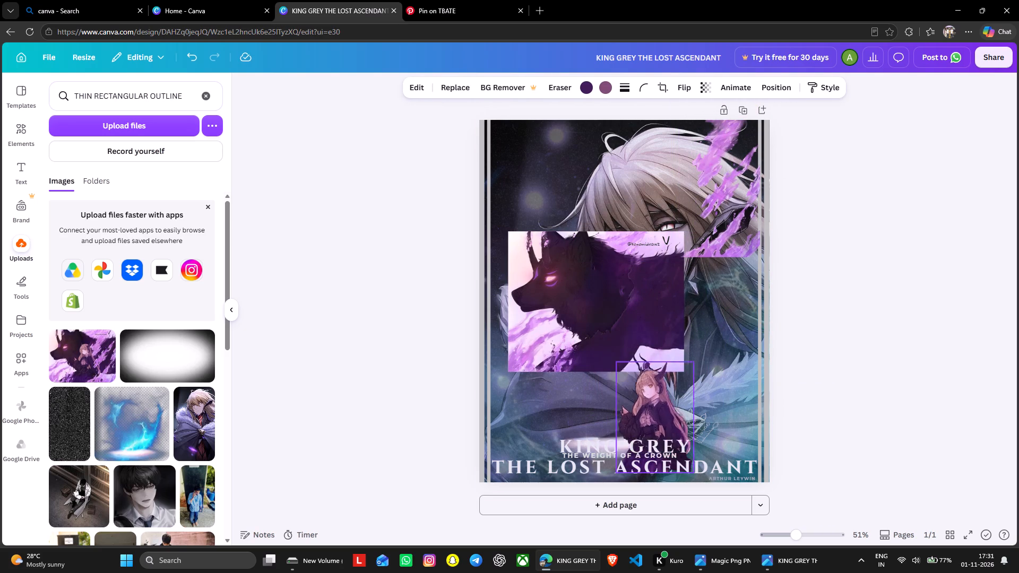
pyautogui.moveTo(658, 408); pyautogui.dragTo(710, 361)
# Move the wolf head to the poster's upper-left area and the small purple flame piece to its lower-left area.
pyautogui.click(584, 285)
pyautogui.moveTo(584, 284); pyautogui.dragTo(582, 215)
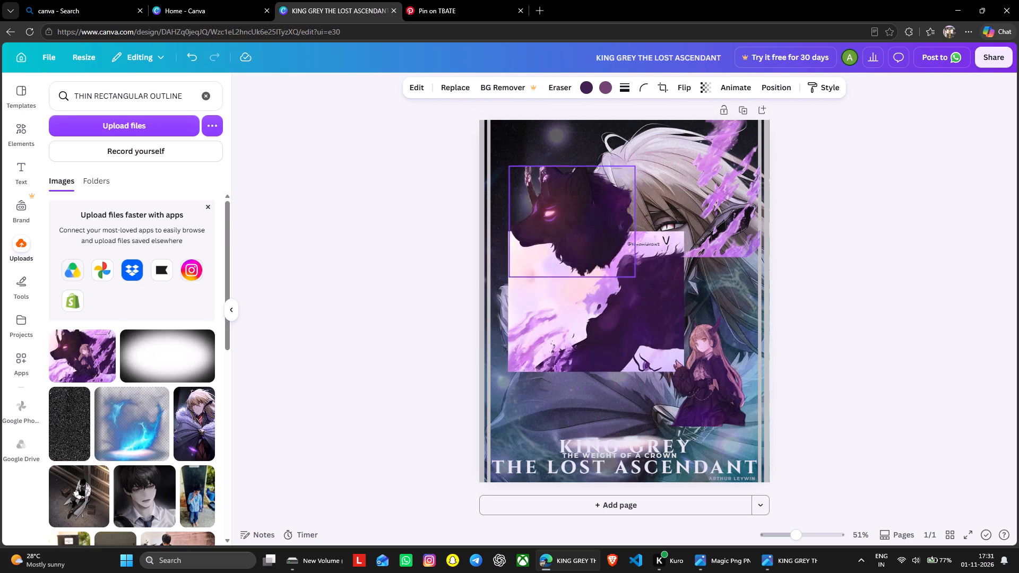
pyautogui.moveTo(582, 215); pyautogui.dragTo(576, 180)
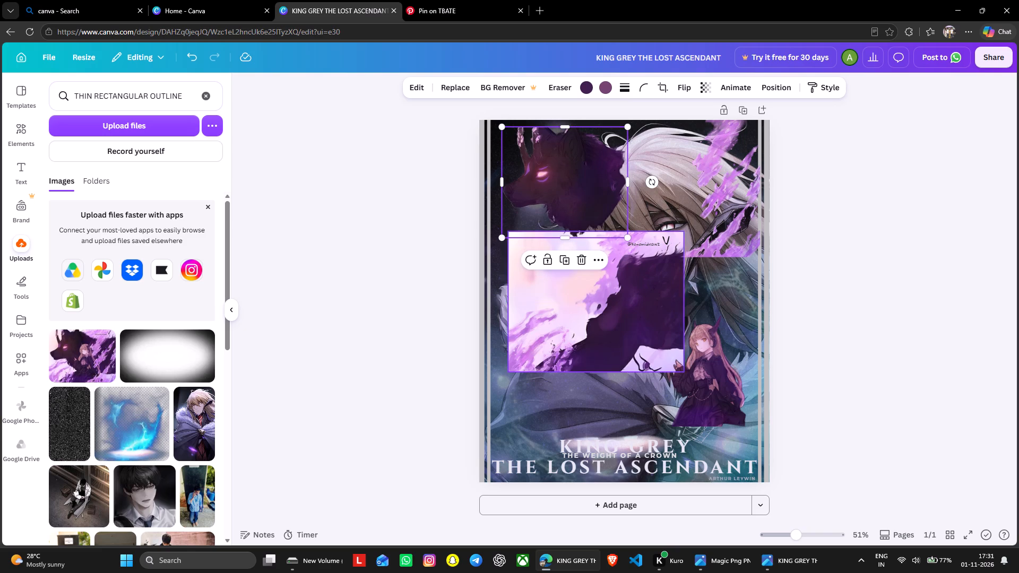
pyautogui.click(545, 342)
pyautogui.moveTo(545, 343); pyautogui.dragTo(561, 412)
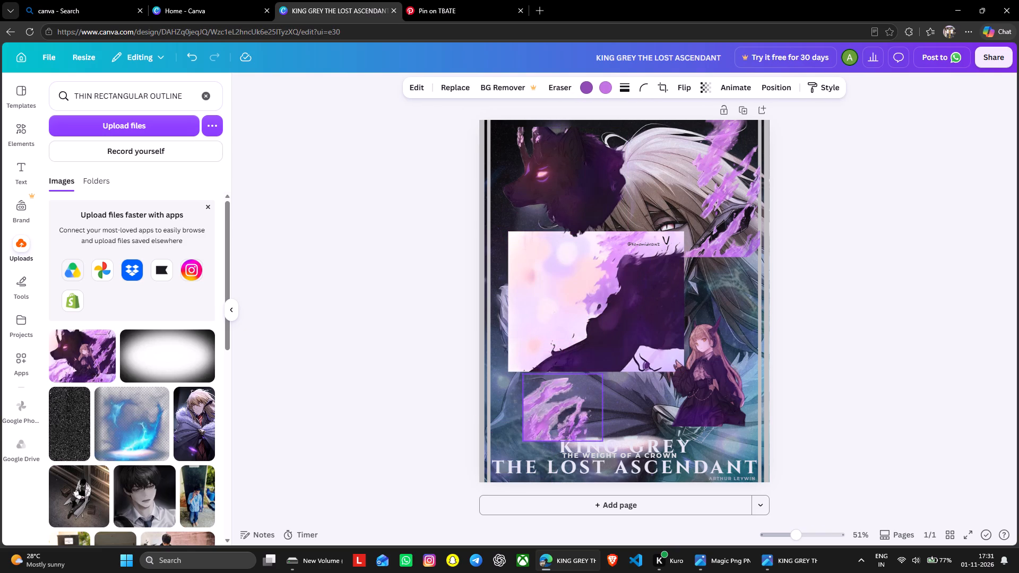
pyautogui.moveTo(561, 412); pyautogui.dragTo(555, 432)
# Split the remaining backdrop image with Magic Layers and move its dark wolf-body piece towards the poster's right side.
pyautogui.click(591, 346)
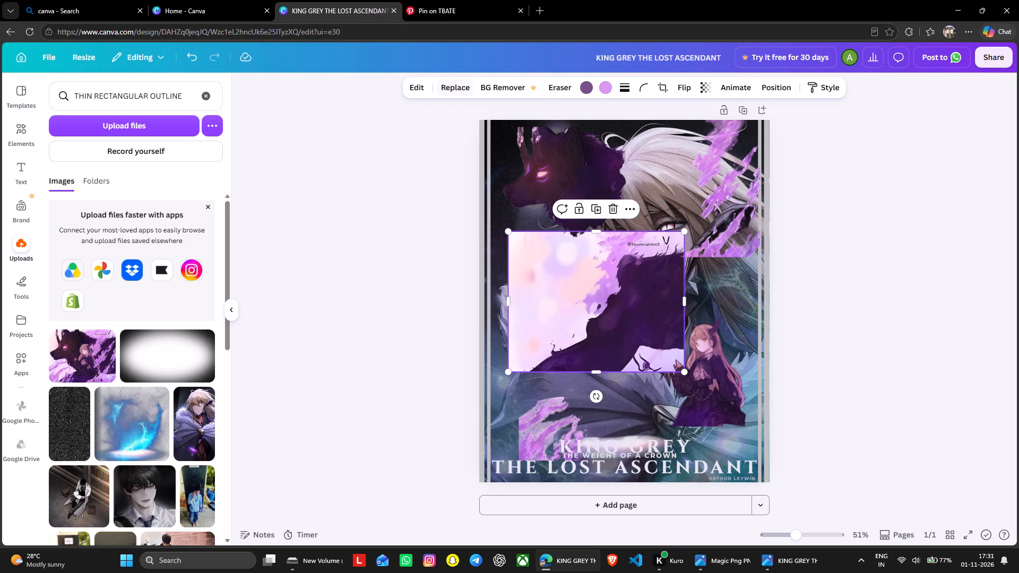
pyautogui.click(417, 87)
pyautogui.click(118, 201)
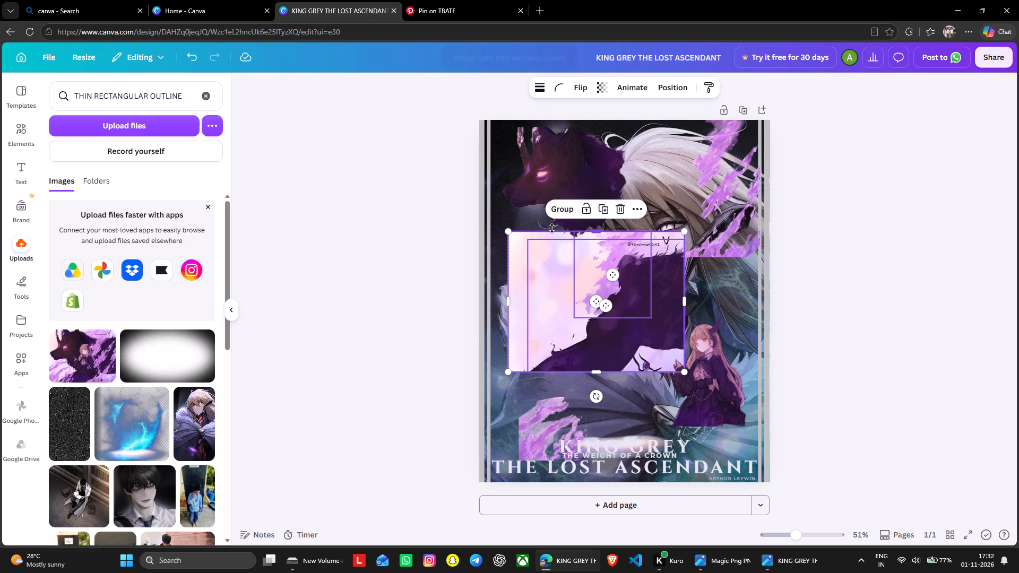
pyautogui.click(640, 340)
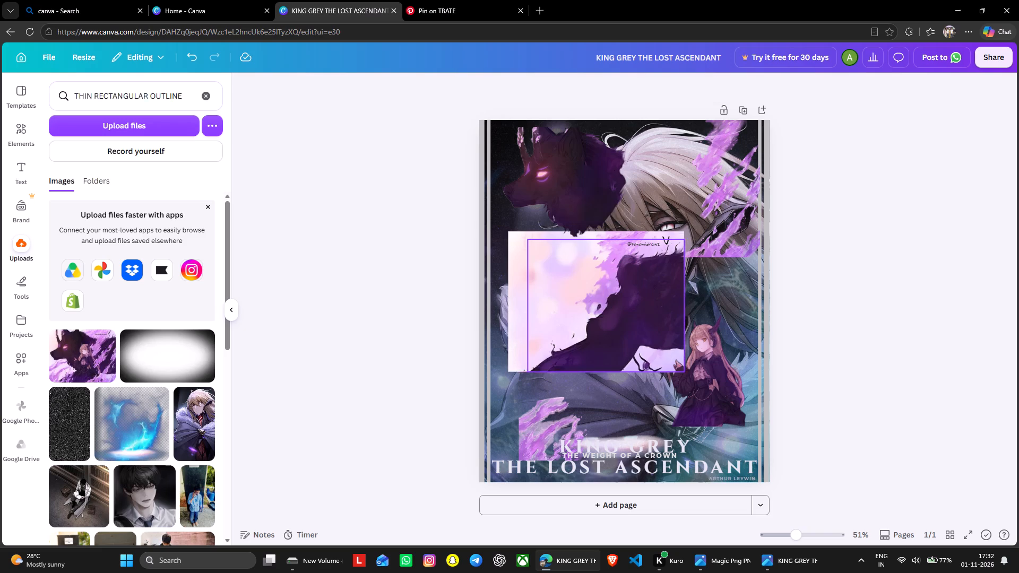
pyautogui.moveTo(640, 340); pyautogui.dragTo(698, 350)
# Rotate the pastel pink backdrop a quarter turn, align it to the page's upper-left corner, and enlarge it to cover the whole poster.
pyautogui.moveTo(549, 303); pyautogui.dragTo(499, 321)
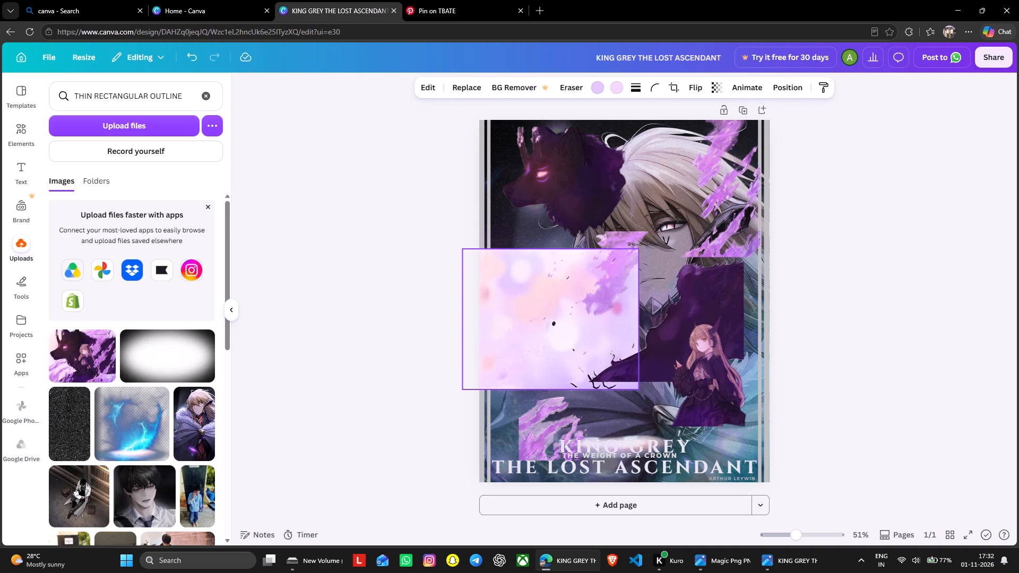
pyautogui.moveTo(499, 321); pyautogui.dragTo(473, 301)
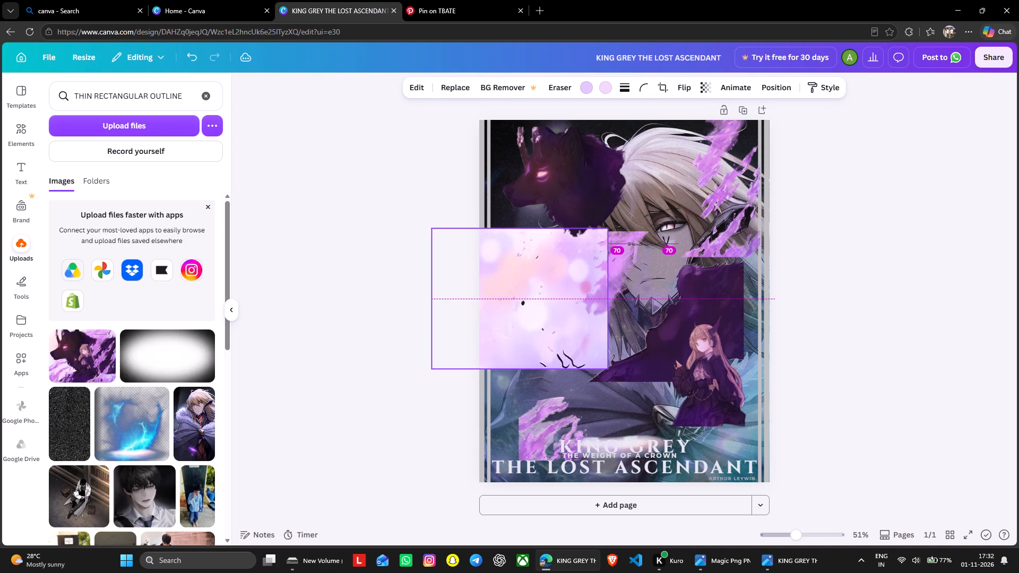
pyautogui.moveTo(473, 301); pyautogui.dragTo(474, 300)
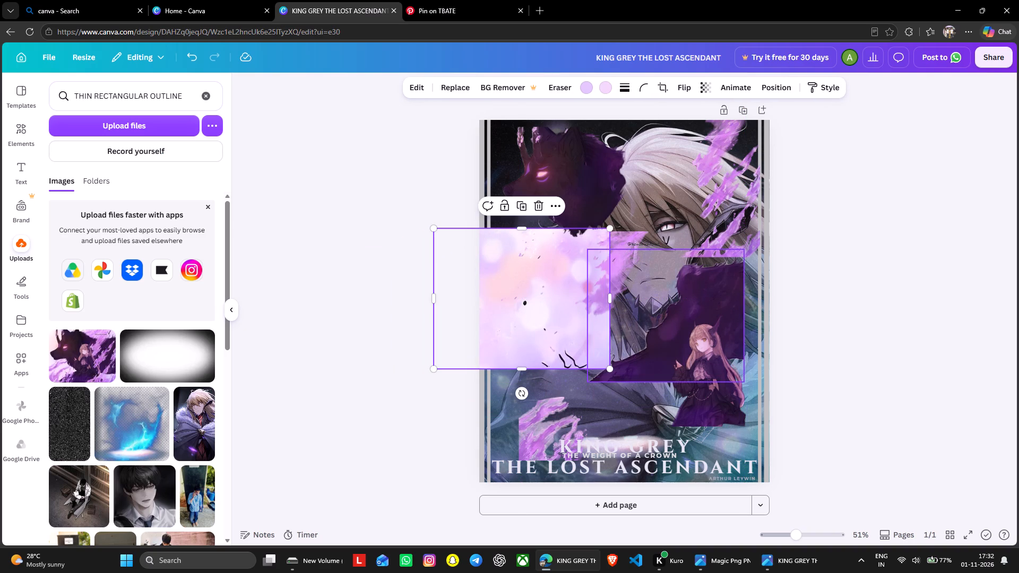
pyautogui.moveTo(608, 368); pyautogui.dragTo(608, 380)
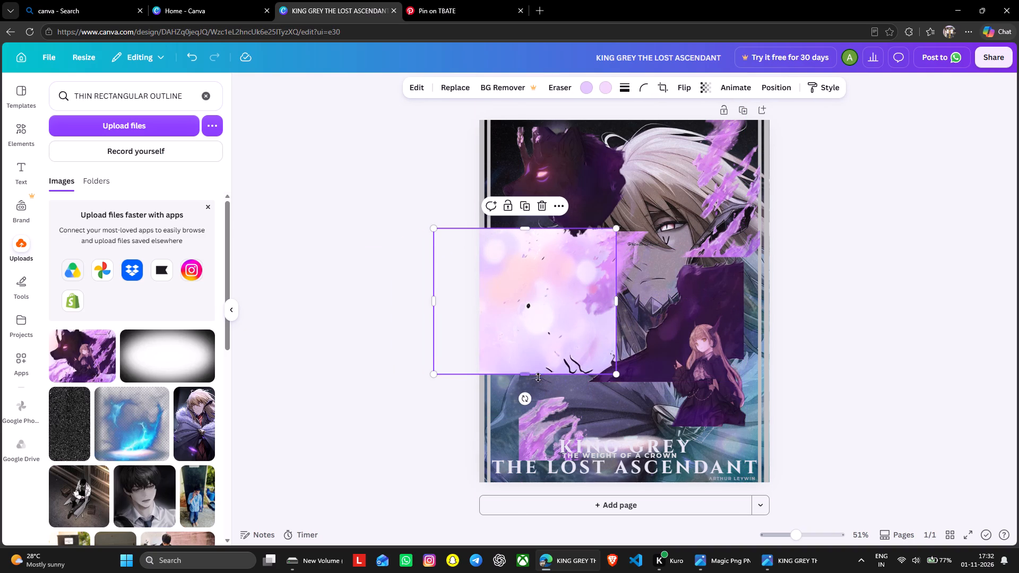
pyautogui.moveTo(529, 399); pyautogui.dragTo(428, 303)
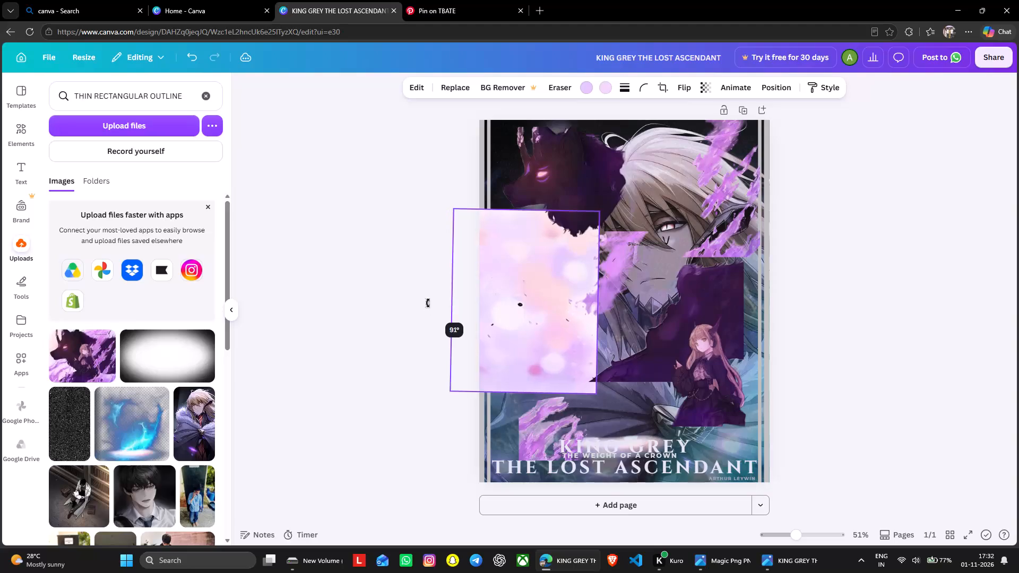
pyautogui.moveTo(428, 303); pyautogui.dragTo(426, 305)
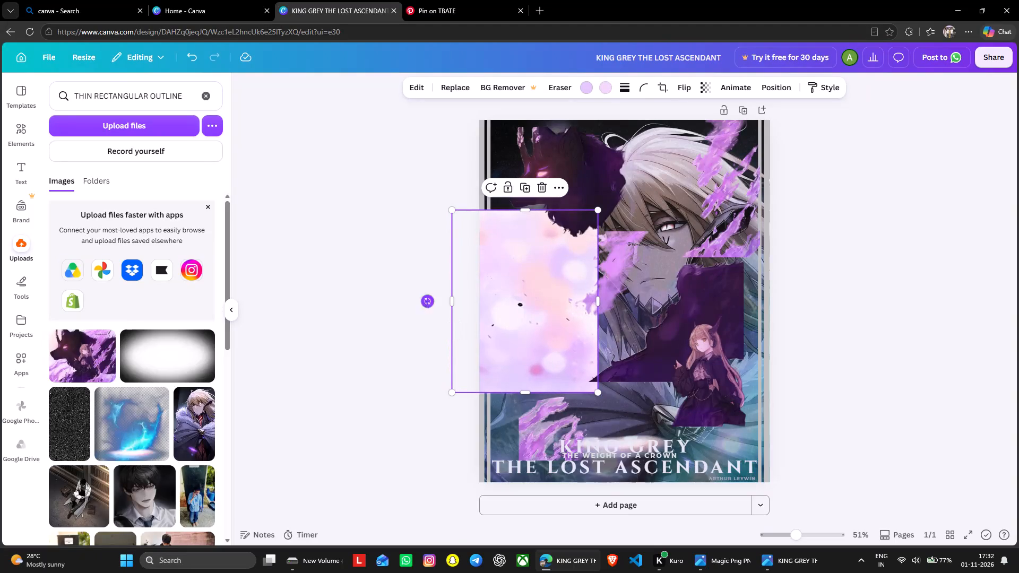
pyautogui.moveTo(551, 348); pyautogui.dragTo(583, 256)
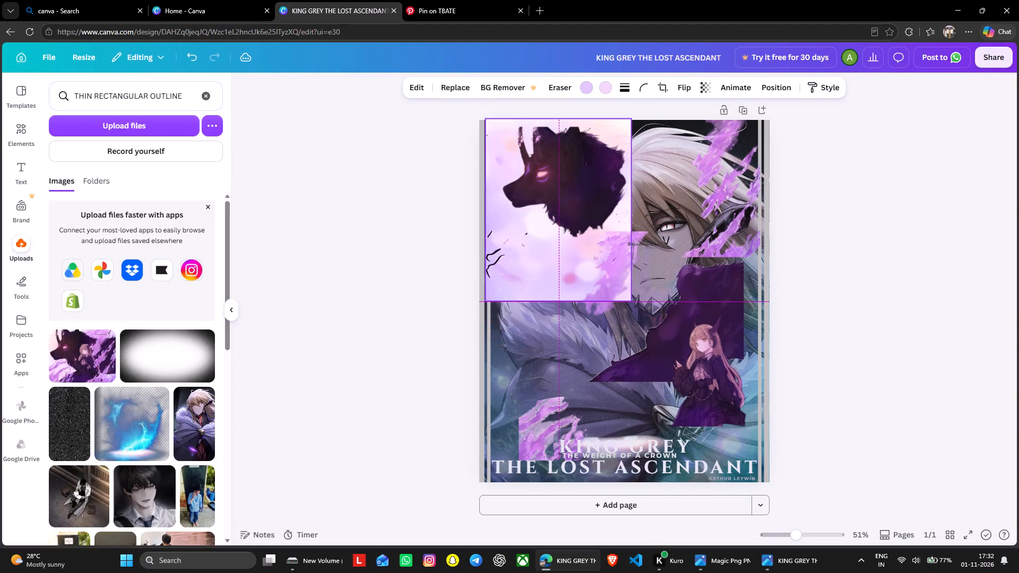
pyautogui.moveTo(583, 256); pyautogui.dragTo(578, 258)
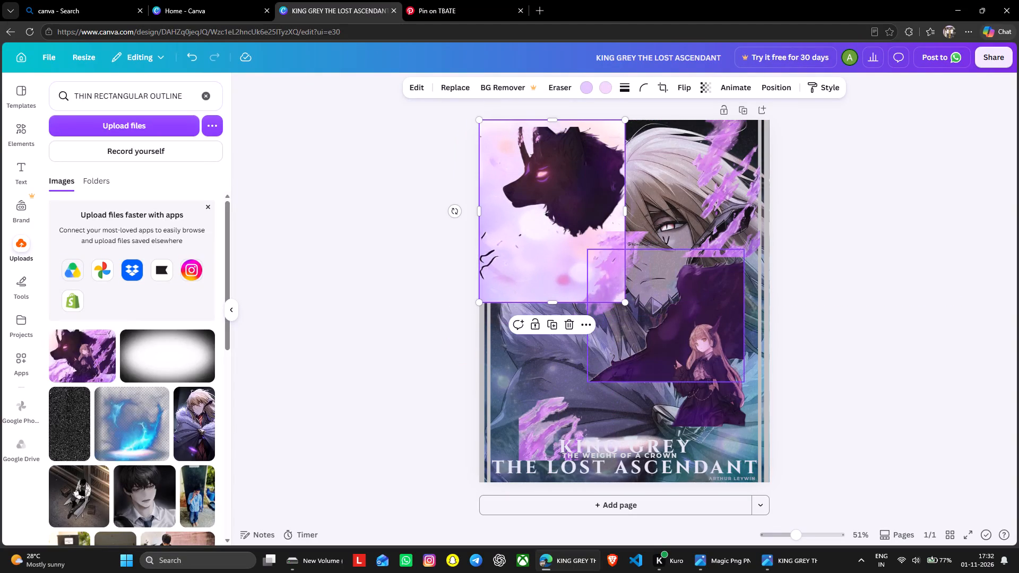
pyautogui.moveTo(626, 303); pyautogui.dragTo(766, 464)
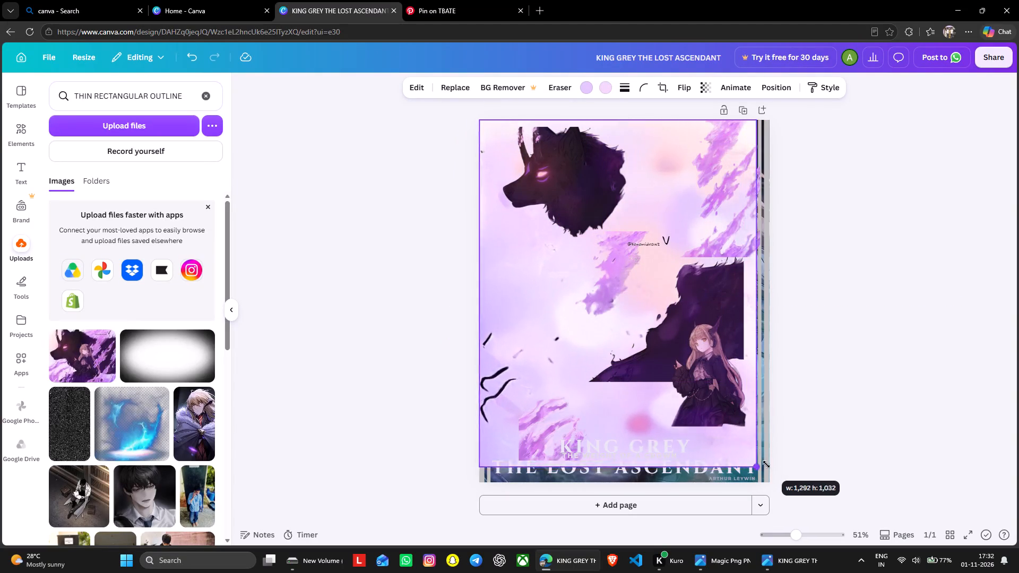
pyautogui.moveTo(766, 464); pyautogui.dragTo(781, 477)
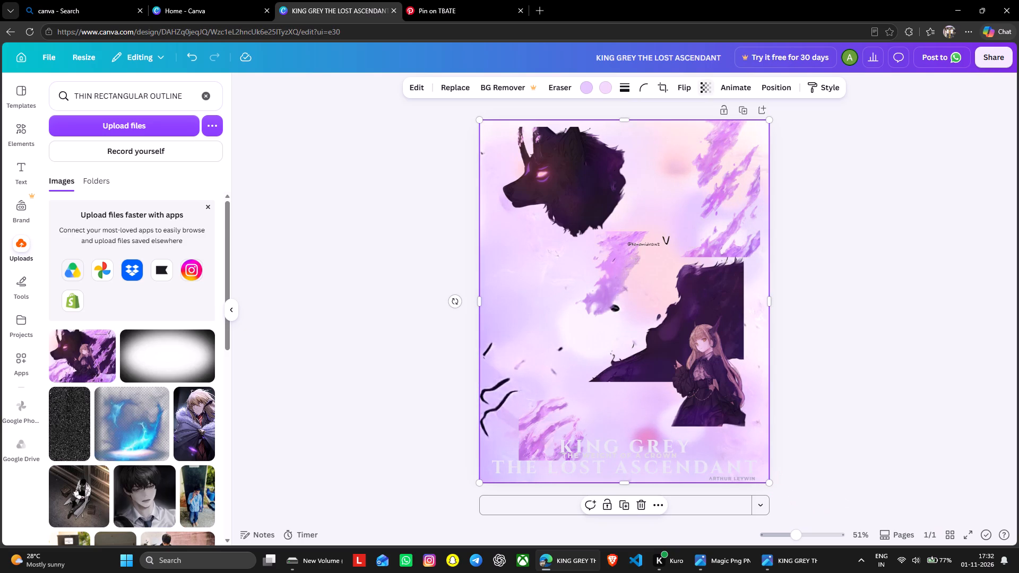
# Set the pastel backdrop's transparency to 16.
pyautogui.click(698, 82)
pyautogui.moveTo(694, 127); pyautogui.dragTo(668, 143)
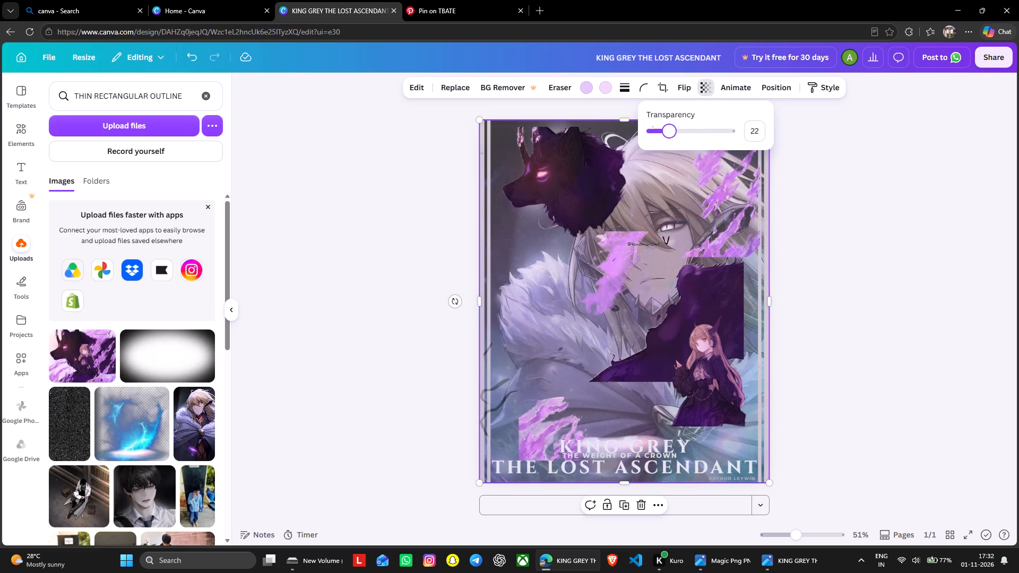
pyautogui.moveTo(668, 143); pyautogui.dragTo(664, 145)
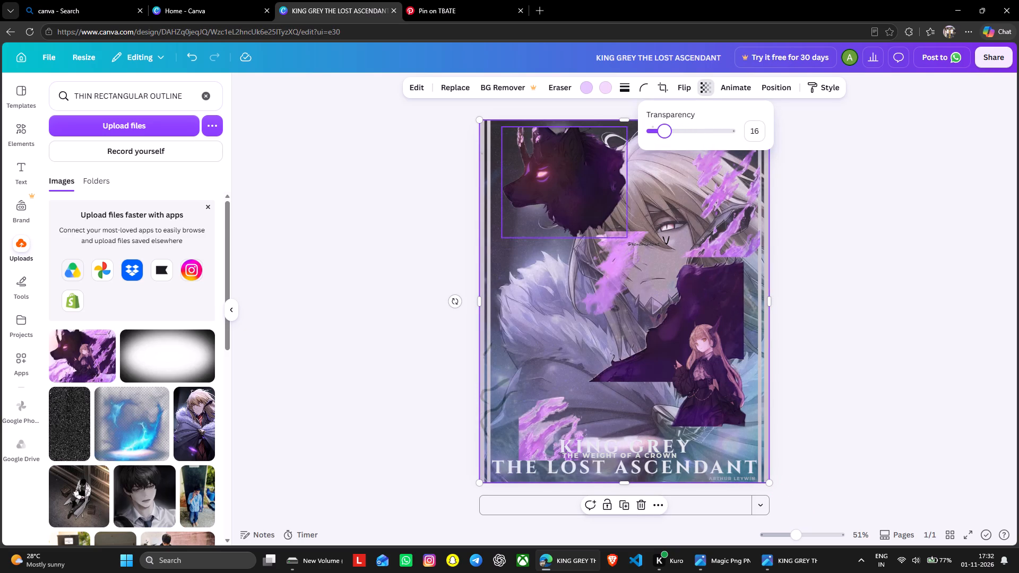
# Delete the faint pastel backdrop covering the poster.
pyautogui.rightClick(491, 194)
pyautogui.click(529, 254)
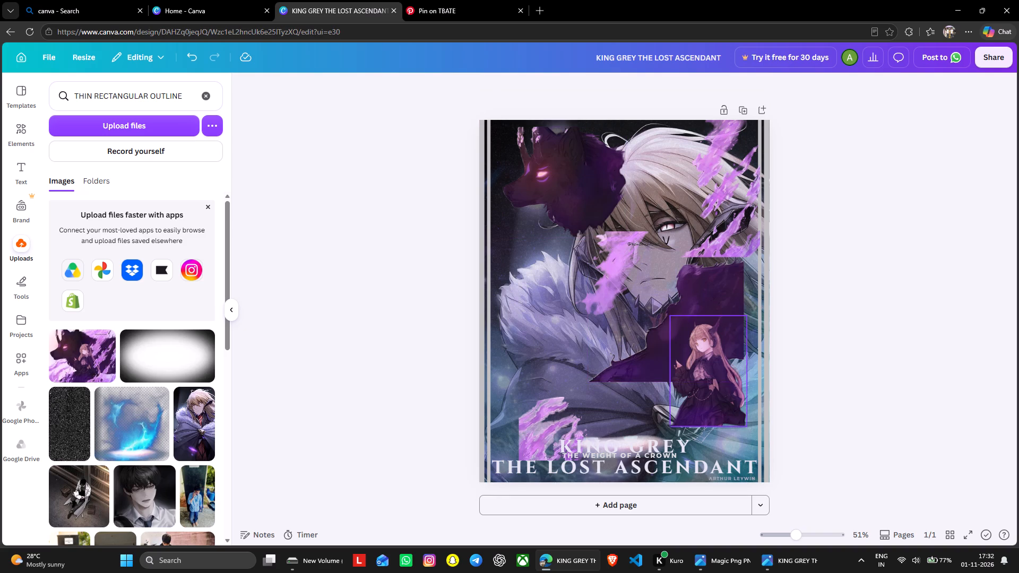
# Move the dark wolf-body piece to the poster's upper-left area, lining it up with the wolf head.
pyautogui.moveTo(680, 305); pyautogui.dragTo(627, 197)
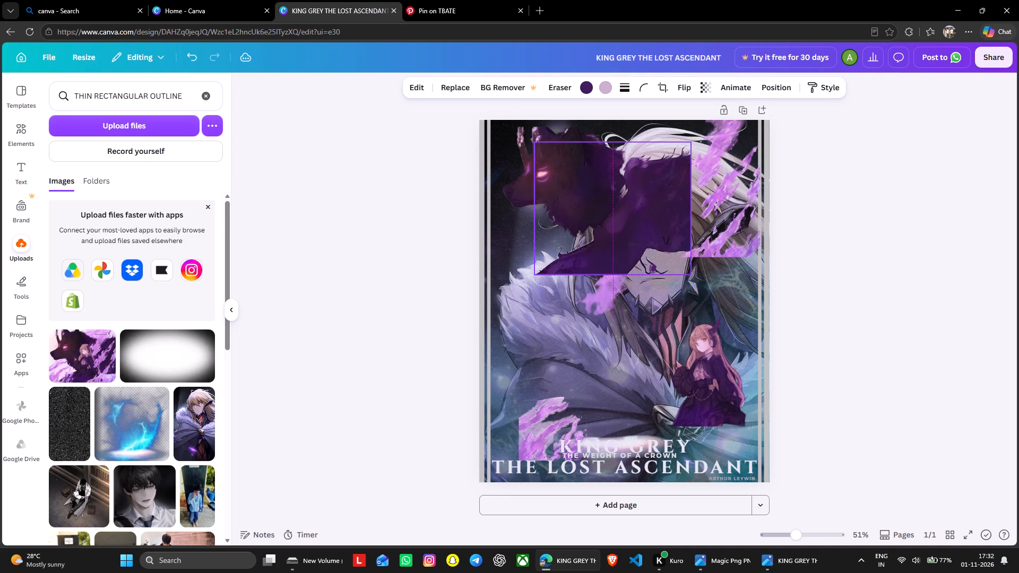
pyautogui.moveTo(627, 197); pyautogui.dragTo(623, 193)
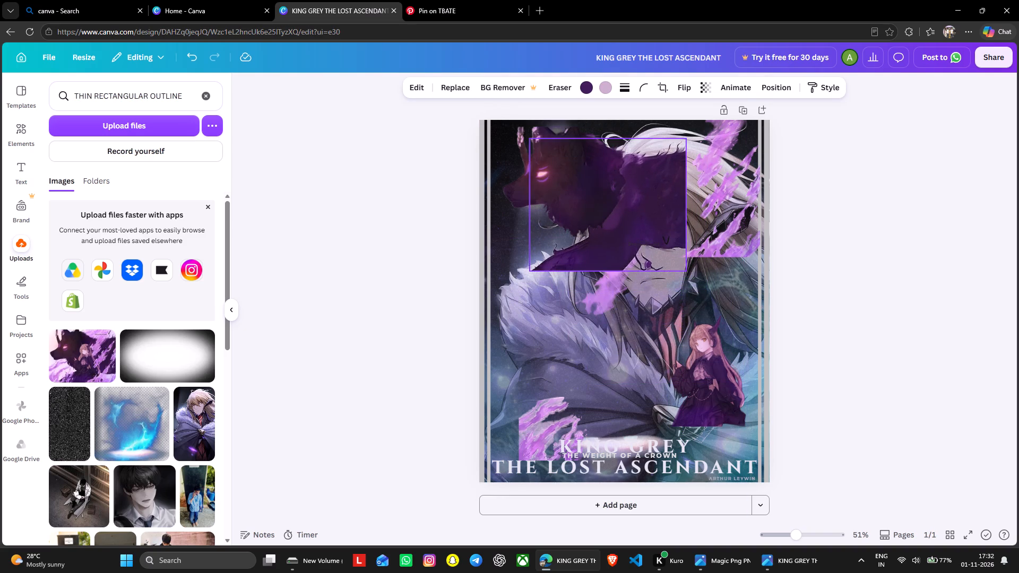
pyautogui.moveTo(623, 193); pyautogui.dragTo(619, 192)
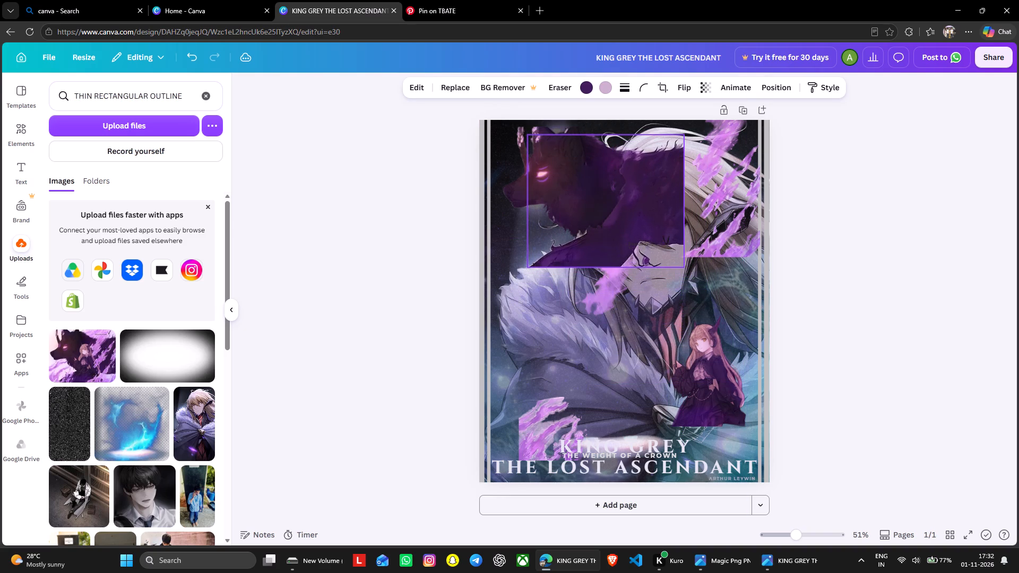
pyautogui.moveTo(619, 192); pyautogui.dragTo(612, 190)
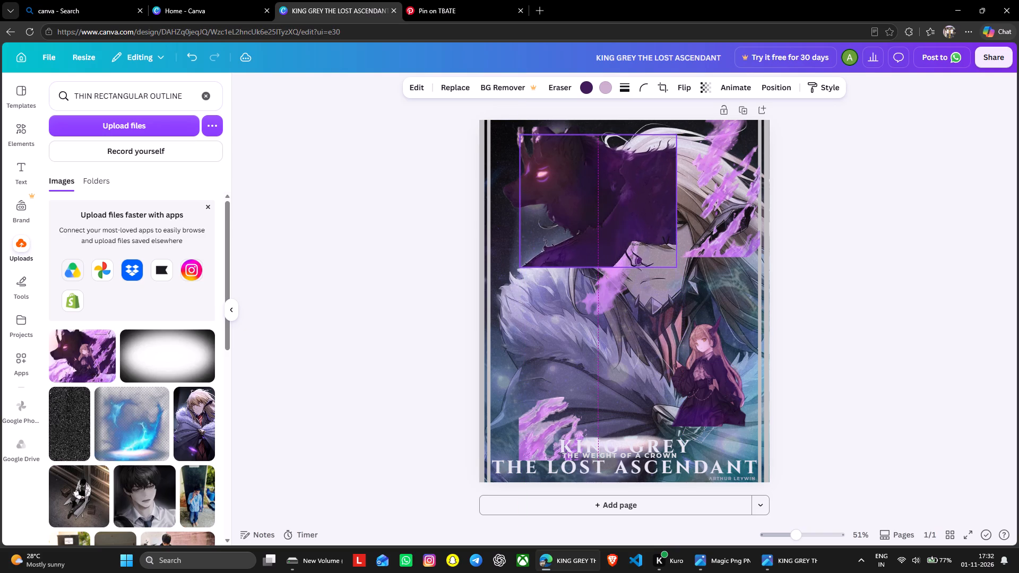
pyautogui.moveTo(612, 190); pyautogui.dragTo(619, 201)
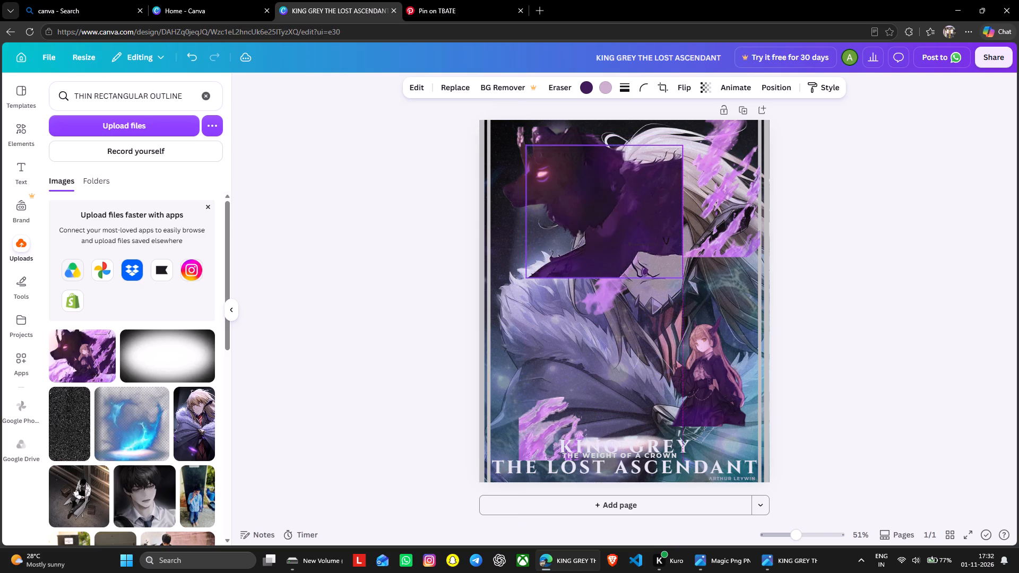
pyautogui.moveTo(619, 201); pyautogui.dragTo(610, 214)
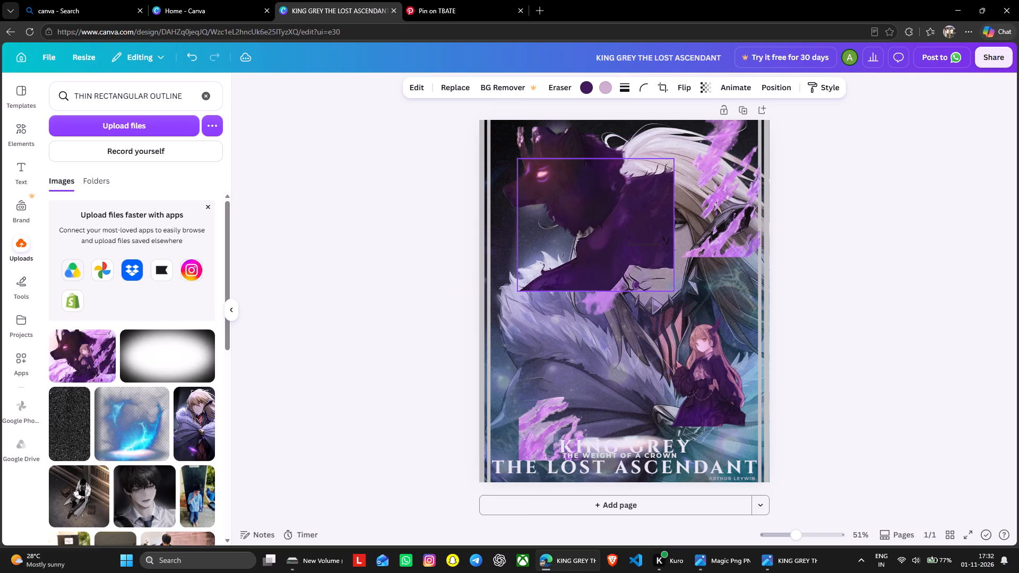
pyautogui.moveTo(610, 214); pyautogui.dragTo(623, 197)
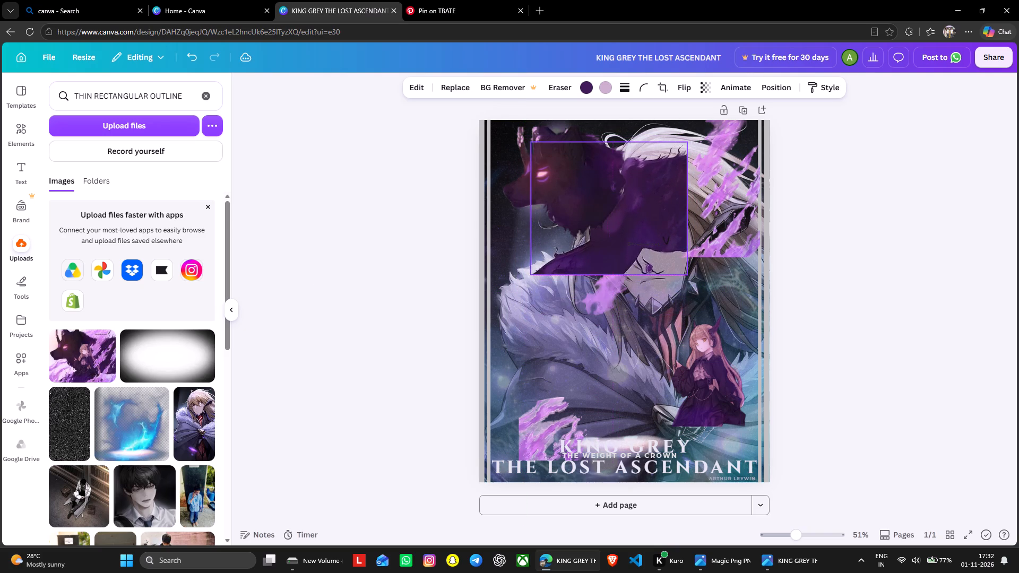
pyautogui.moveTo(623, 197); pyautogui.dragTo(620, 191)
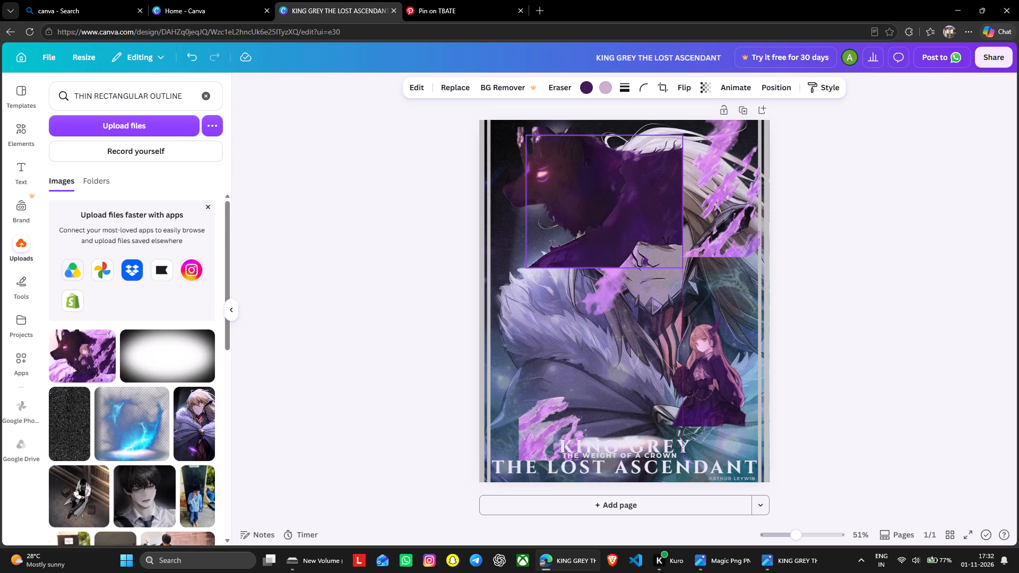
pyautogui.moveTo(620, 191); pyautogui.dragTo(619, 194)
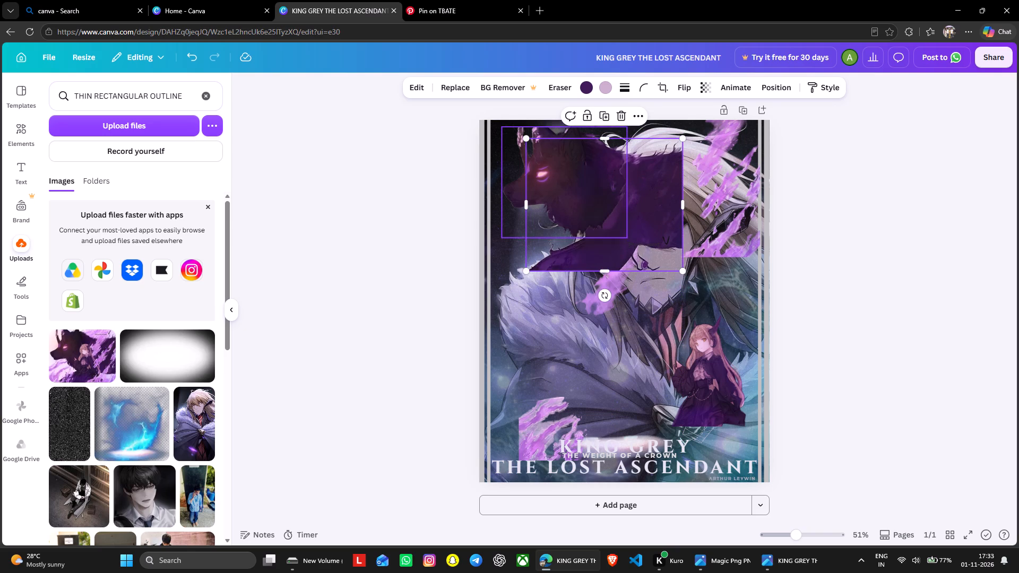
pyautogui.click(585, 196)
pyautogui.click(646, 216)
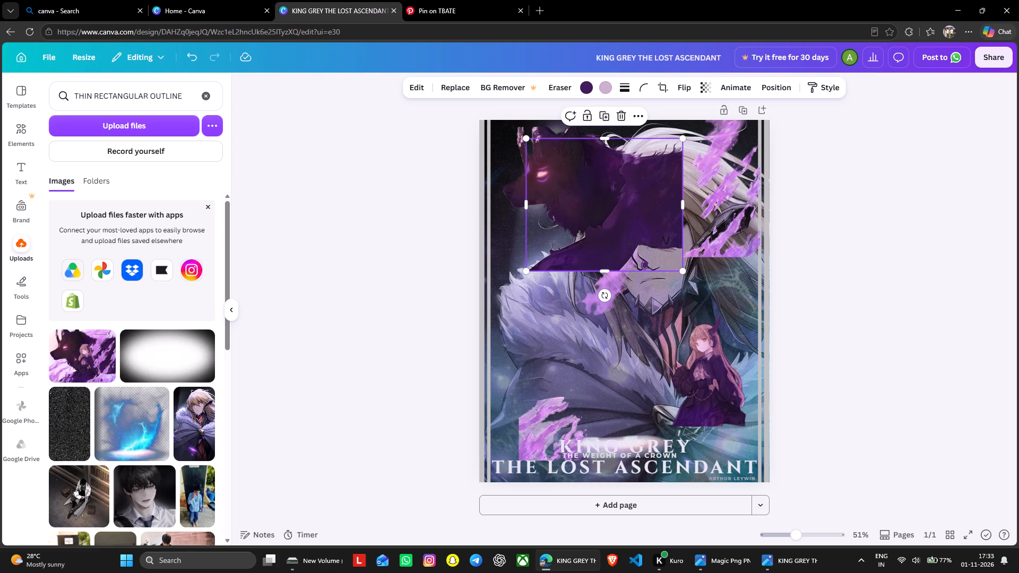
# Enlarge the small purple flame piece near the title and fit it into the poster's lower-left corner.
pyautogui.moveTo(555, 423); pyautogui.dragTo(537, 381)
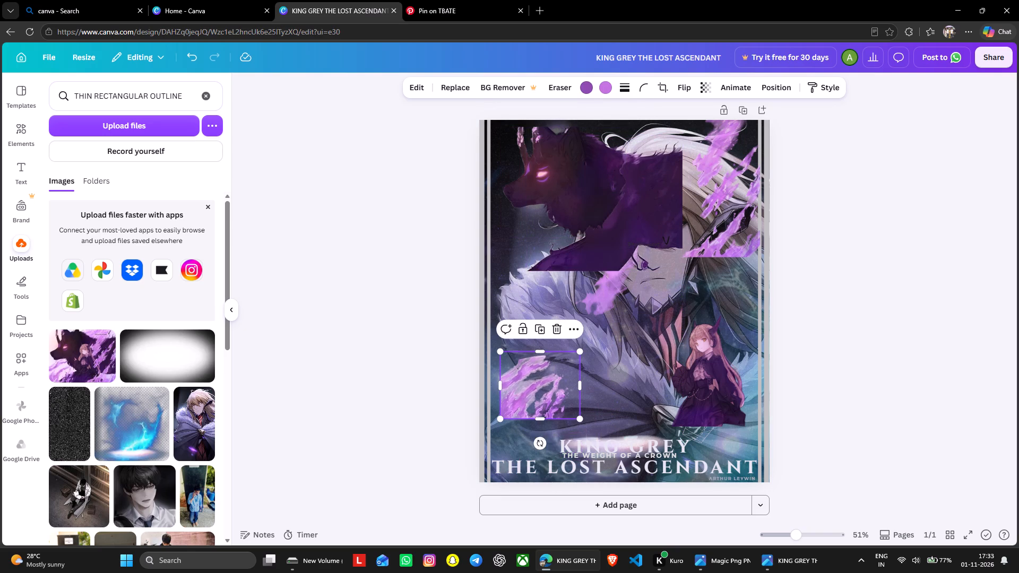
pyautogui.moveTo(580, 419); pyautogui.dragTo(650, 483)
pyautogui.moveTo(586, 423); pyautogui.dragTo(569, 421)
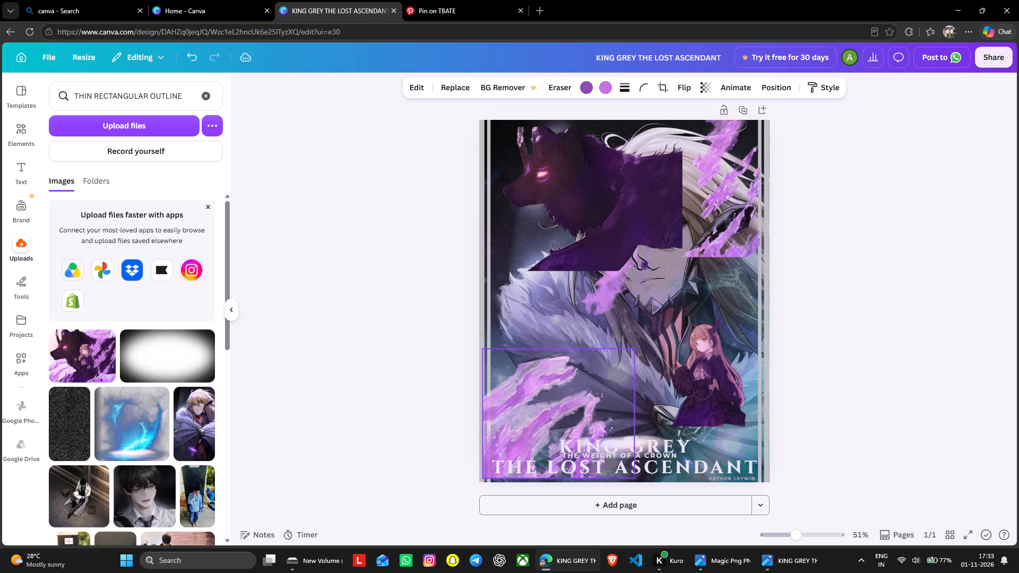
pyautogui.moveTo(569, 421); pyautogui.dragTo(568, 423)
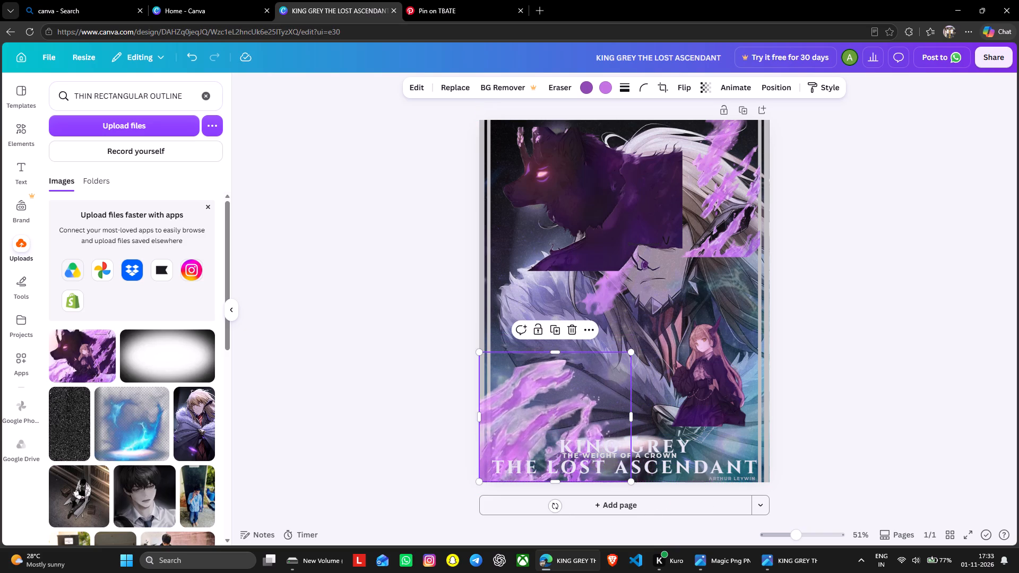
pyautogui.moveTo(480, 355); pyautogui.dragTo(460, 337)
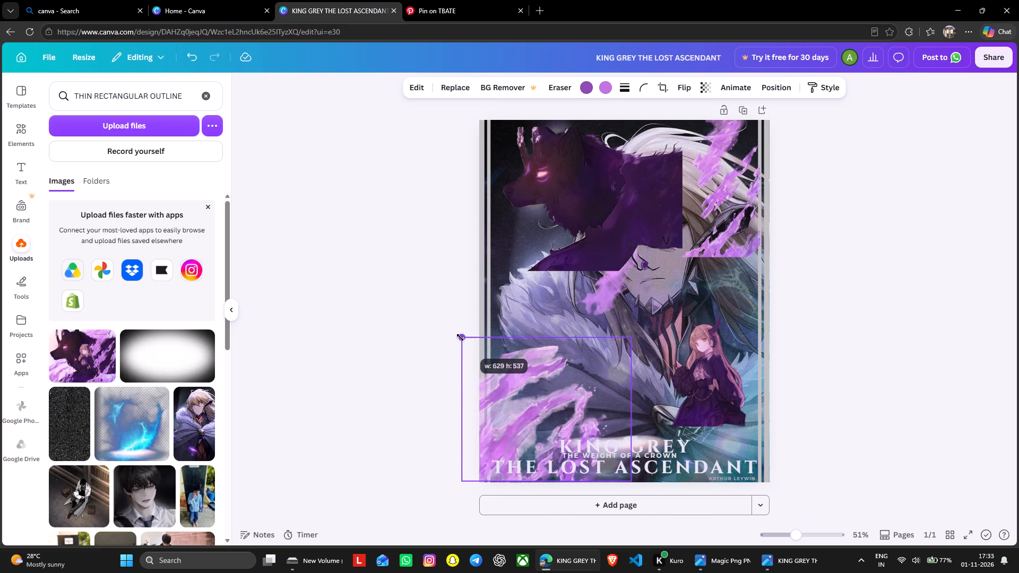
pyautogui.moveTo(460, 337); pyautogui.dragTo(428, 319)
pyautogui.moveTo(538, 360); pyautogui.dragTo(595, 361)
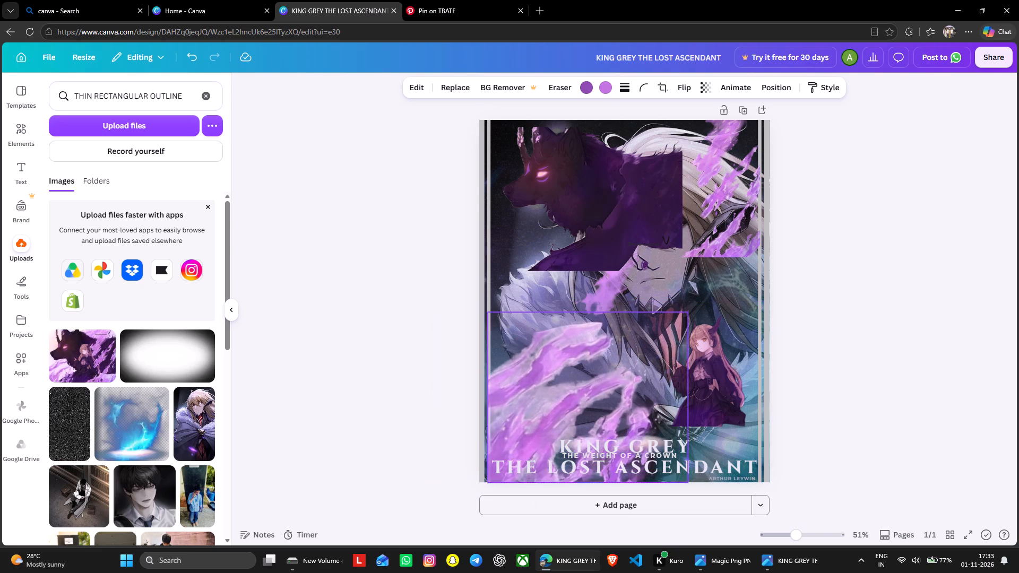
pyautogui.moveTo(595, 361); pyautogui.dragTo(588, 361)
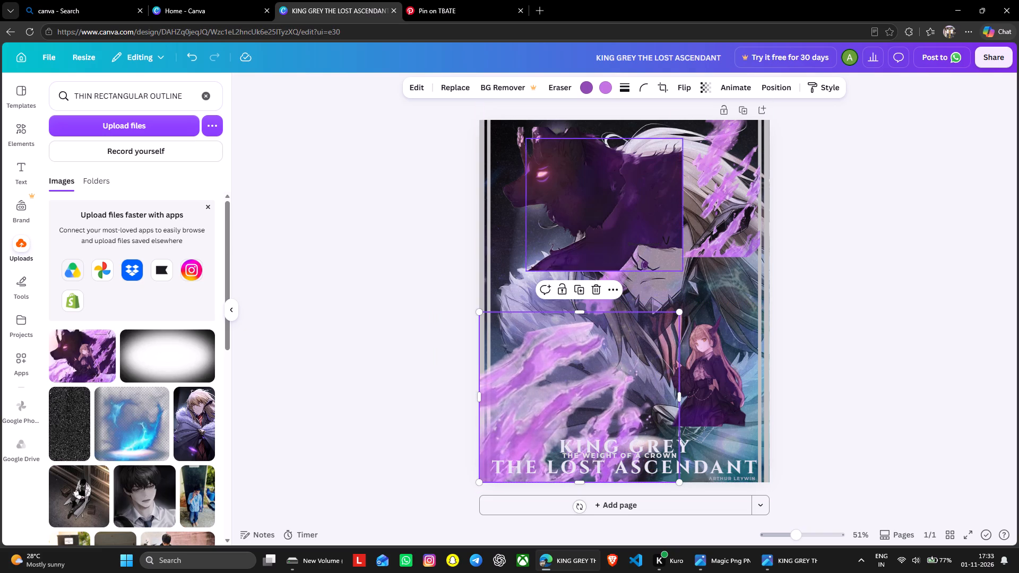
# Move the purple flame piece over the man's face to the poster's upper-left corner around the wolf head and enlarge it.
pyautogui.click(620, 286)
pyautogui.click(629, 273)
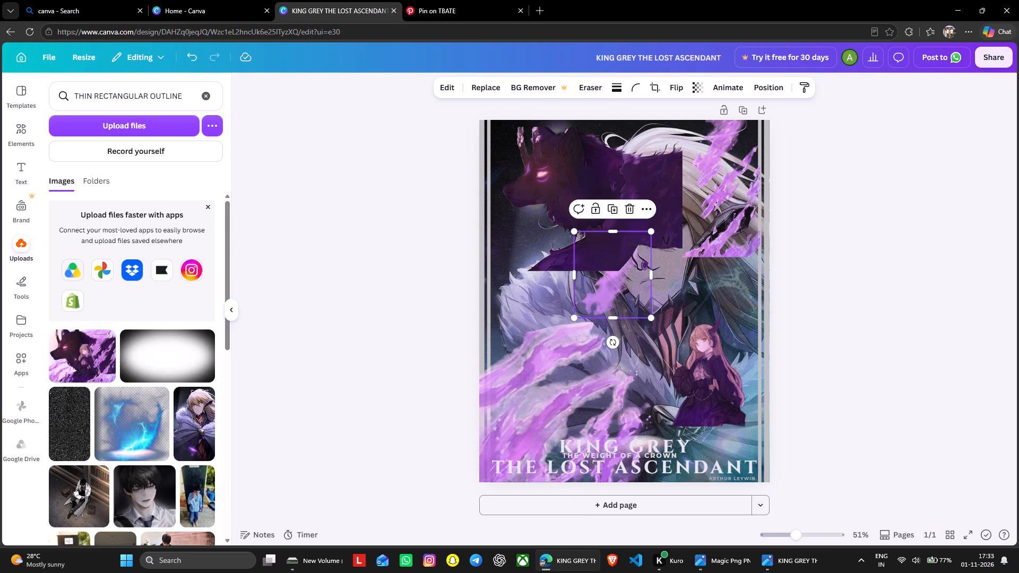
pyautogui.moveTo(631, 281); pyautogui.dragTo(544, 238)
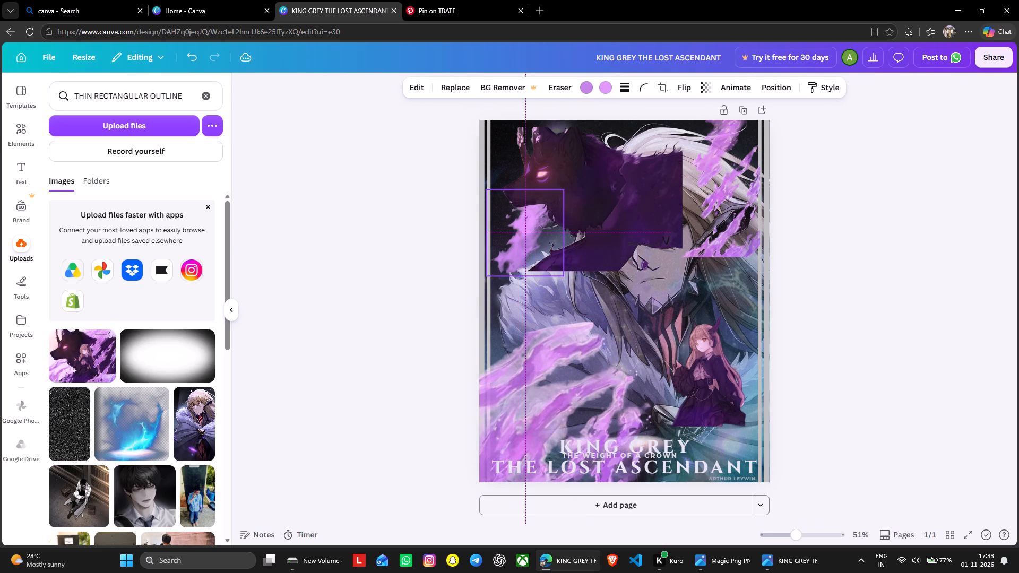
pyautogui.moveTo(544, 238); pyautogui.dragTo(536, 168)
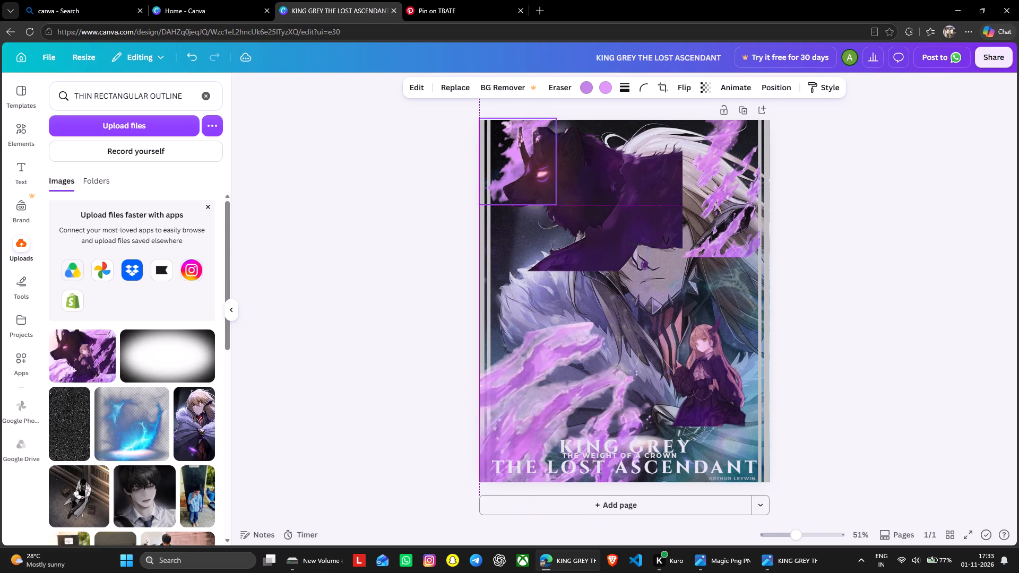
pyautogui.moveTo(536, 168); pyautogui.dragTo(536, 168)
pyautogui.moveTo(555, 205); pyautogui.dragTo(590, 257)
# Align the tall purple flame piece to the poster's upper-right corner and enlarge it inward and downward.
pyautogui.click(714, 196)
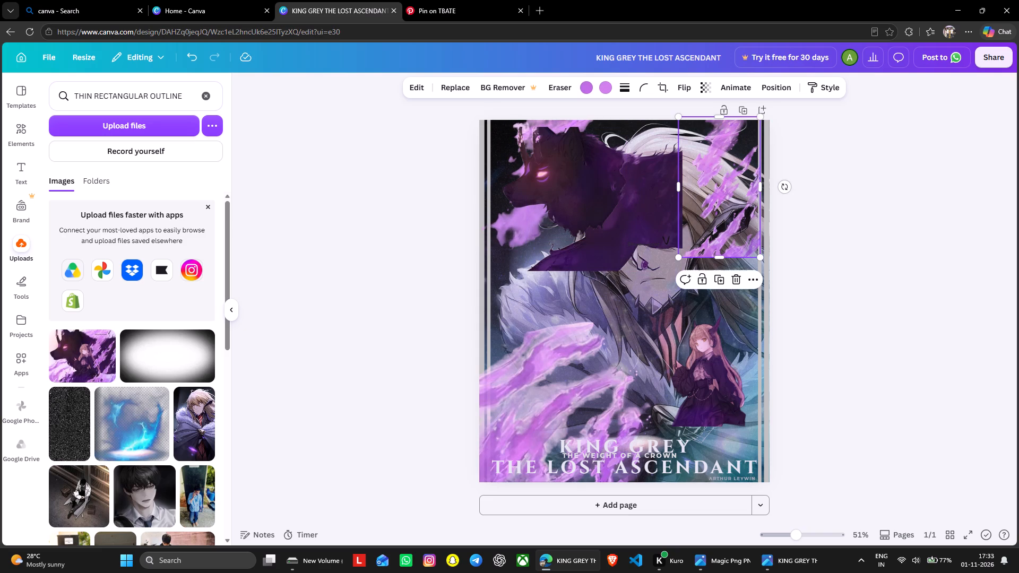
pyautogui.moveTo(714, 209); pyautogui.dragTo(720, 214)
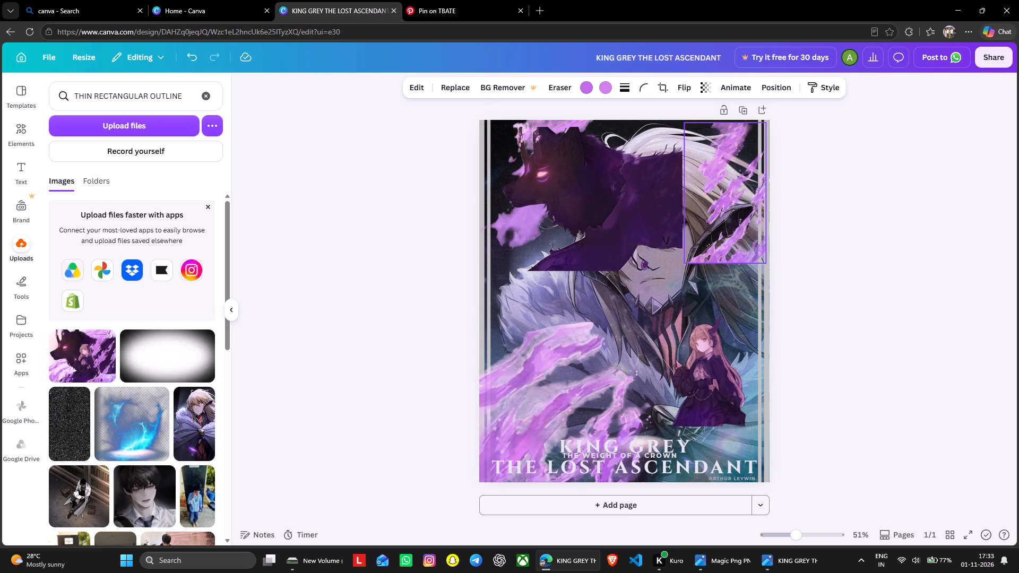
pyautogui.moveTo(720, 214); pyautogui.dragTo(722, 214)
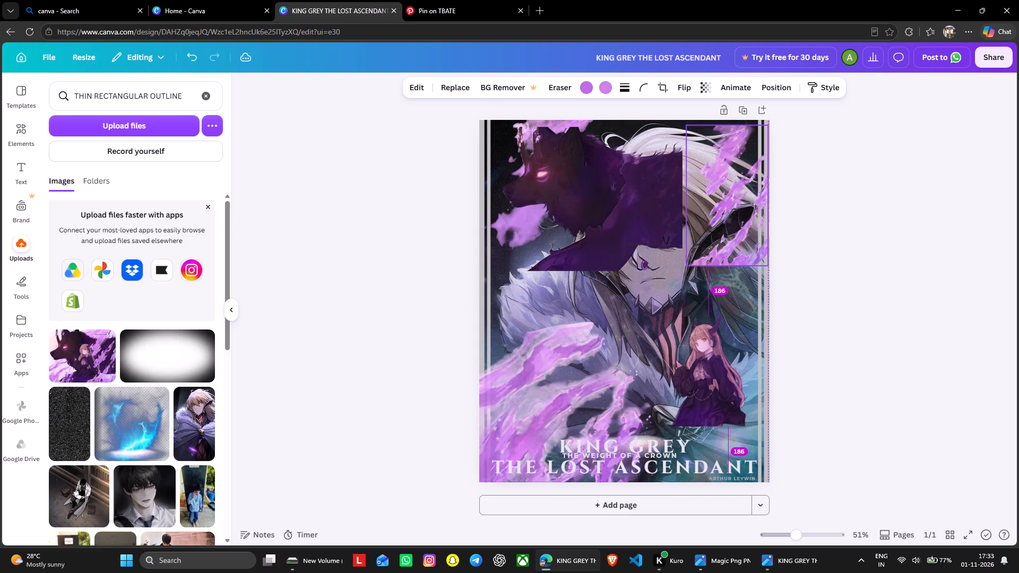
pyautogui.moveTo(722, 214); pyautogui.dragTo(722, 212)
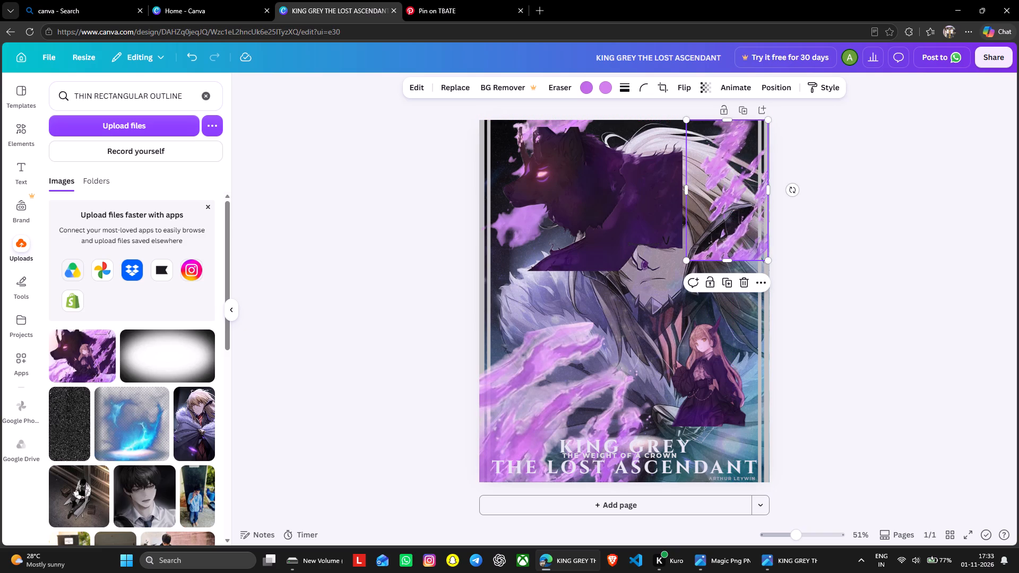
pyautogui.moveTo(688, 260); pyautogui.dragTo(640, 318)
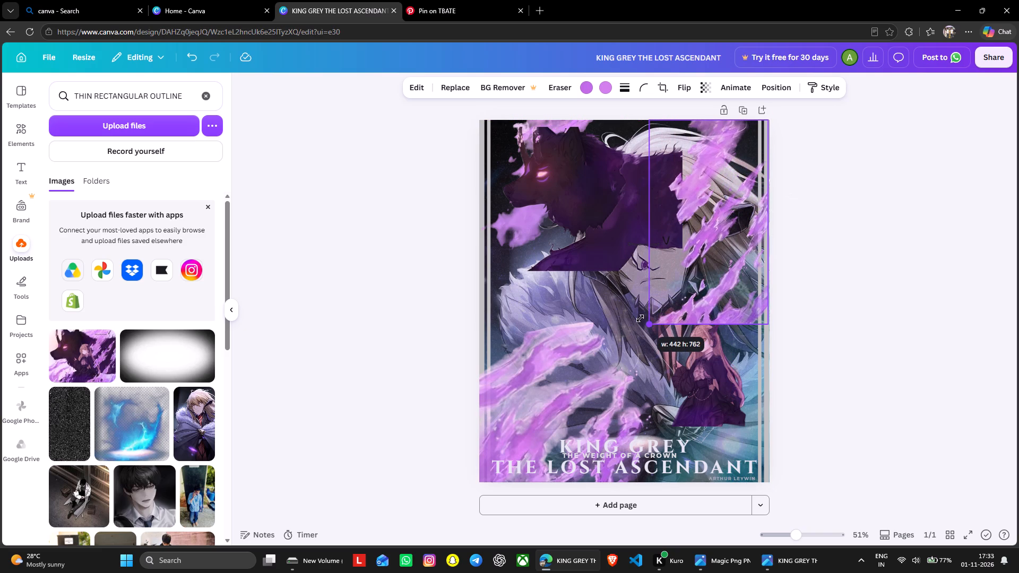
pyautogui.moveTo(640, 318); pyautogui.dragTo(659, 288)
# Shrink the purple flame piece in the poster's lower-left corner, keeping it anchored to that corner.
pyautogui.click(565, 380)
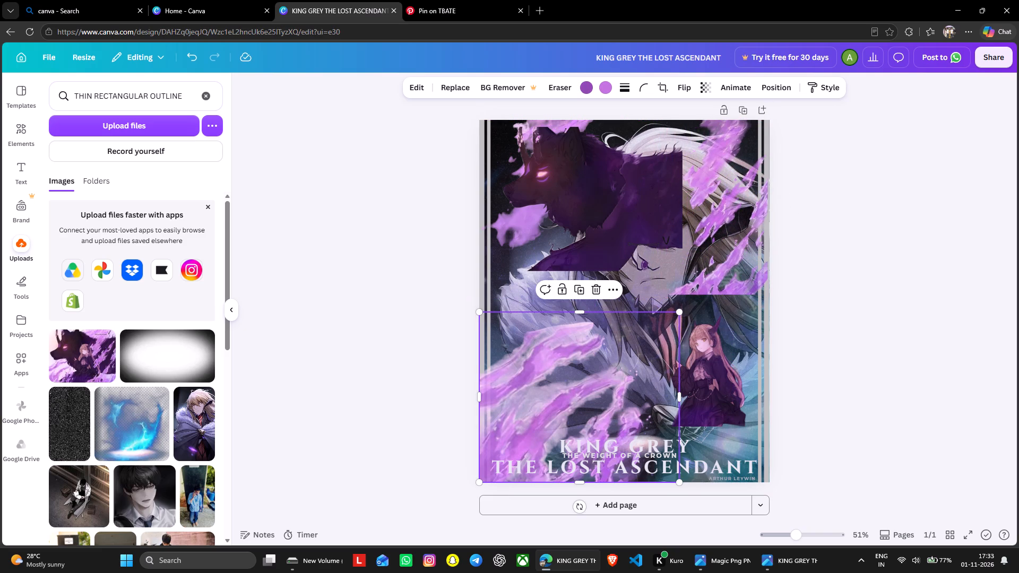
pyautogui.moveTo(677, 311); pyautogui.dragTo(640, 343)
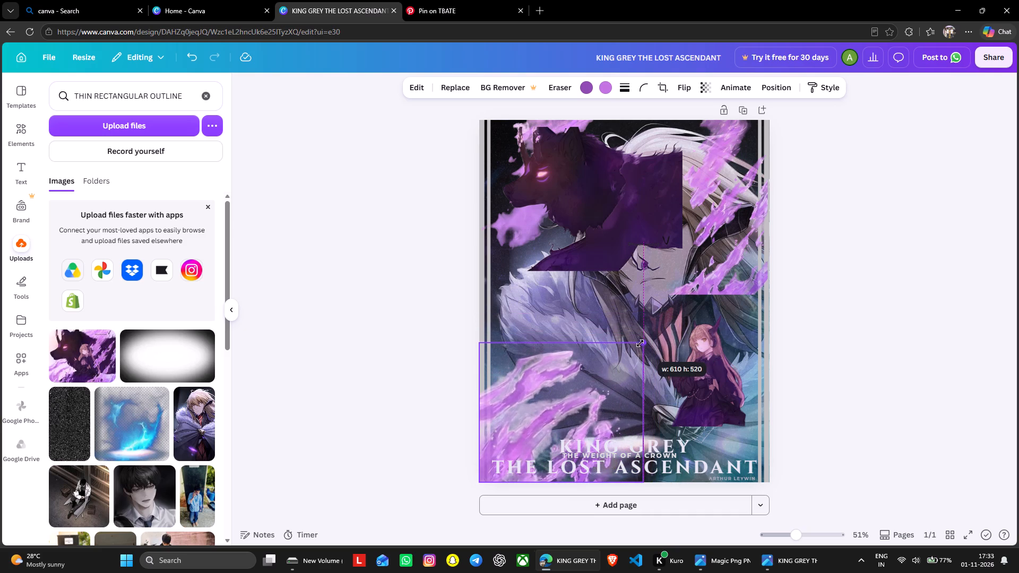
pyautogui.moveTo(640, 343); pyautogui.dragTo(634, 350)
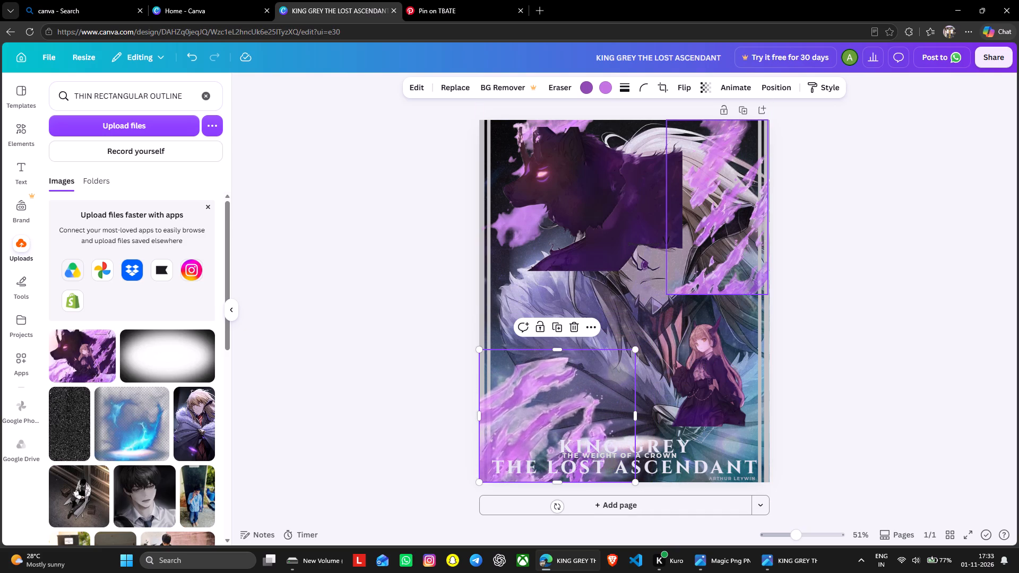
# Extend the lower edge of the upper-right purple flame piece slightly downward.
pyautogui.click(720, 270)
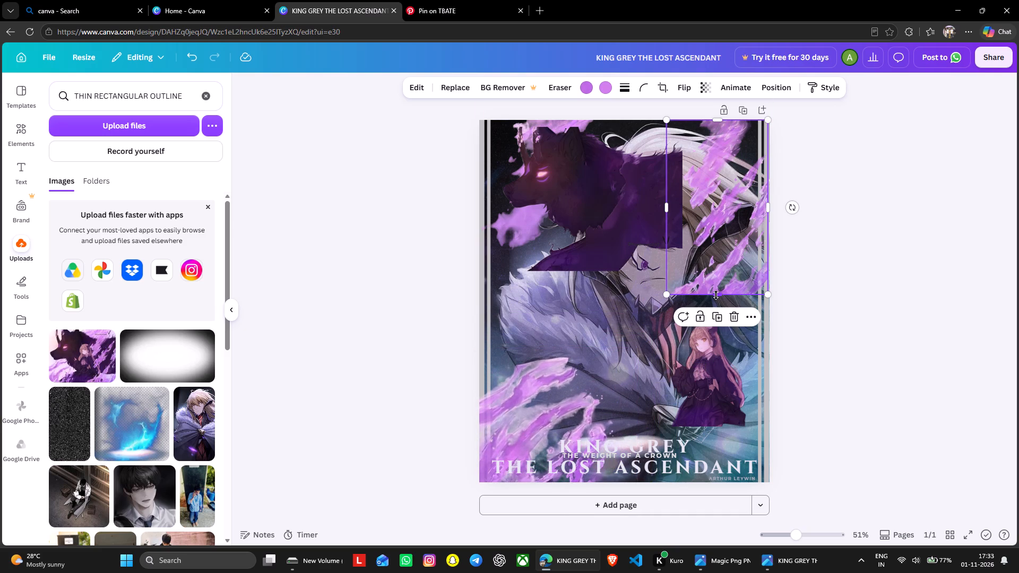
pyautogui.moveTo(716, 295); pyautogui.dragTo(716, 296)
pyautogui.moveTo(716, 296); pyautogui.dragTo(716, 305)
# Move the pink-haired girl down into the poster's lower-right corner and resize her to about 267 × 383.
pyautogui.moveTo(712, 384); pyautogui.dragTo(711, 399)
pyautogui.moveTo(747, 442); pyautogui.dragTo(766, 485)
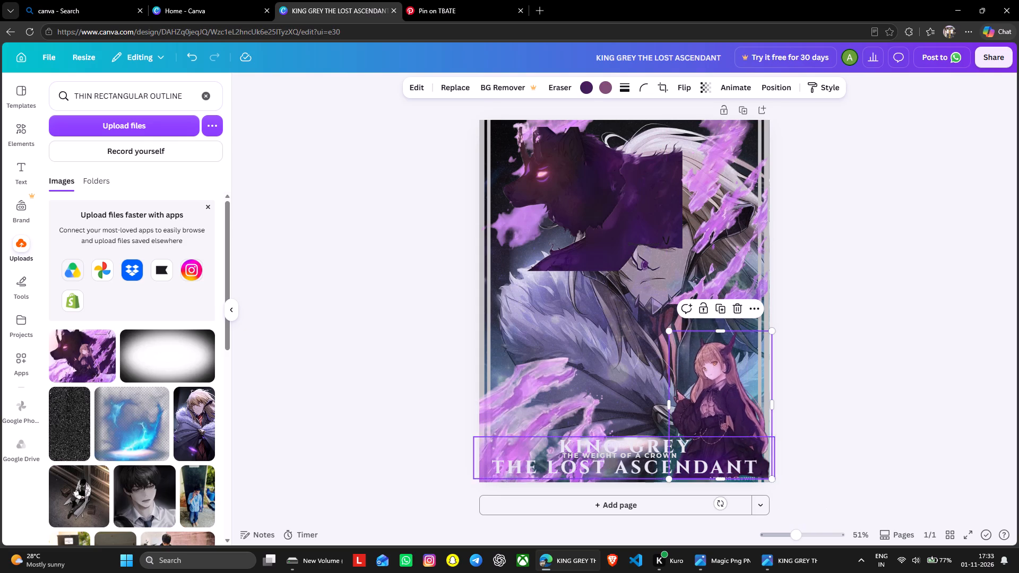
pyautogui.moveTo(671, 331); pyautogui.dragTo(621, 300)
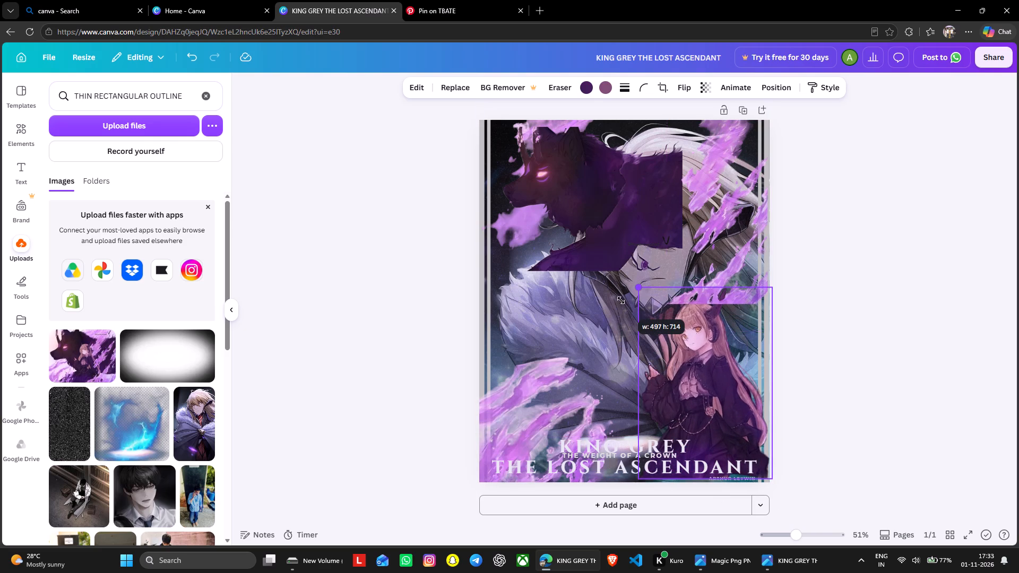
pyautogui.moveTo(621, 300); pyautogui.dragTo(629, 315)
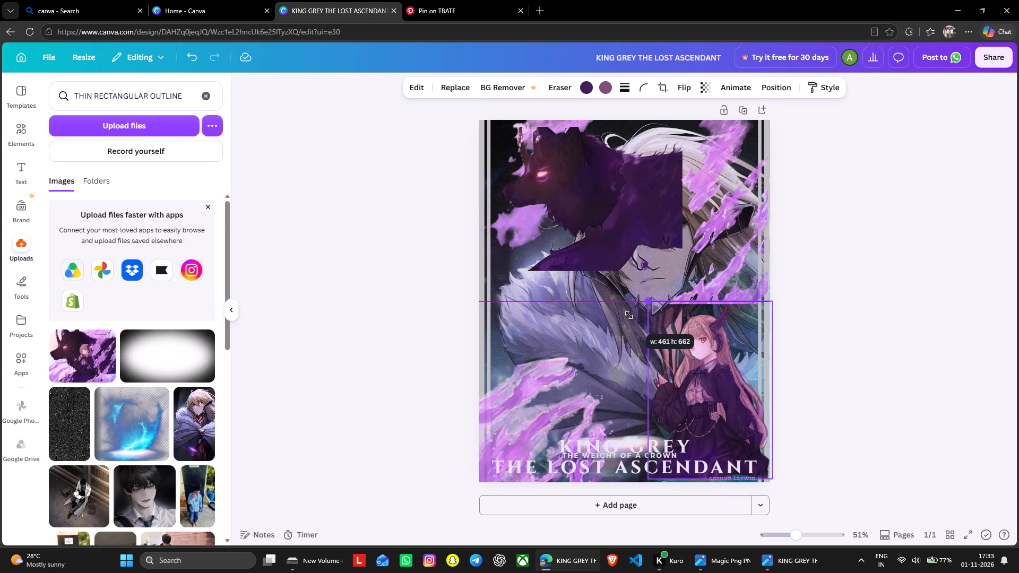
pyautogui.moveTo(629, 315); pyautogui.dragTo(731, 357)
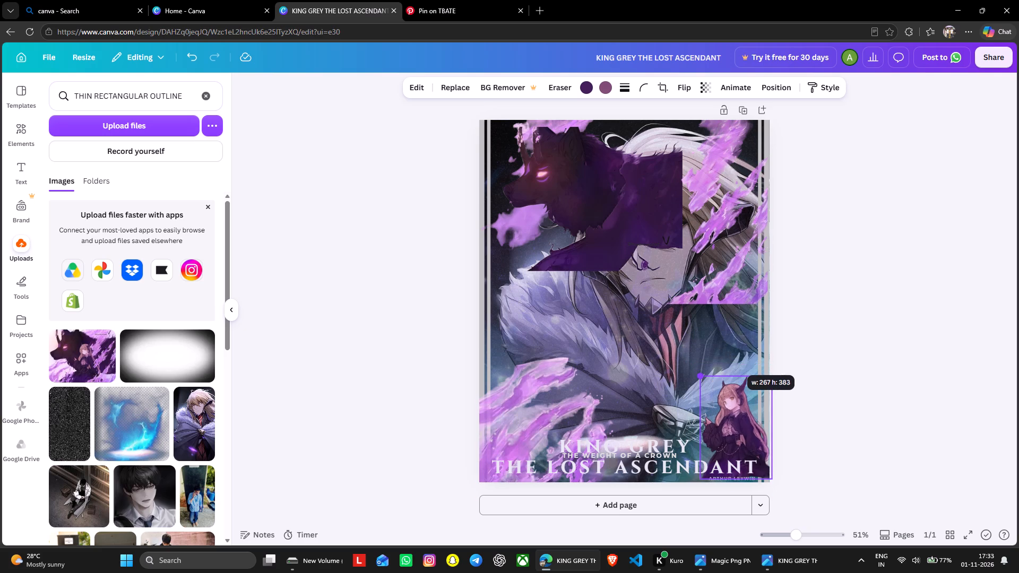
# Bring the small tilted signature graphic near the character's hand forward one layer.
pyautogui.click(690, 422)
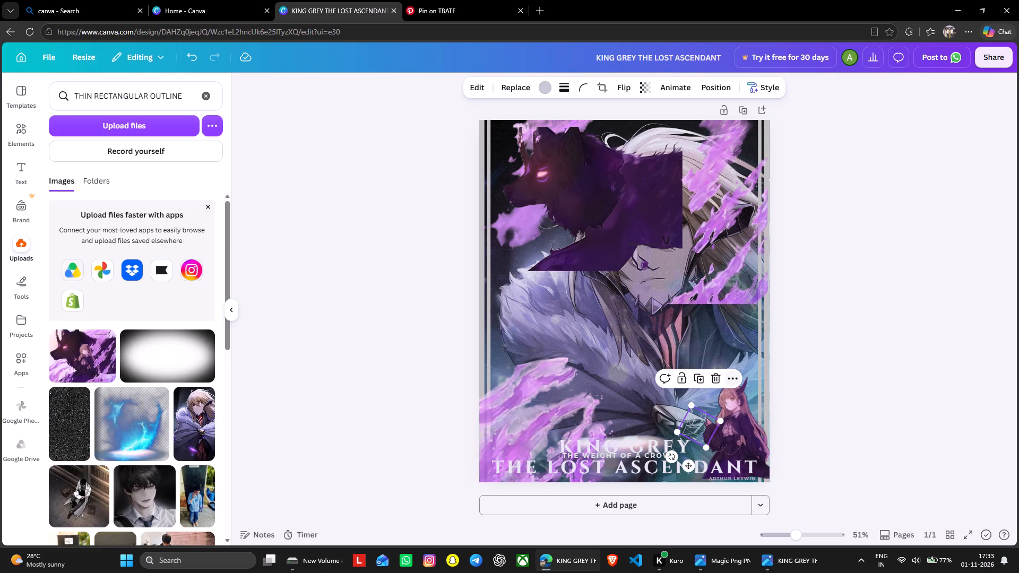
pyautogui.click(730, 378)
pyautogui.click(777, 159)
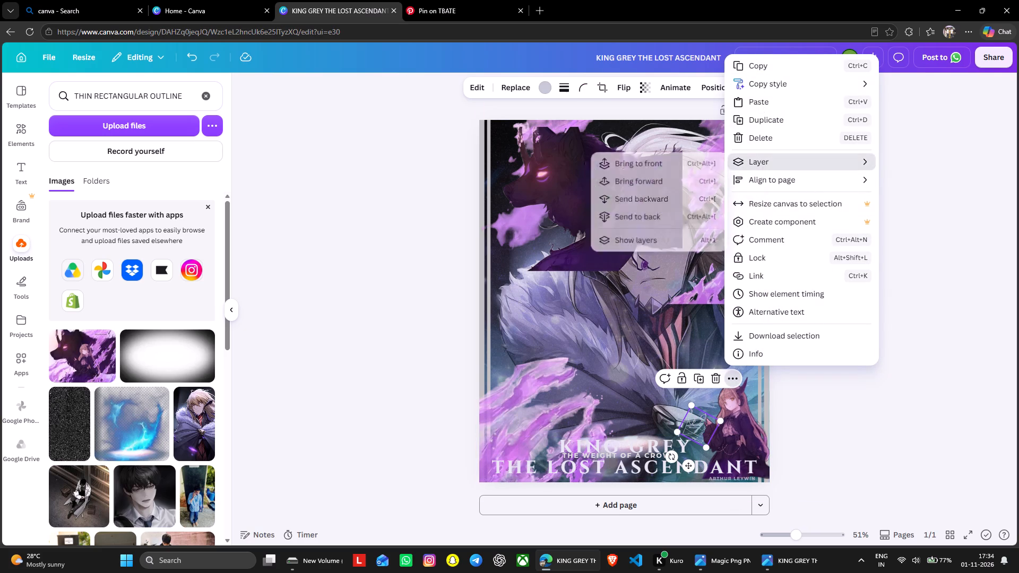
pyautogui.click(760, 162)
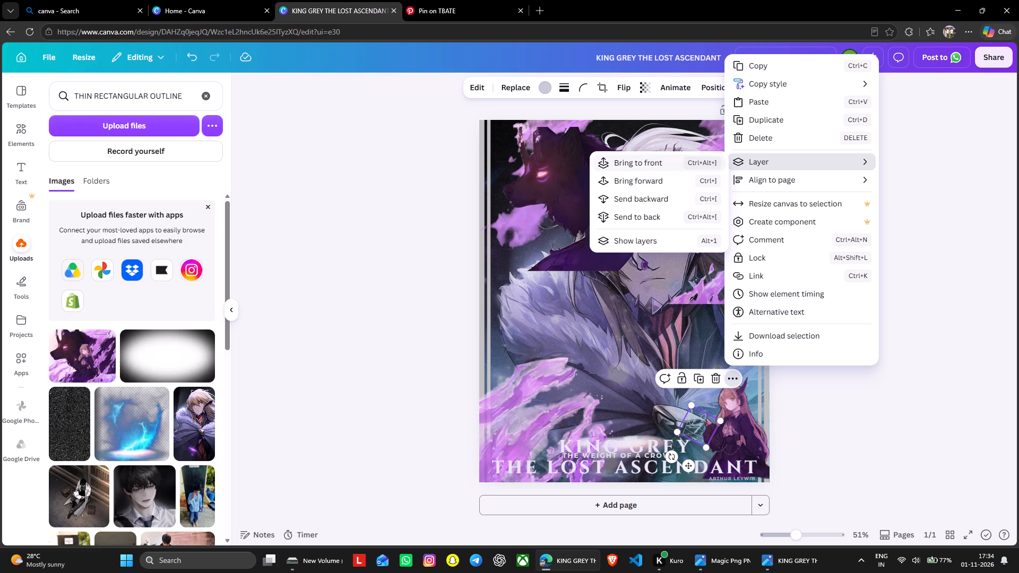
pyautogui.click(660, 178)
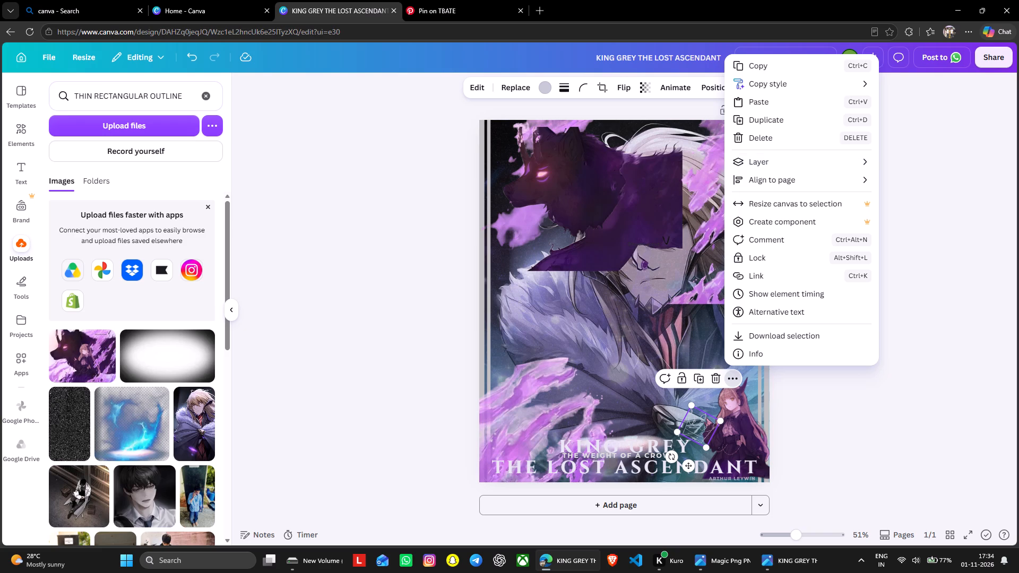
pyautogui.click(926, 392)
# Enlarge the pink-haired girl to about 580 px tall and place her near the poster's lower-right corner.
pyautogui.click(745, 422)
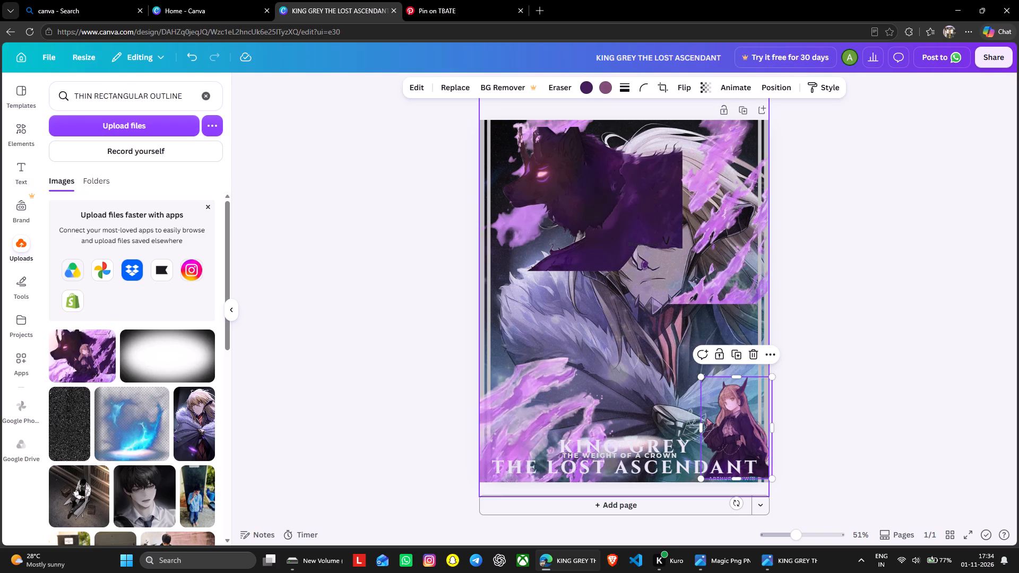
pyautogui.moveTo(702, 376); pyautogui.dragTo(640, 340)
pyautogui.moveTo(737, 379); pyautogui.dragTo(733, 383)
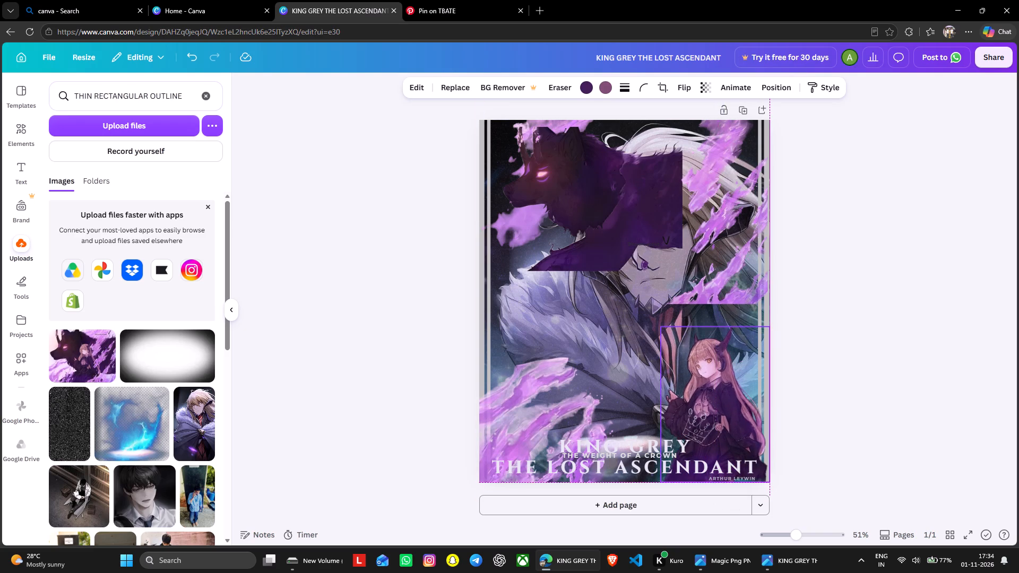
pyautogui.moveTo(733, 383); pyautogui.dragTo(729, 380)
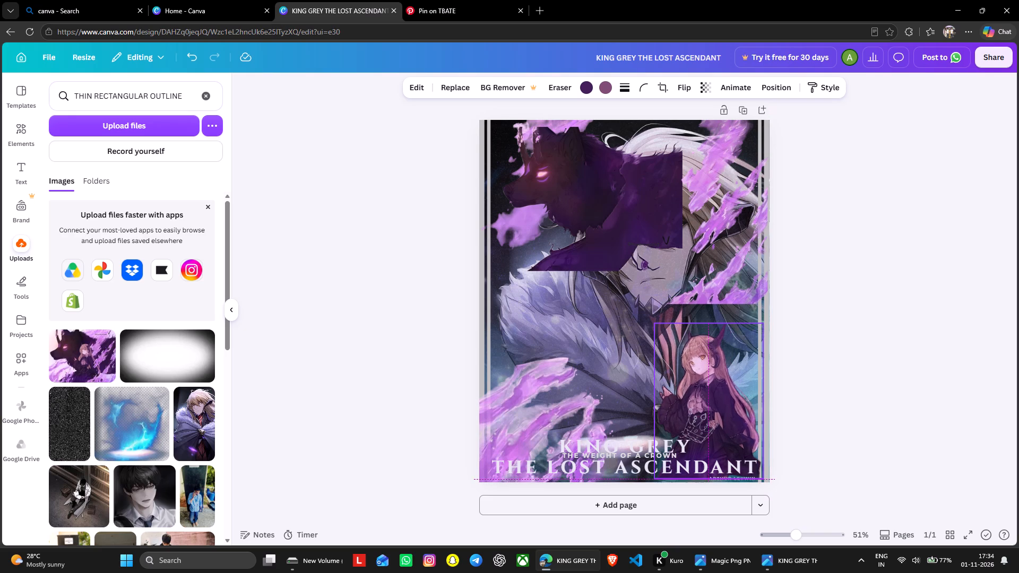
pyautogui.moveTo(729, 380); pyautogui.dragTo(729, 382)
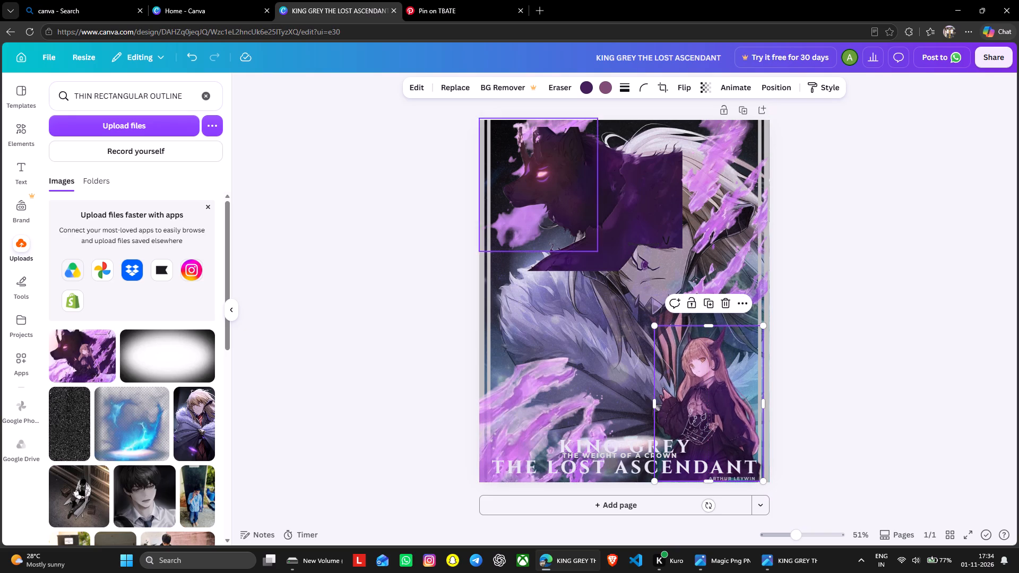
# Set the transparency of the purple flame piece in the poster's lower-left corner to 49.
pyautogui.click(550, 388)
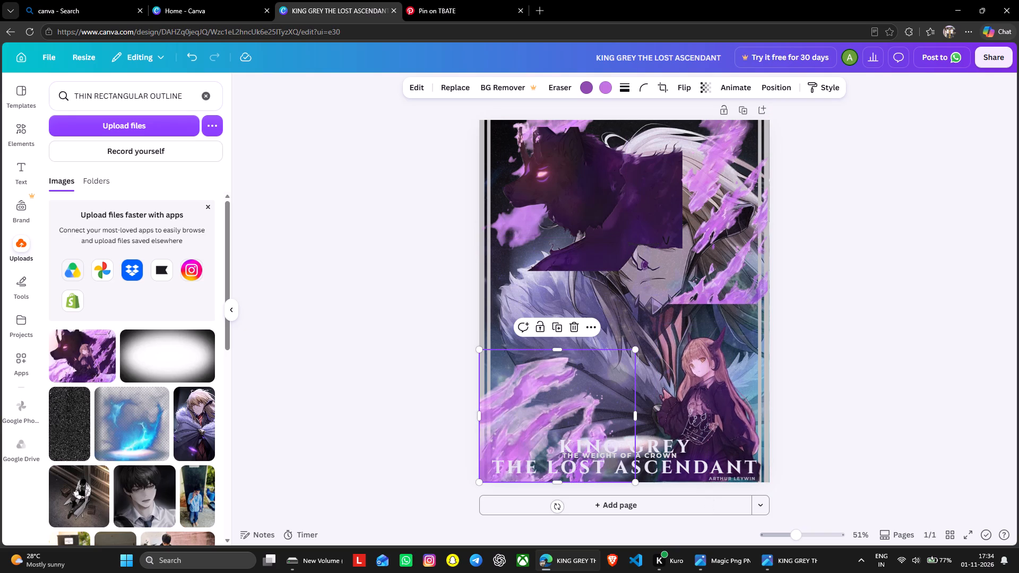
pyautogui.click(705, 88)
pyautogui.moveTo(705, 134); pyautogui.dragTo(705, 134)
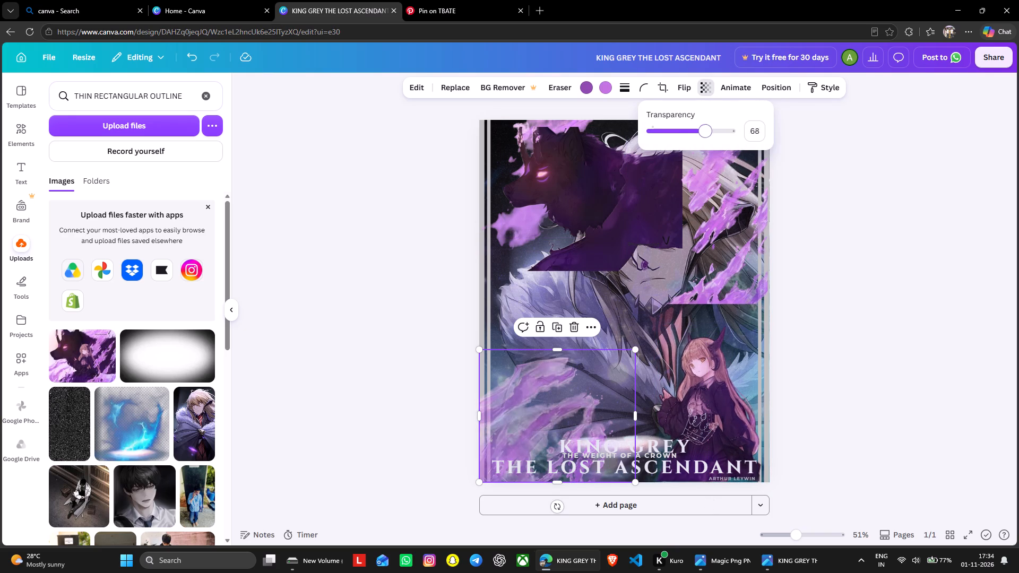
pyautogui.moveTo(705, 134); pyautogui.dragTo(690, 144)
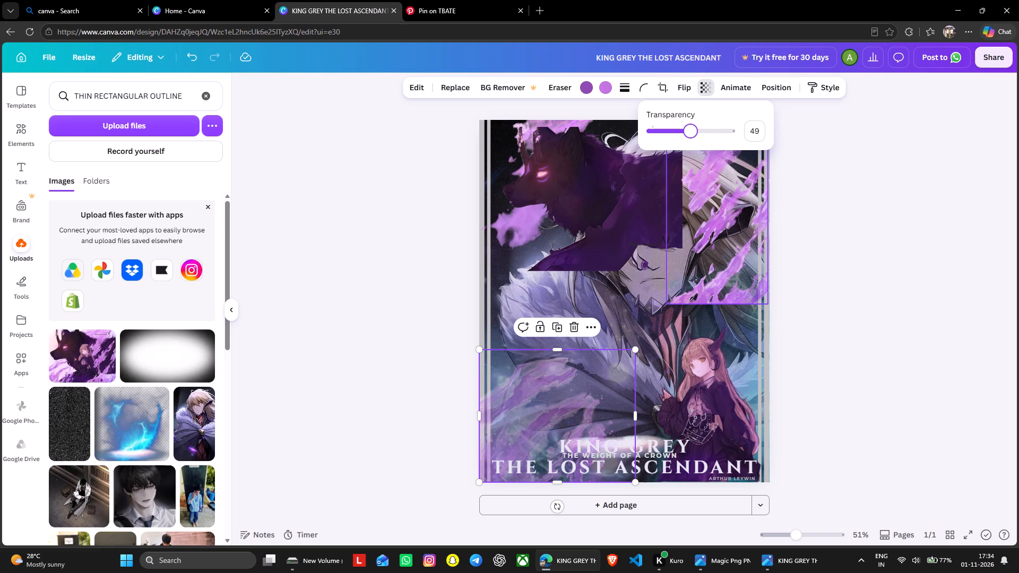
# Set the transparency of the purple flame piece in the poster's upper-right corner to 49, matching the lower-left flame.
pyautogui.click(745, 201)
pyautogui.click(705, 89)
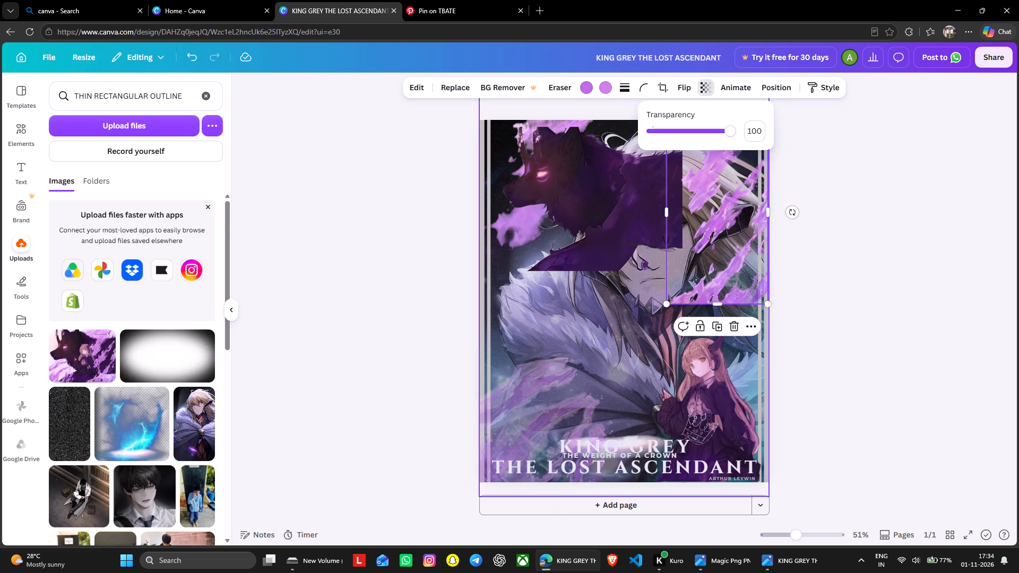
pyautogui.click(541, 374)
pyautogui.click(699, 85)
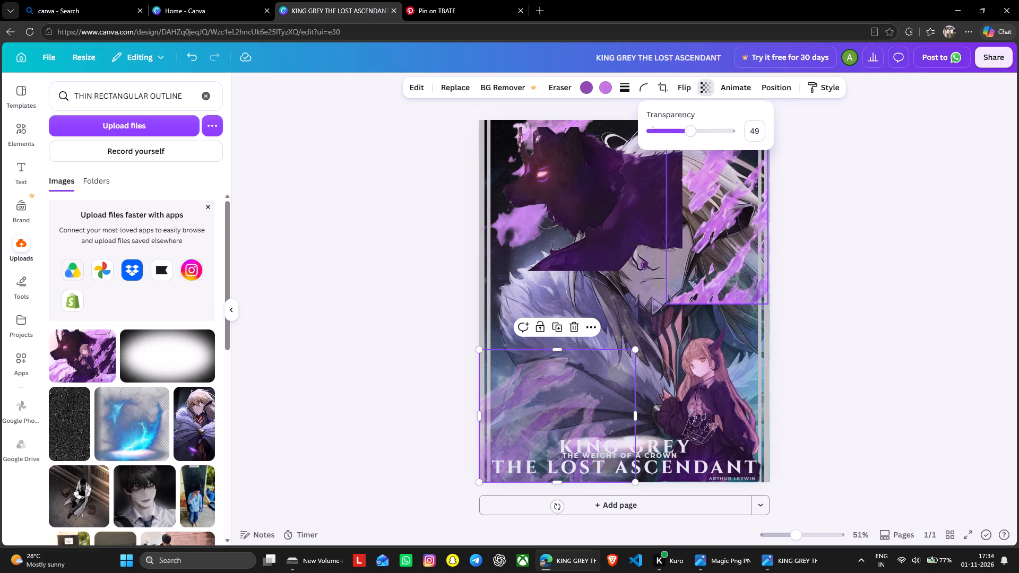
pyautogui.click(711, 198)
pyautogui.click(707, 88)
pyautogui.click(755, 133)
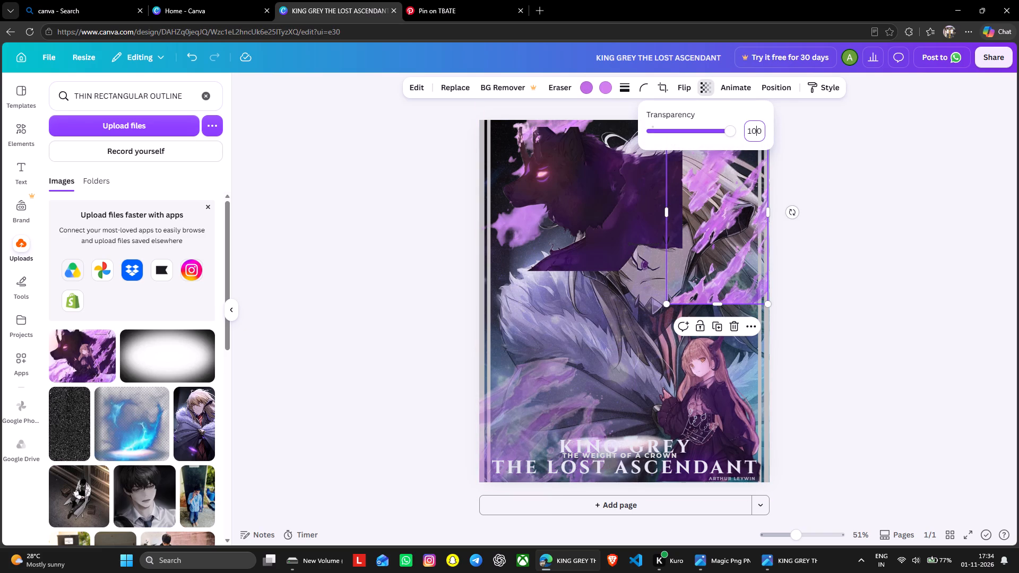
pyautogui.write('49')
pyautogui.press('Return')
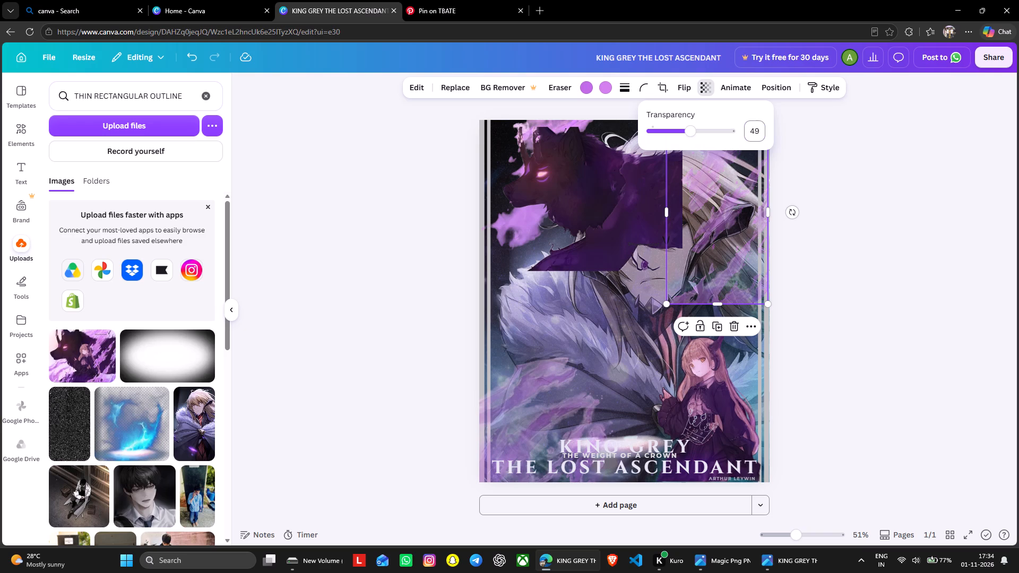
pyautogui.click(915, 258)
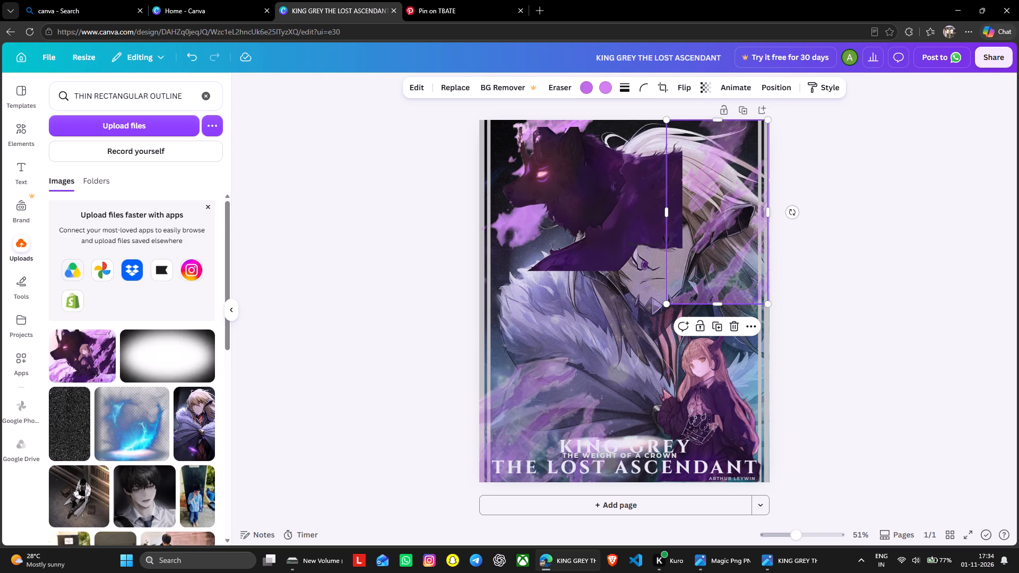
# Move the wolf head to the poster's lower-left area and bring it forward over the faded purple flame.
pyautogui.moveTo(614, 190); pyautogui.dragTo(582, 394)
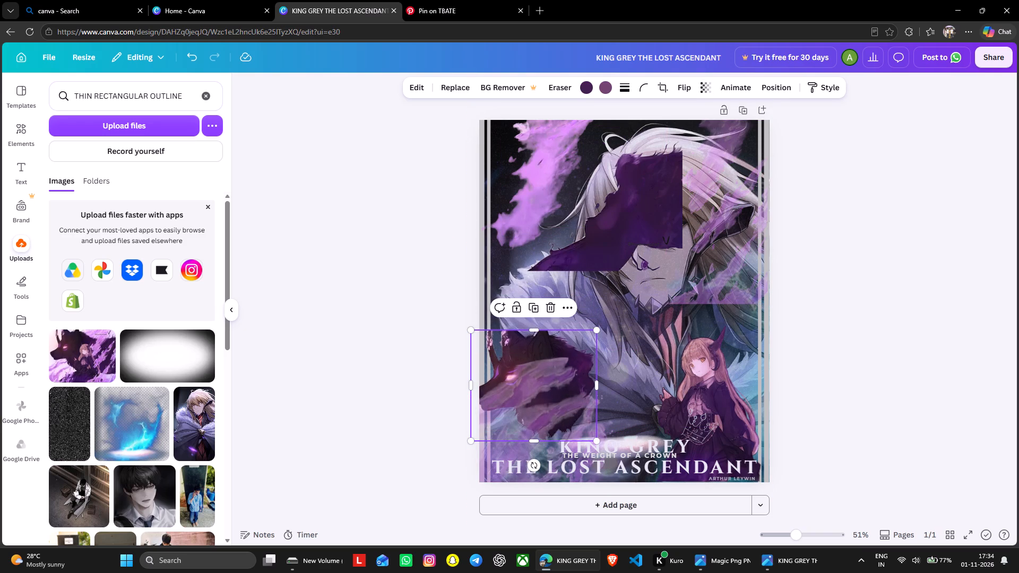
pyautogui.click(565, 312)
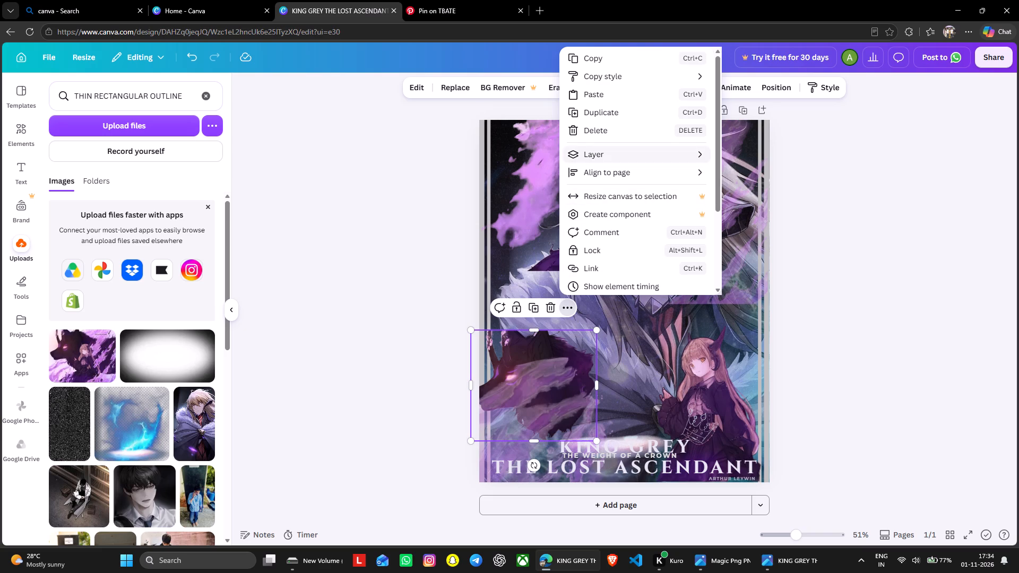
pyautogui.click(668, 152)
pyautogui.click(747, 169)
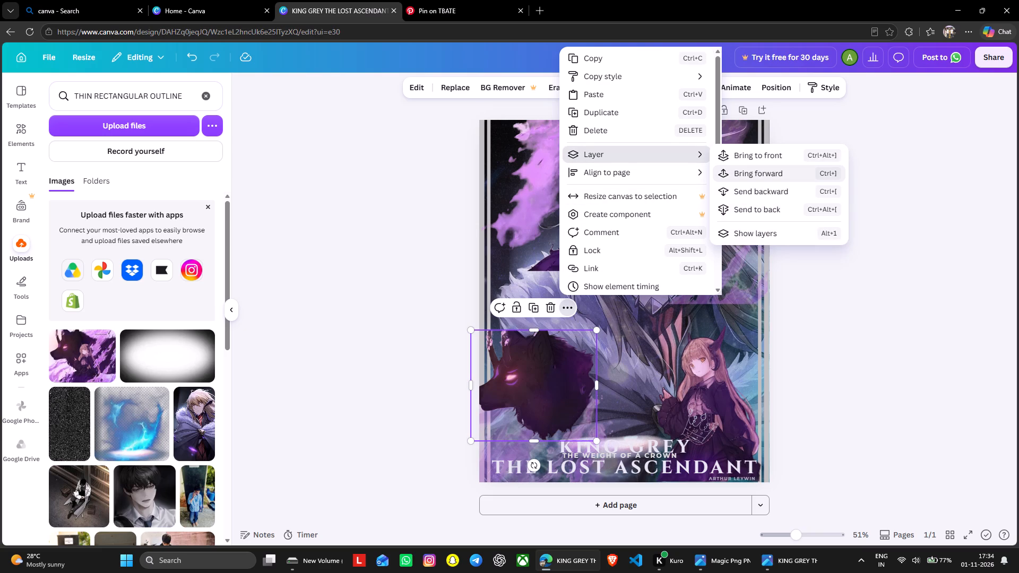
pyautogui.click(422, 265)
# Move the dark purple wolf body piece off the main character's face to beside the wolf head, and bring it forward one layer.
pyautogui.moveTo(643, 232); pyautogui.dragTo(642, 248)
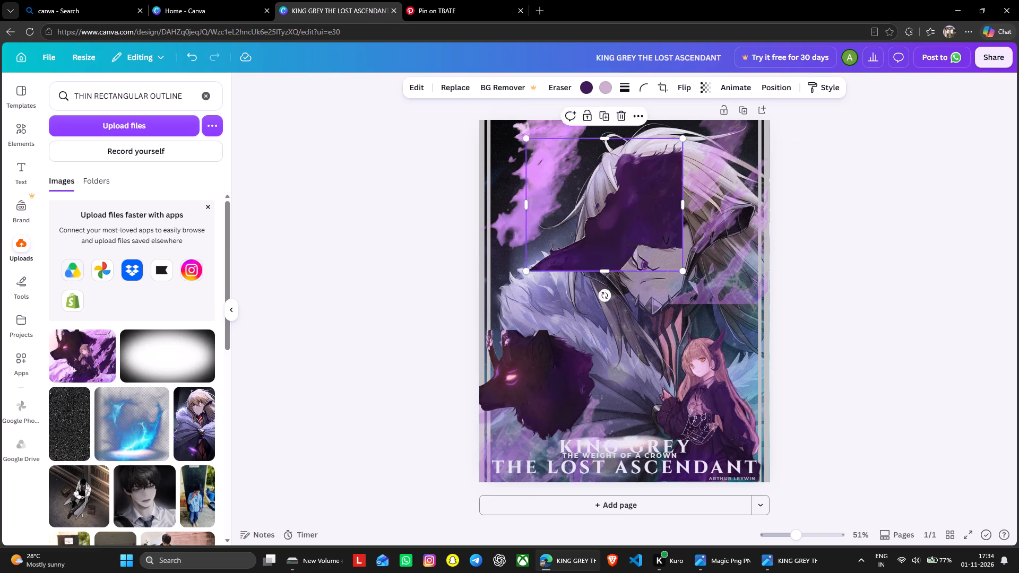
pyautogui.moveTo(642, 248); pyautogui.dragTo(611, 432)
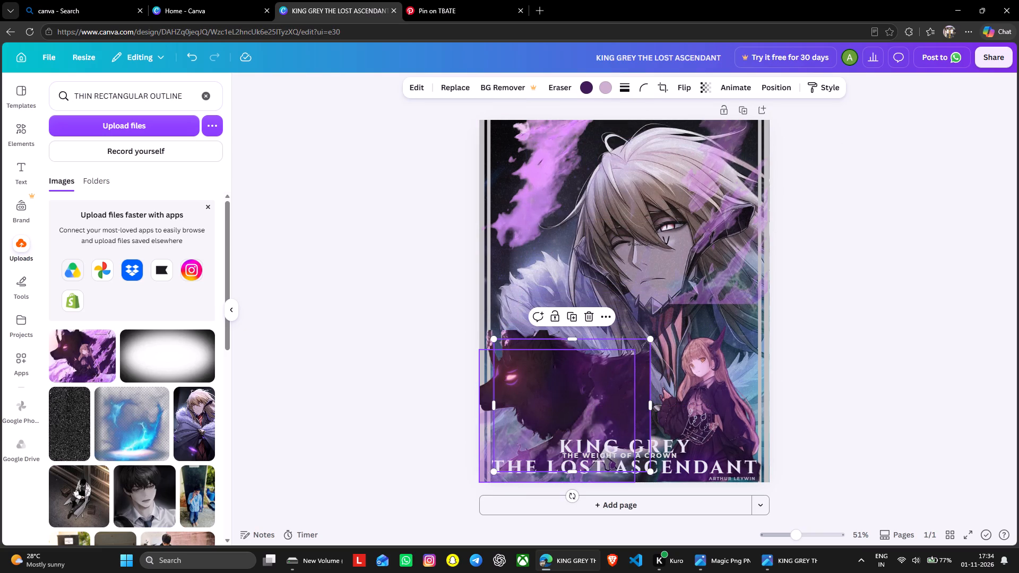
pyautogui.click(603, 314)
pyautogui.click(700, 149)
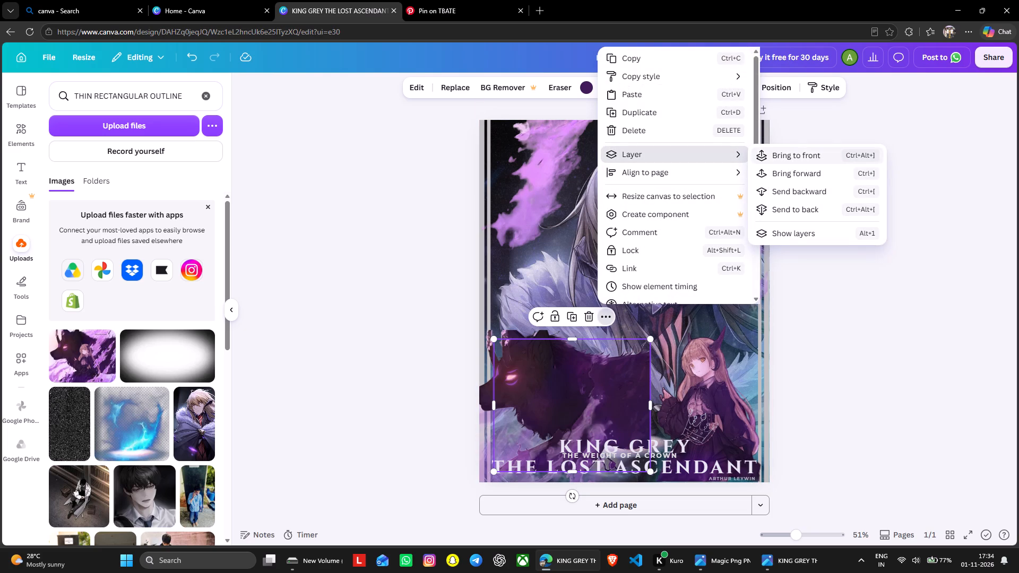
pyautogui.click(792, 175)
# Fine-tune the positions of the wolf body and head so they join into one wolf at the poster's lower left.
pyautogui.moveTo(608, 413); pyautogui.dragTo(604, 426)
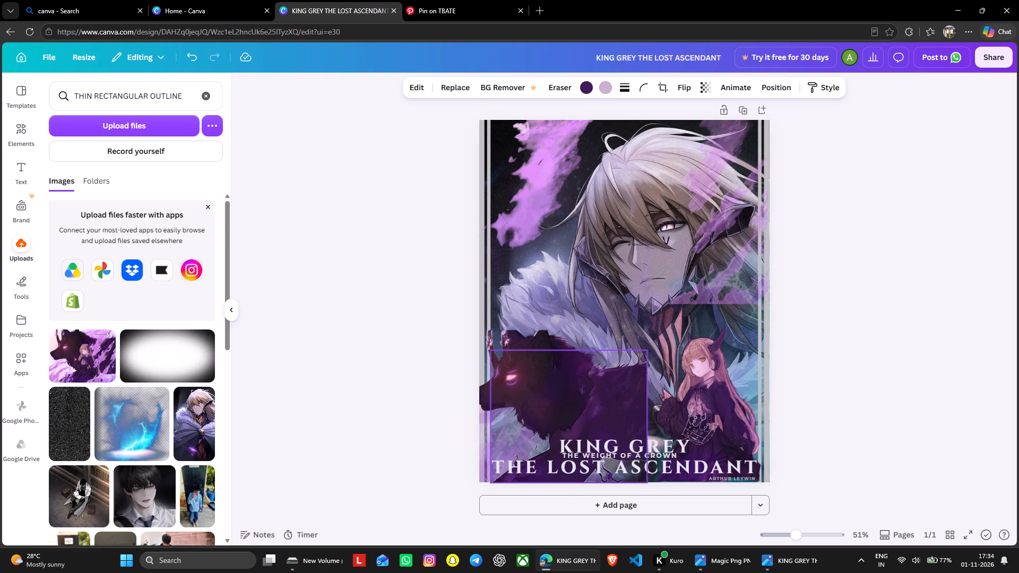
pyautogui.moveTo(604, 426); pyautogui.dragTo(603, 428)
pyautogui.moveTo(551, 394); pyautogui.dragTo(559, 391)
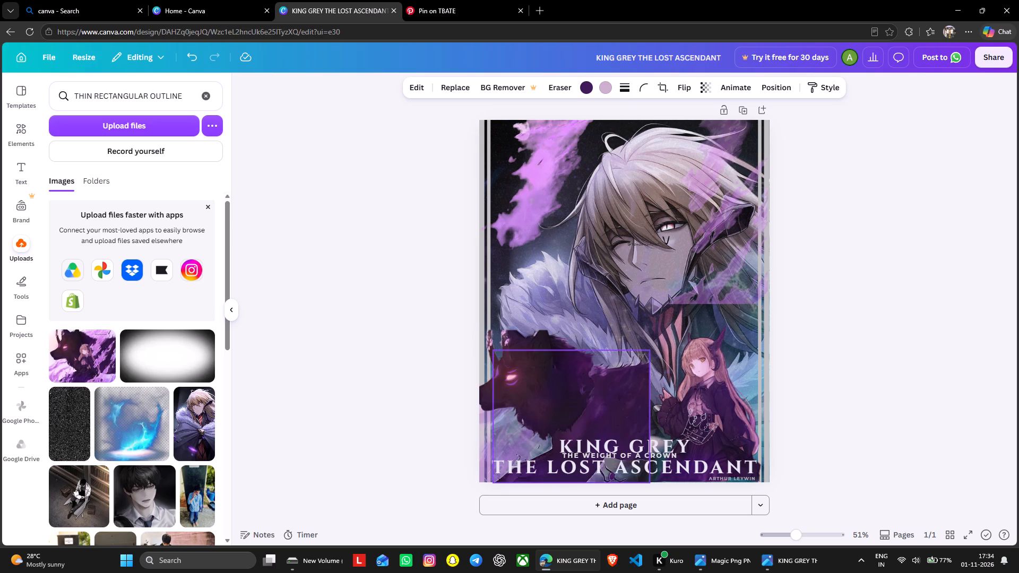
pyautogui.moveTo(559, 391); pyautogui.dragTo(564, 391)
pyautogui.click(543, 386)
pyautogui.moveTo(543, 386); pyautogui.dragTo(545, 390)
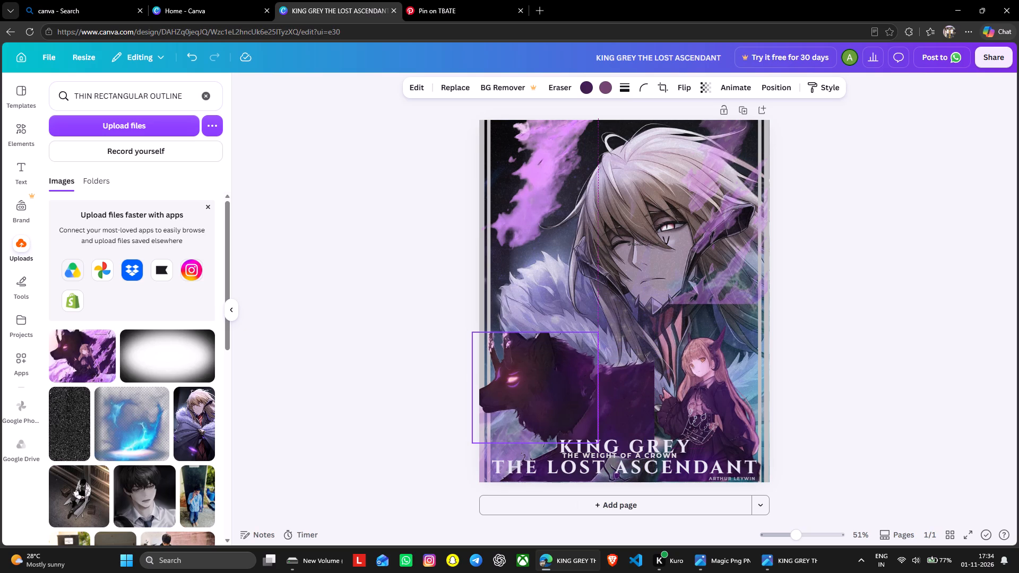
pyautogui.moveTo(545, 390); pyautogui.dragTo(549, 394)
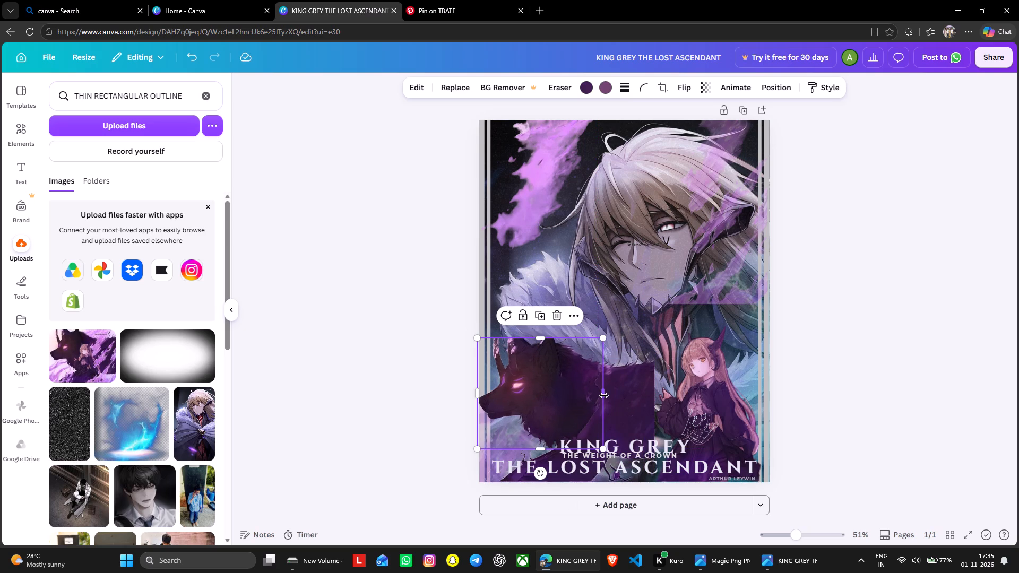
# Narrow the pink-haired girl image slightly from its right edge and shift her toward the poster's right border lines.
pyautogui.click(718, 395)
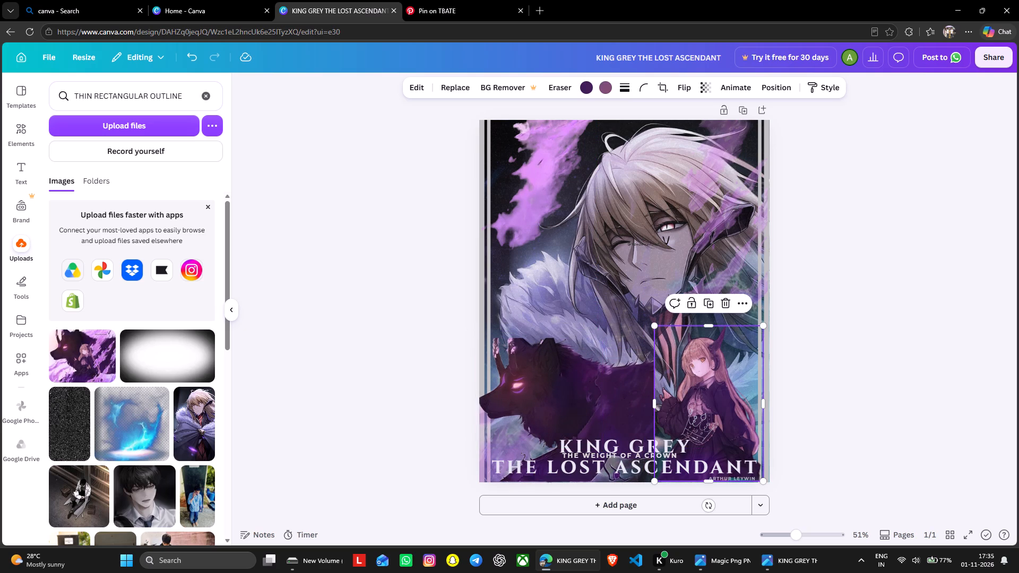
pyautogui.click(740, 304)
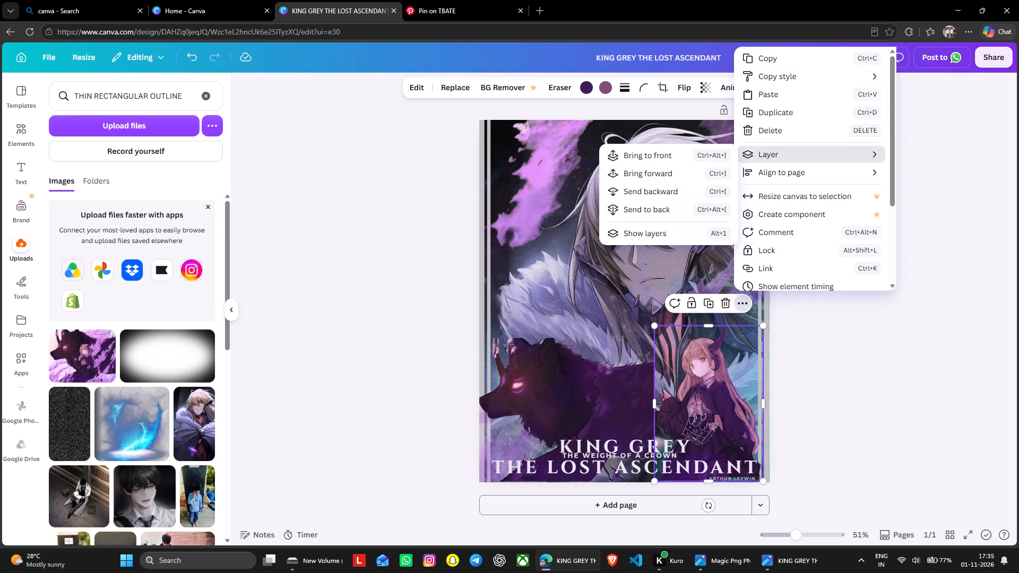
pyautogui.scroll(-1, 847, 162)
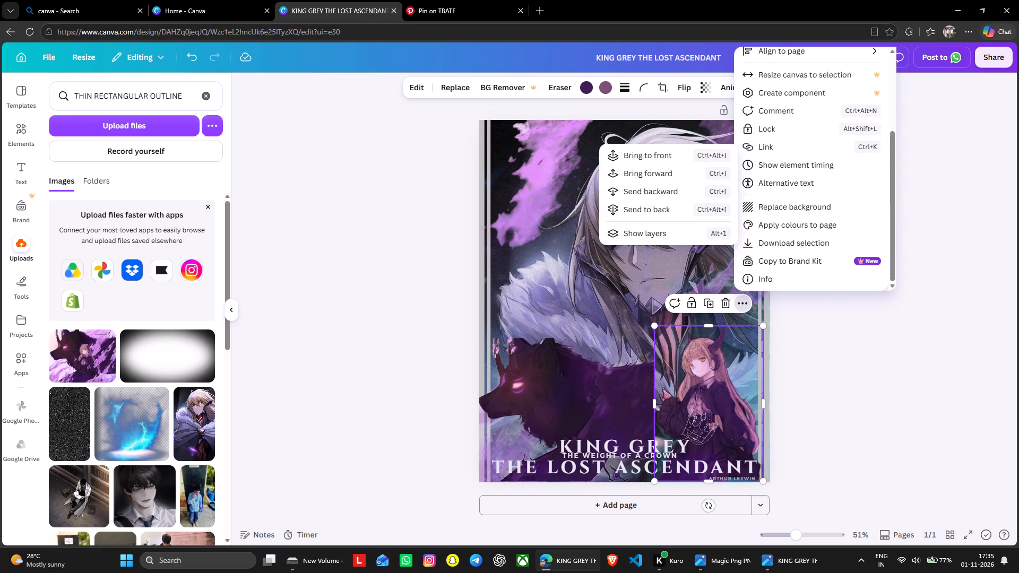
pyautogui.moveTo(765, 402); pyautogui.dragTo(753, 410)
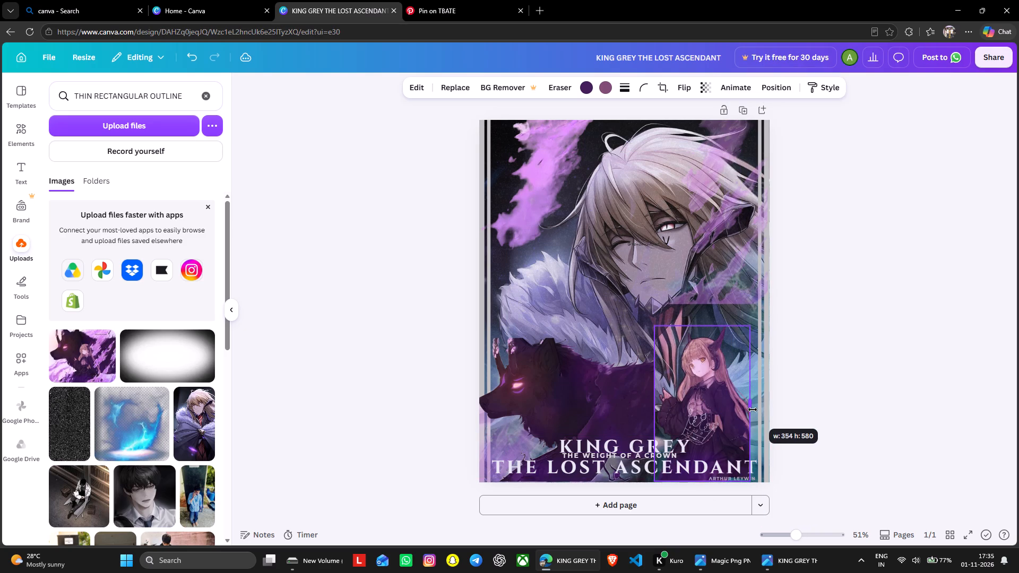
pyautogui.moveTo(753, 410); pyautogui.dragTo(760, 407)
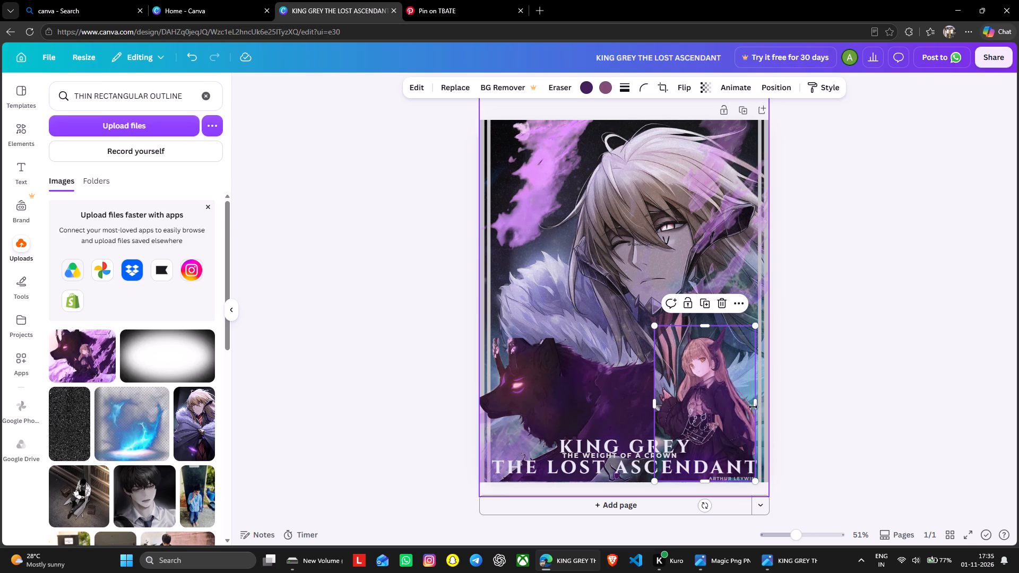
pyautogui.moveTo(719, 404); pyautogui.dragTo(726, 410)
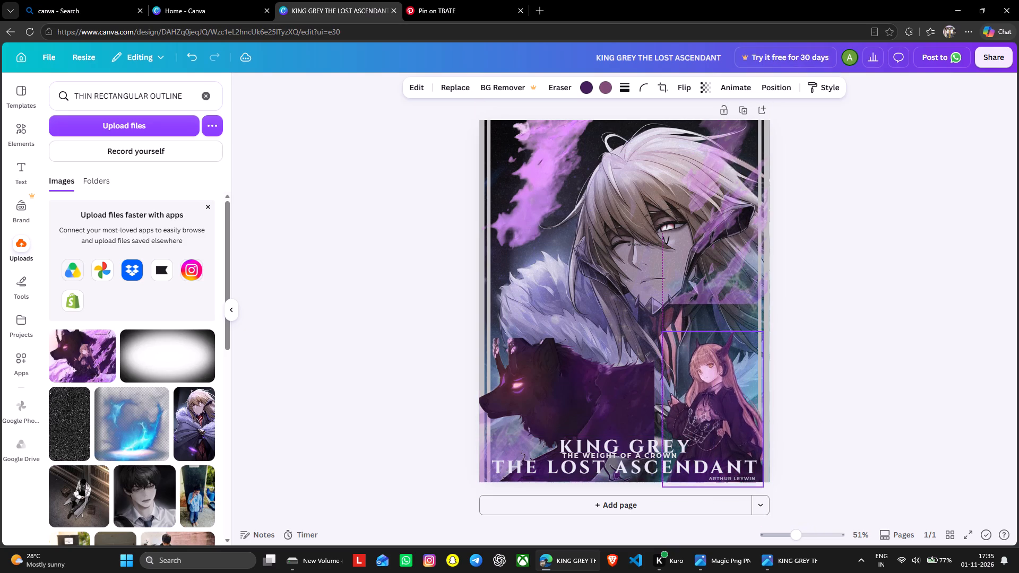
pyautogui.moveTo(726, 410); pyautogui.dragTo(726, 404)
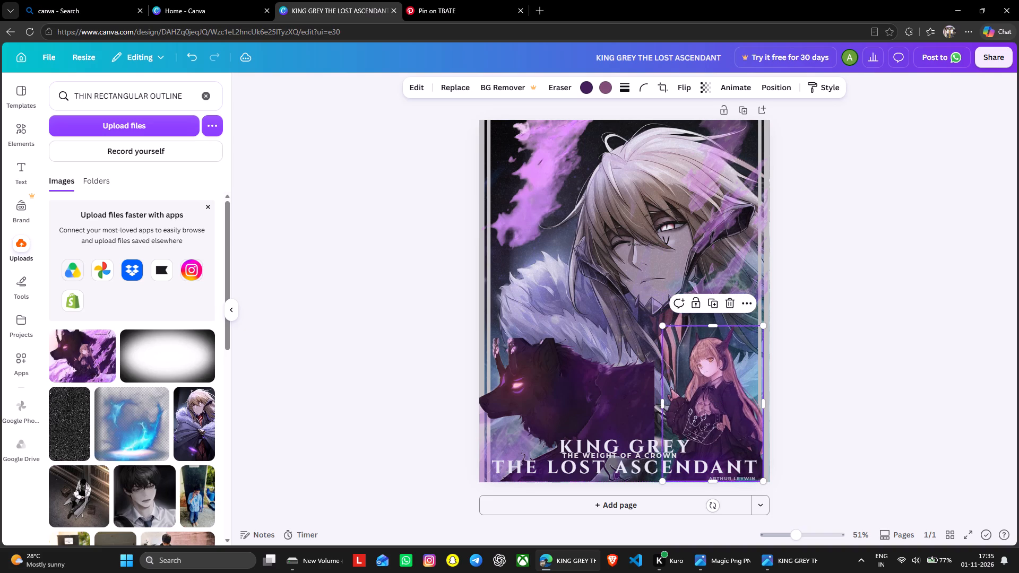
# Set the transparency of the purple flame piece in the poster's upper-left corner to 35.
pyautogui.click(613, 410)
pyautogui.click(525, 204)
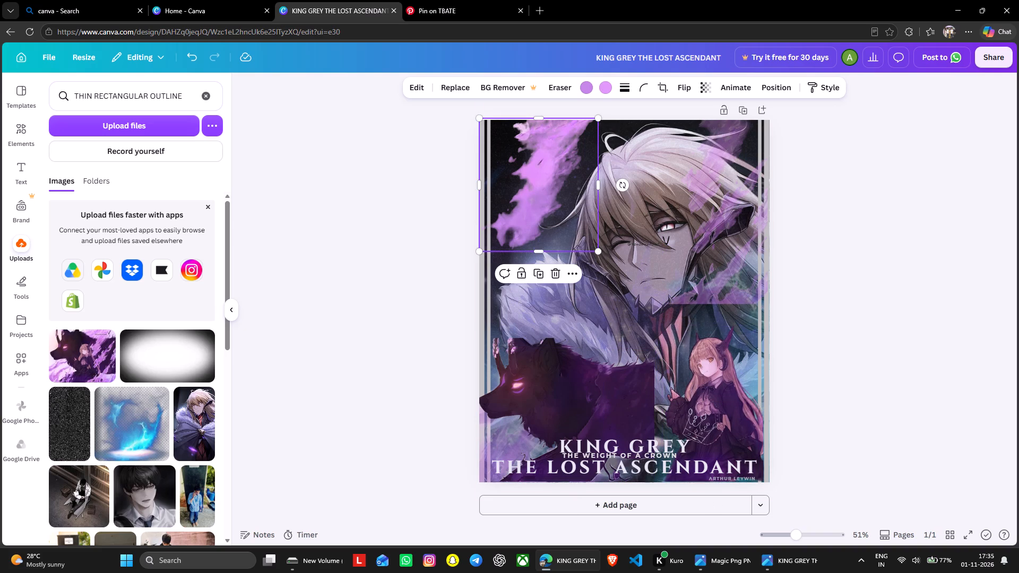
pyautogui.click(712, 83)
pyautogui.moveTo(702, 130); pyautogui.dragTo(679, 150)
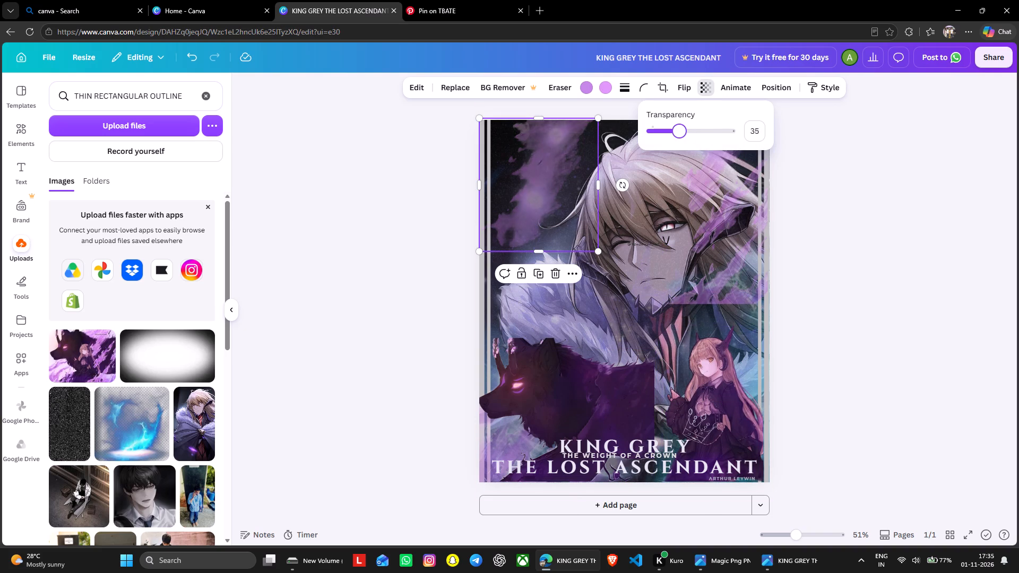
# Lower the transparency of the purple flame piece in the poster's upper-left corner to about 19.
pyautogui.moveTo(679, 150); pyautogui.dragTo(666, 169)
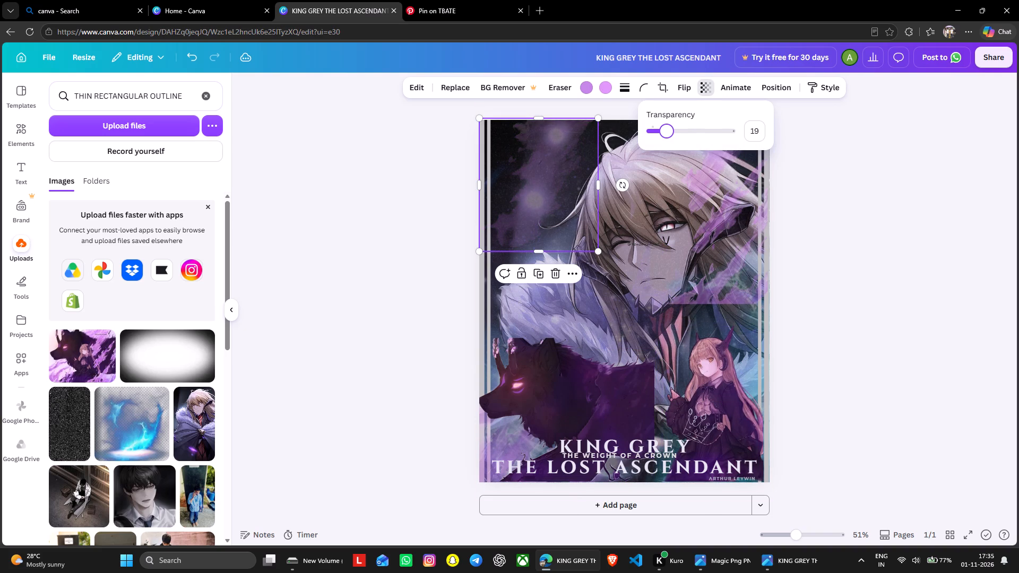
pyautogui.moveTo(666, 169); pyautogui.dragTo(665, 171)
# Delete the purple flame piece covering the poster's upper-right area beside the main character's face.
pyautogui.click(714, 238)
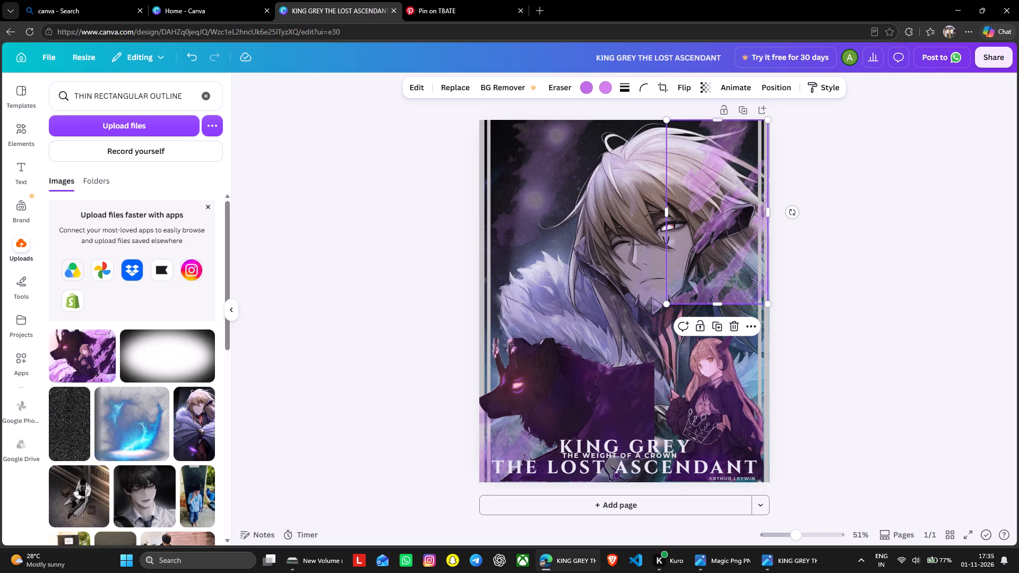
pyautogui.rightClick(741, 155)
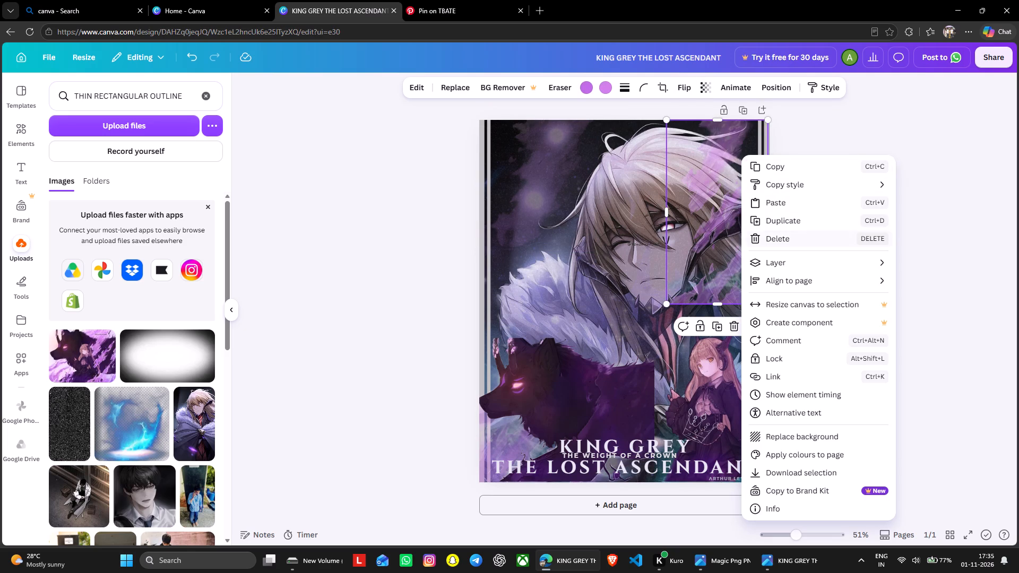
pyautogui.click(783, 245)
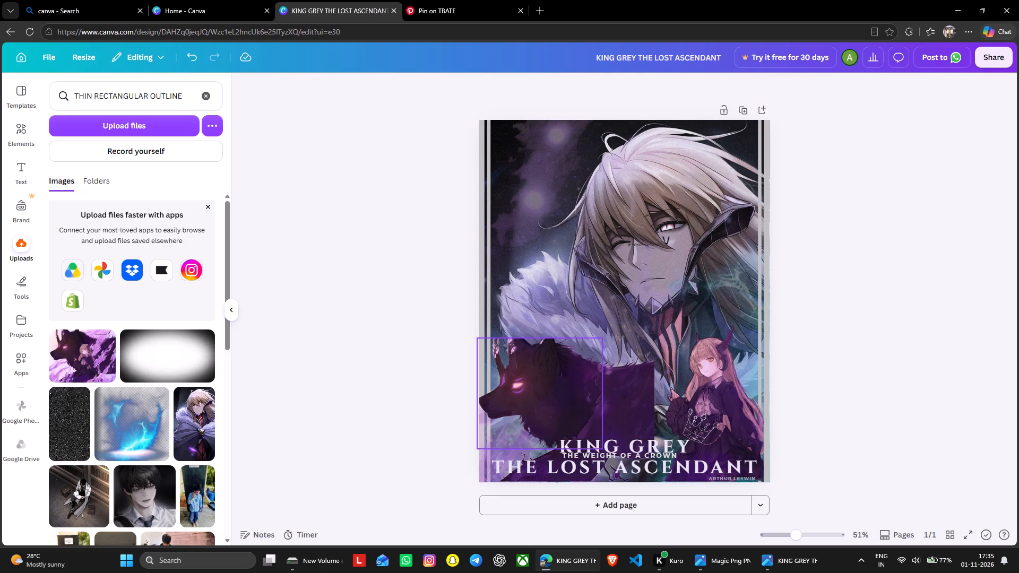
# Move the wolf head aside and delete the purple flame piece beneath it in the poster's lower-left corner.
pyautogui.moveTo(543, 380); pyautogui.dragTo(600, 309)
pyautogui.click(492, 405)
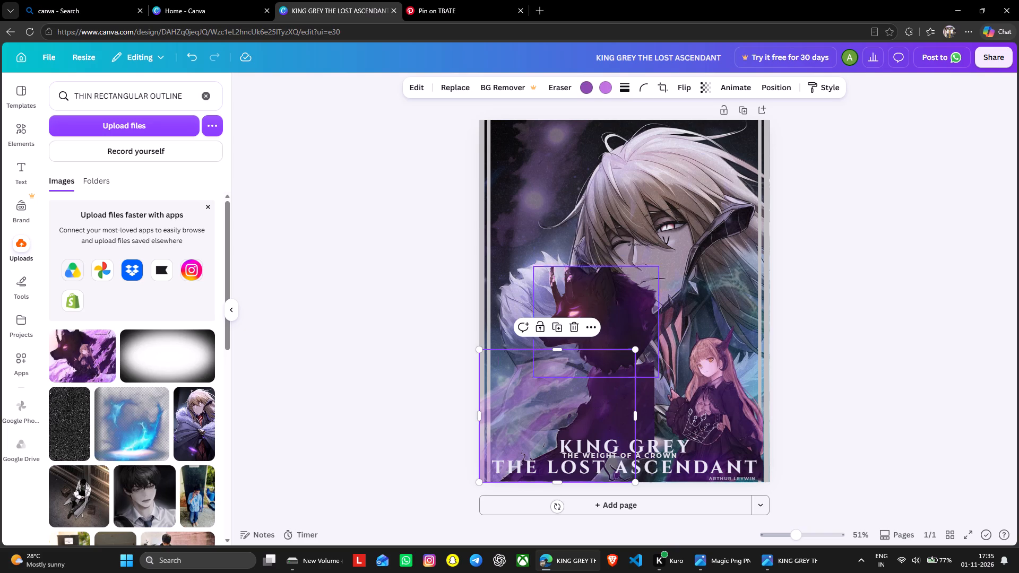
pyautogui.click(574, 330)
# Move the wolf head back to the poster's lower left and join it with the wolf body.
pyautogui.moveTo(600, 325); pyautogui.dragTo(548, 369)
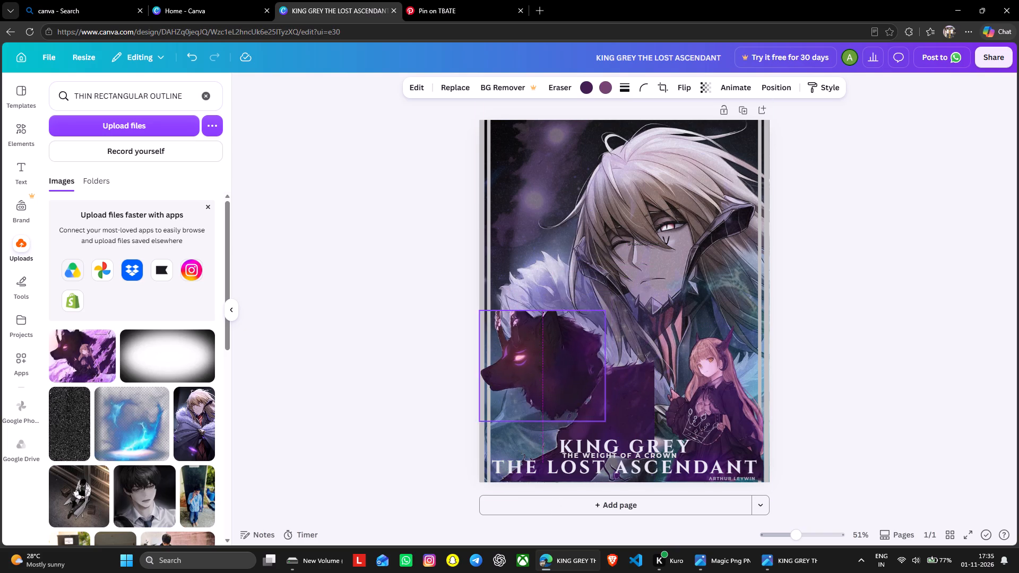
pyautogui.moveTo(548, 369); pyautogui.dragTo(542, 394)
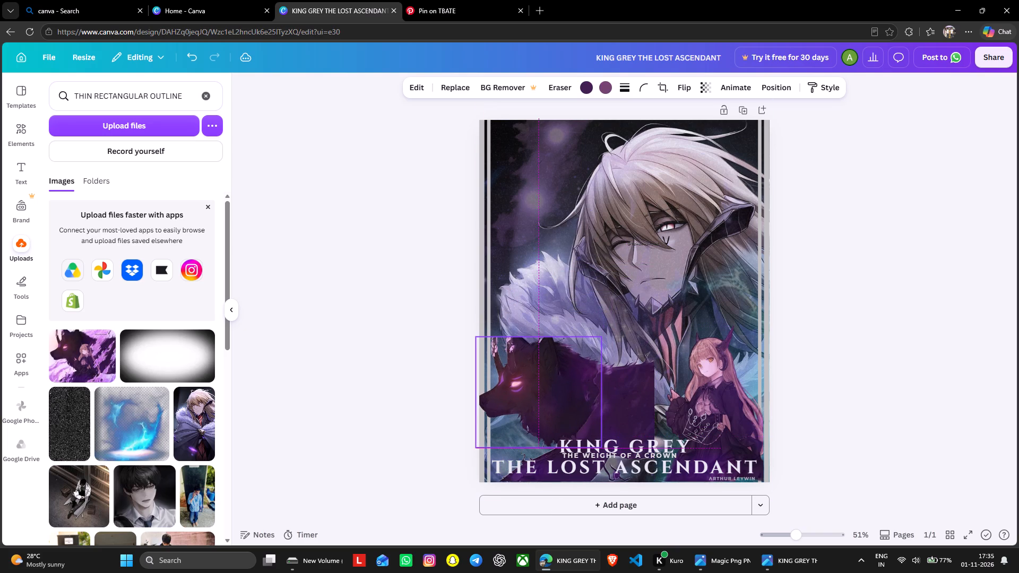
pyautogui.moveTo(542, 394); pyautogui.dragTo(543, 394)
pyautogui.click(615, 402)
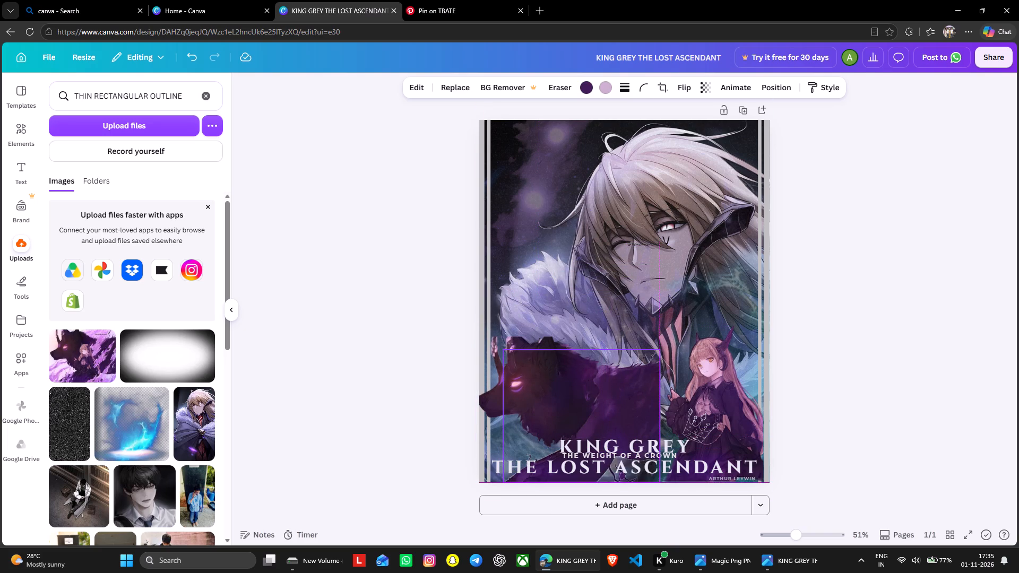
# Move the girl aside to the poster's centre and place the wolf body in the poster's lower-right corner.
pyautogui.moveTo(708, 397); pyautogui.dragTo(620, 270)
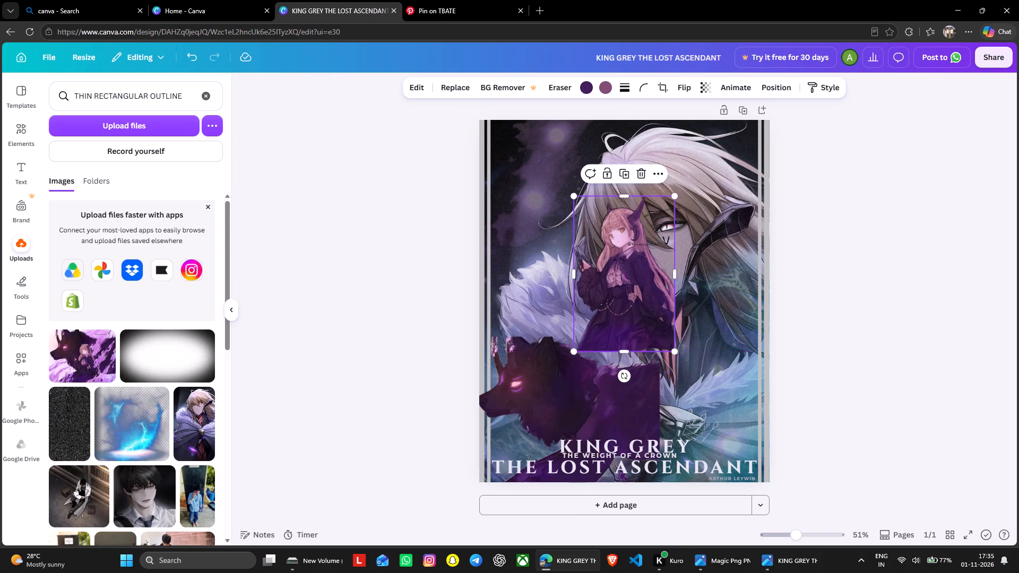
pyautogui.moveTo(619, 402); pyautogui.dragTo(729, 404)
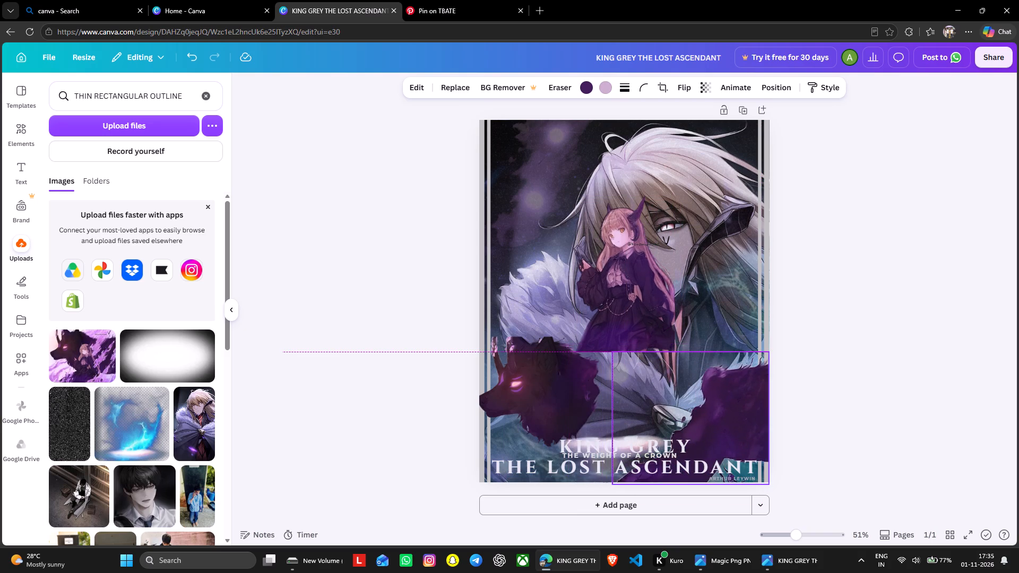
pyautogui.moveTo(729, 404); pyautogui.dragTo(726, 404)
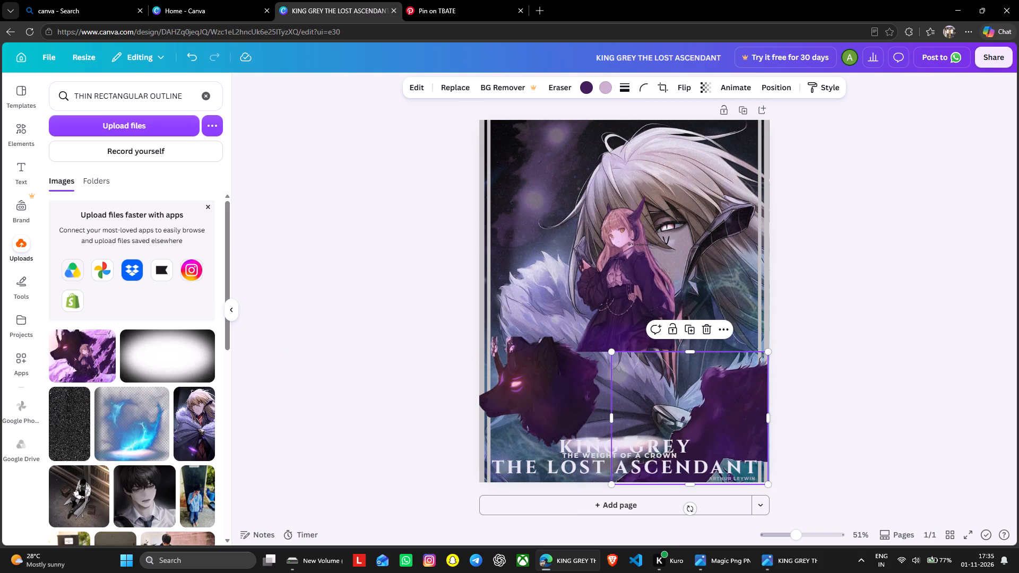
# Send the wolf body two layers backward, behind the crown signature.
pyautogui.rightClick(726, 404)
pyautogui.click(836, 284)
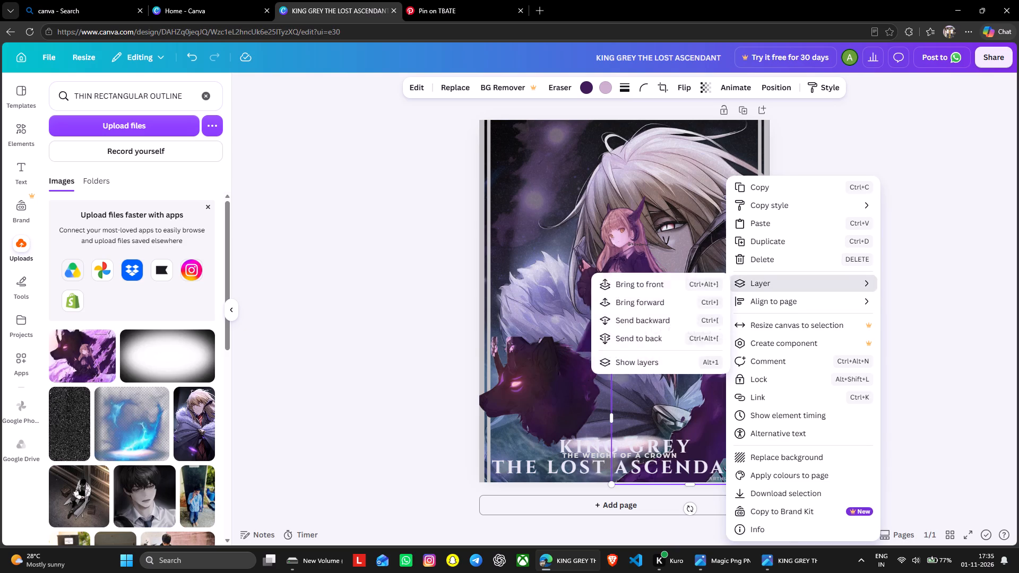
pyautogui.click(764, 282)
pyautogui.click(699, 323)
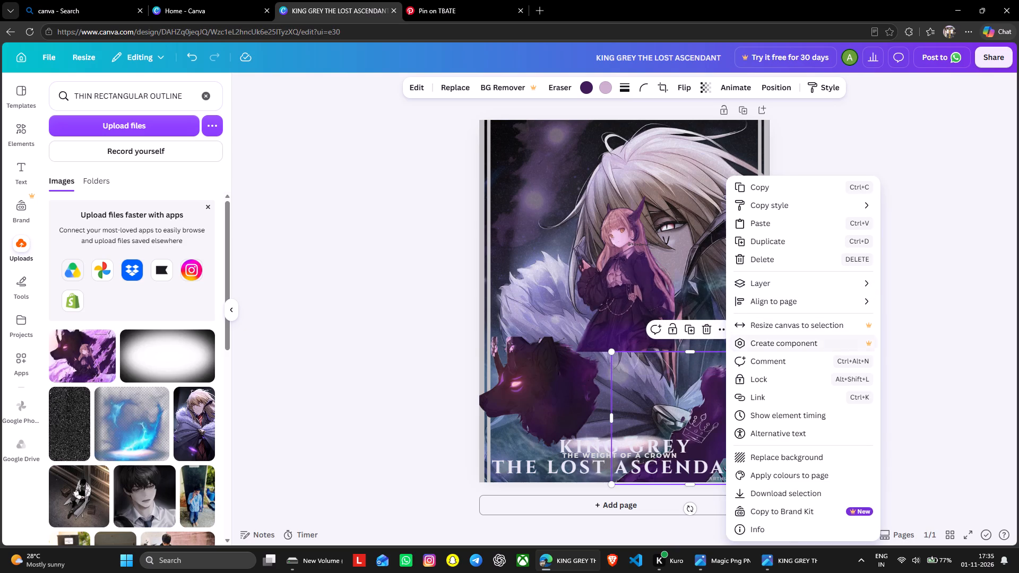
pyautogui.click(952, 353)
pyautogui.rightClick(739, 400)
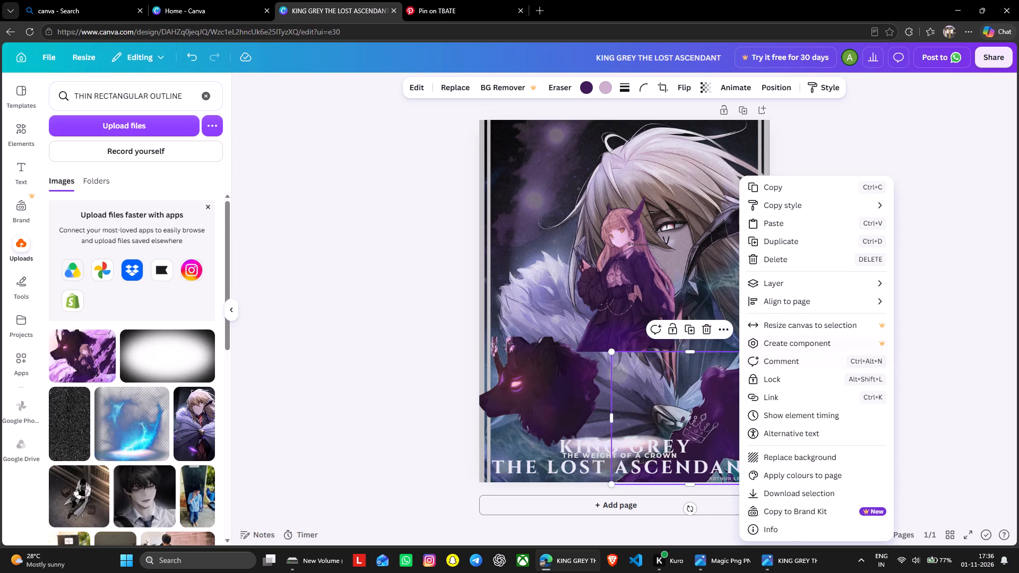
pyautogui.click(780, 289)
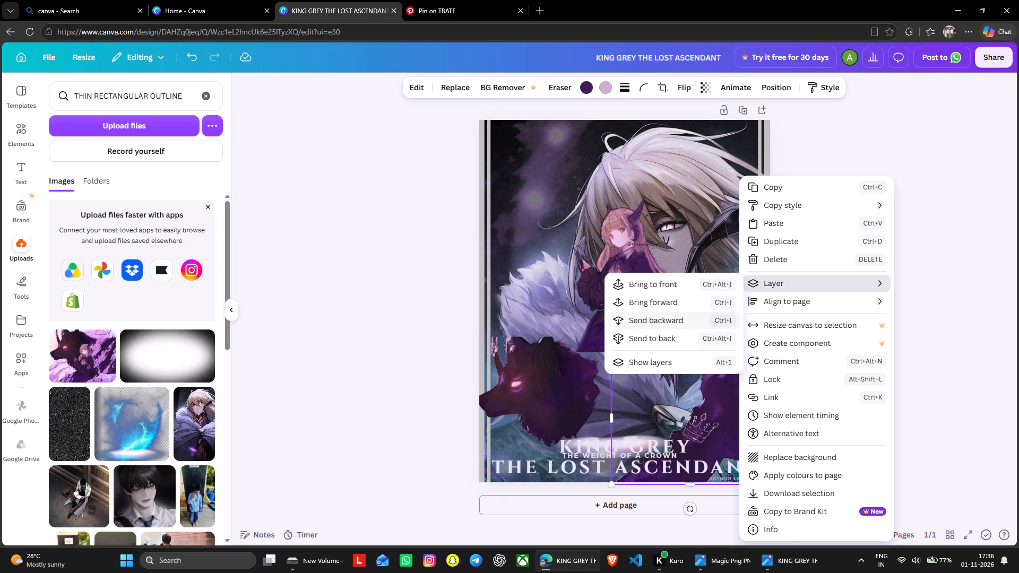
pyautogui.click(706, 328)
pyautogui.click(1006, 367)
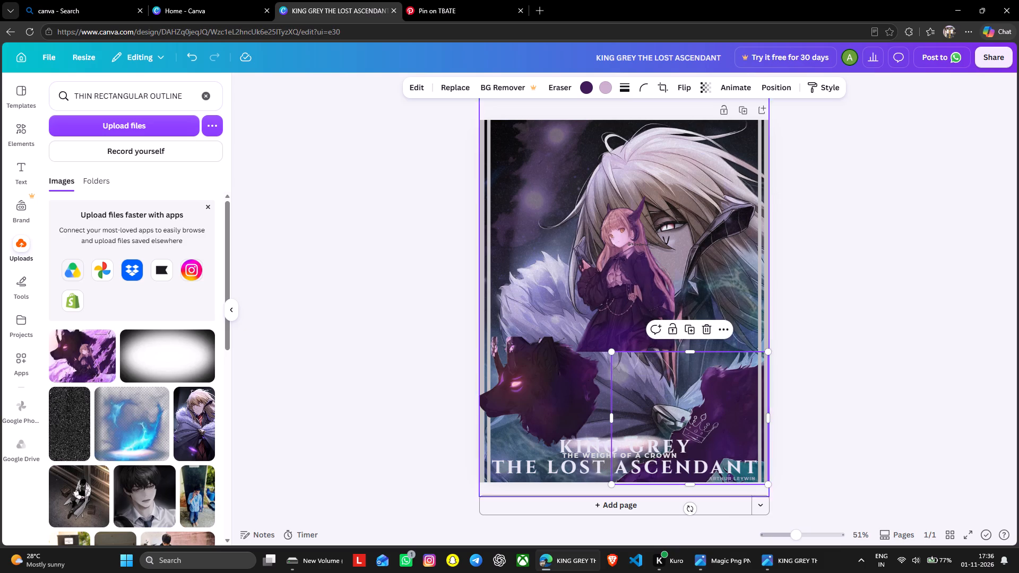
# Move the wolf head over to join the wolf body at the poster's lower right and send the head one layer backward.
pyautogui.moveTo(559, 392); pyautogui.dragTo(672, 395)
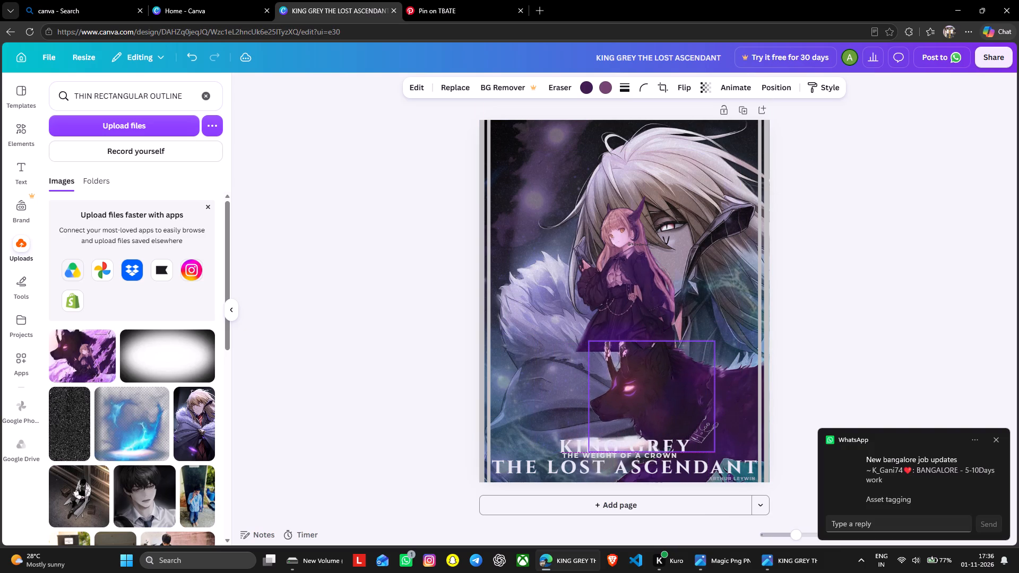
pyautogui.moveTo(672, 395); pyautogui.dragTo(675, 397)
pyautogui.rightClick(675, 397)
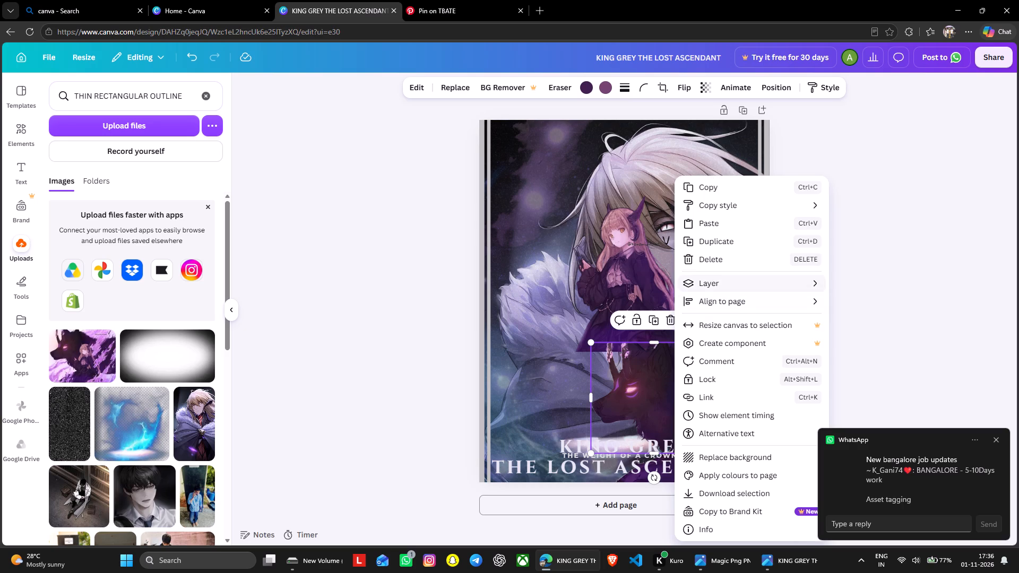
pyautogui.click(783, 280)
pyautogui.click(862, 319)
pyautogui.click(900, 424)
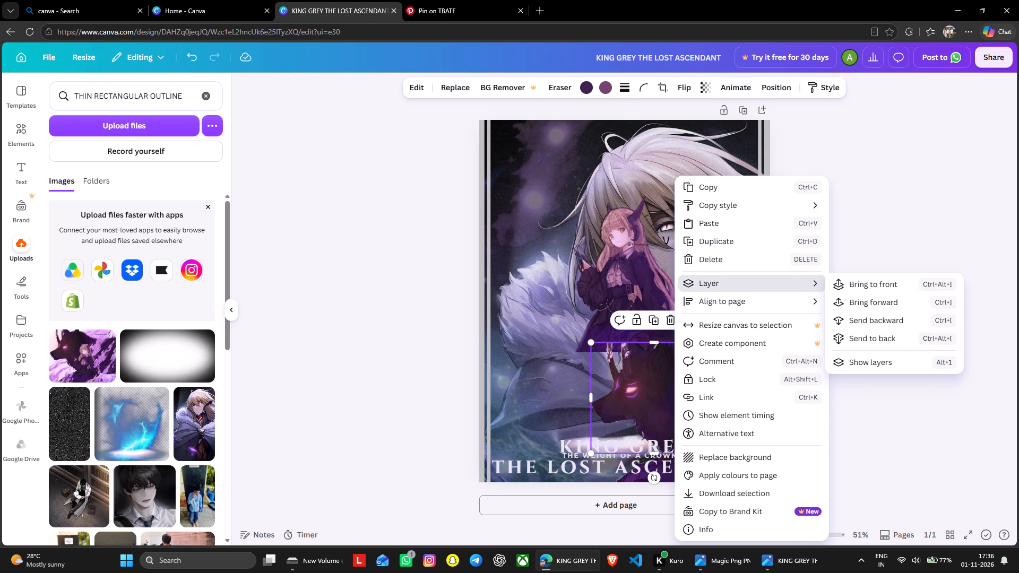
# Move the horned girl from the poster's centre to its lower-left corner, flush with the poster's left edge.
pyautogui.moveTo(627, 283); pyautogui.dragTo(538, 412)
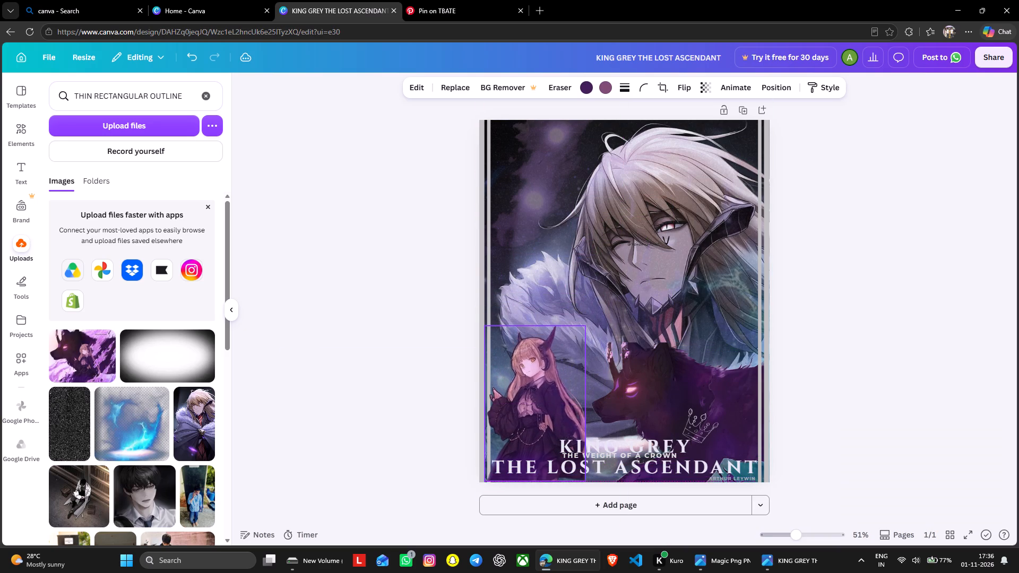
pyautogui.moveTo(538, 412); pyautogui.dragTo(533, 413)
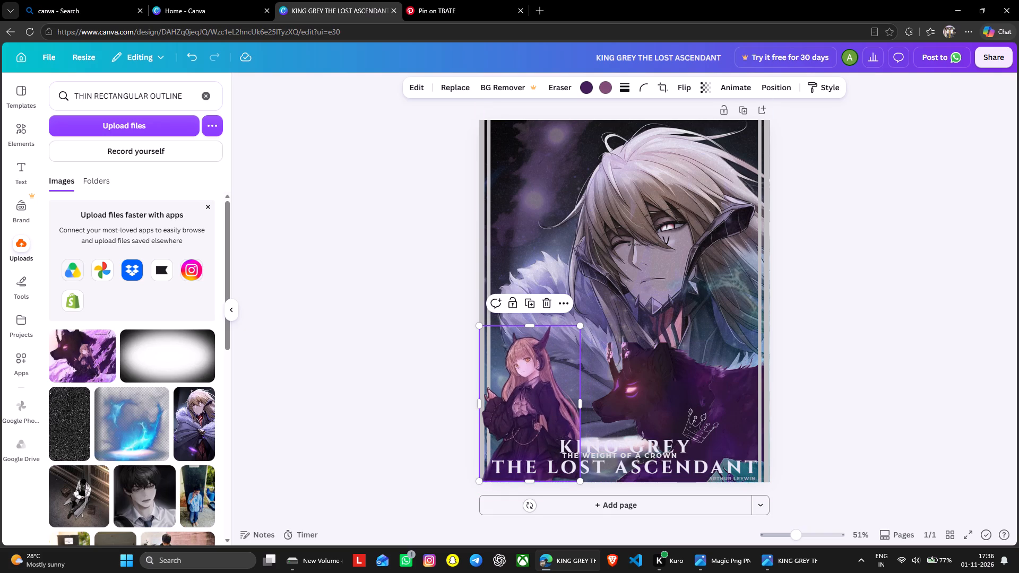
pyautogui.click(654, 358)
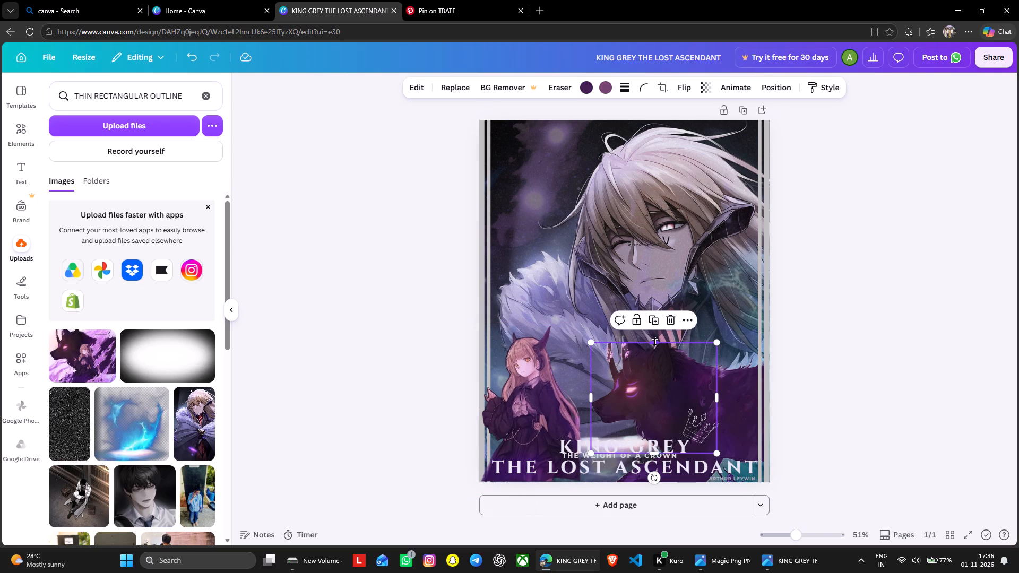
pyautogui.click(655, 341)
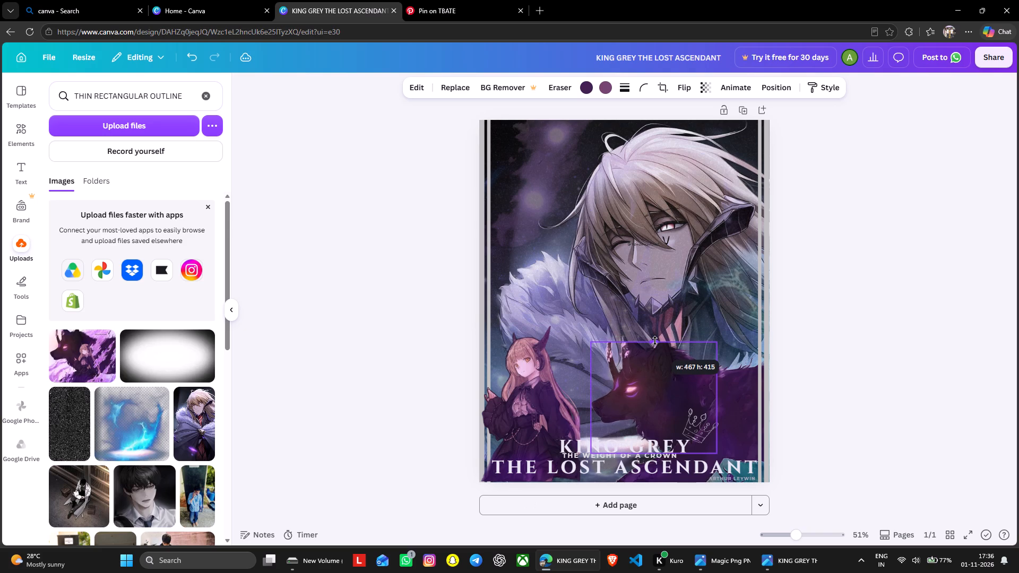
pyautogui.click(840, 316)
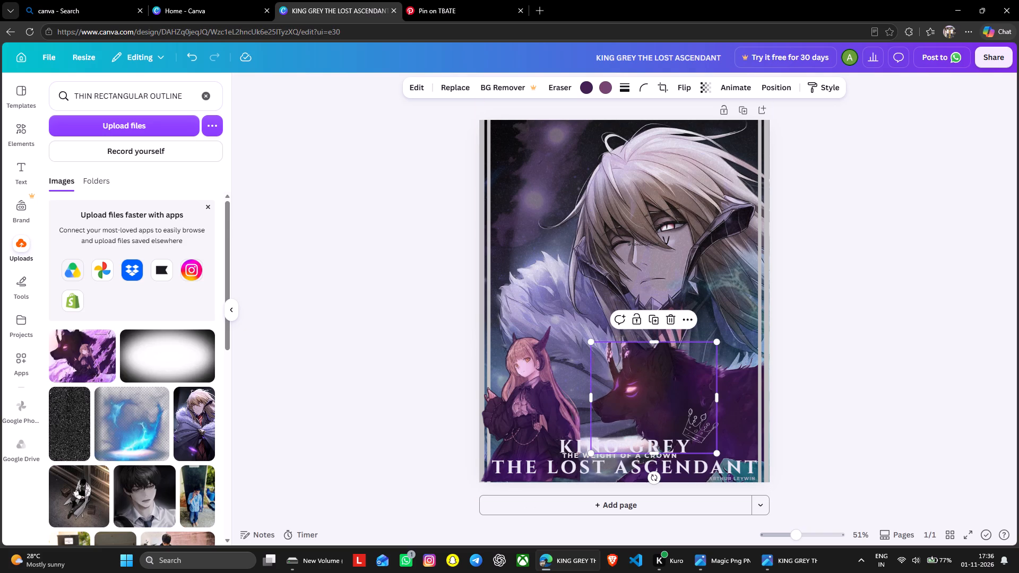
# Enlarge the pink-haired girl slightly from her upper-right corner, keeping her in the poster's lower-left corner.
pyautogui.click(509, 388)
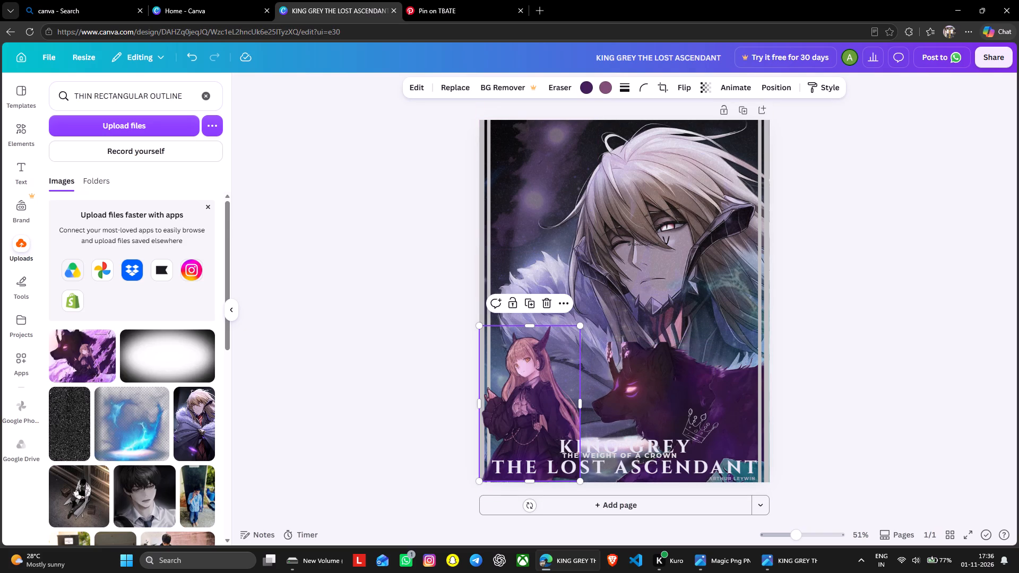
pyautogui.moveTo(577, 325); pyautogui.dragTo(584, 305)
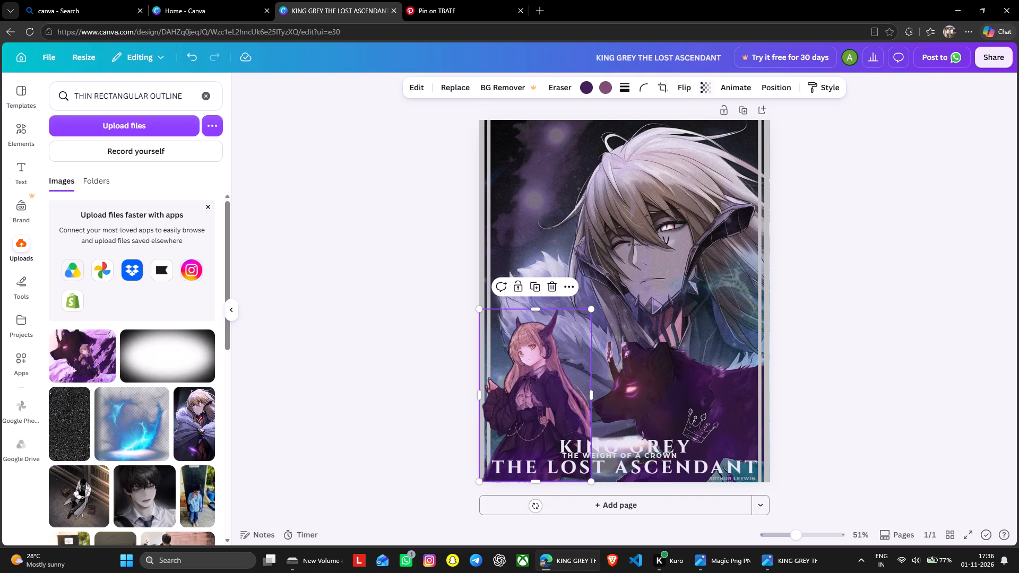
# Set the transparency of the pink-haired girl image to 76.
pyautogui.click(703, 82)
pyautogui.moveTo(710, 131); pyautogui.dragTo(685, 149)
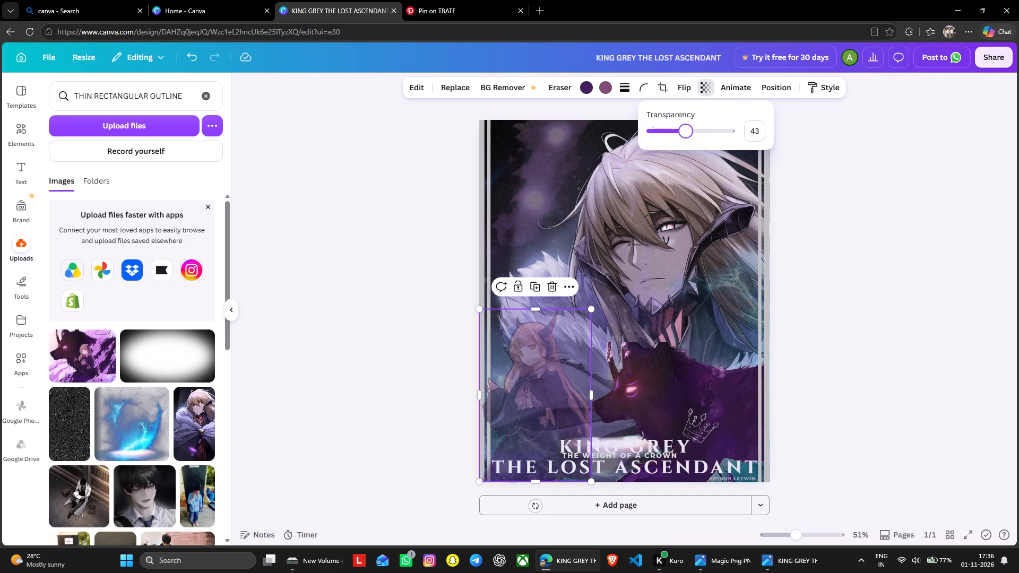
pyautogui.moveTo(685, 149); pyautogui.dragTo(712, 163)
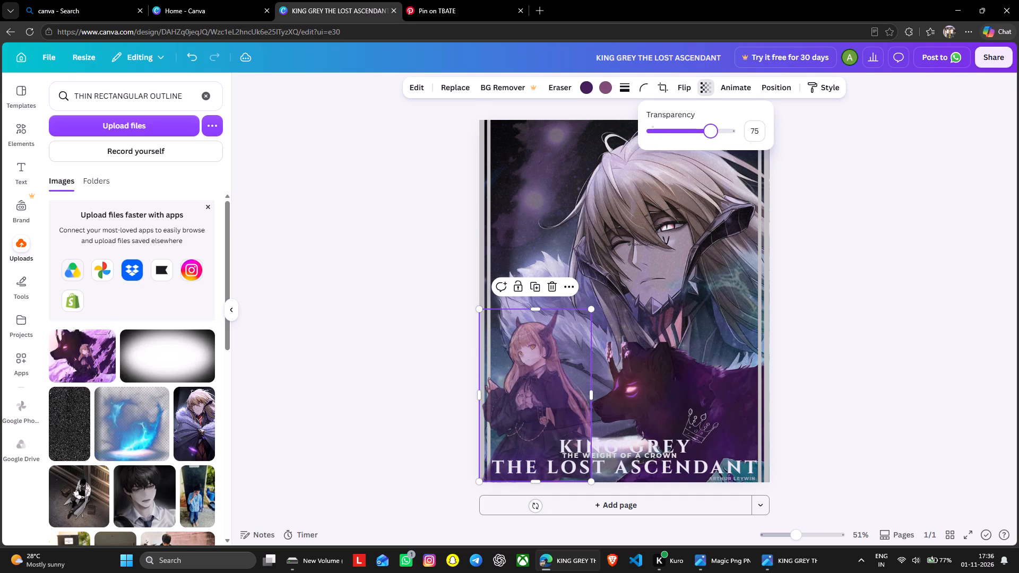
pyautogui.moveTo(712, 163); pyautogui.dragTo(712, 163)
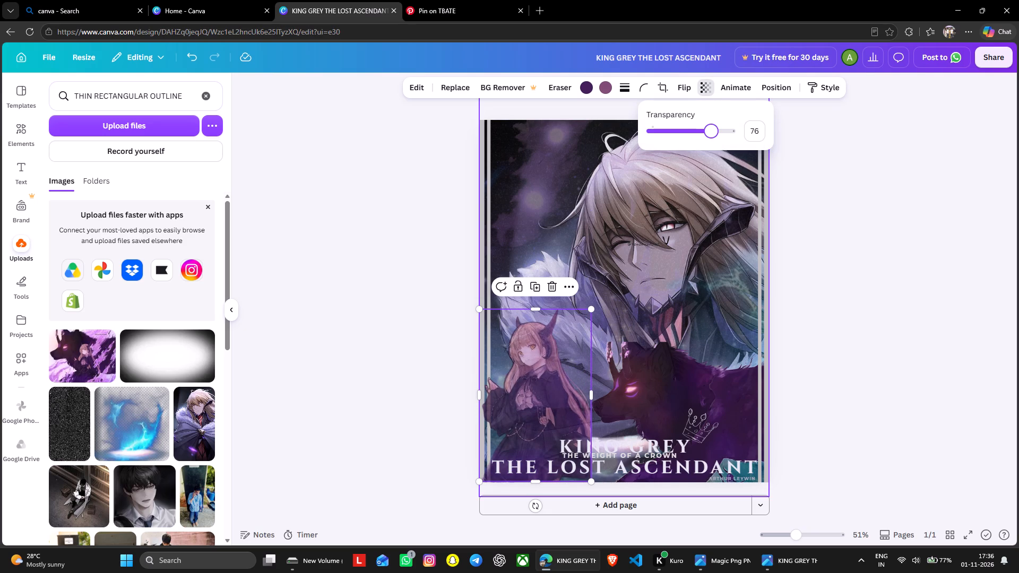
# Delete the two small stray text boxes lying over the main character's face.
pyautogui.moveTo(651, 243); pyautogui.dragTo(642, 260)
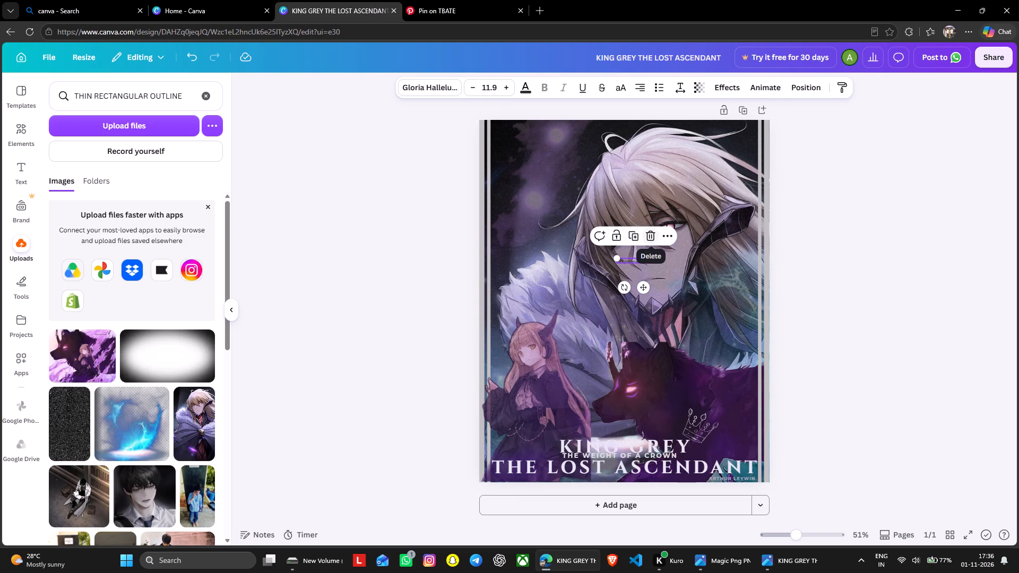
pyautogui.click(652, 233)
pyautogui.click(667, 240)
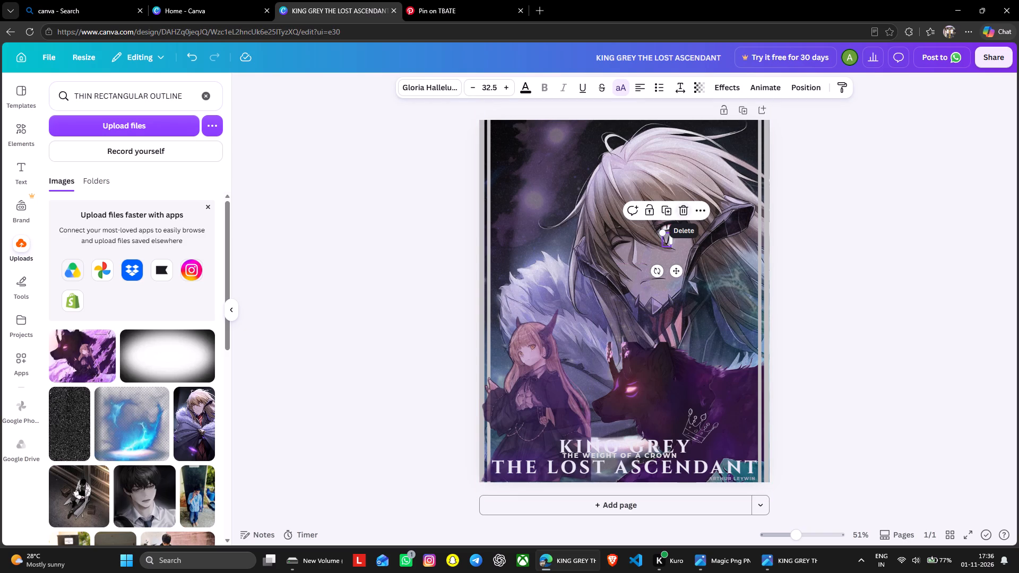
pyautogui.click(681, 212)
# Send the pink-haired girl image backward through the layers to the bottom of the stack, comparing the last positions by bringing it forward again.
pyautogui.click(519, 368)
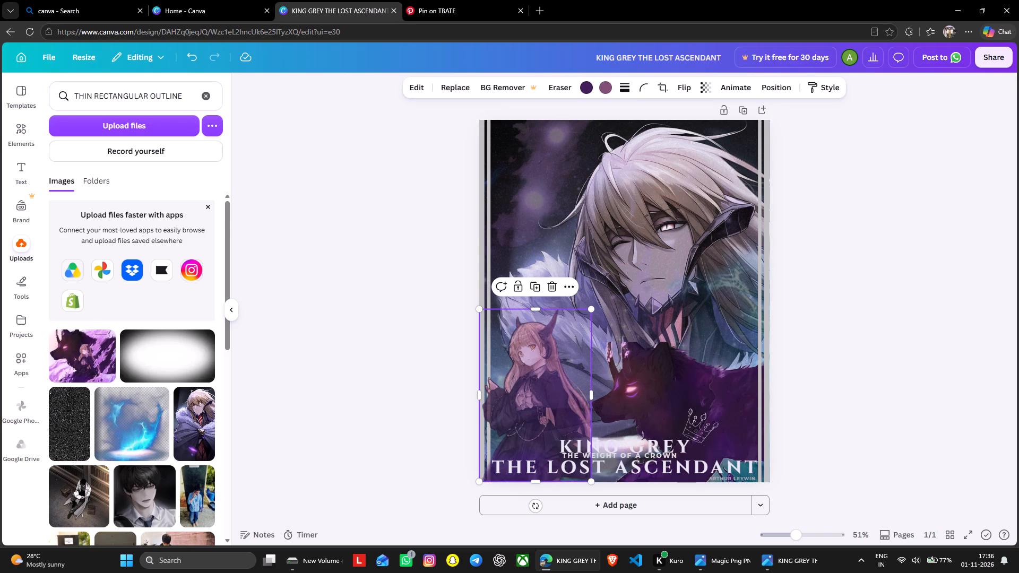
pyautogui.rightClick(568, 350)
pyautogui.click(618, 290)
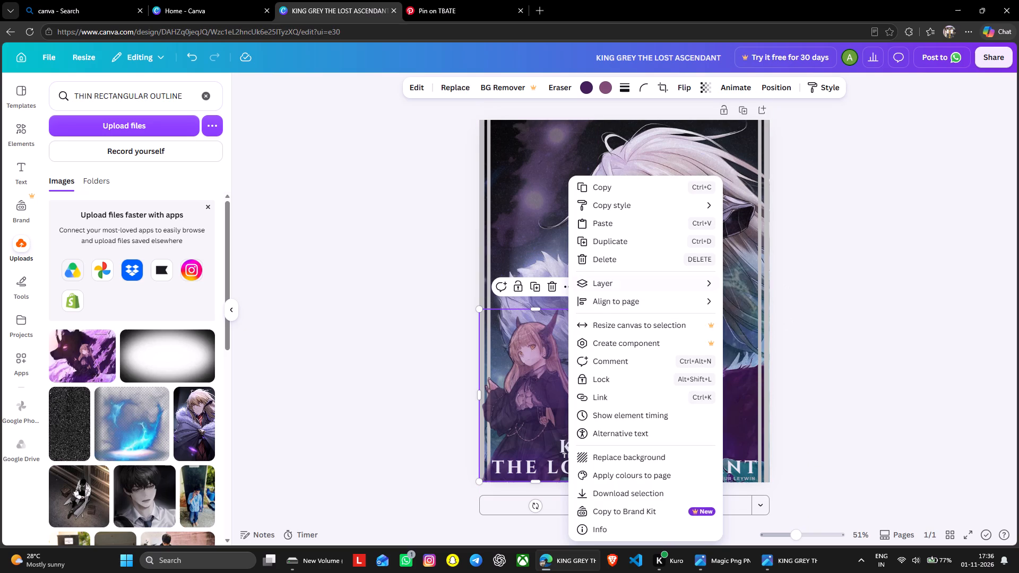
pyautogui.click(609, 286)
pyautogui.click(778, 318)
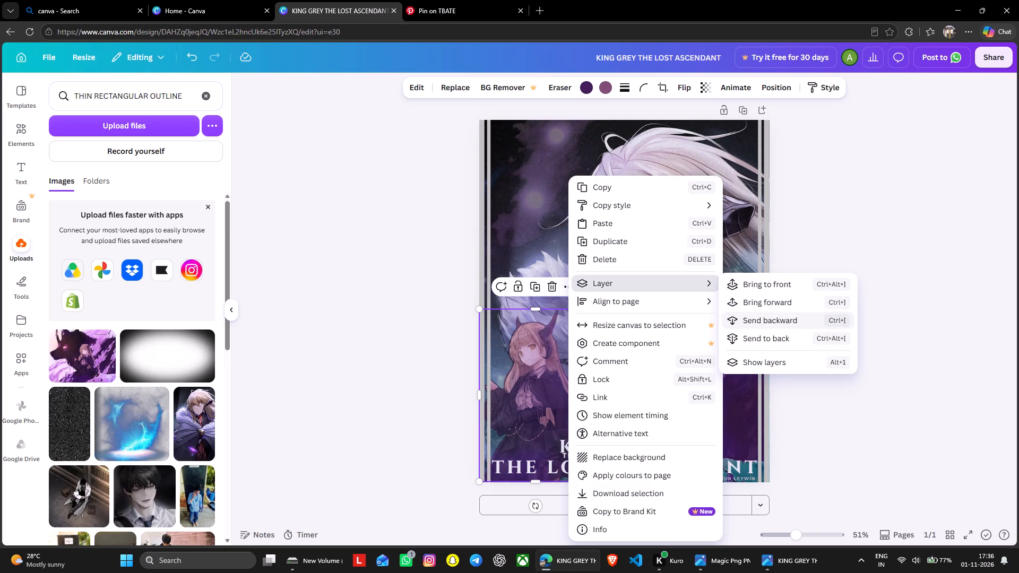
pyautogui.click(778, 318)
pyautogui.click(778, 318)
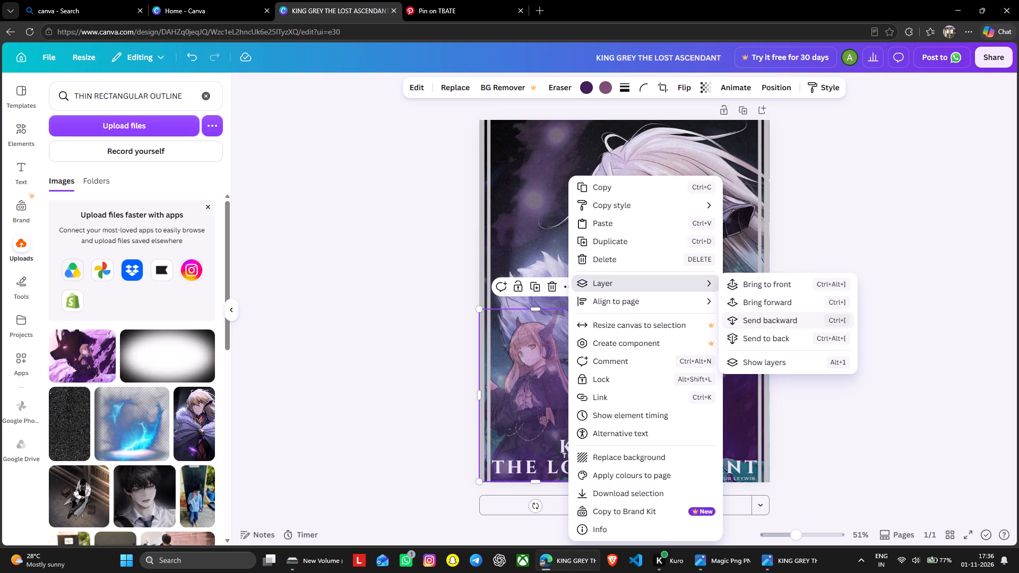
pyautogui.click(778, 318)
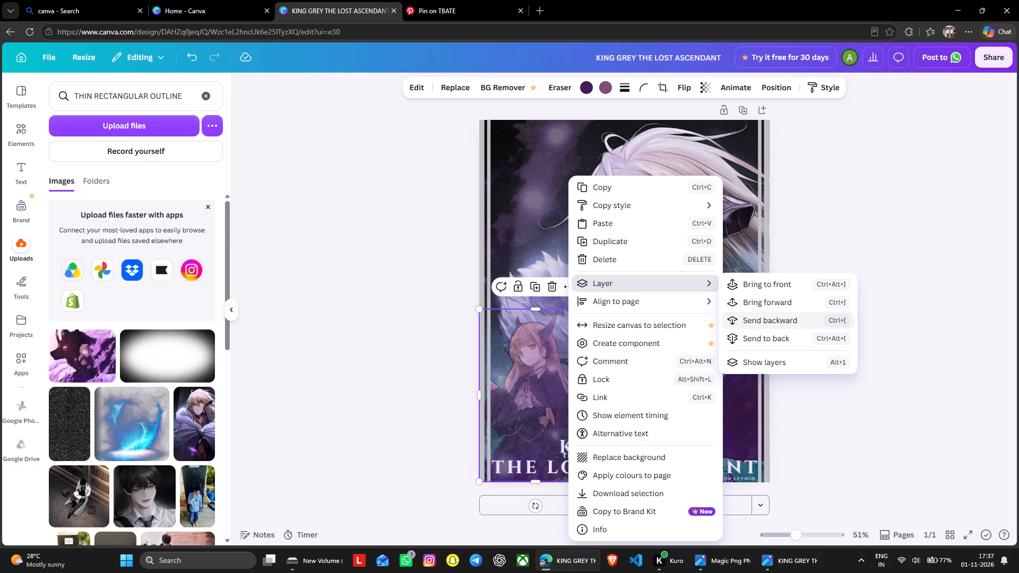
pyautogui.click(778, 318)
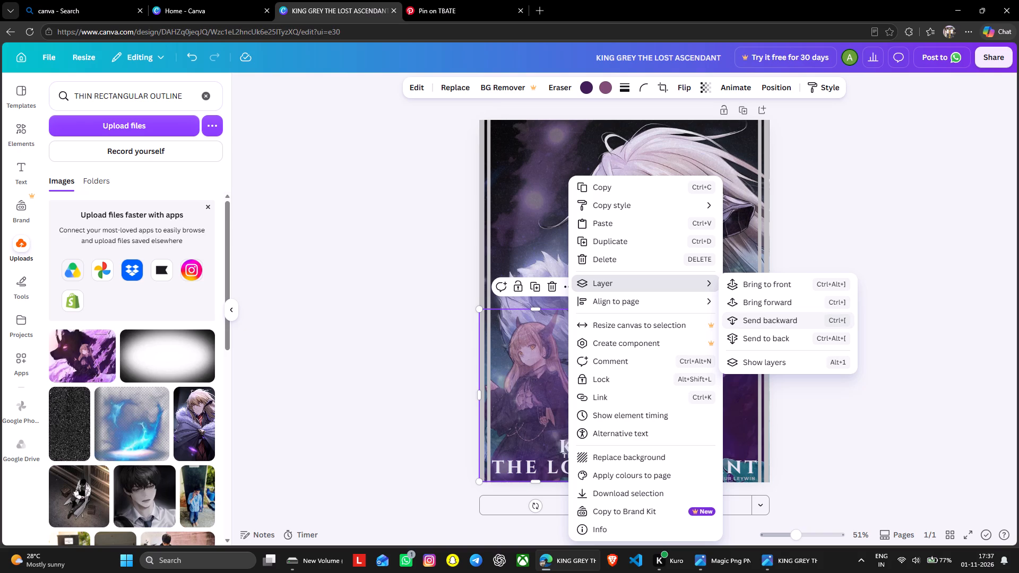
pyautogui.click(782, 306)
pyautogui.click(787, 319)
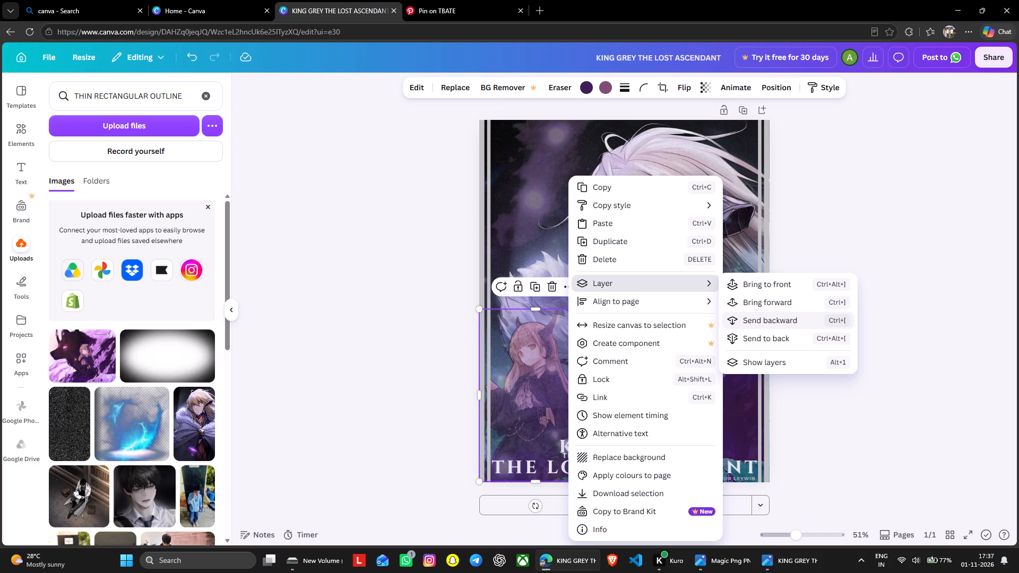
pyautogui.click(787, 319)
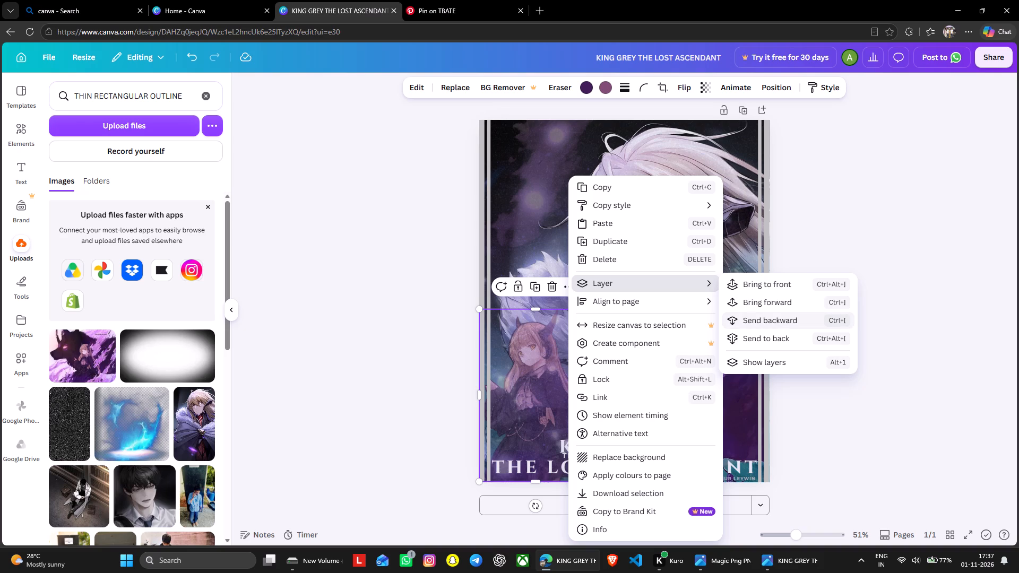
pyautogui.click(787, 319)
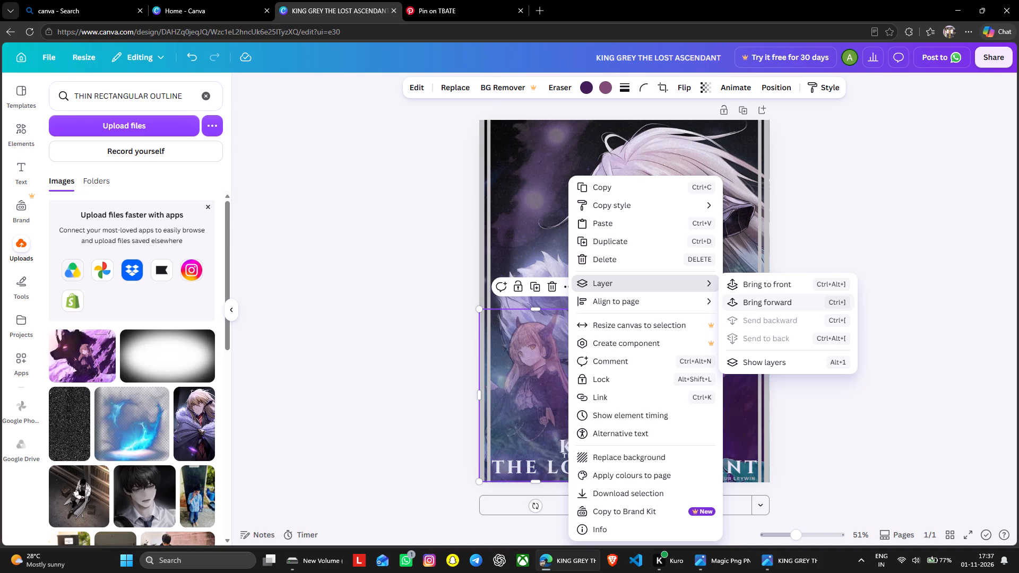
pyautogui.click(791, 307)
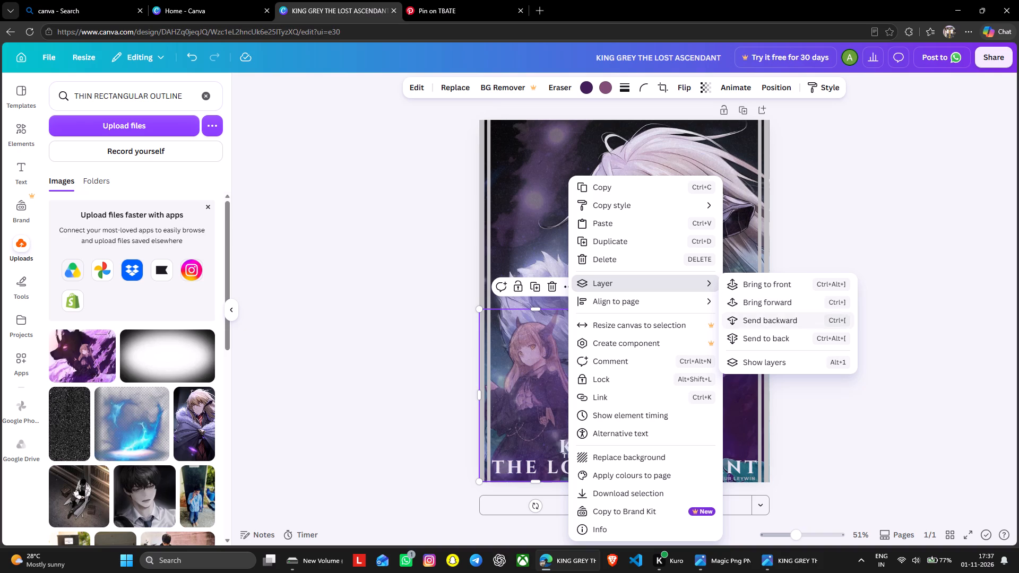
pyautogui.click(792, 315)
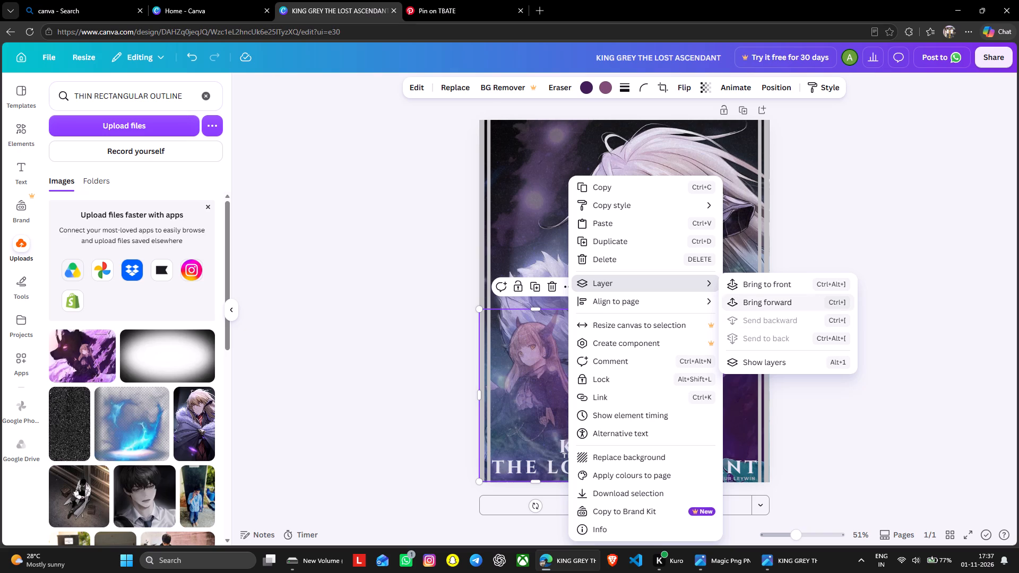
pyautogui.click(924, 249)
# Shift the page-sized rectangular outline frame slightly down so it is centred on the poster.
pyautogui.click(634, 368)
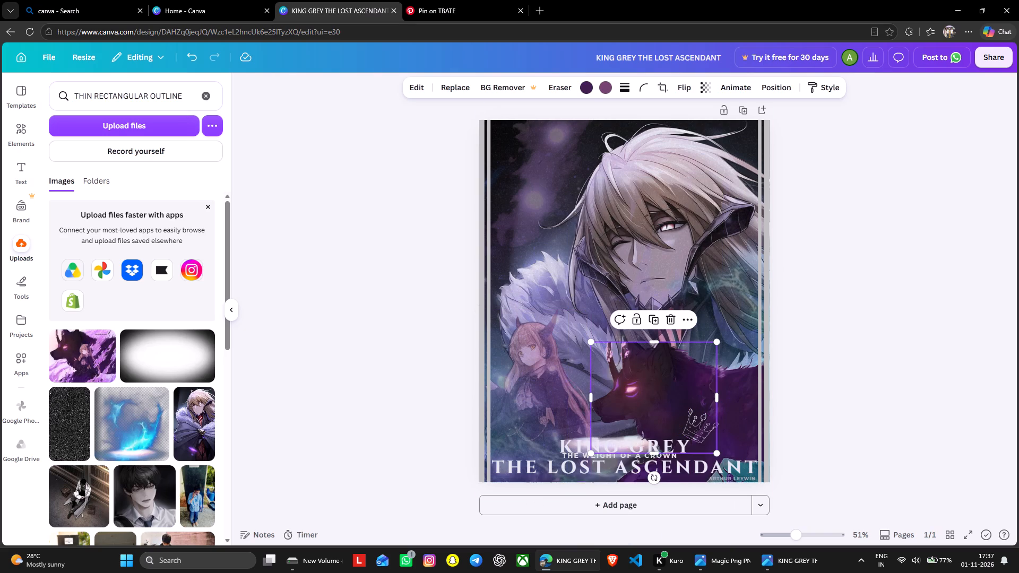
pyautogui.click(541, 359)
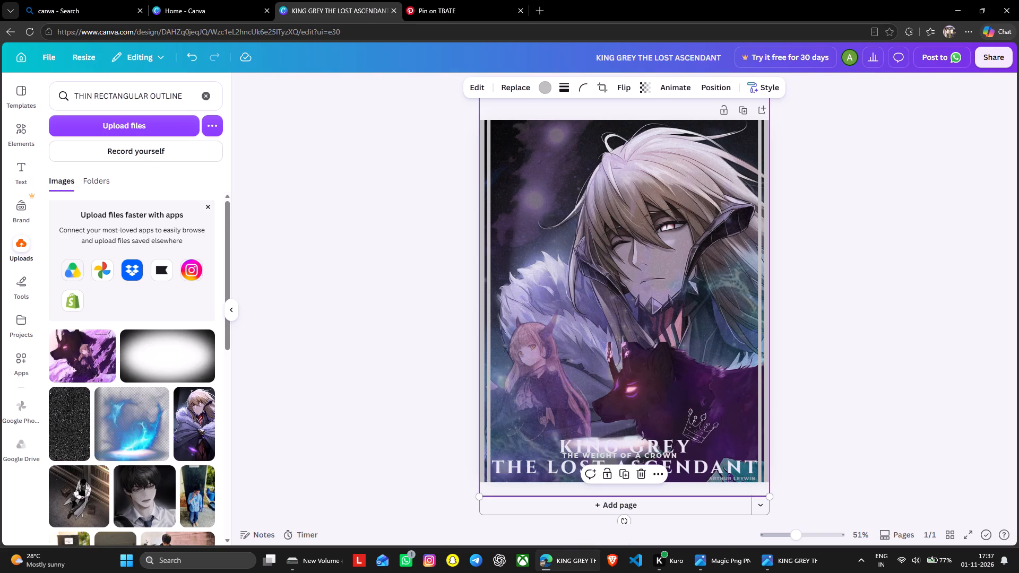
pyautogui.click(545, 346)
pyautogui.click(546, 329)
pyautogui.click(576, 319)
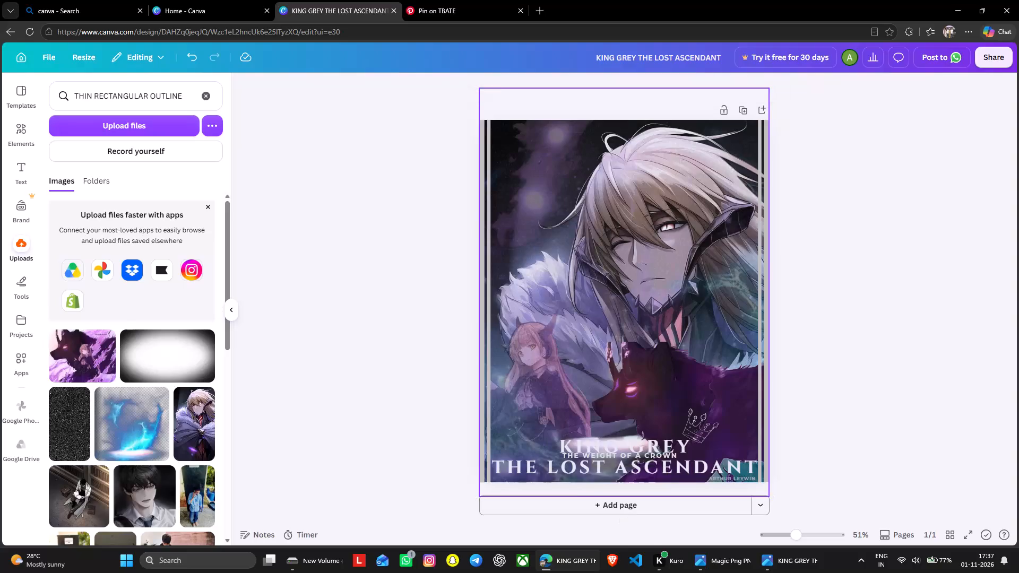
pyautogui.click(556, 292)
pyautogui.moveTo(566, 325); pyautogui.dragTo(563, 335)
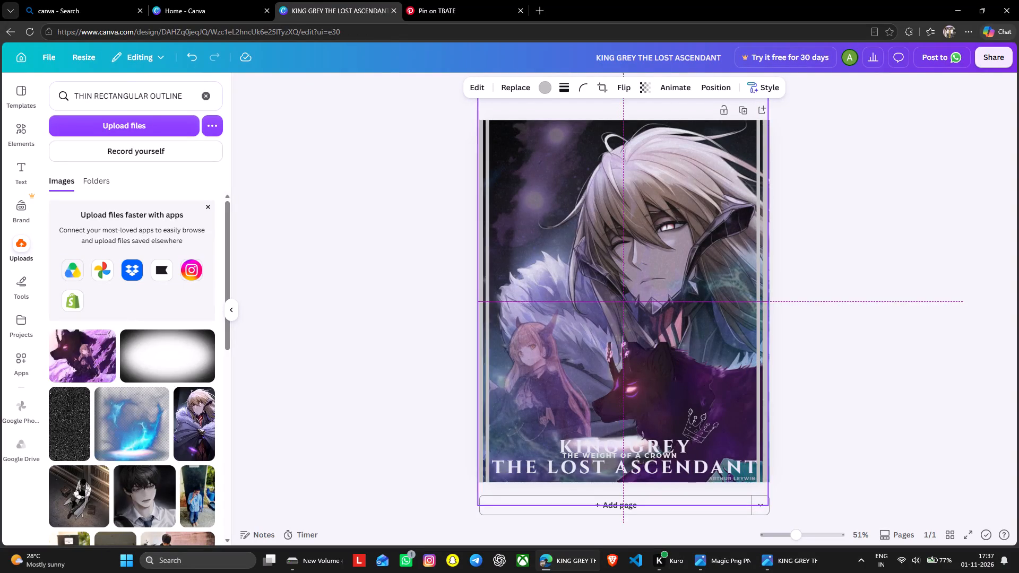
pyautogui.moveTo(563, 335); pyautogui.dragTo(564, 334)
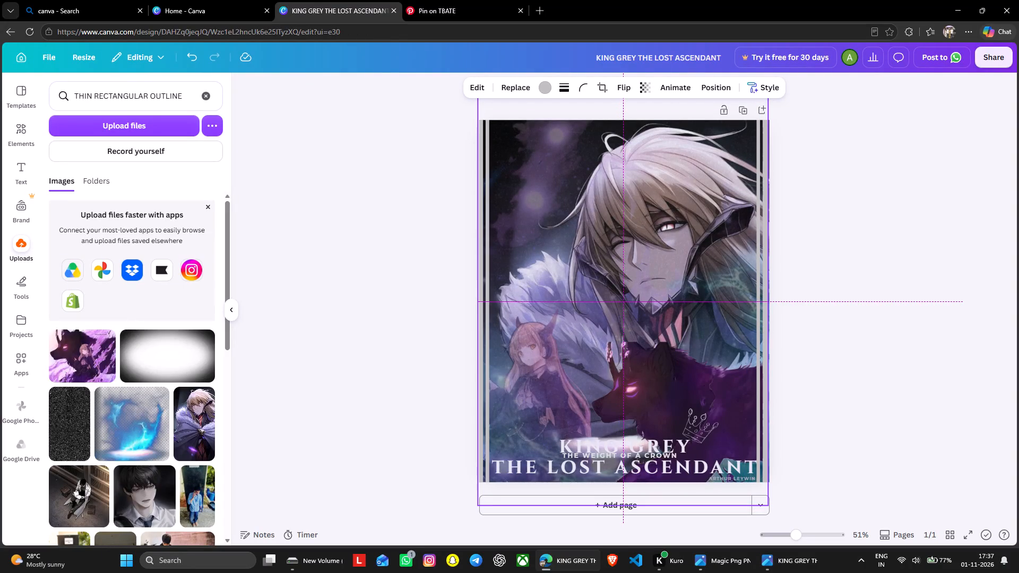
pyautogui.moveTo(564, 334); pyautogui.dragTo(565, 334)
# Show the poster's layers and raise the pink-haired girl image's transparency value to its maximum.
pyautogui.rightClick(625, 246)
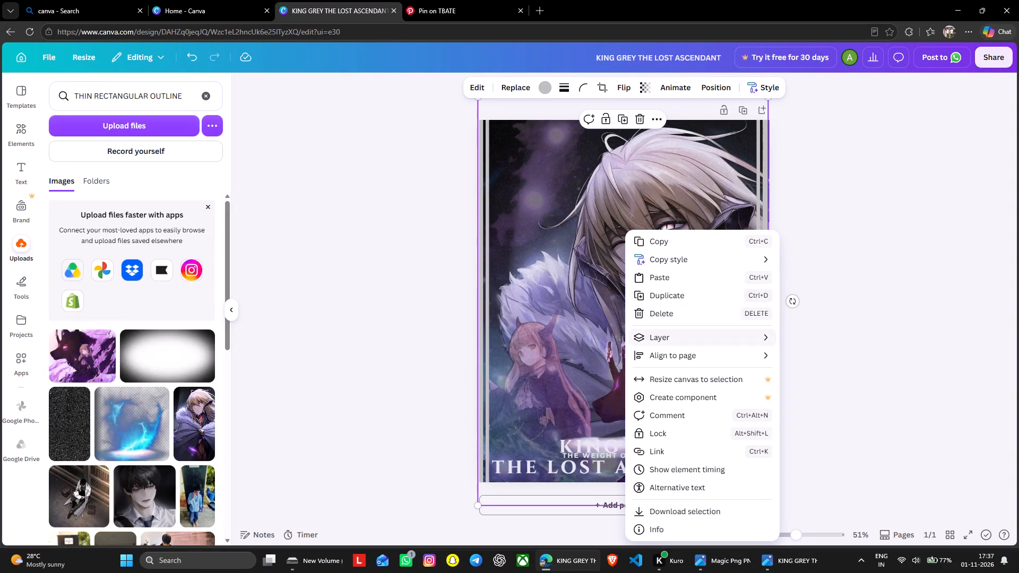
pyautogui.click(660, 336)
pyautogui.click(808, 415)
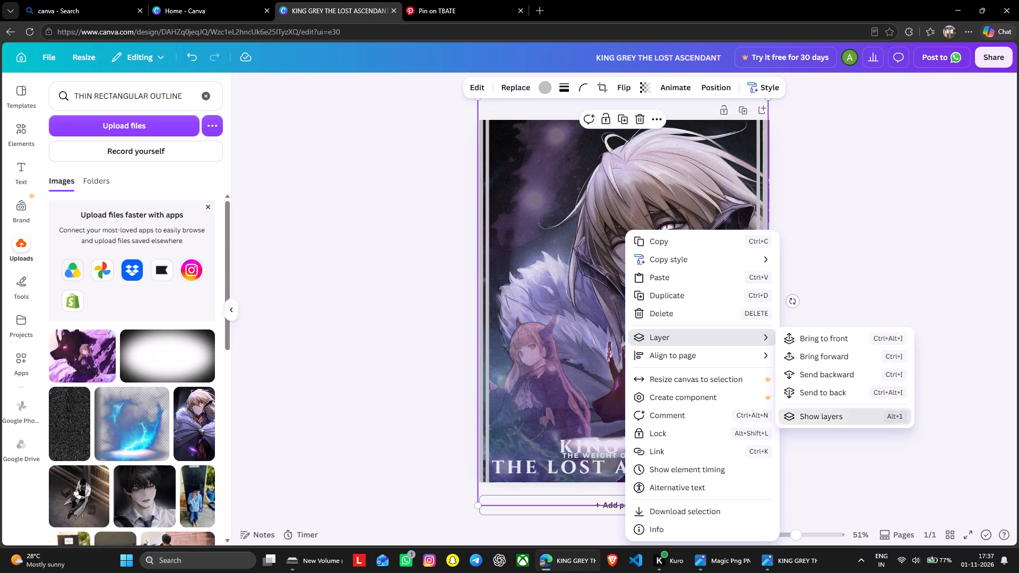
pyautogui.scroll(-1, 169, 423)
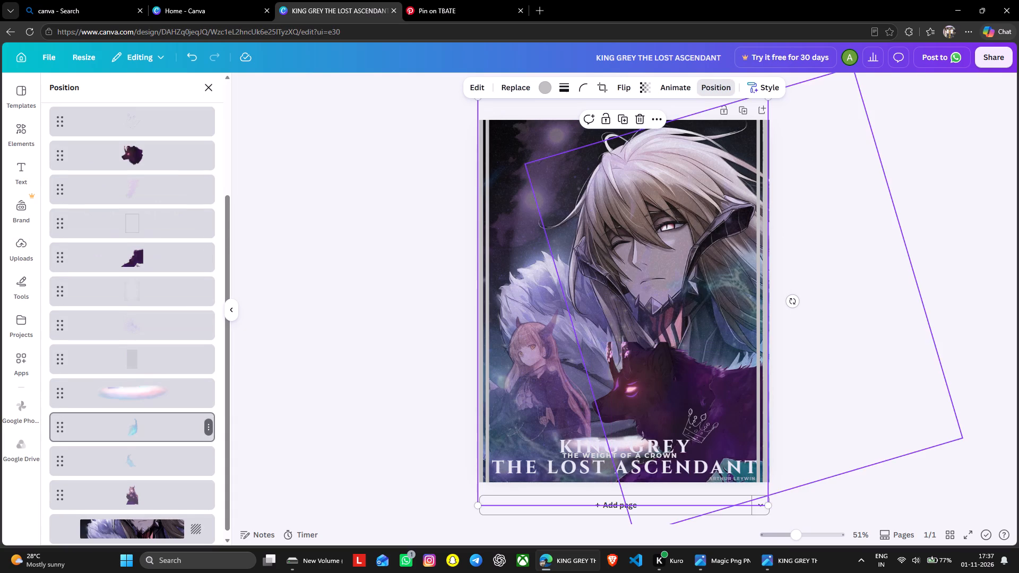
pyautogui.scroll(-1, 169, 423)
pyautogui.click(157, 493)
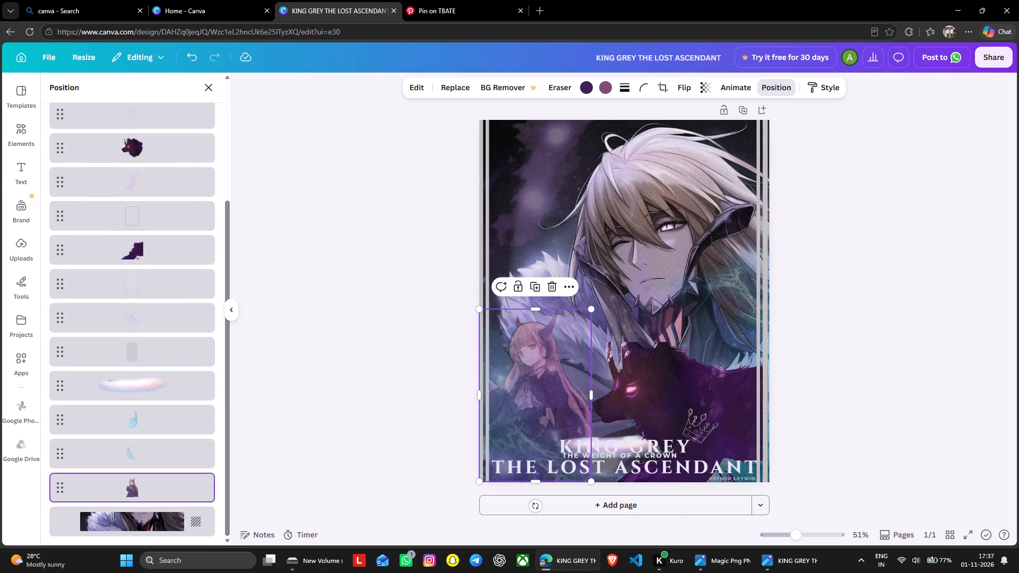
pyautogui.click(703, 86)
pyautogui.moveTo(712, 134); pyautogui.dragTo(713, 134)
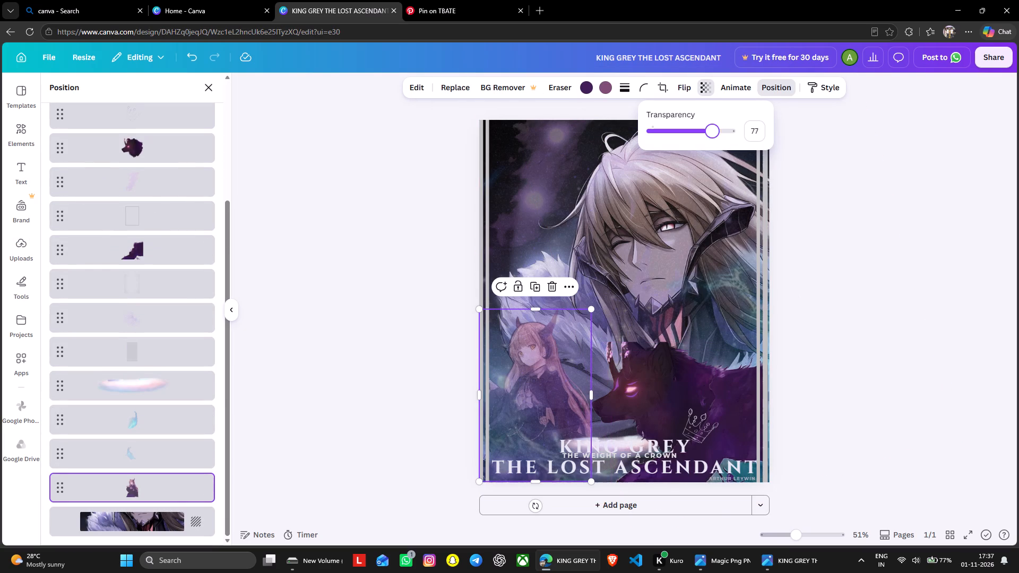
pyautogui.moveTo(713, 134); pyautogui.dragTo(736, 134)
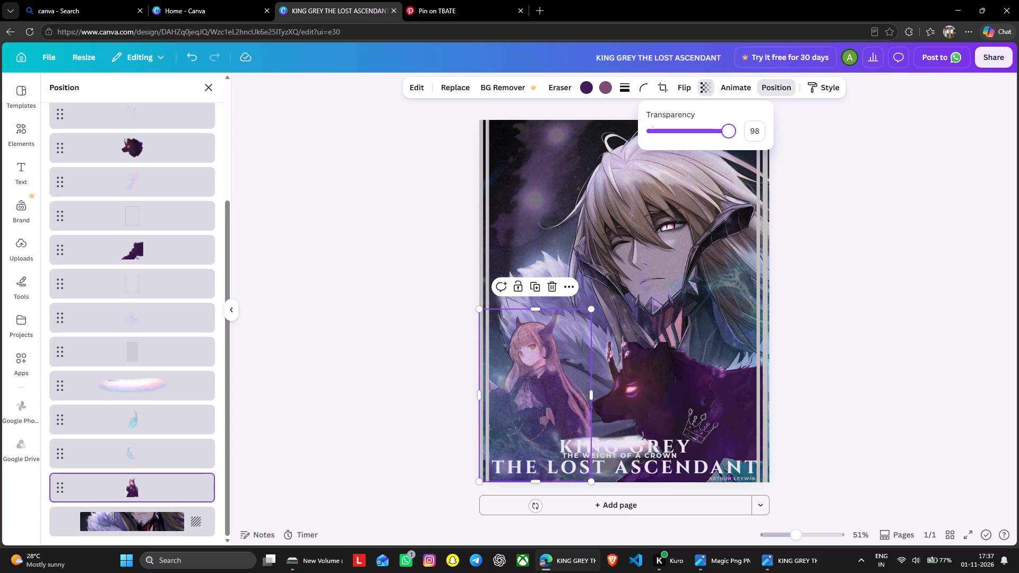
pyautogui.moveTo(736, 134); pyautogui.dragTo(740, 137)
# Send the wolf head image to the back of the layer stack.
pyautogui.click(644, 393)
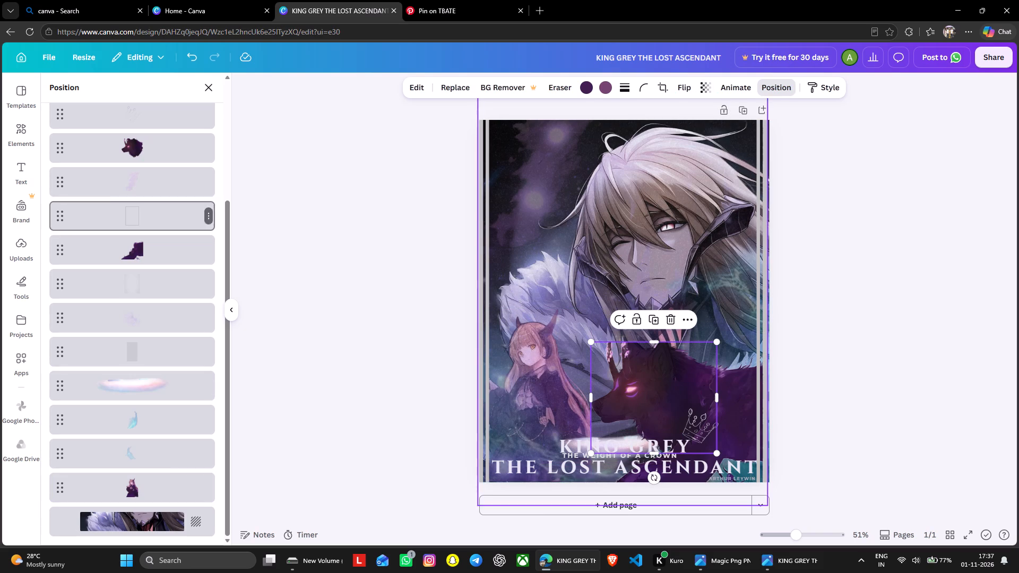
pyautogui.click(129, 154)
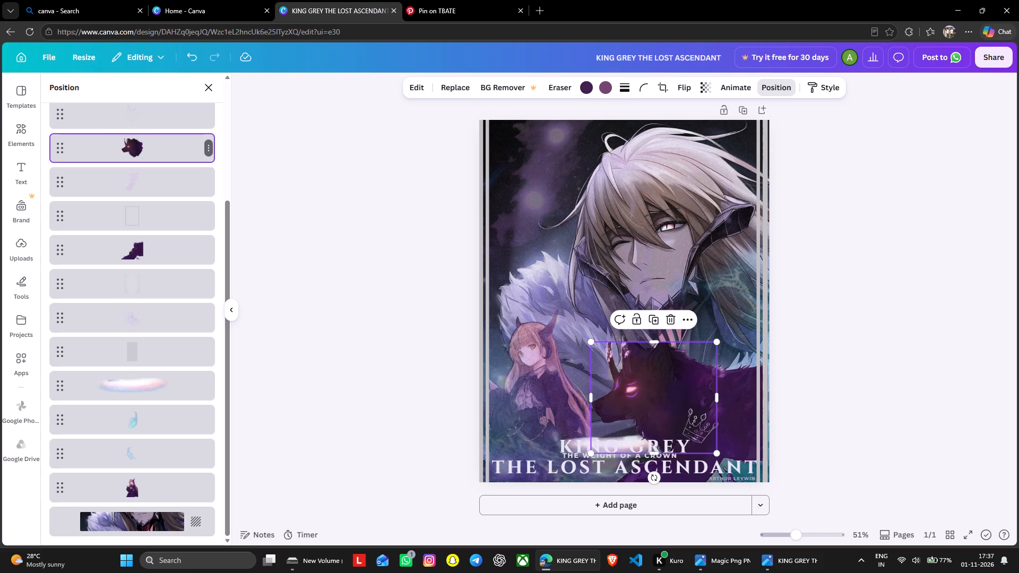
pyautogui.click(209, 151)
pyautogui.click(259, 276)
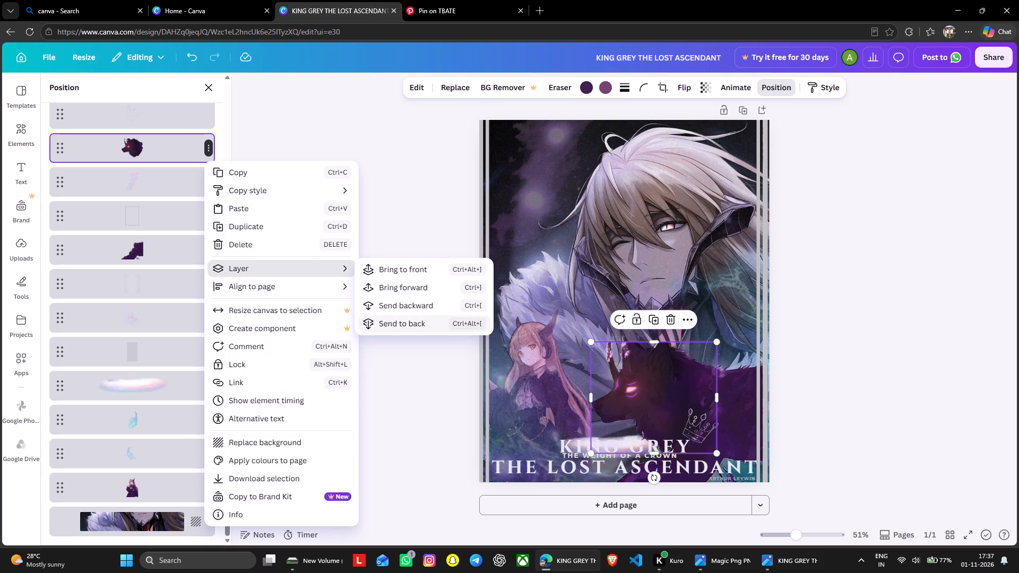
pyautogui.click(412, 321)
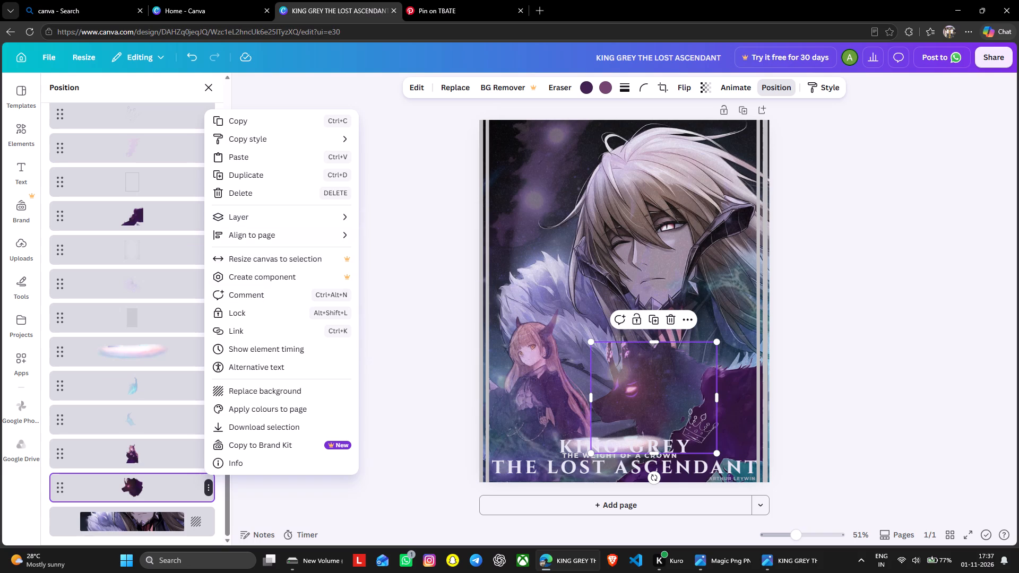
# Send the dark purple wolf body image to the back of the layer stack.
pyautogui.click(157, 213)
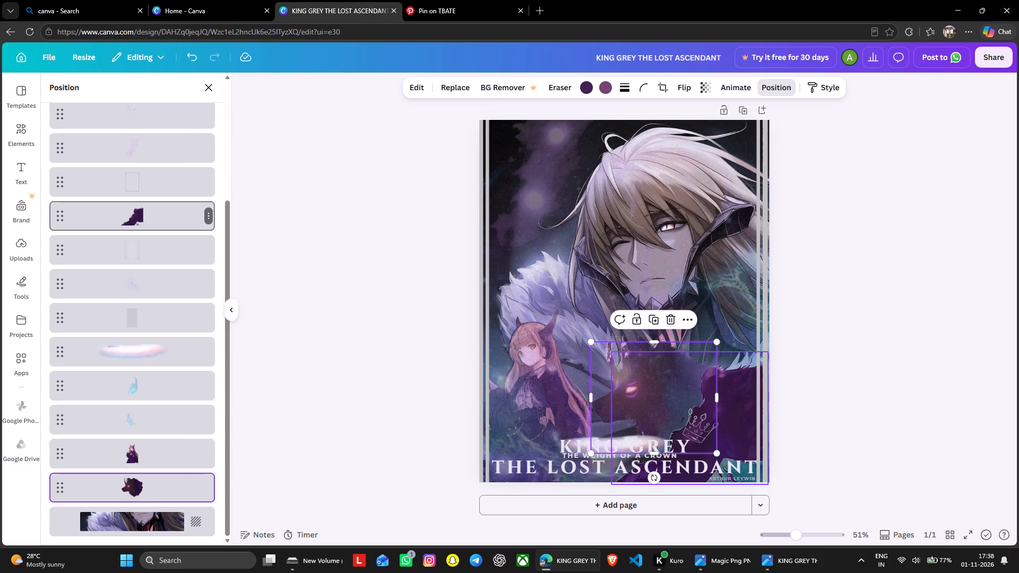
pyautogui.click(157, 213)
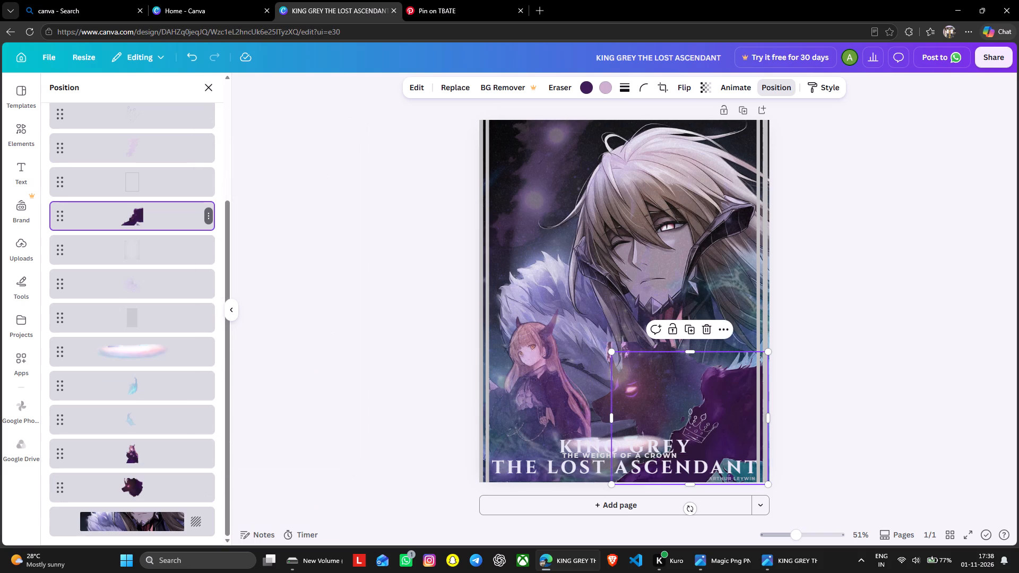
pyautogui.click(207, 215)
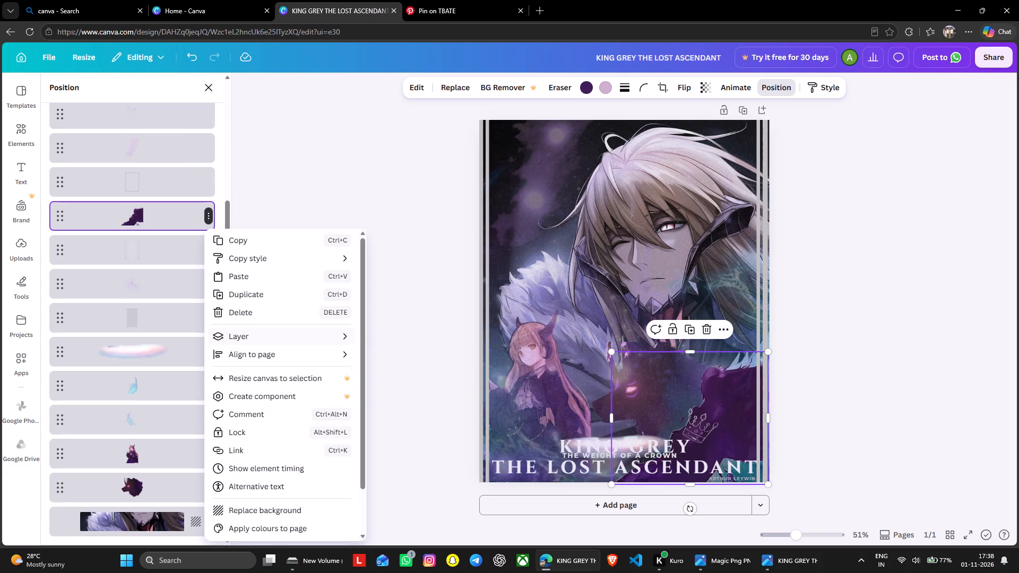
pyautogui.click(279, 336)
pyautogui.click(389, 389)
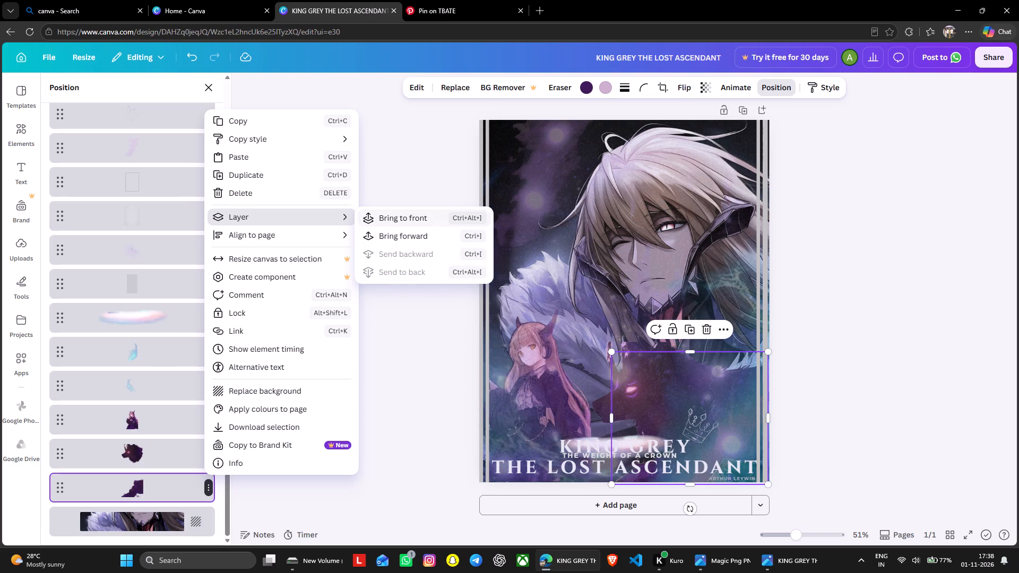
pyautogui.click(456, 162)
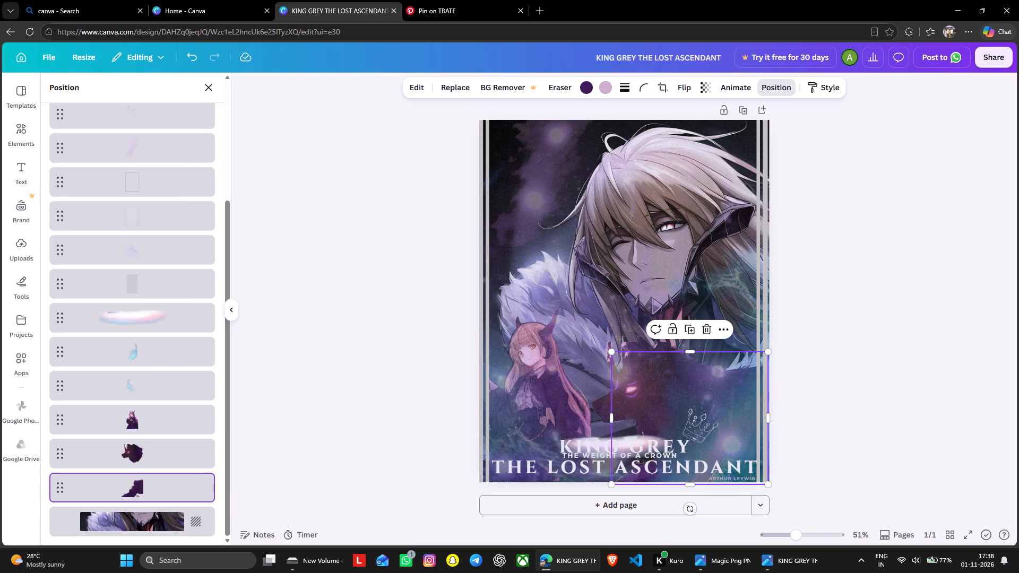
# Set the transparency of the wolf body image to 100.
pyautogui.click(704, 90)
pyautogui.moveTo(732, 134); pyautogui.dragTo(744, 136)
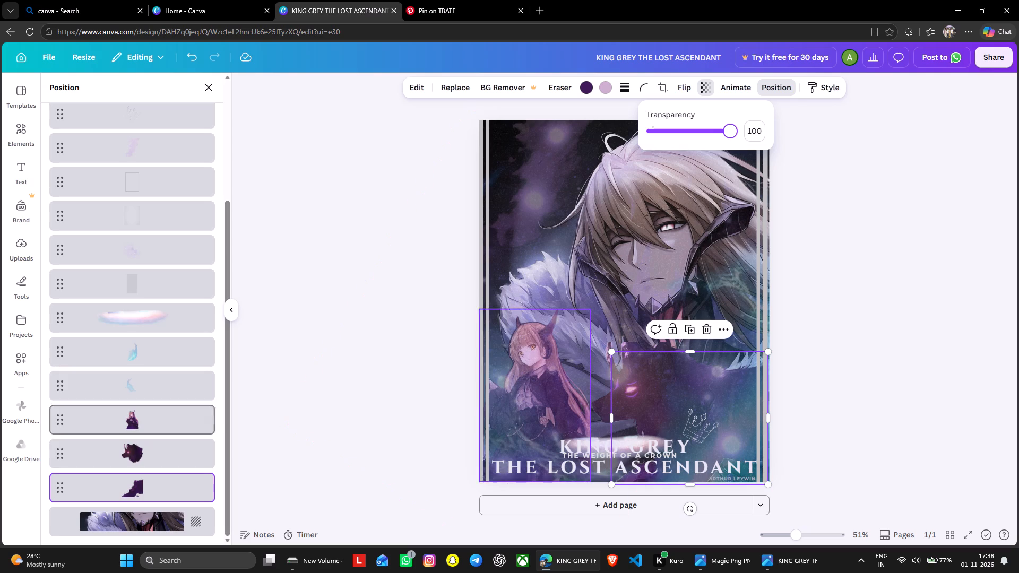
# Reorder the layers so the wolf head sits directly below the pinkish-white glow, with the wolf body just beneath it and above the blue flames.
pyautogui.moveTo(148, 455); pyautogui.dragTo(148, 398)
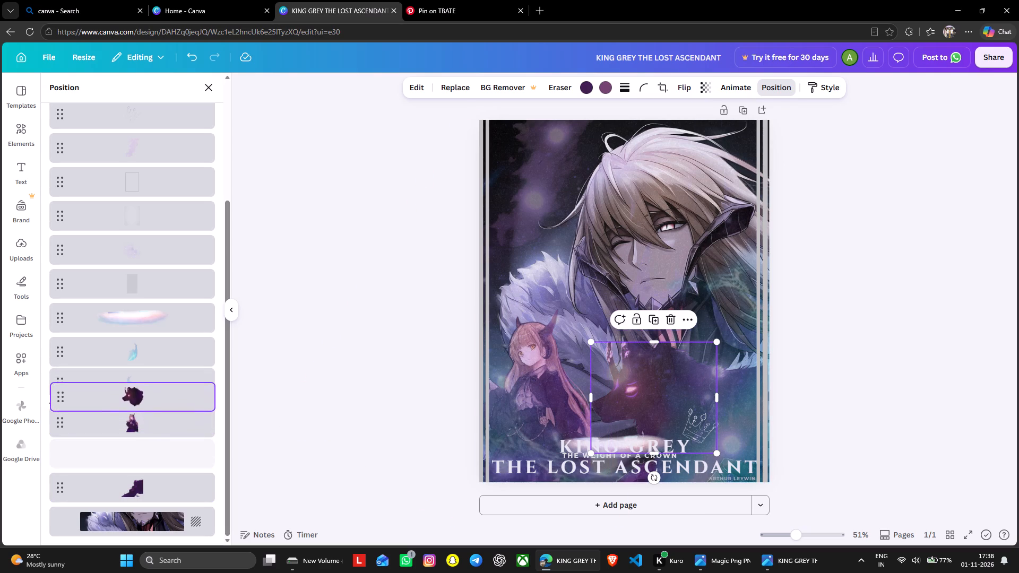
pyautogui.moveTo(148, 398); pyautogui.dragTo(154, 338)
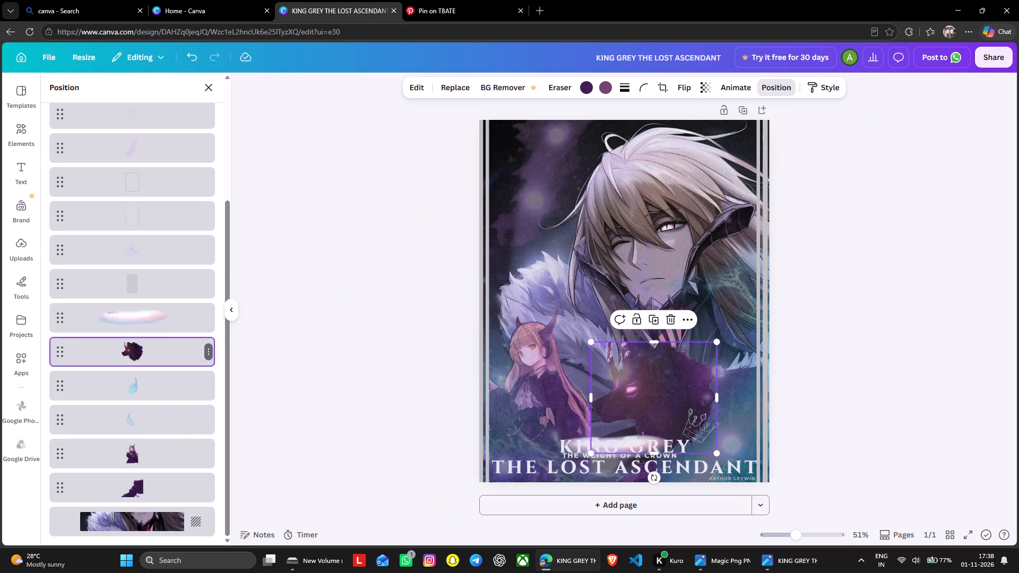
pyautogui.moveTo(143, 493); pyautogui.dragTo(151, 382)
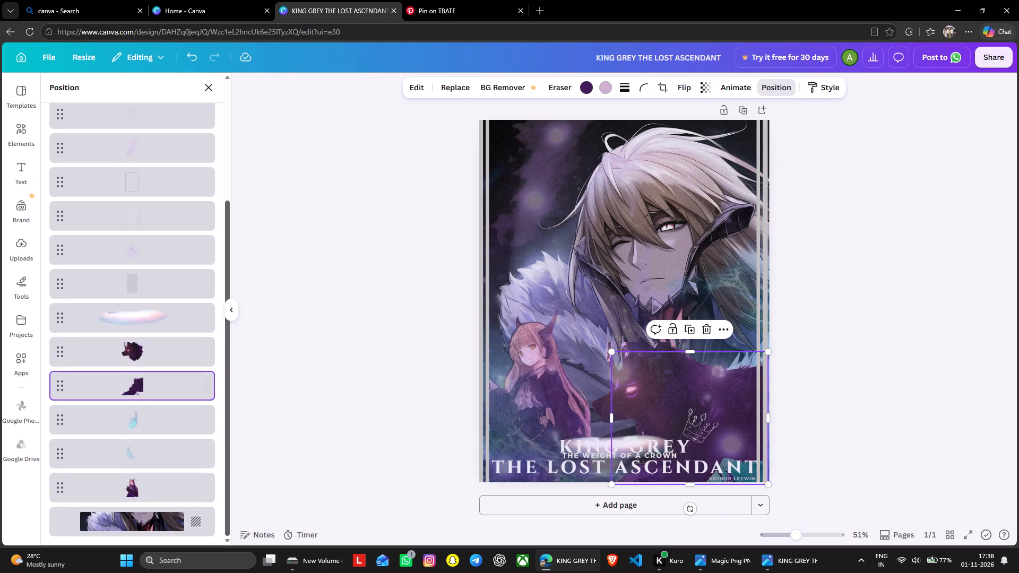
pyautogui.click(363, 248)
pyautogui.click(363, 248)
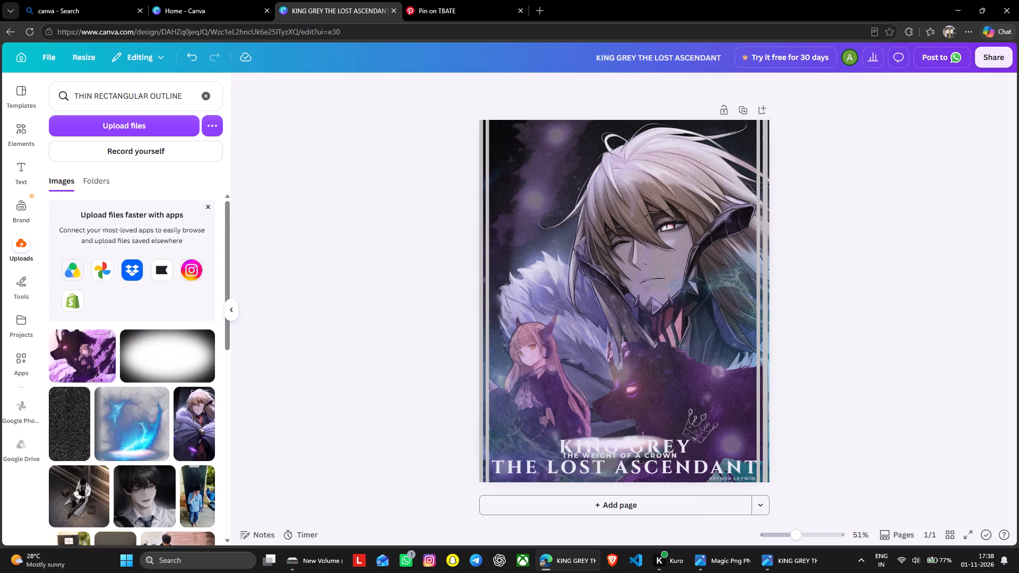
# Adjust the wolf head image's white balance by setting its temperature to -8.
pyautogui.click(862, 216)
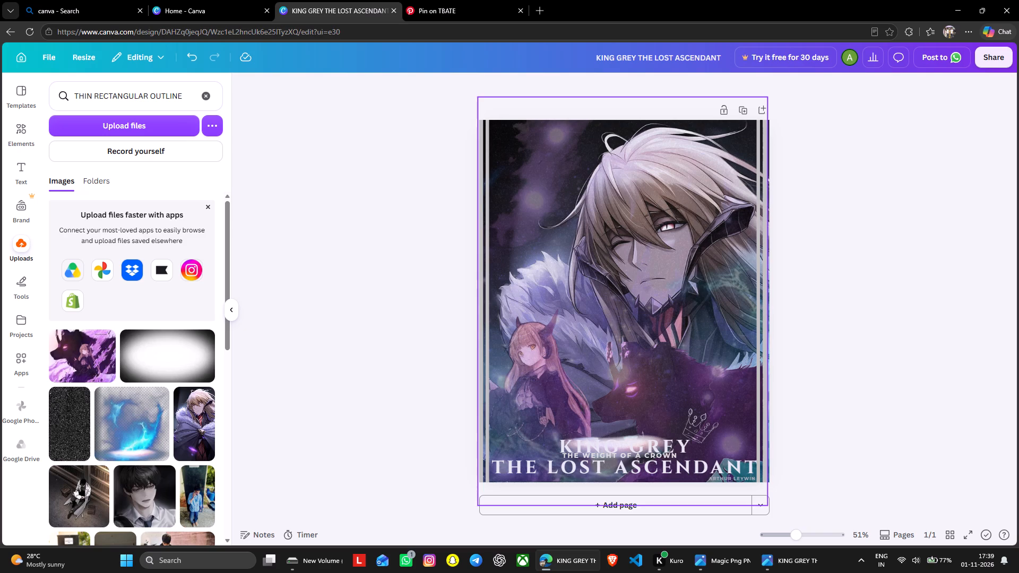
pyautogui.rightClick(526, 227)
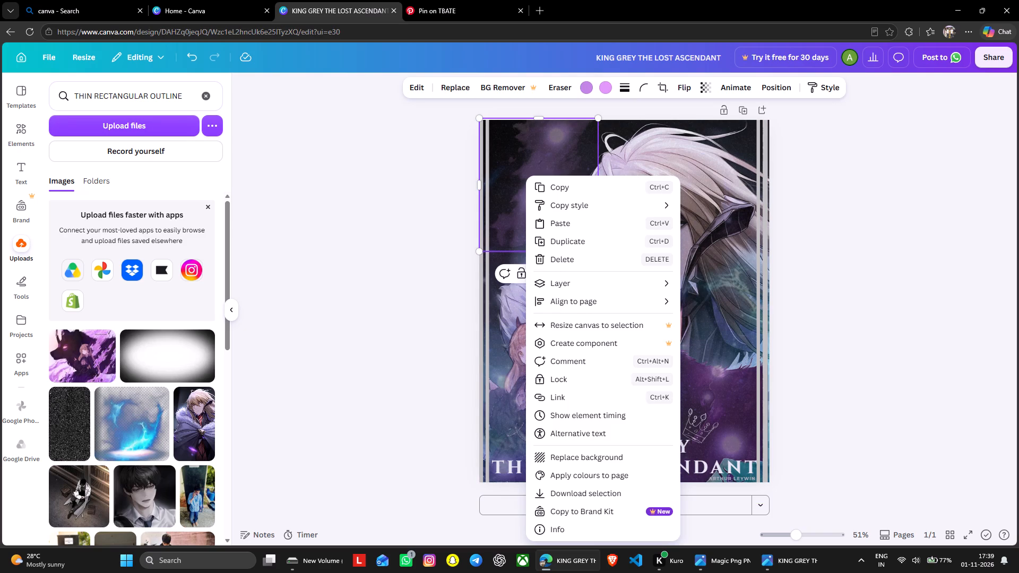
pyautogui.click(605, 285)
pyautogui.click(748, 363)
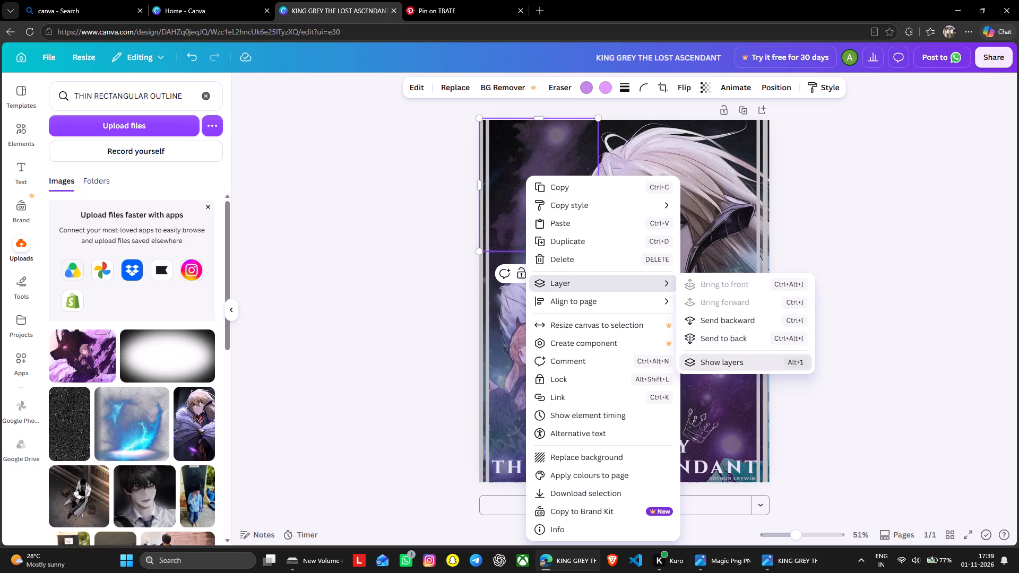
pyautogui.scroll(-1, 117, 429)
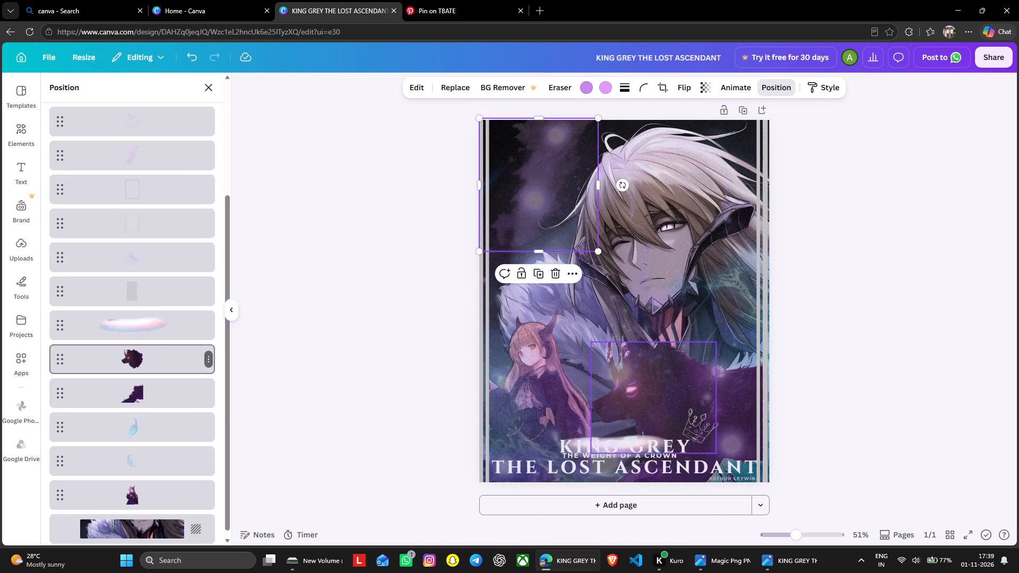
pyautogui.click(206, 360)
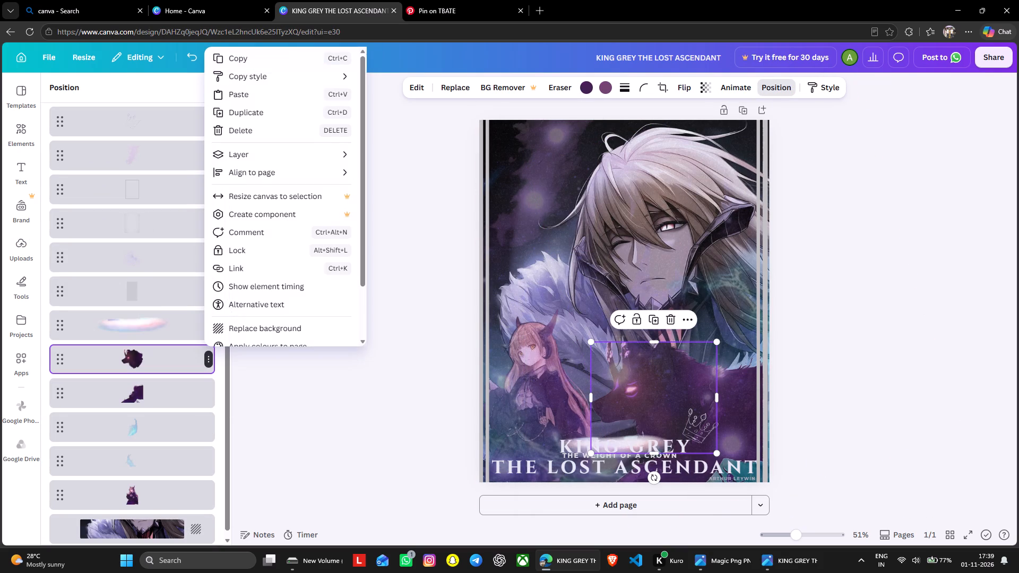
pyautogui.click(116, 363)
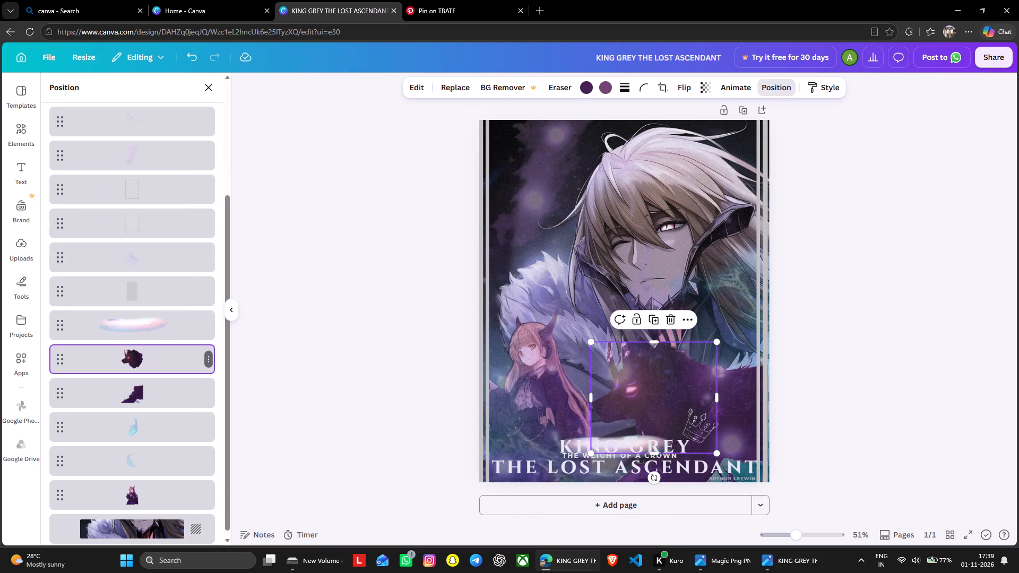
pyautogui.click(418, 83)
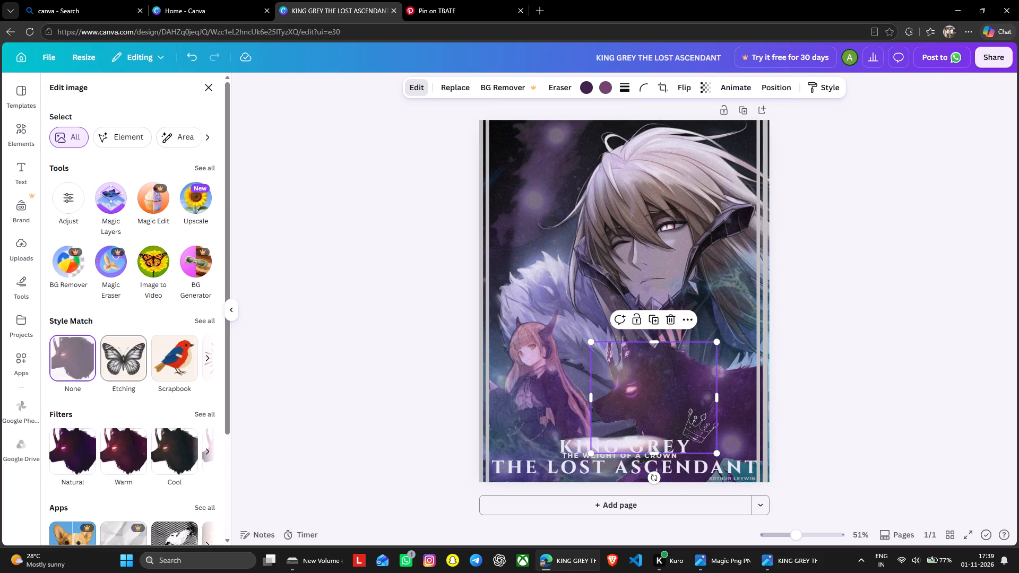
pyautogui.click(71, 197)
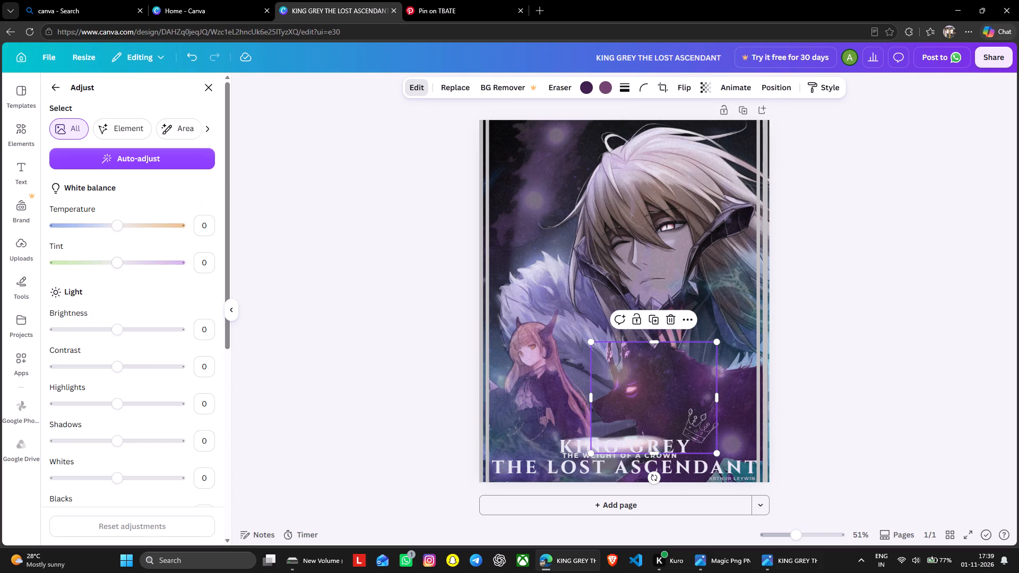
pyautogui.click(202, 227)
pyautogui.write('-8')
pyautogui.press('Return')
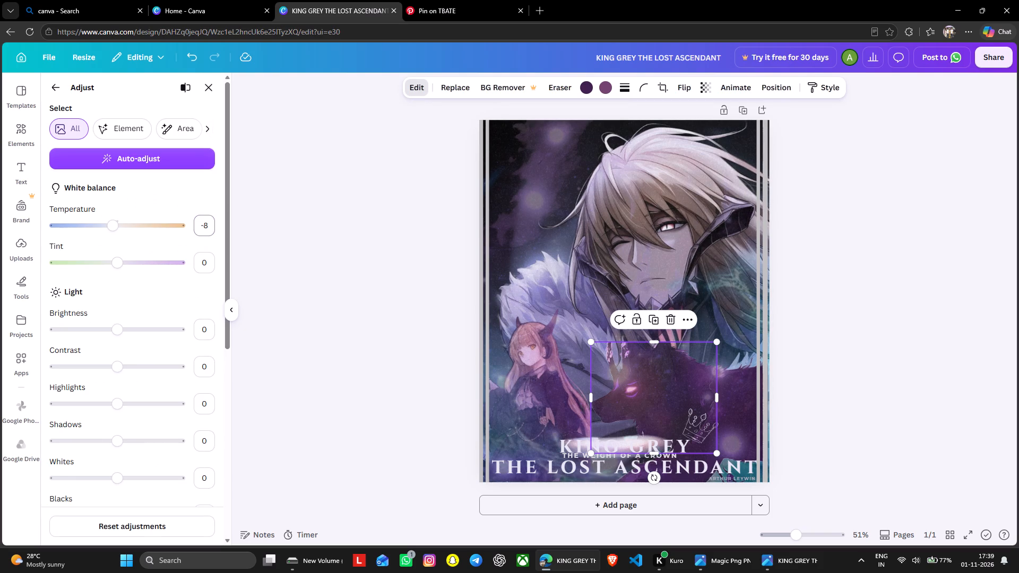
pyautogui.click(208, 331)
# Nudge the crown sketch on the wolf's body slightly down and left, towards the KING GREY title.
pyautogui.click(696, 420)
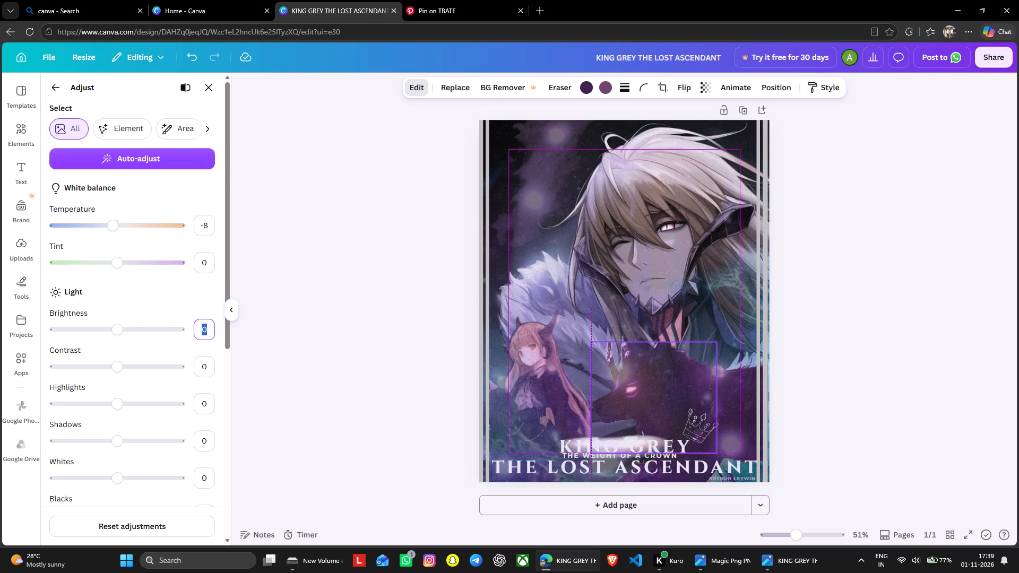
pyautogui.click(702, 436)
pyautogui.moveTo(701, 429); pyautogui.dragTo(696, 432)
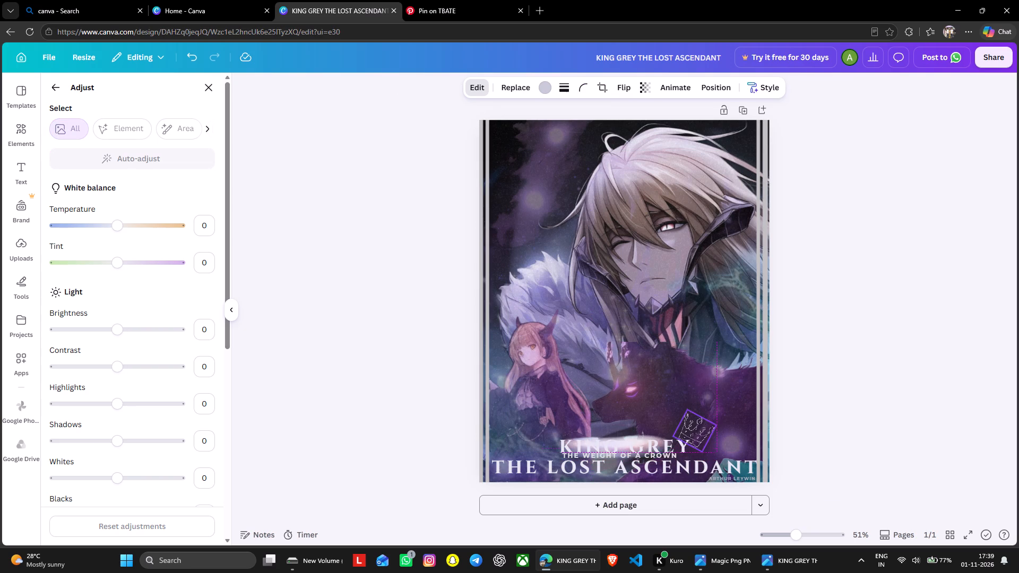
pyautogui.moveTo(696, 432); pyautogui.dragTo(690, 437)
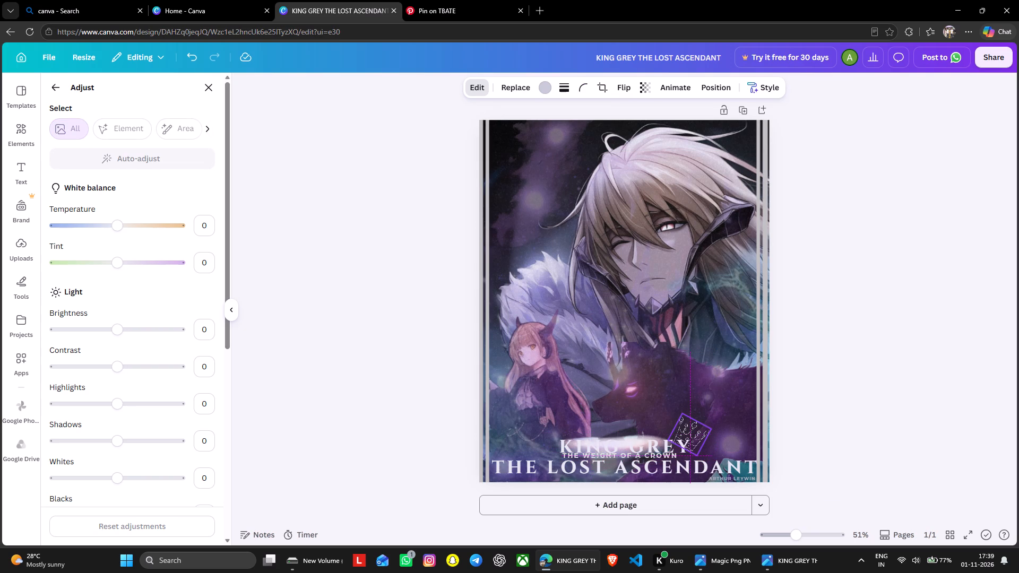
pyautogui.moveTo(690, 437); pyautogui.dragTo(695, 433)
pyautogui.click(818, 367)
pyautogui.click(849, 353)
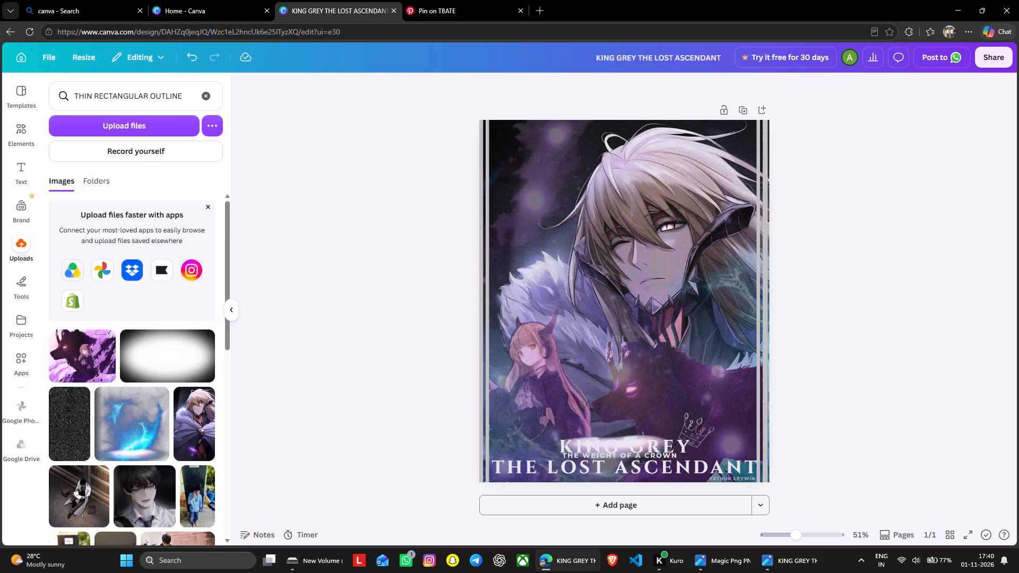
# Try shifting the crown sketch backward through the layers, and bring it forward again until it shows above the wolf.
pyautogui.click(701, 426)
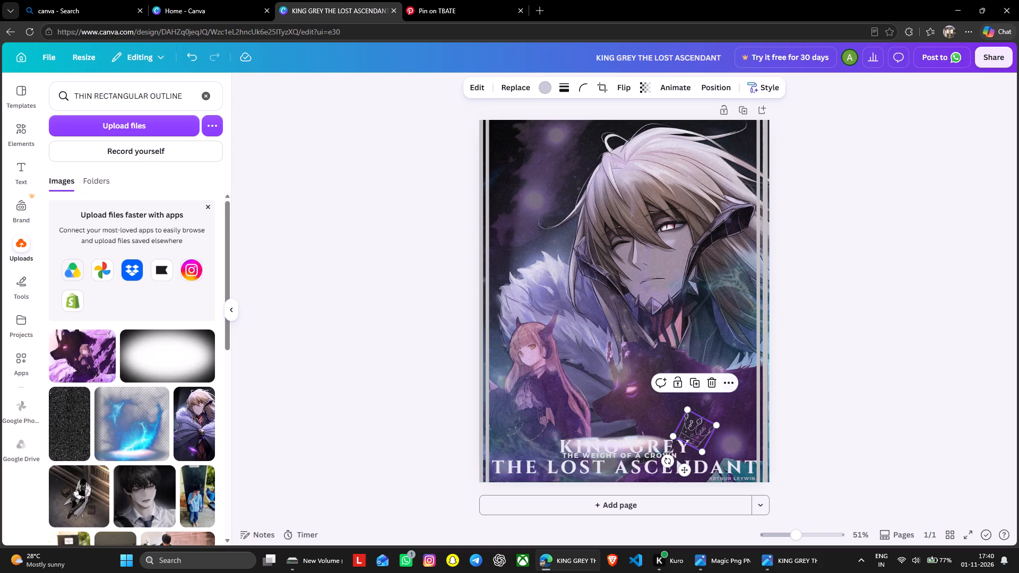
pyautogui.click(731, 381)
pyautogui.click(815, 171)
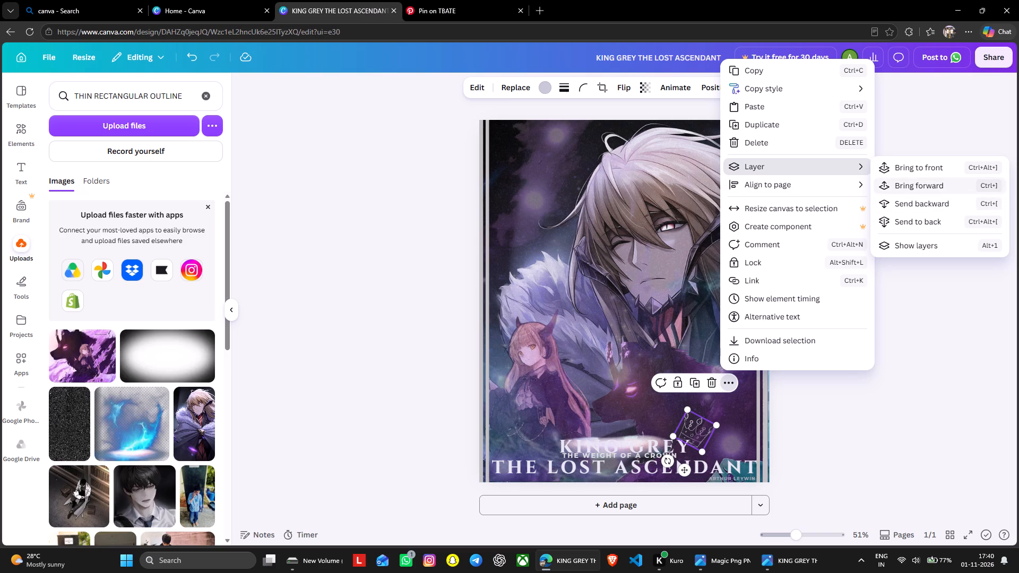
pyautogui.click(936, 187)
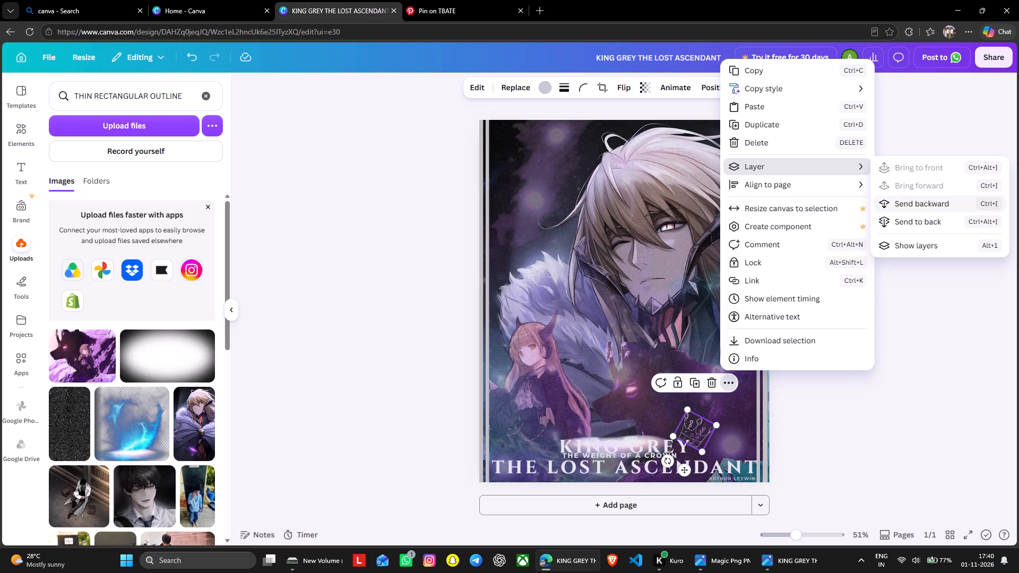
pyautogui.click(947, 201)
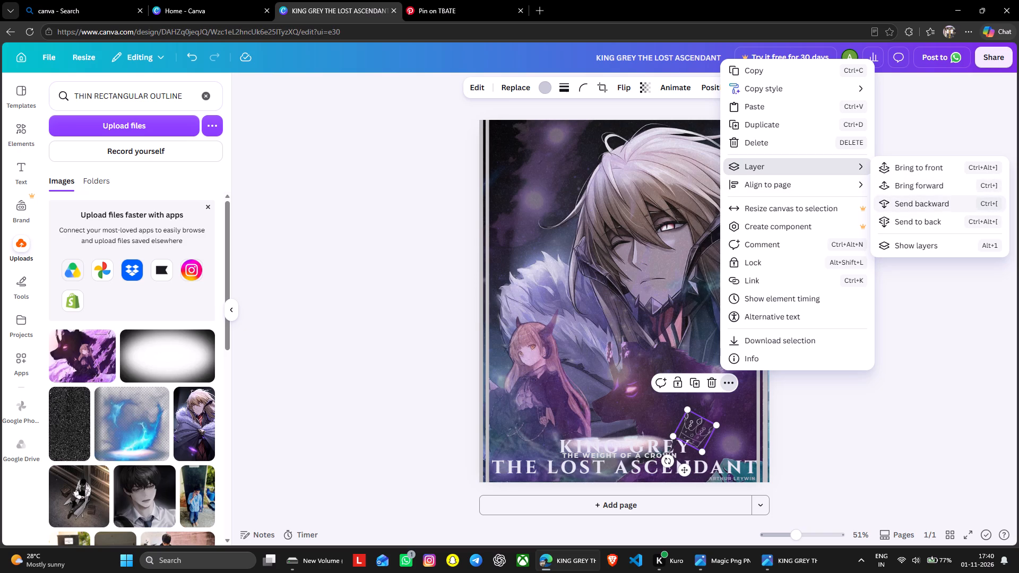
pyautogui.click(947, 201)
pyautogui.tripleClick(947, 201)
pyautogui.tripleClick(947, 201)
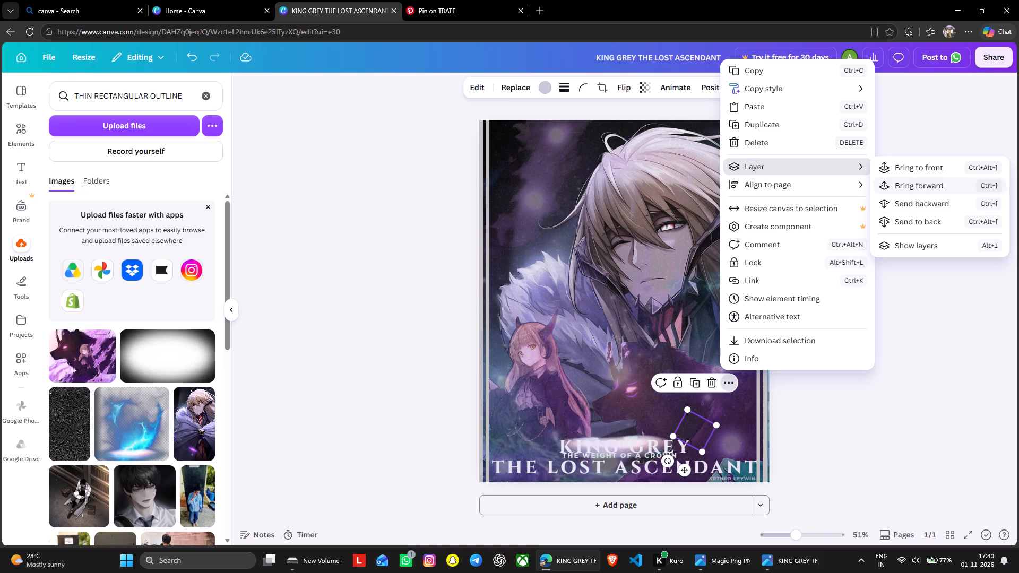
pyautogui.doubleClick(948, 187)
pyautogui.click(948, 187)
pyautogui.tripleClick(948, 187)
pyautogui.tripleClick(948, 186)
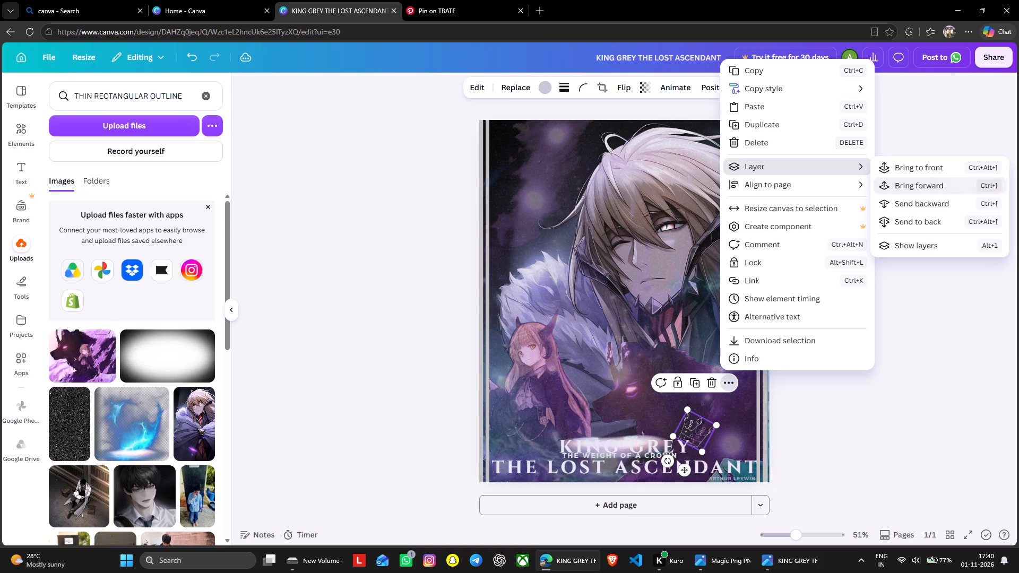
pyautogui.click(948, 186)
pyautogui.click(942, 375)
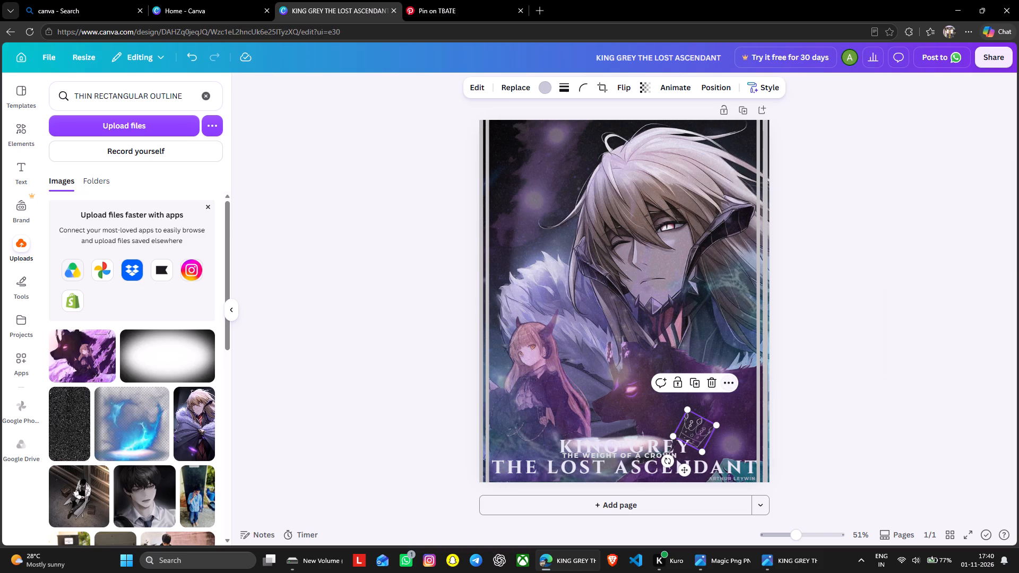
# Reorder the layer stack so the crown sketch is on top, followed by ARTHUR LEYWIN and THE WEIGHT OF A CROWN.
pyautogui.rightClick(695, 304)
pyautogui.click(759, 338)
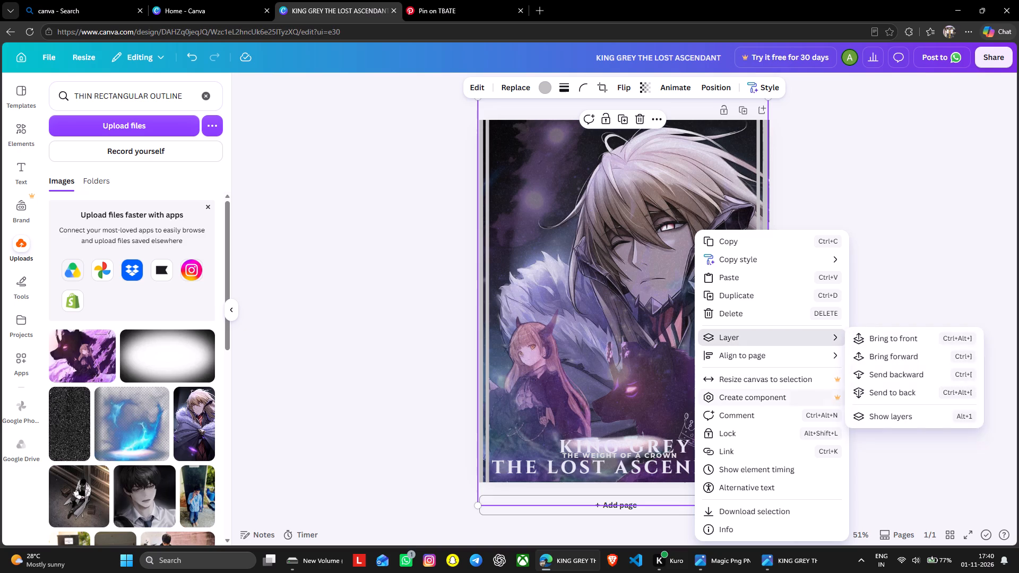
pyautogui.click(820, 338)
pyautogui.click(913, 416)
pyautogui.scroll(2, 135, 269)
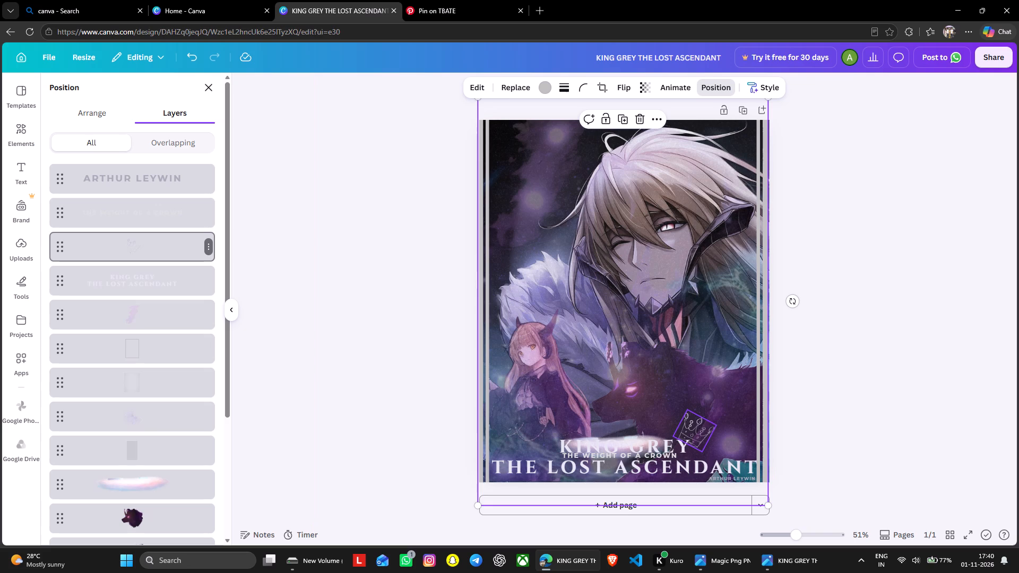
pyautogui.moveTo(149, 247); pyautogui.dragTo(150, 233)
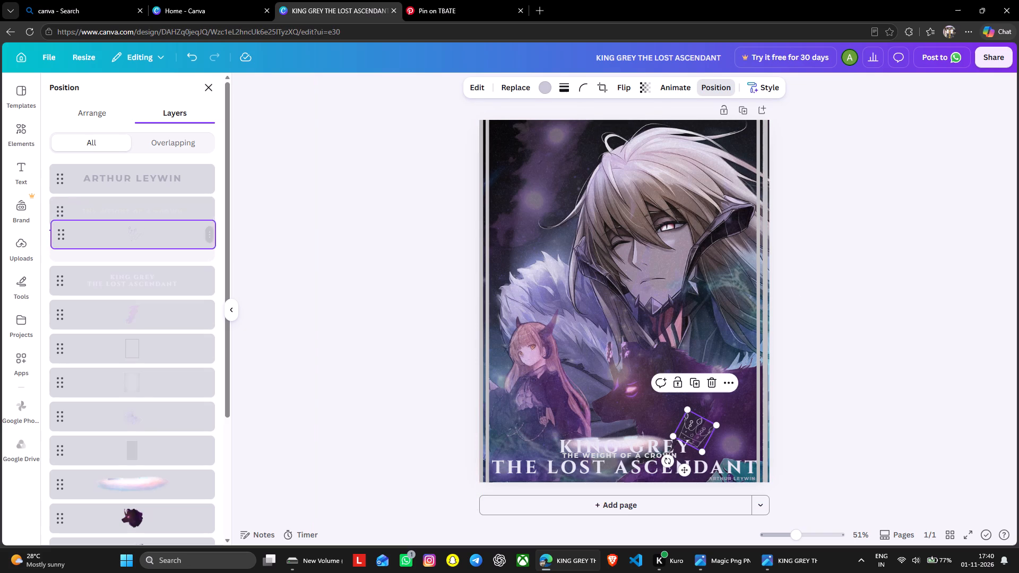
pyautogui.moveTo(150, 233); pyautogui.dragTo(156, 153)
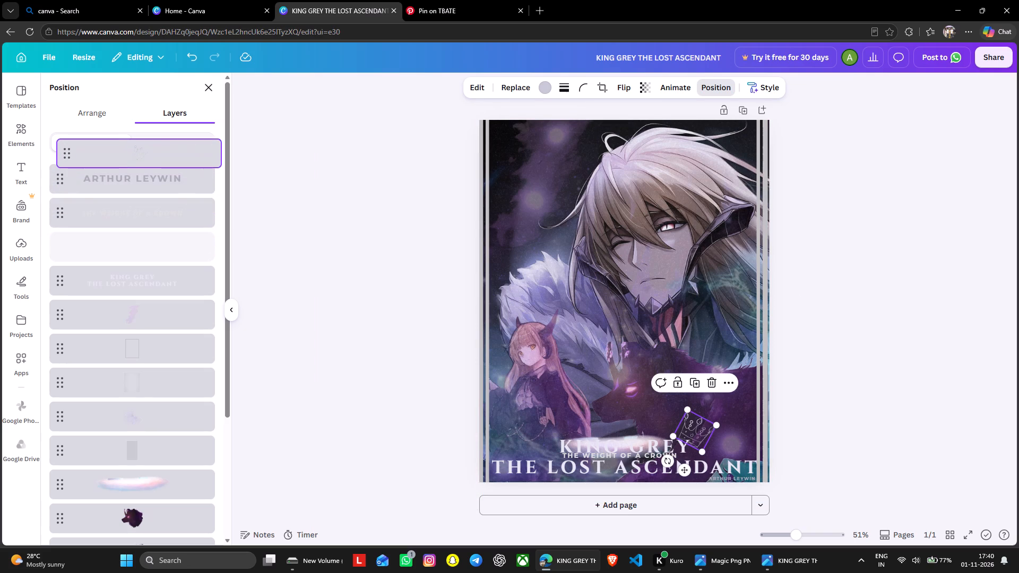
pyautogui.moveTo(156, 153); pyautogui.dragTo(146, 161)
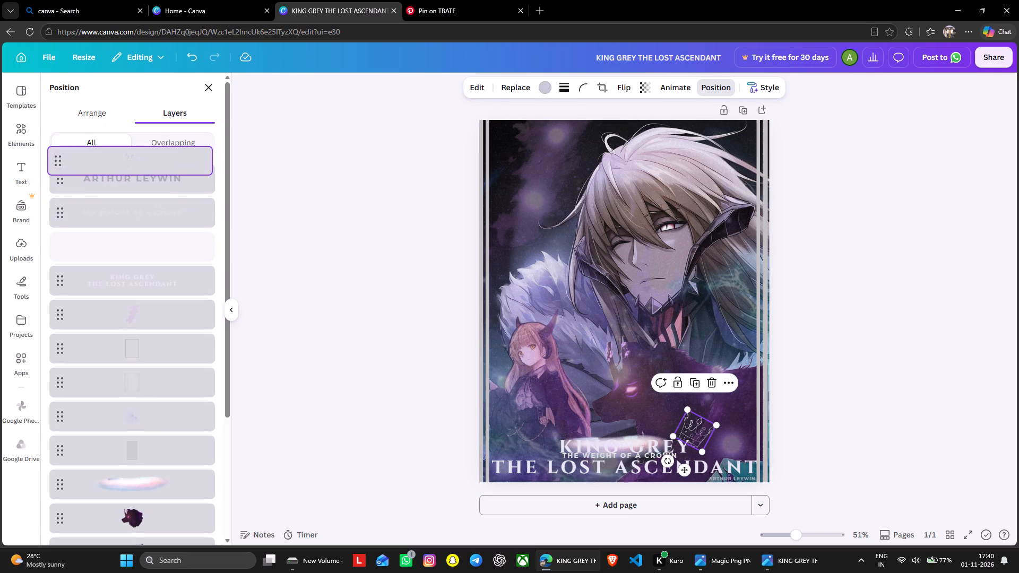
pyautogui.moveTo(145, 181); pyautogui.dragTo(147, 253)
pyautogui.moveTo(146, 184); pyautogui.dragTo(152, 251)
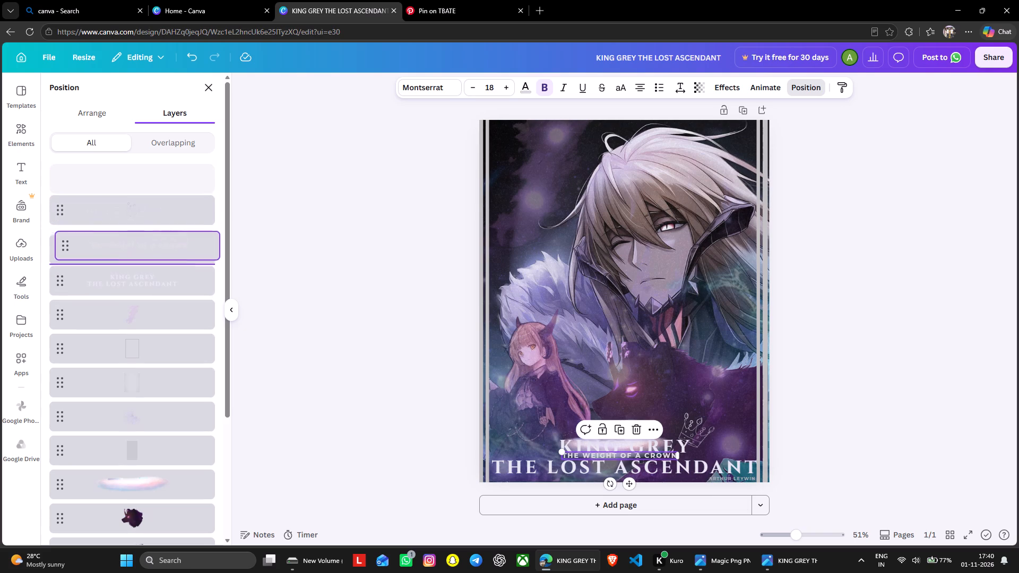
pyautogui.moveTo(152, 251); pyautogui.dragTo(147, 268)
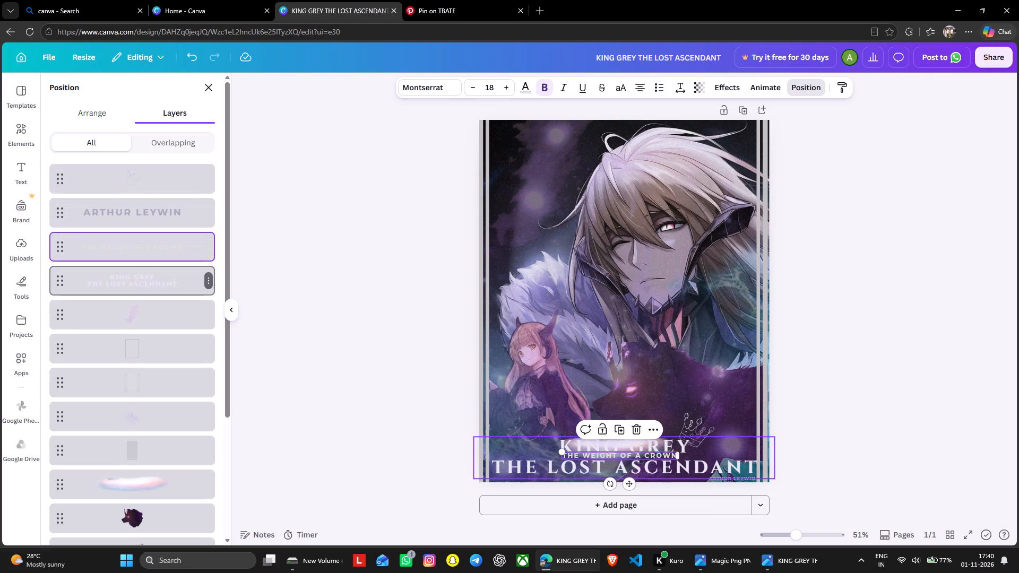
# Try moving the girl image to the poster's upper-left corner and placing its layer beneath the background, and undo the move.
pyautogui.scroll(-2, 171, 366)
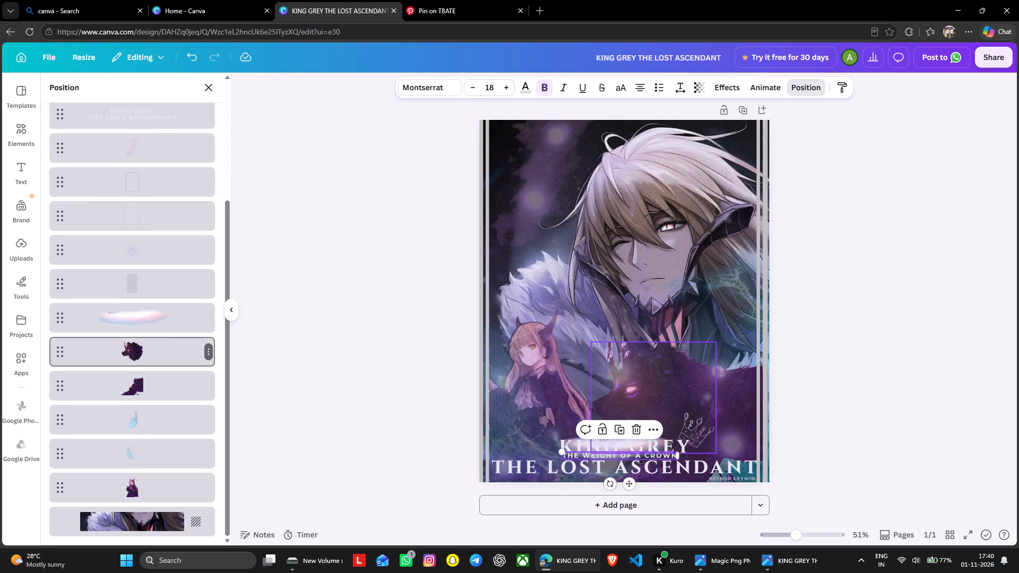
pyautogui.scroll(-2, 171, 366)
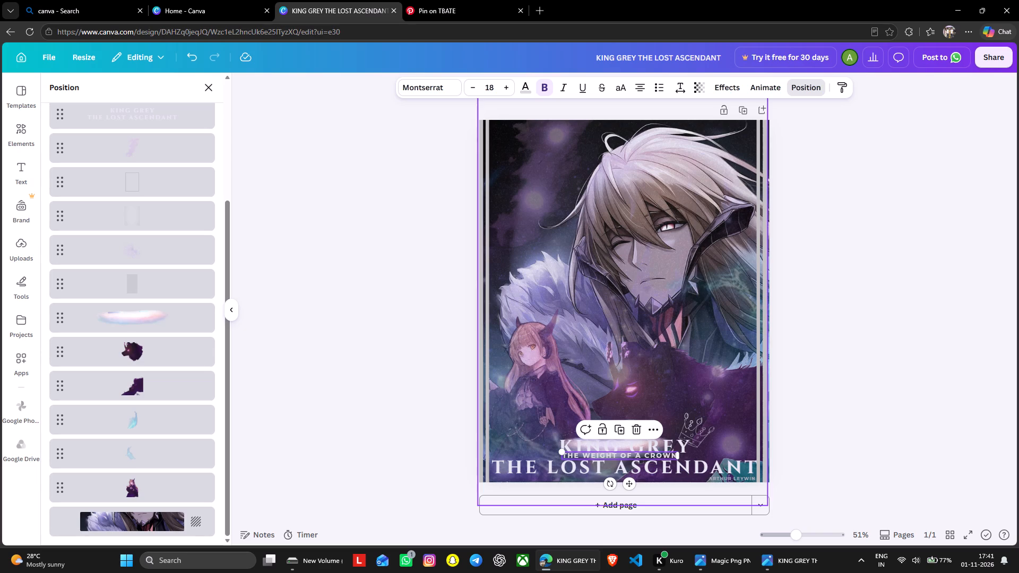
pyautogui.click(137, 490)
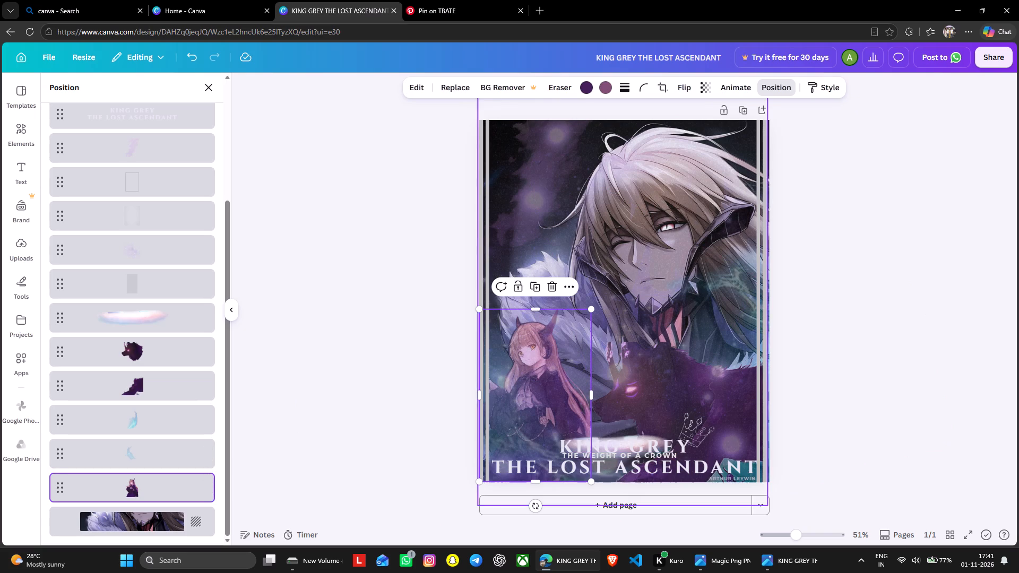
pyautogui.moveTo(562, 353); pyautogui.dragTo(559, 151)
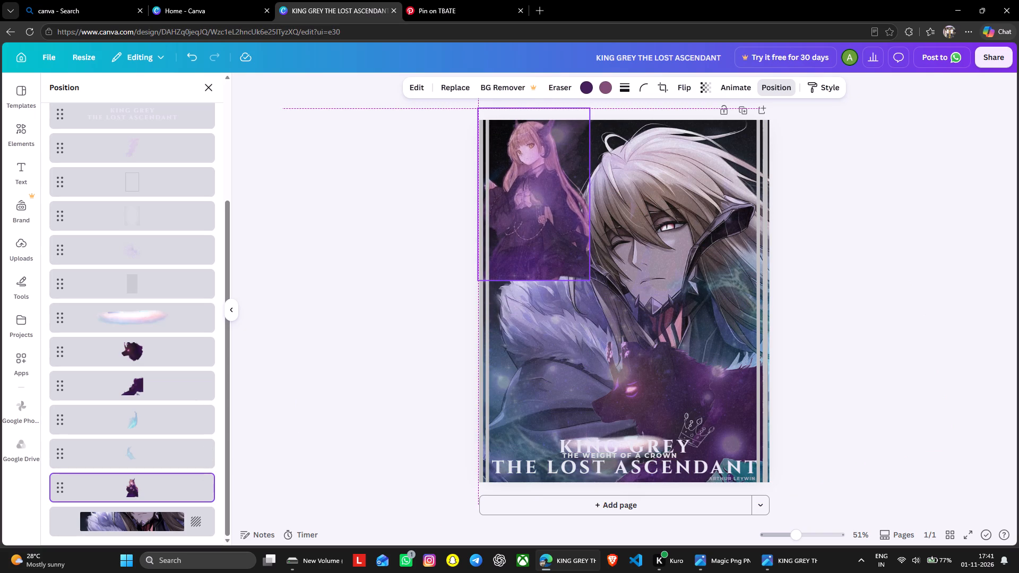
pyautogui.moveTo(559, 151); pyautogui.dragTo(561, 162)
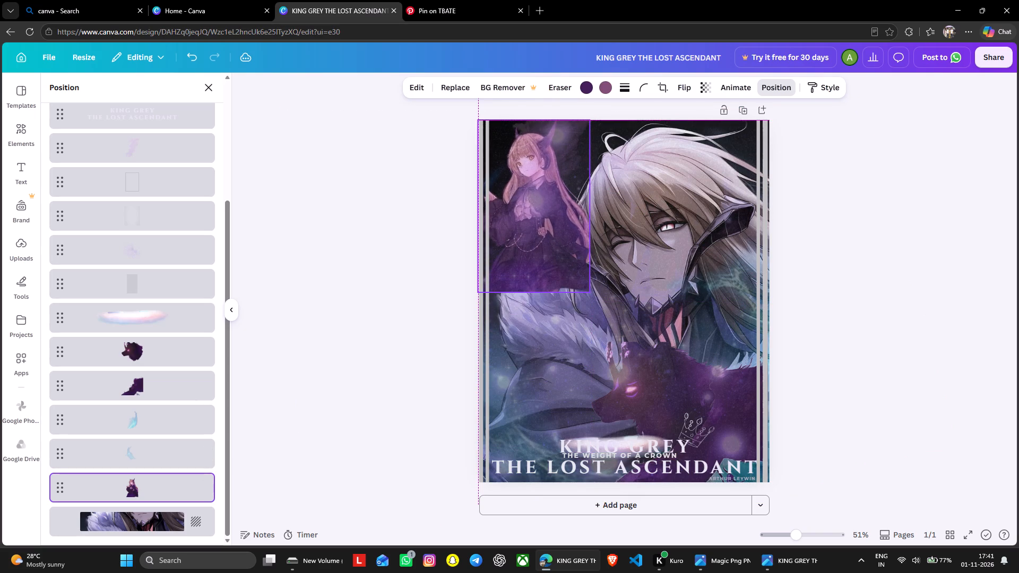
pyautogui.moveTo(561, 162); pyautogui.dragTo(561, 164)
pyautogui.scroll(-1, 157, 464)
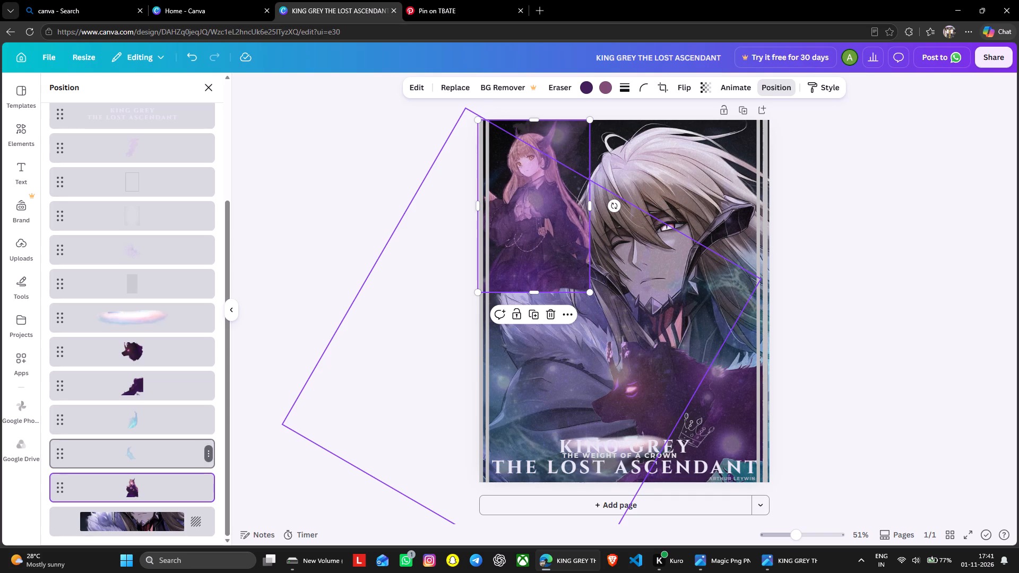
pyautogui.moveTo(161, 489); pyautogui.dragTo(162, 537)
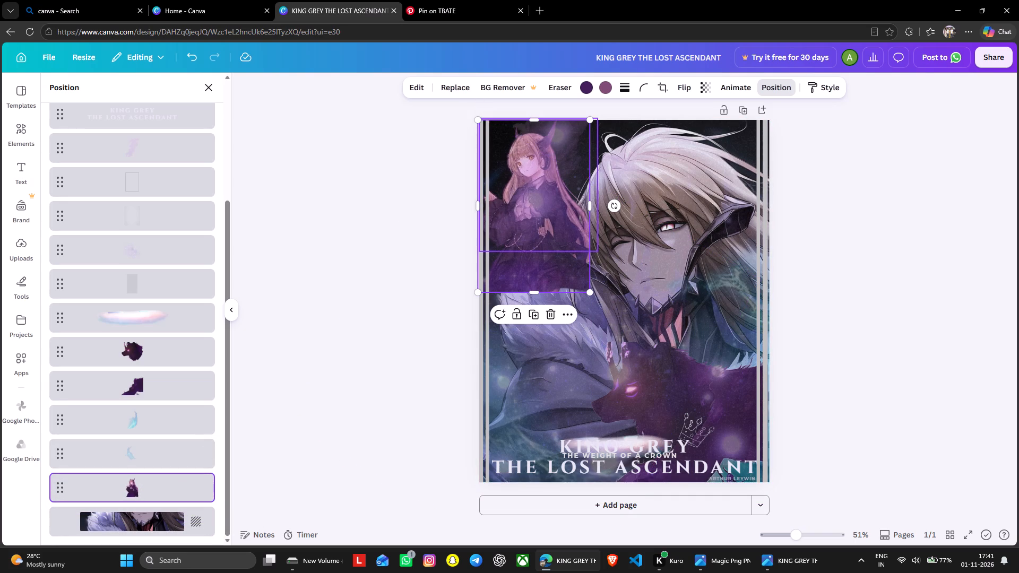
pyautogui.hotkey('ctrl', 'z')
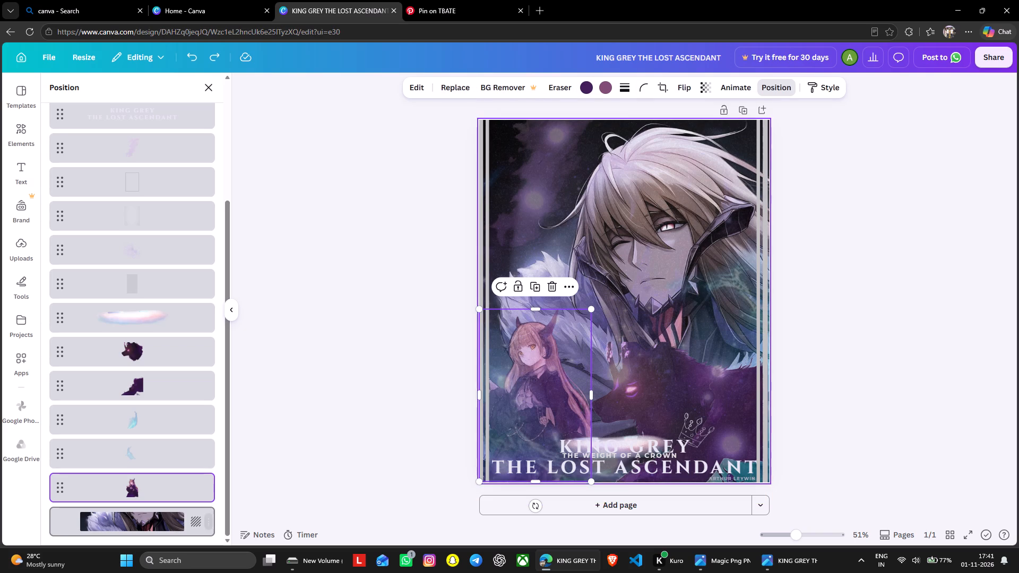
# Replace the poster's main character background image with a plain black photo from the Black background suggestions.
pyautogui.click(153, 534)
pyautogui.click(461, 92)
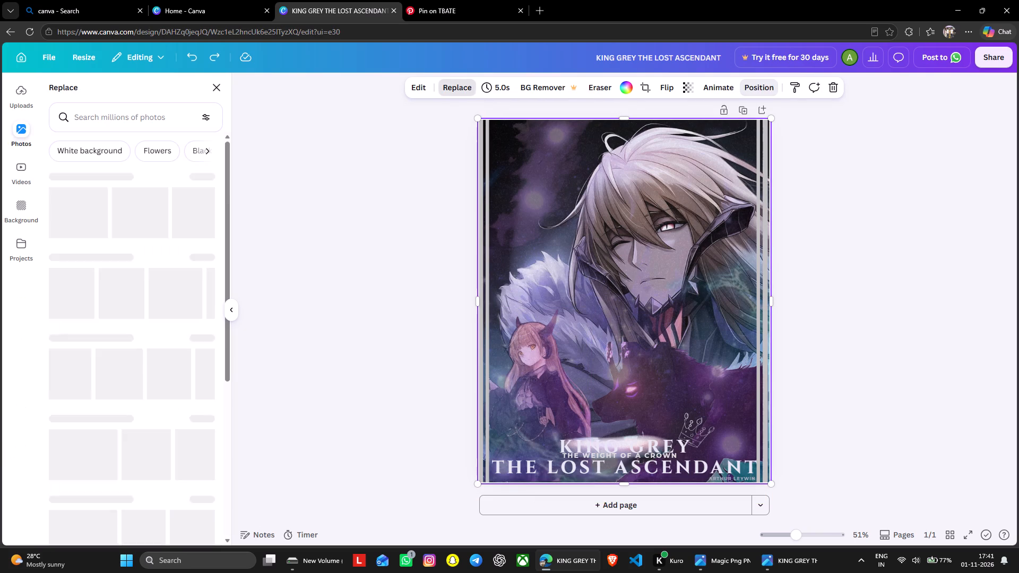
pyautogui.click(195, 150)
pyautogui.click(96, 153)
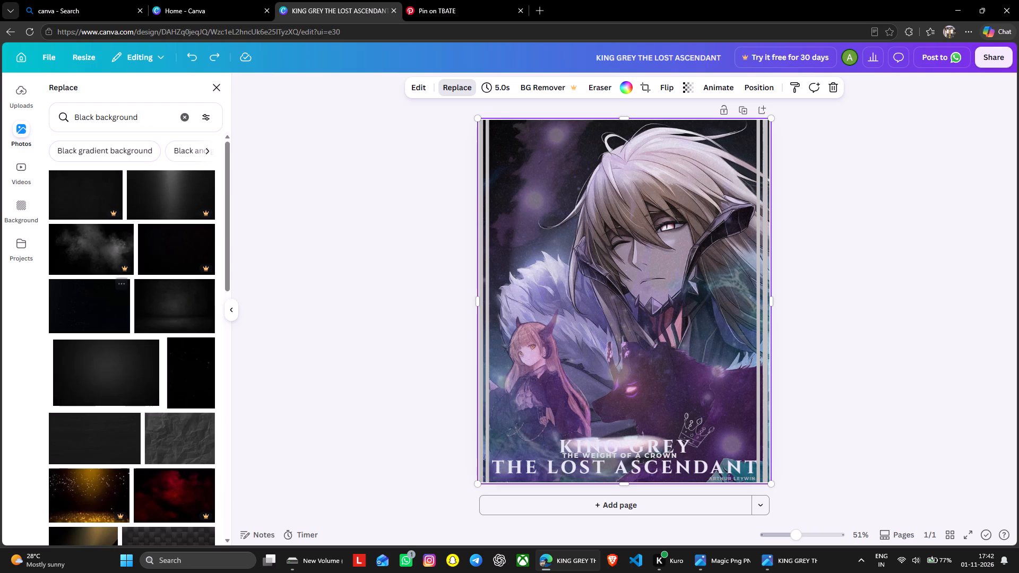
pyautogui.click(107, 299)
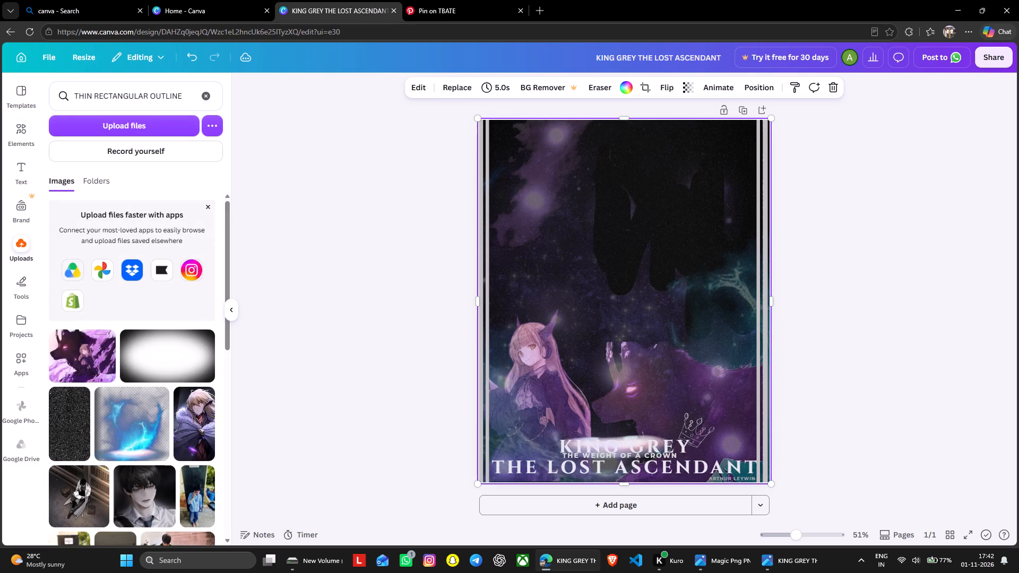
# Undo the replacement of the main character background image with the plain black photo.
pyautogui.rightClick(550, 243)
pyautogui.click(603, 290)
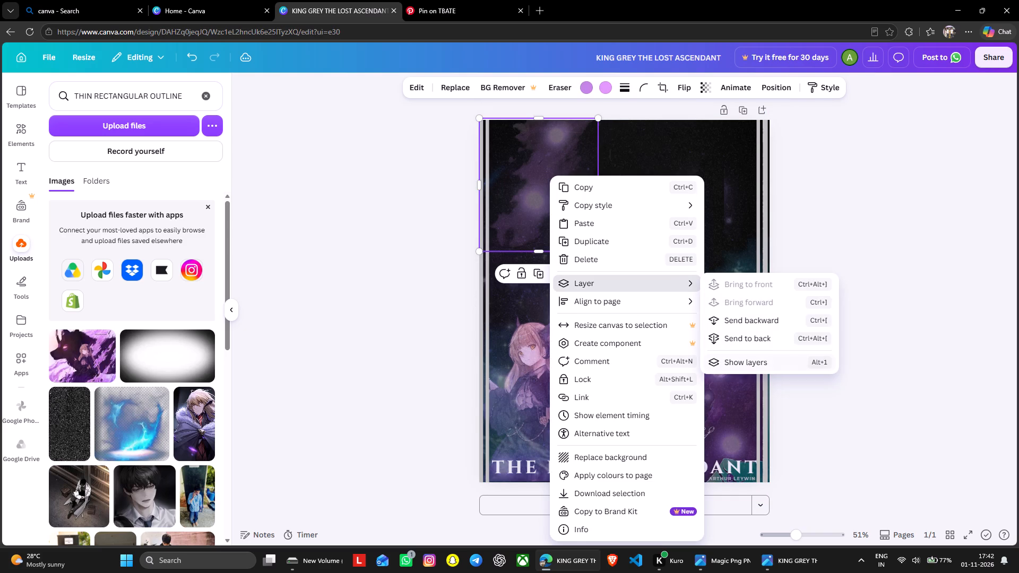
pyautogui.click(766, 359)
pyautogui.scroll(-6, 185, 376)
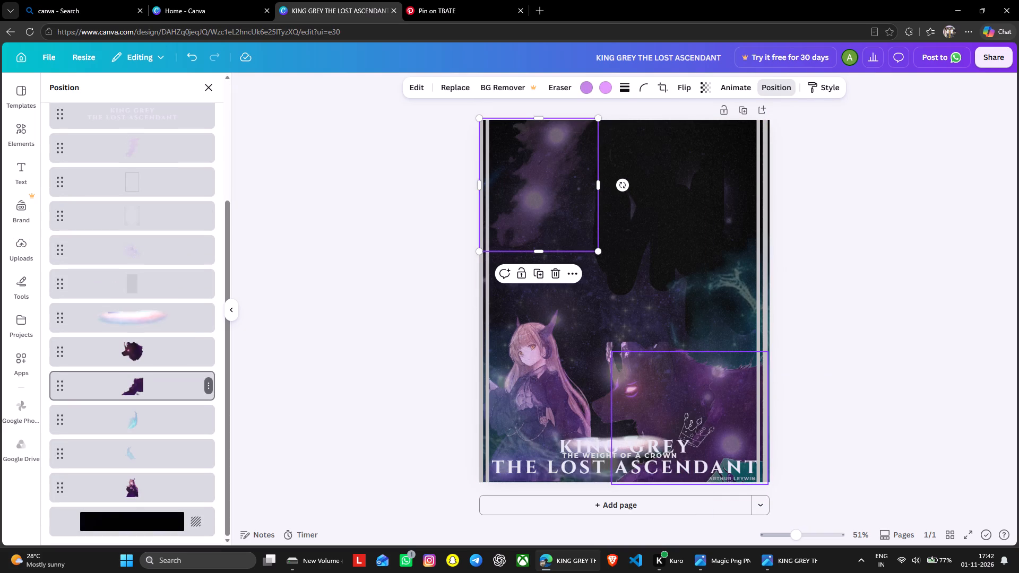
pyautogui.scroll(-5, 184, 376)
pyautogui.scroll(4, 184, 376)
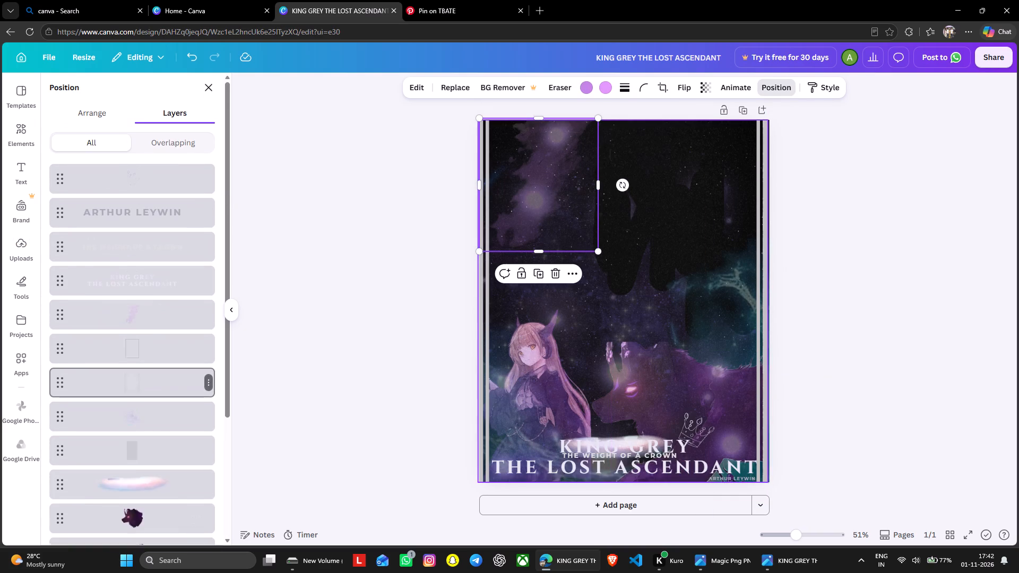
pyautogui.scroll(-4, 184, 376)
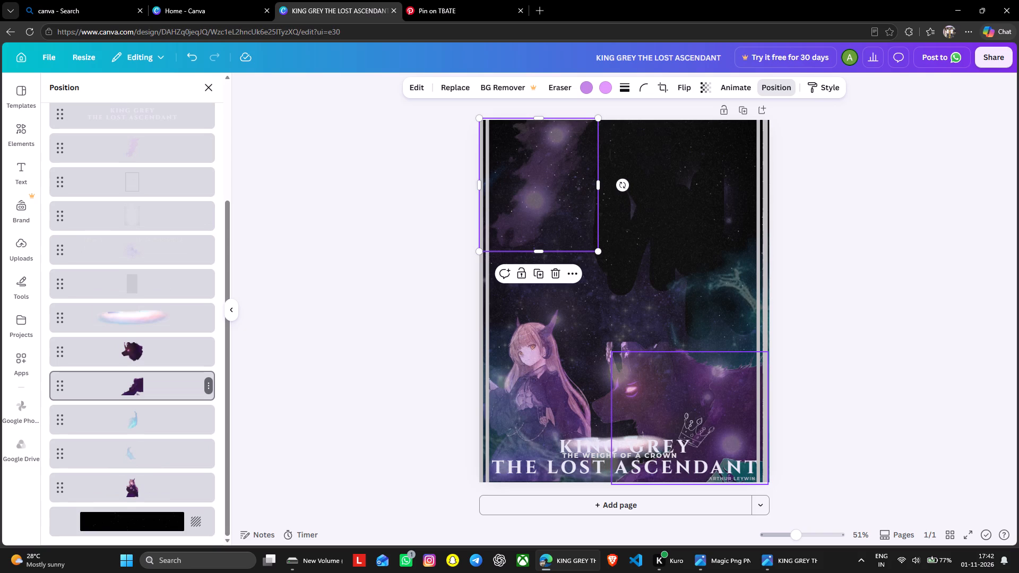
pyautogui.hotkey('ctrl', 'z')
pyautogui.hotkey('ctrl', 'z')
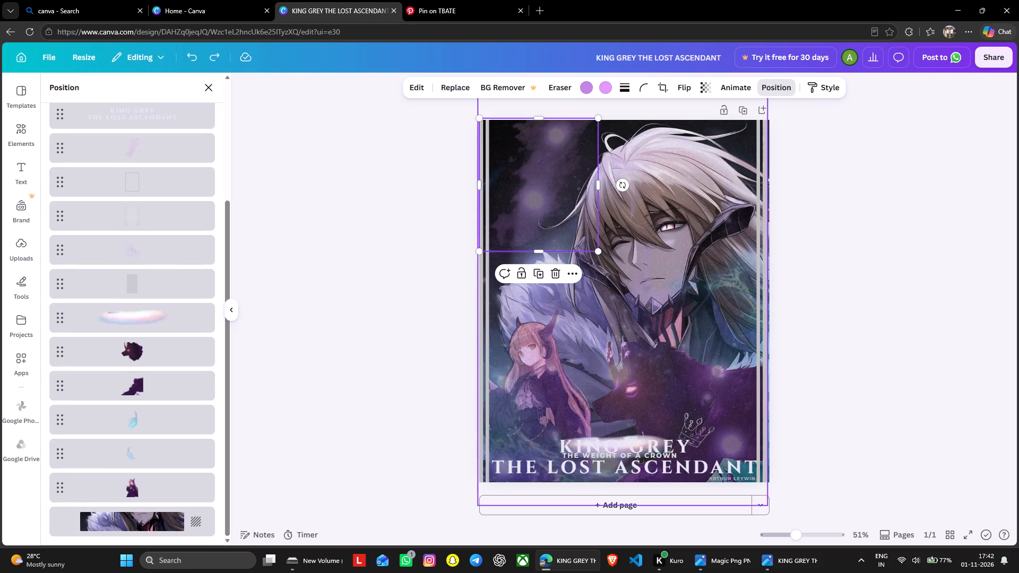
# Detach the main character image from the poster's background.
pyautogui.click(160, 522)
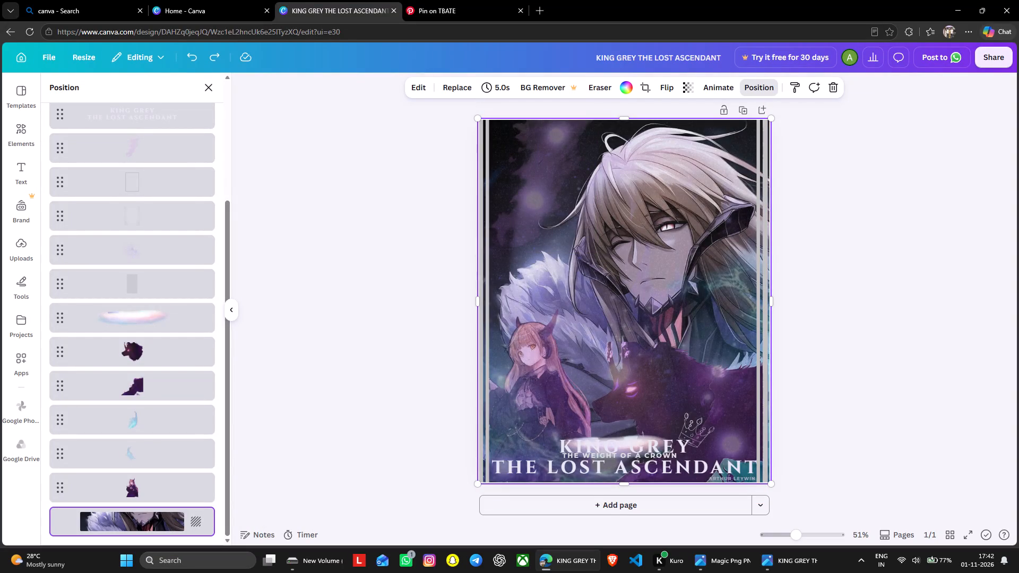
pyautogui.rightClick(161, 514)
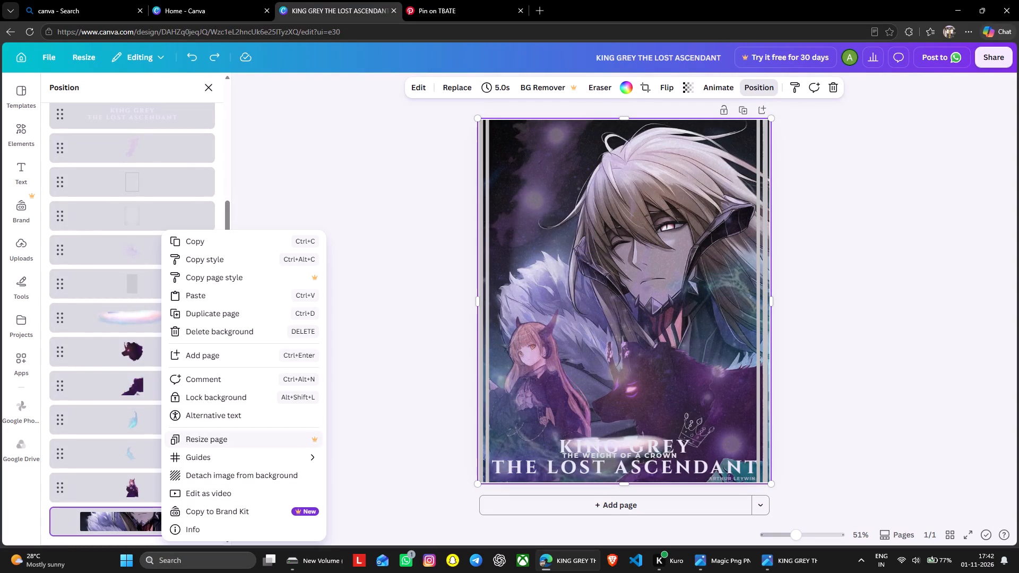
pyautogui.click(240, 472)
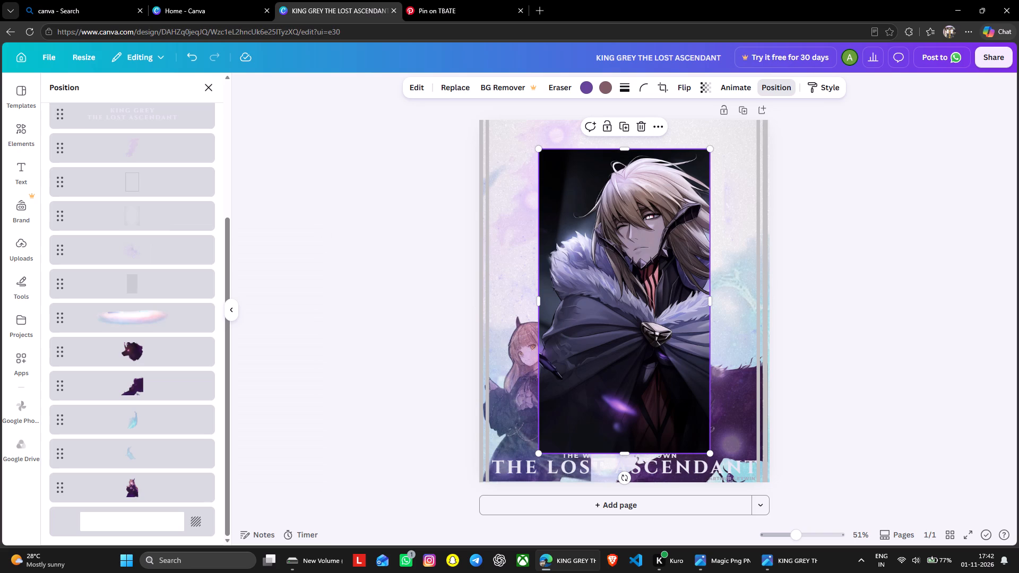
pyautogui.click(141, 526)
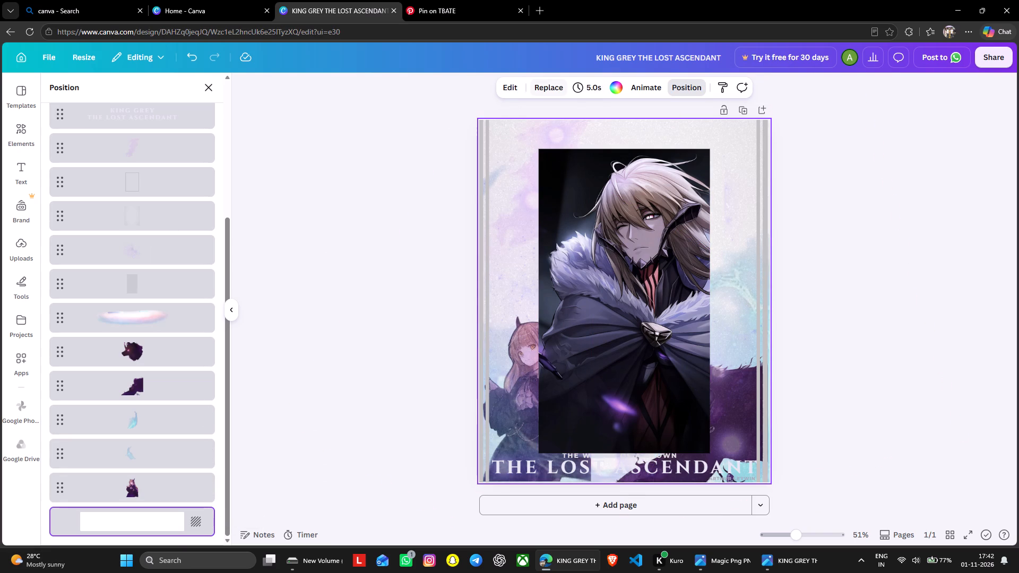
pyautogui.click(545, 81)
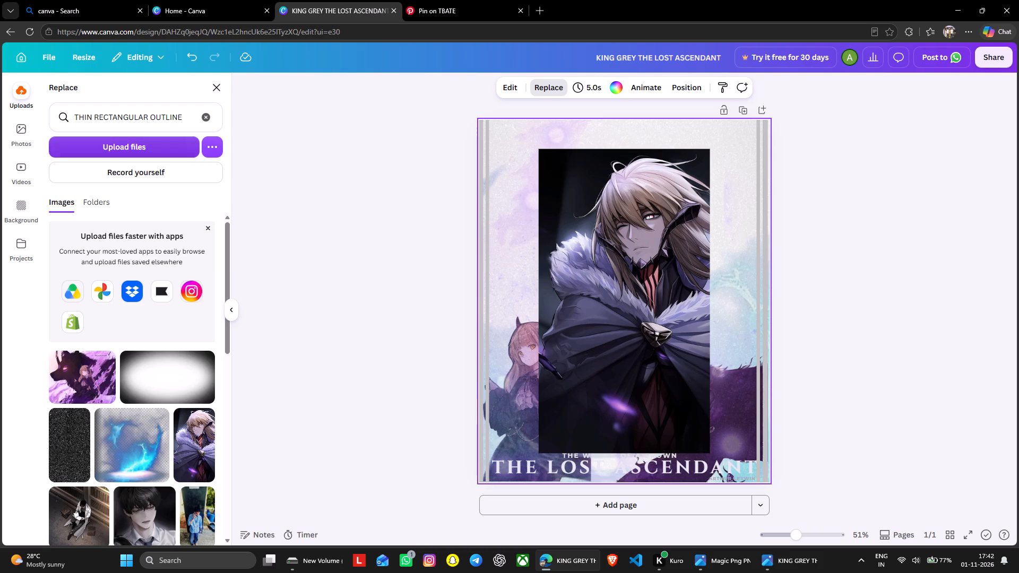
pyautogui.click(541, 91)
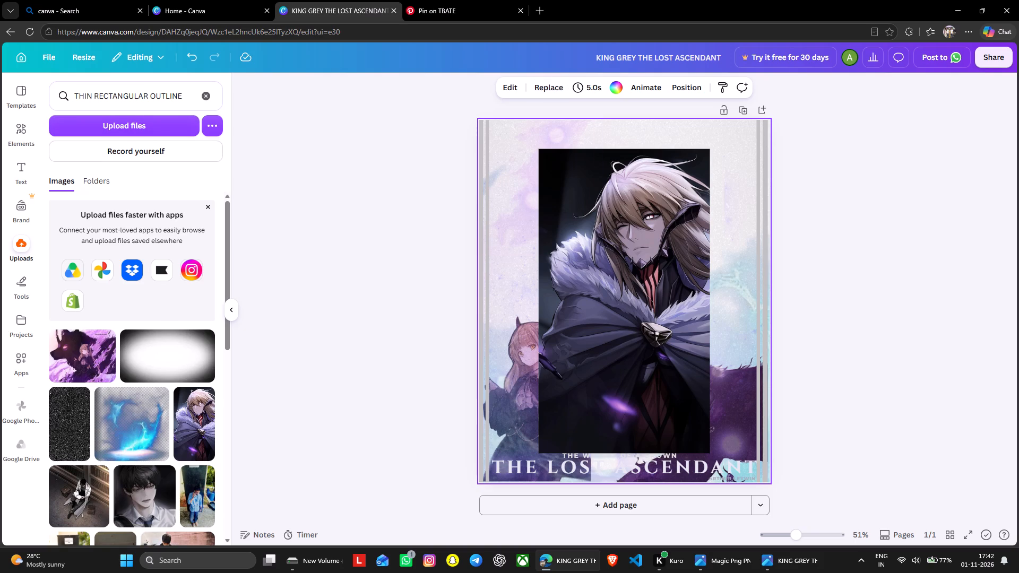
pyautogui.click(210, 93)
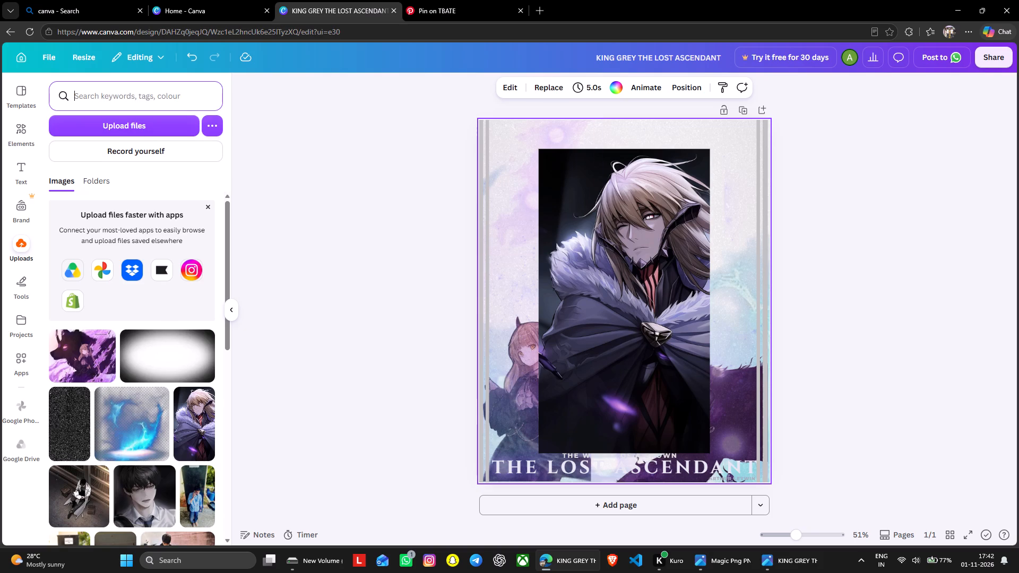
# Search the elements for BLACK photos and set the near-black speckled photo as the poster's background.
pyautogui.click(26, 123)
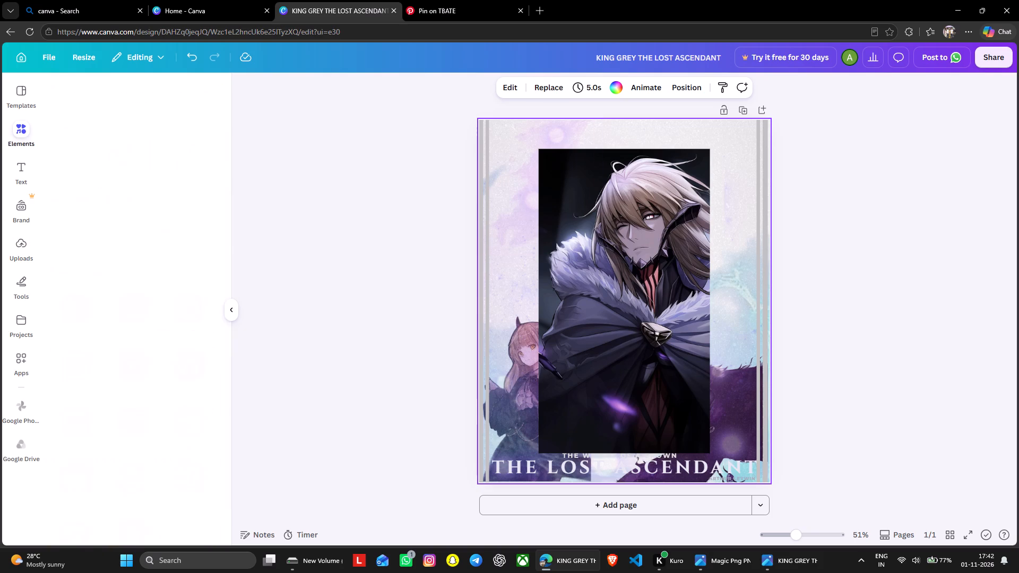
pyautogui.click(95, 100)
pyautogui.write('BLACK')
pyautogui.press('Return')
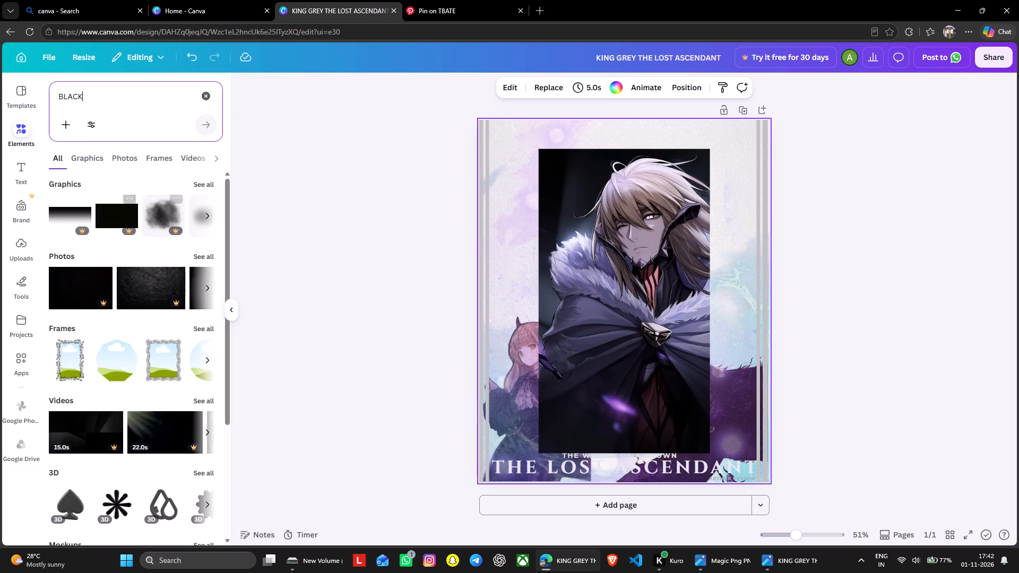
pyautogui.click(203, 254)
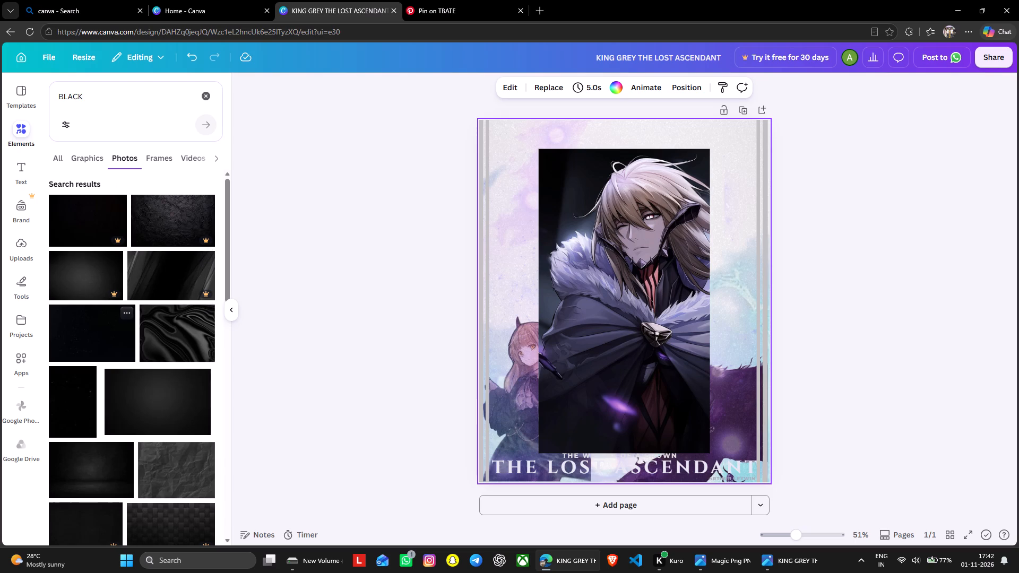
pyautogui.click(107, 329)
pyautogui.rightClick(619, 289)
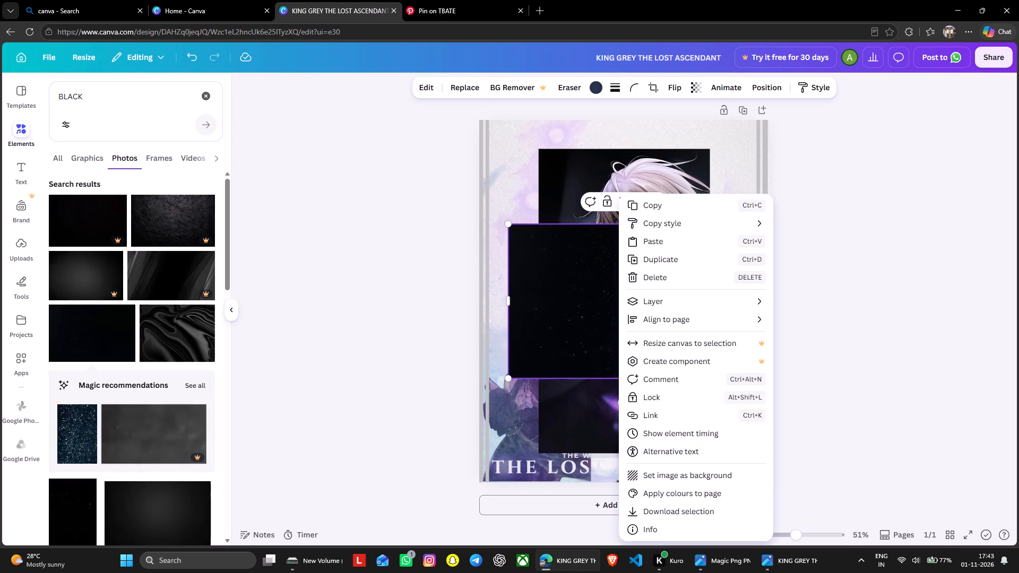
pyautogui.click(667, 475)
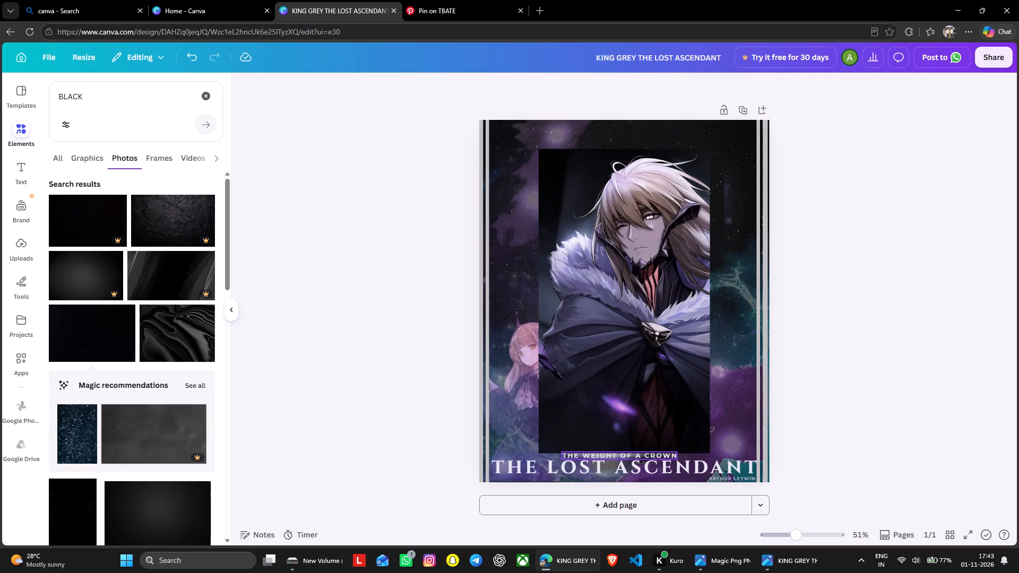
# Align the detached main character image with the poster's upper-left corner and enlarge it to span the full page width.
pyautogui.moveTo(642, 321); pyautogui.dragTo(582, 294)
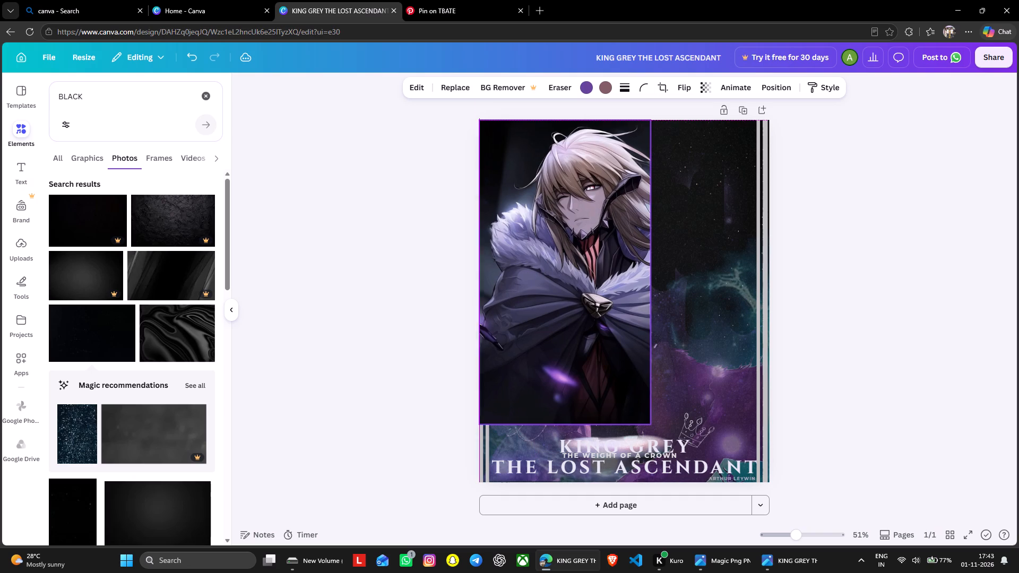
pyautogui.moveTo(582, 294); pyautogui.dragTo(583, 294)
pyautogui.moveTo(651, 427); pyautogui.dragTo(663, 441)
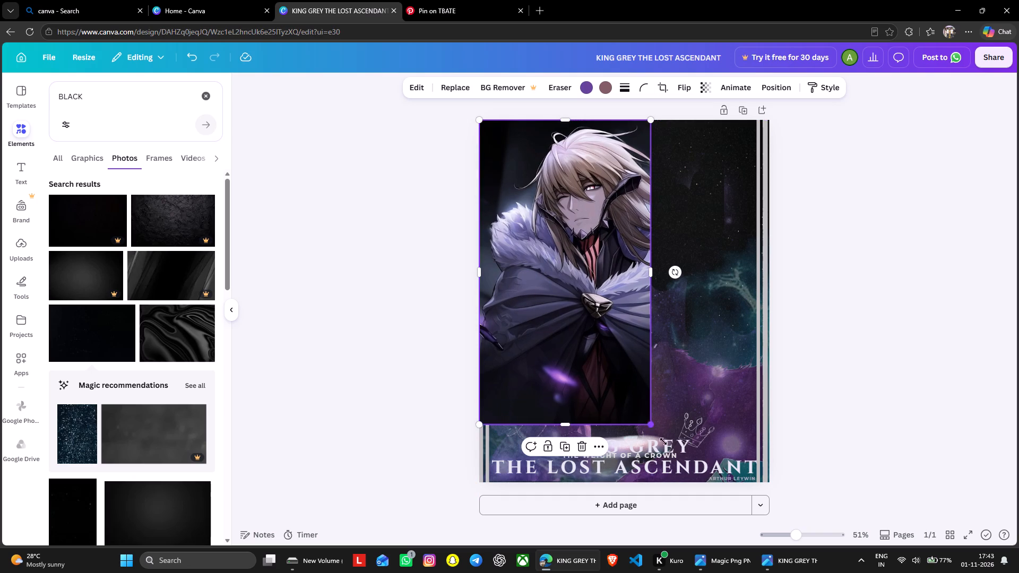
pyautogui.moveTo(663, 441); pyautogui.dragTo(848, 572)
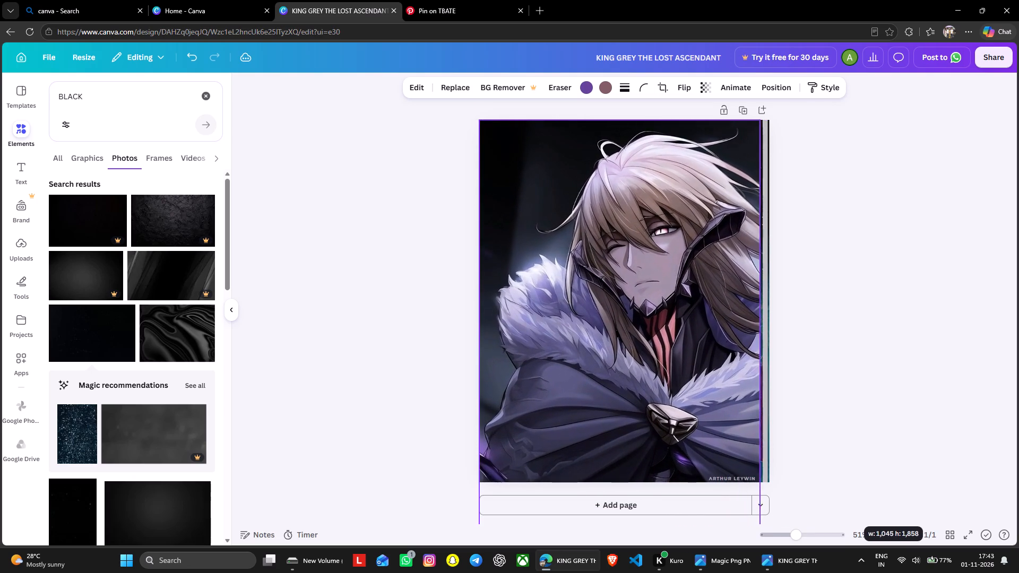
pyautogui.moveTo(848, 572); pyautogui.dragTo(880, 572)
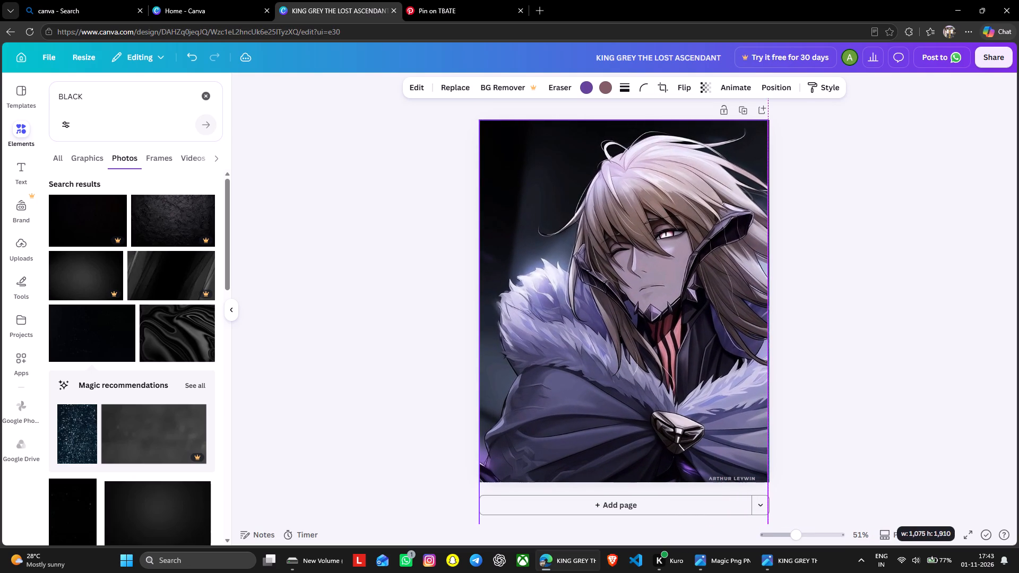
pyautogui.moveTo(880, 572); pyautogui.dragTo(883, 572)
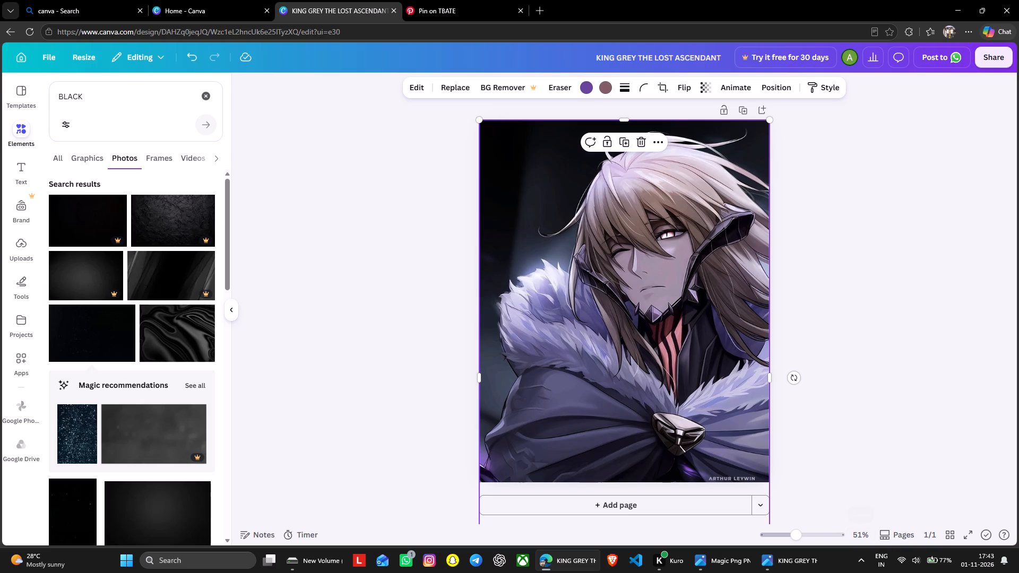
# Move the main character image's layer to the bottom of the stack, directly above the black background.
pyautogui.rightClick(589, 299)
pyautogui.click(668, 286)
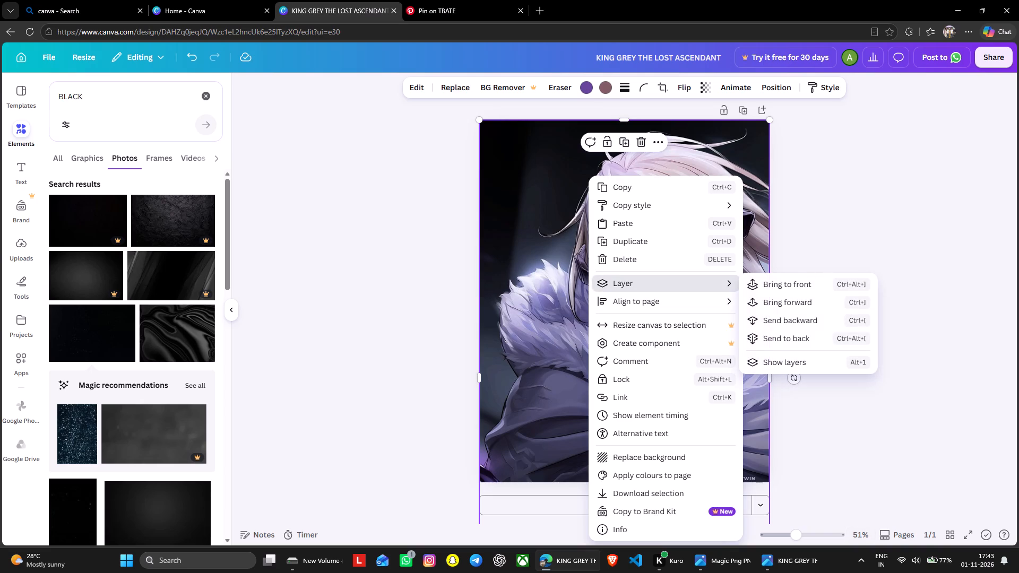
pyautogui.click(819, 368)
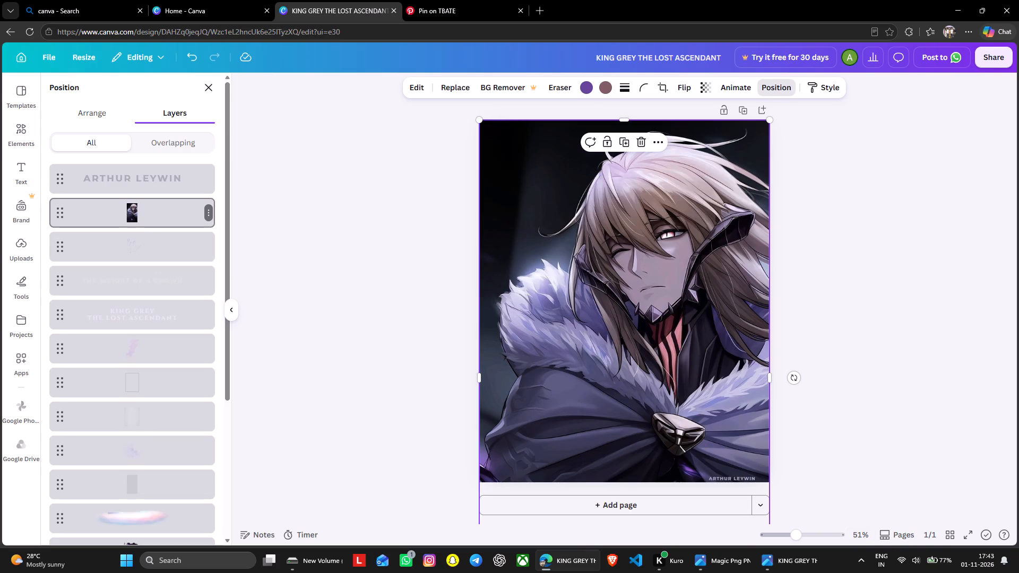
pyautogui.moveTo(173, 214); pyautogui.dragTo(167, 520)
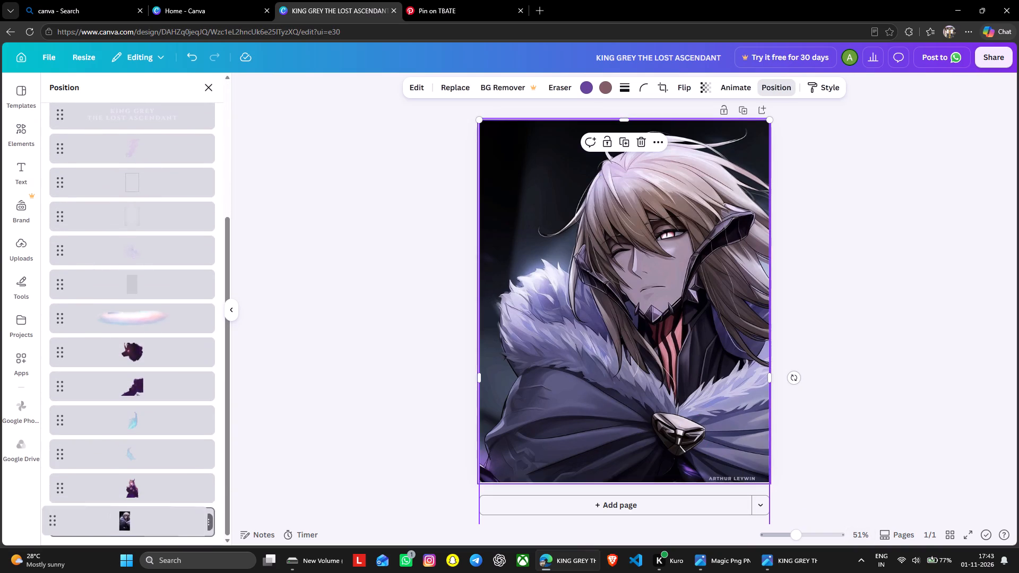
pyautogui.moveTo(167, 520); pyautogui.dragTo(176, 510)
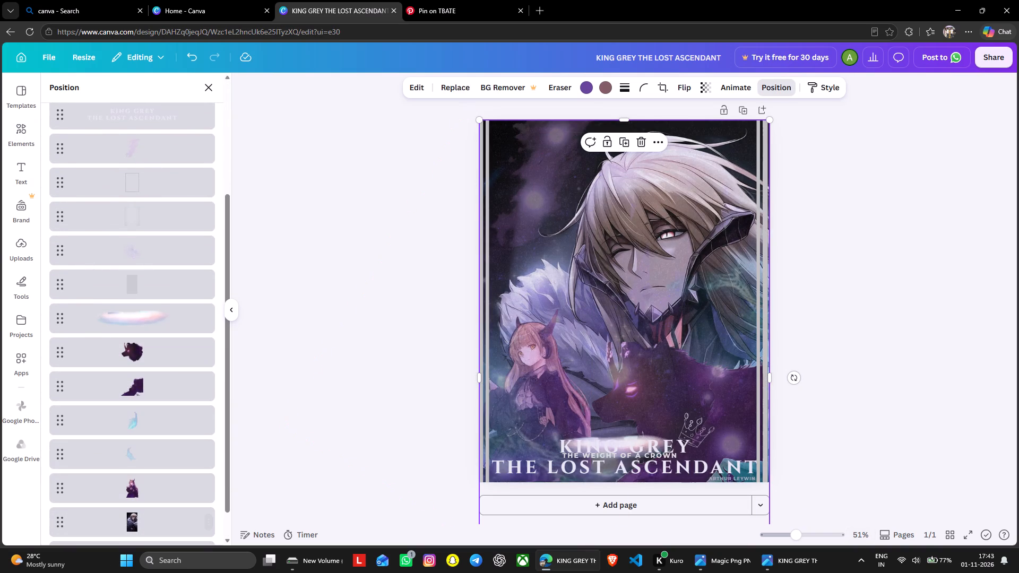
pyautogui.click(345, 261)
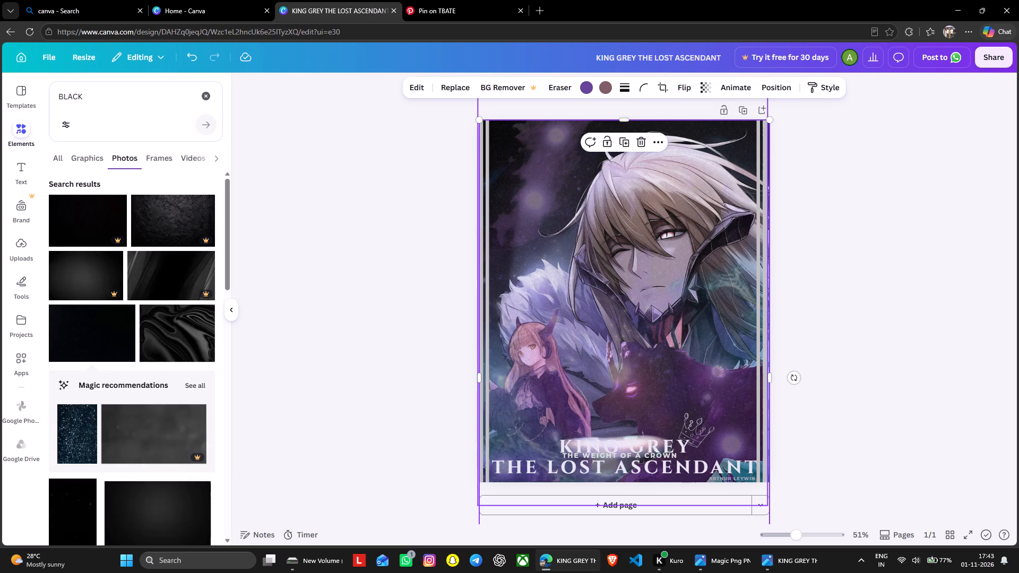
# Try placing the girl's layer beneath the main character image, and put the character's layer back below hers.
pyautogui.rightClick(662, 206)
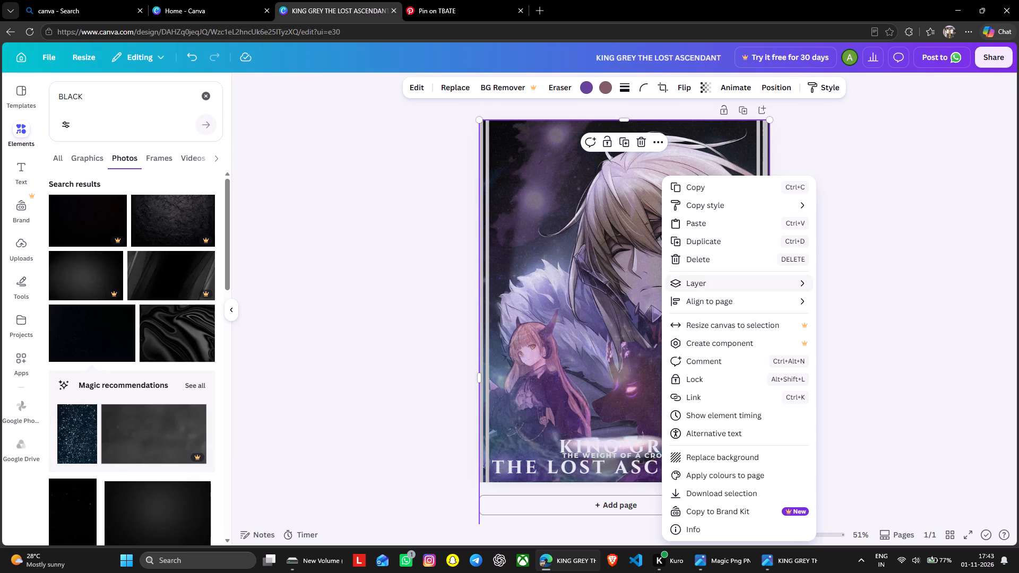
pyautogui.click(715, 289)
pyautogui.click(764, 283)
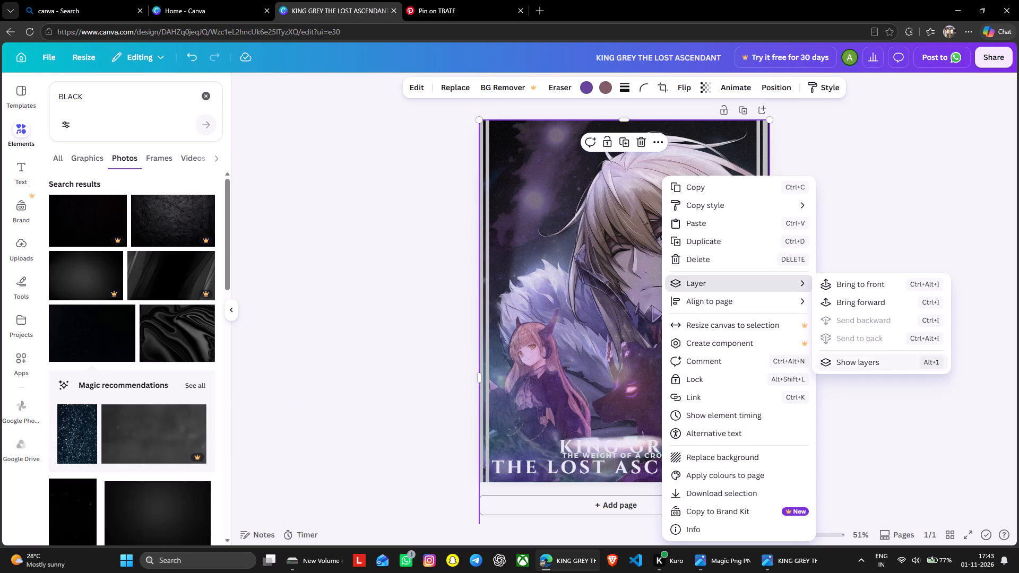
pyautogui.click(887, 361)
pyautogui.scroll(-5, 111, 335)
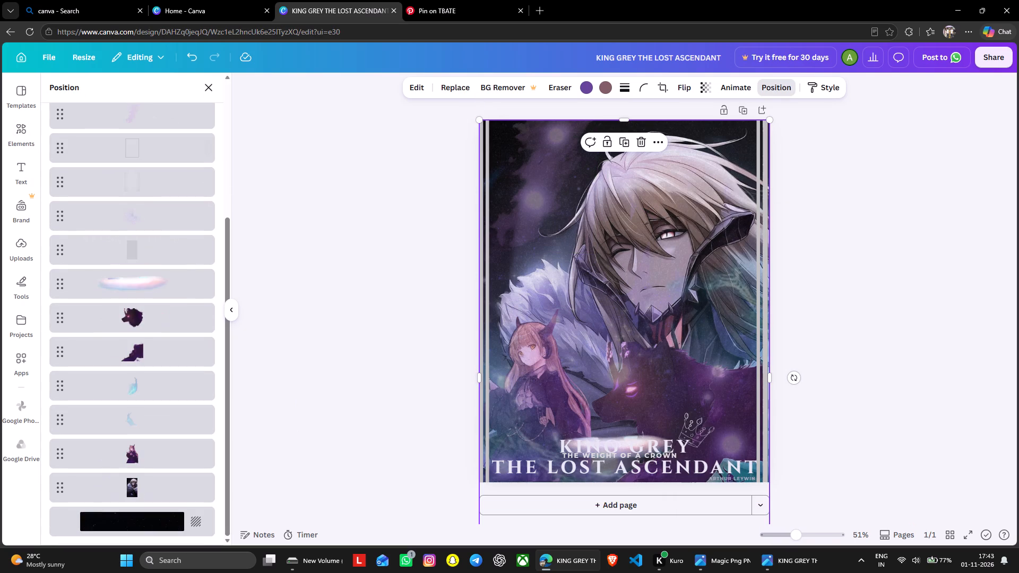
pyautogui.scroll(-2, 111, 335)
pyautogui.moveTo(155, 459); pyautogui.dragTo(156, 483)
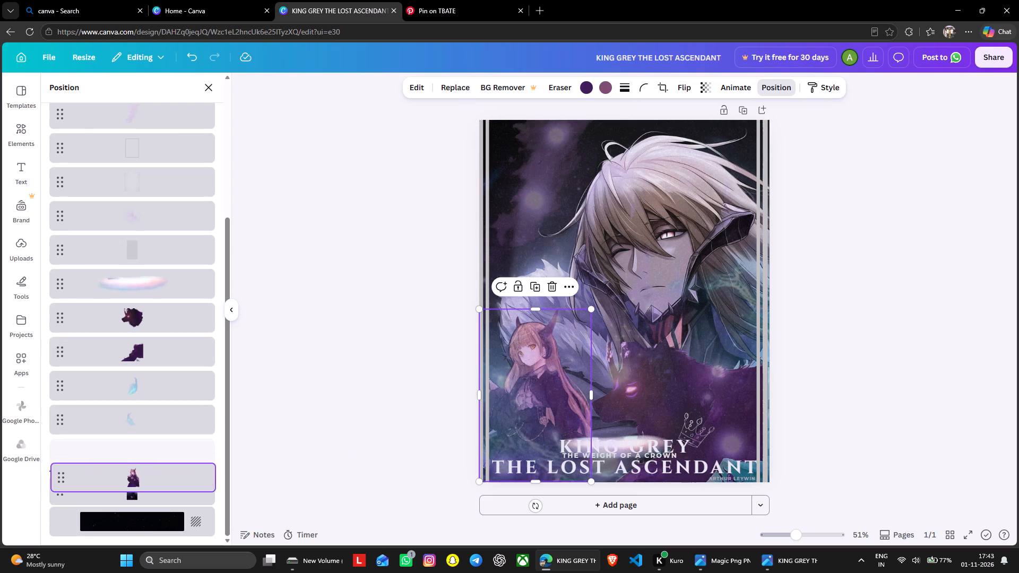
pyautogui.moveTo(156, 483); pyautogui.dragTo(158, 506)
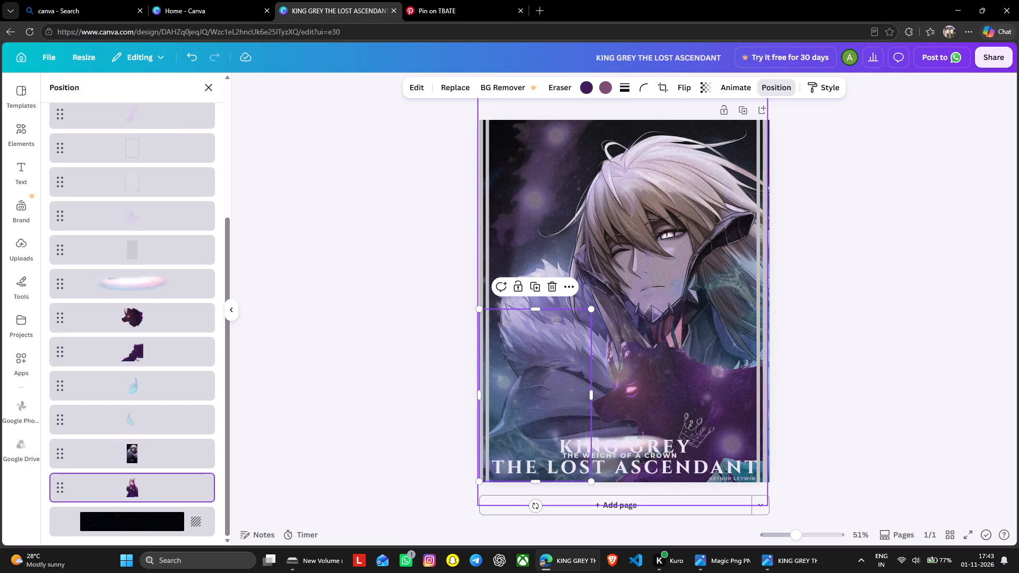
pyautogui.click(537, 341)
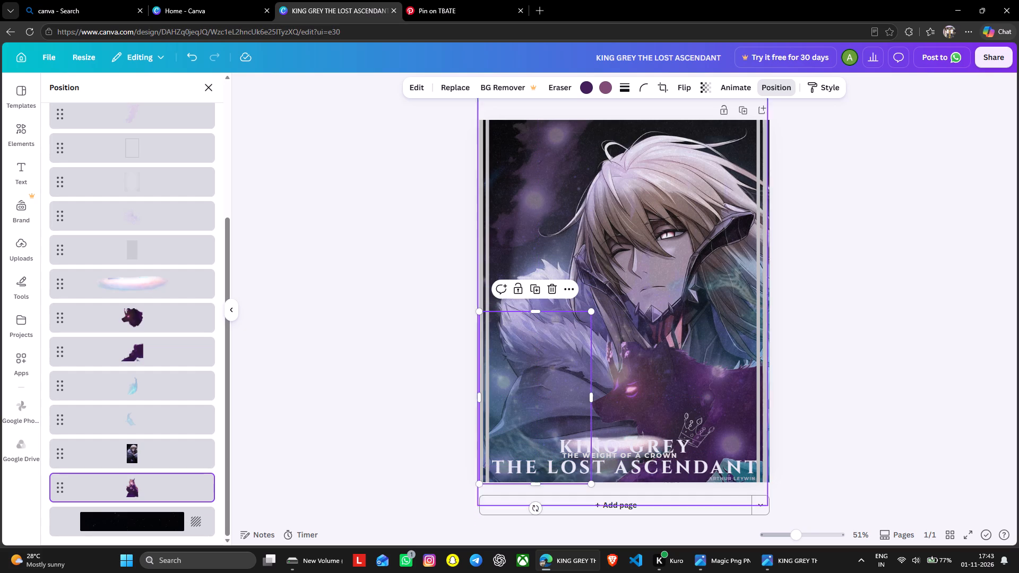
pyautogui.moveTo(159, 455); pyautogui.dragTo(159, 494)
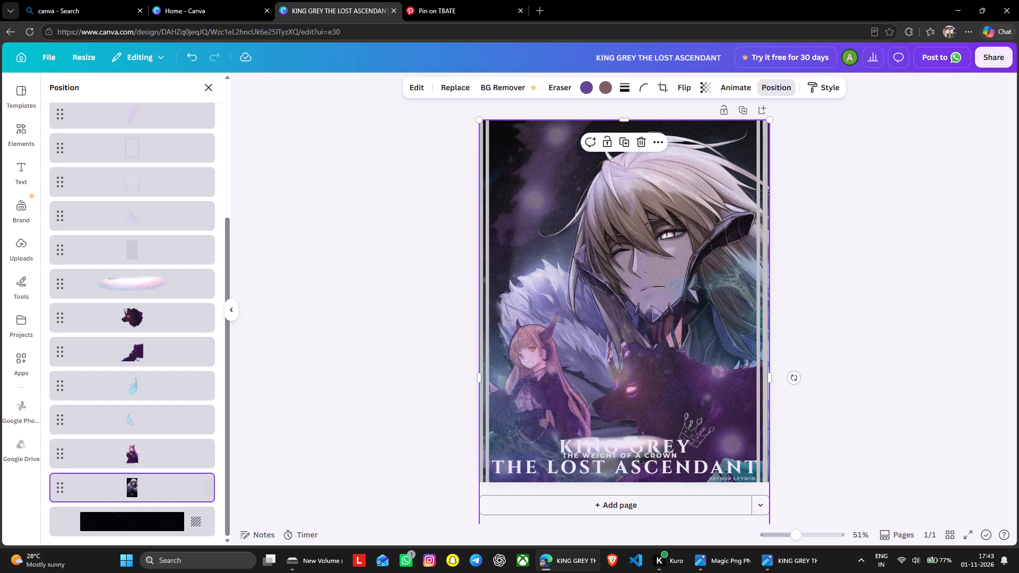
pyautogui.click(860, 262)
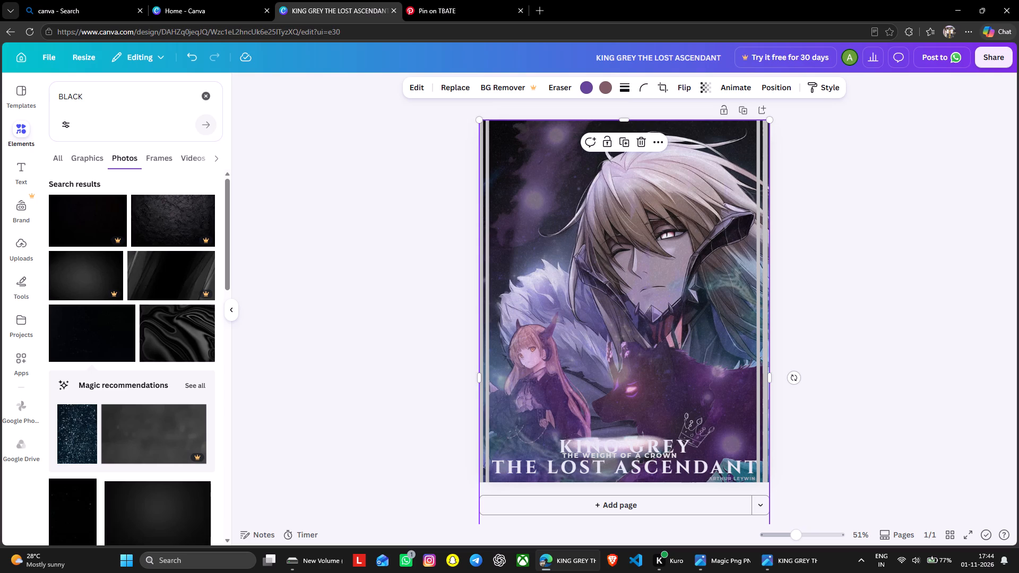
# Add a text box with SYLVIE on the first line and THE DEVINE DRAGON on the second.
pyautogui.click(15, 167)
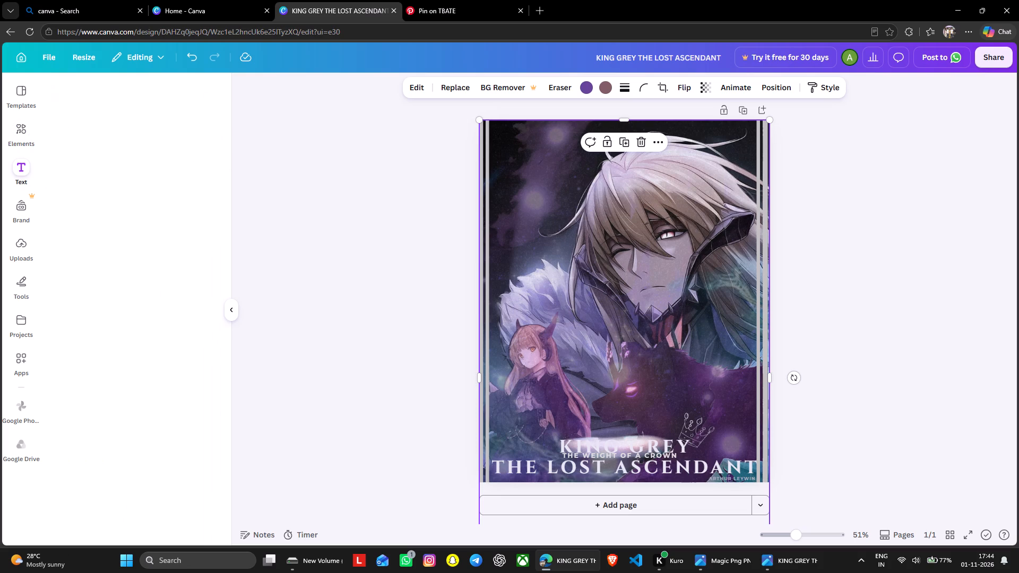
pyautogui.click(114, 97)
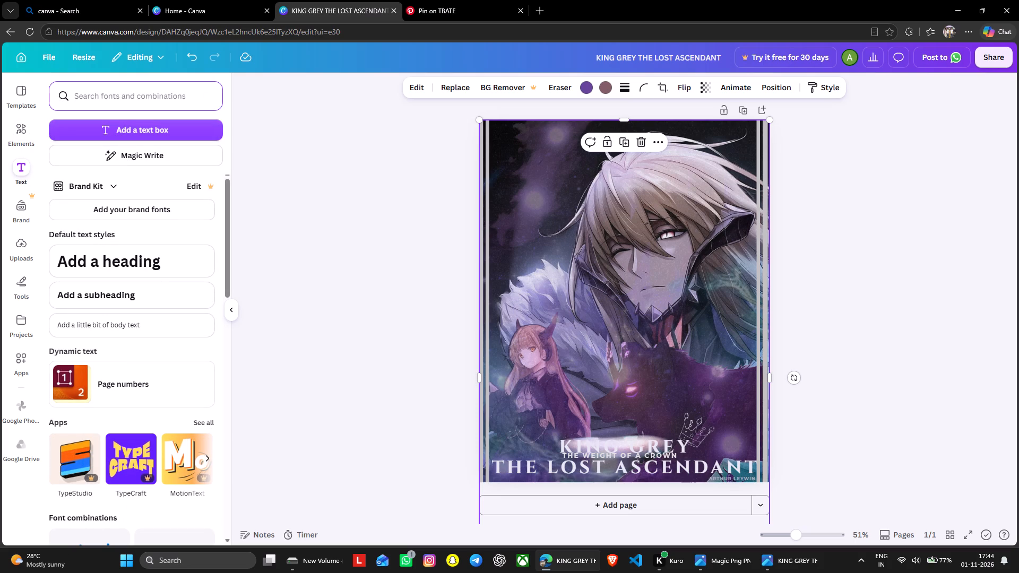
pyautogui.click(142, 124)
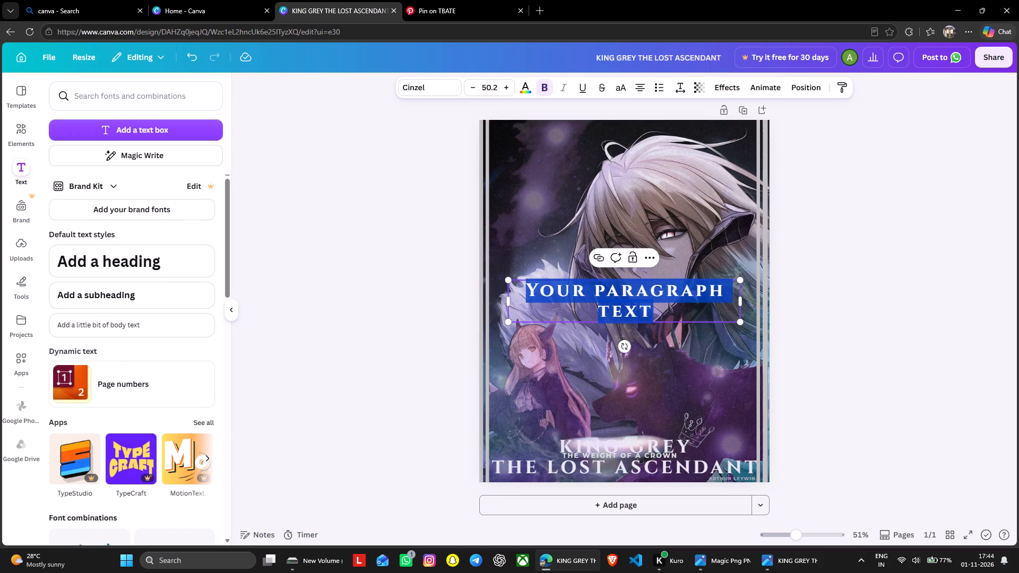
pyautogui.press('s')
pyautogui.write('YLVIE')
pyautogui.press('Return')
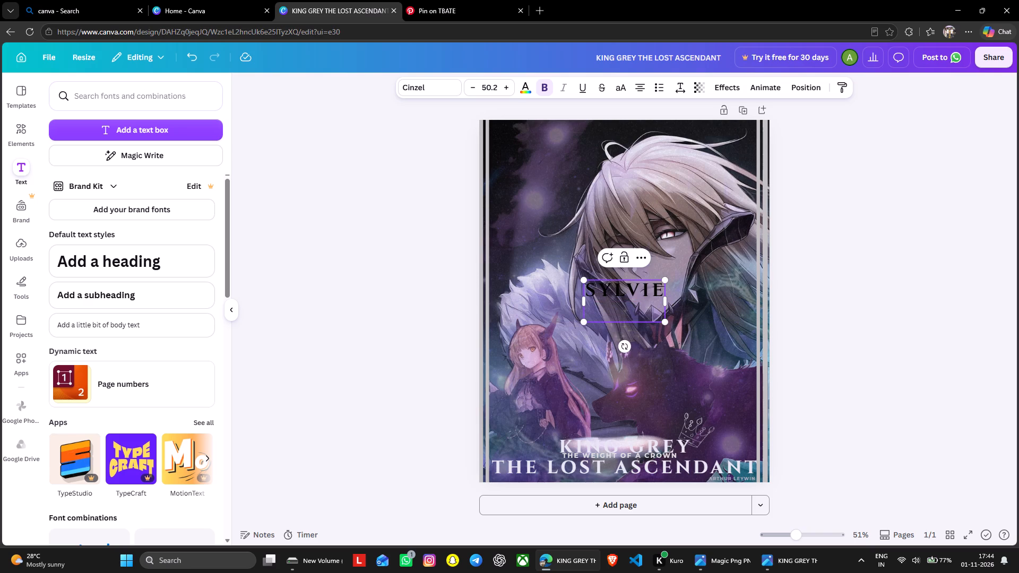
pyautogui.write('THE DEVINE DRAGON')
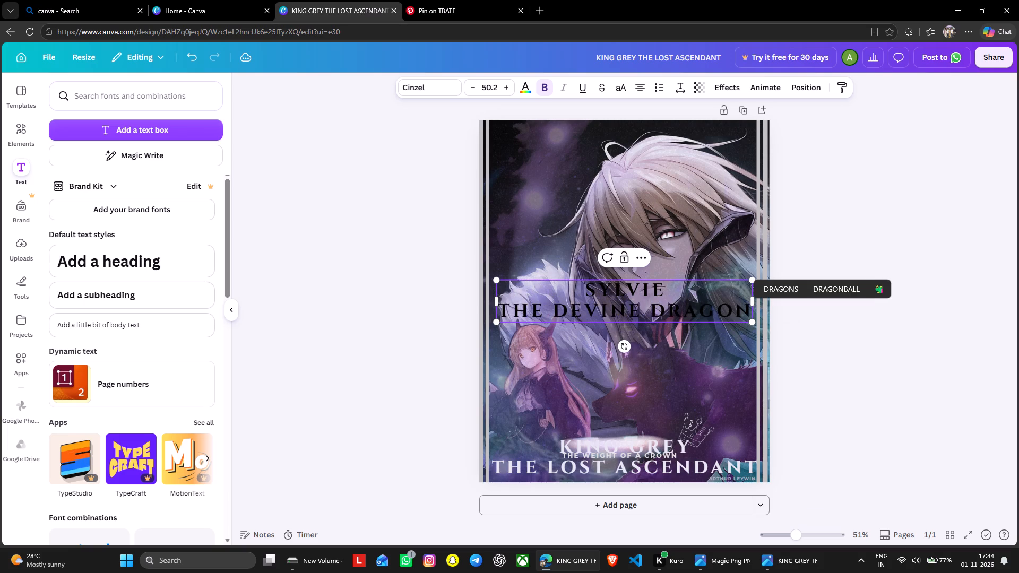
# Tighten the letter spacing of both lines in the SYLVIE / THE DEVINE DRAGON caption.
pyautogui.tripleClick(609, 298)
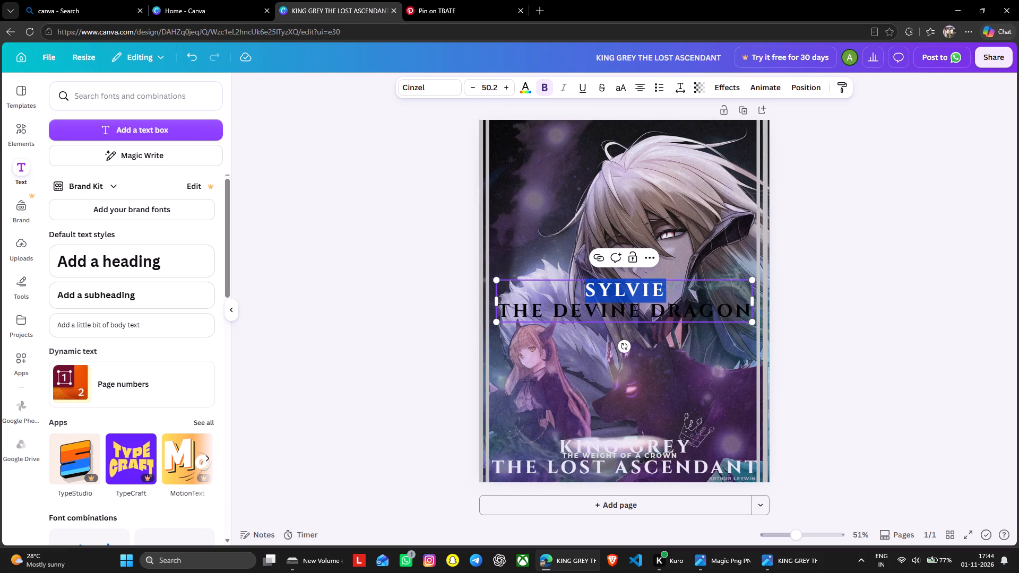
pyautogui.moveTo(569, 286); pyautogui.dragTo(750, 316)
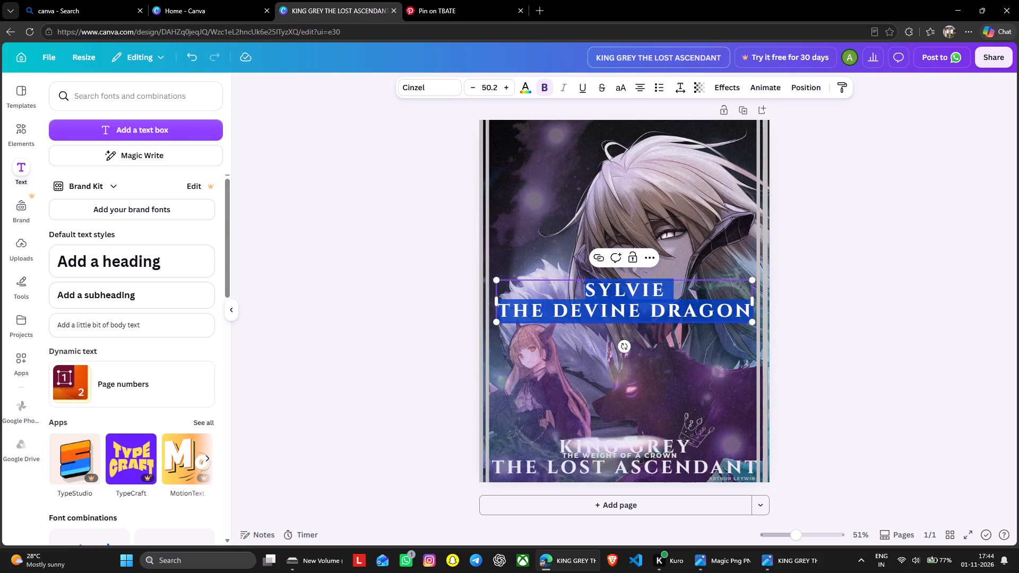
pyautogui.click(680, 88)
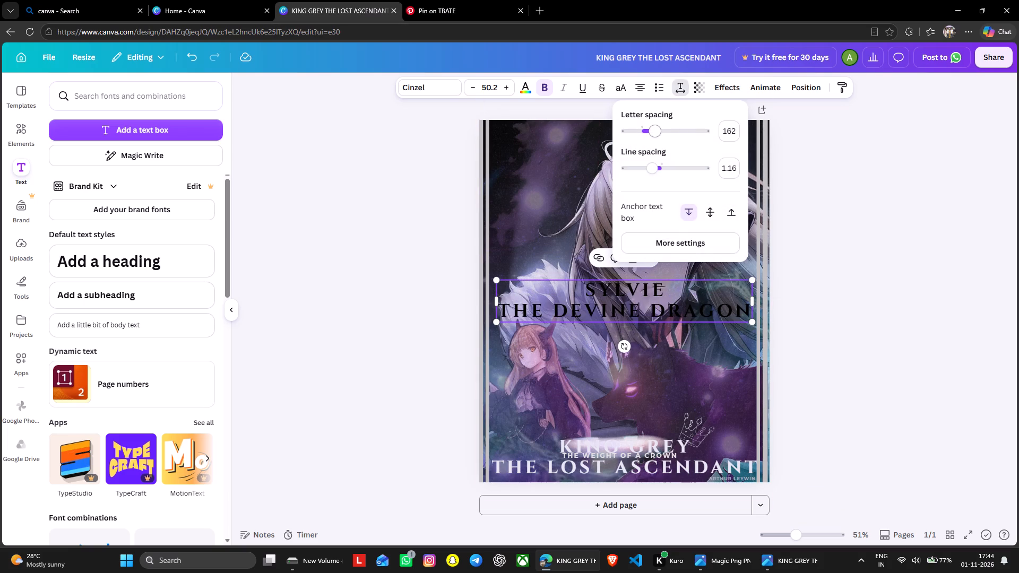
pyautogui.moveTo(659, 134); pyautogui.dragTo(644, 143)
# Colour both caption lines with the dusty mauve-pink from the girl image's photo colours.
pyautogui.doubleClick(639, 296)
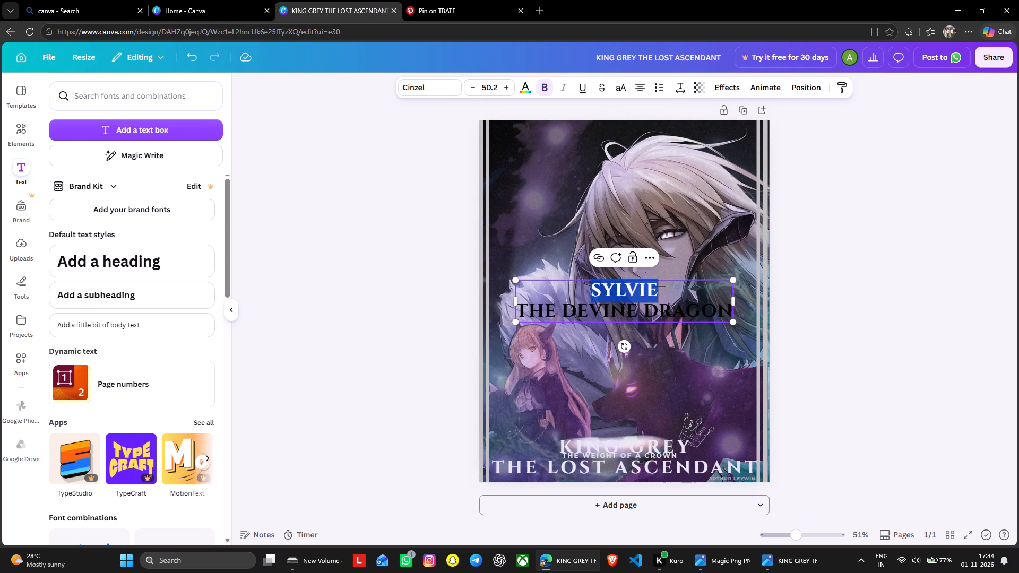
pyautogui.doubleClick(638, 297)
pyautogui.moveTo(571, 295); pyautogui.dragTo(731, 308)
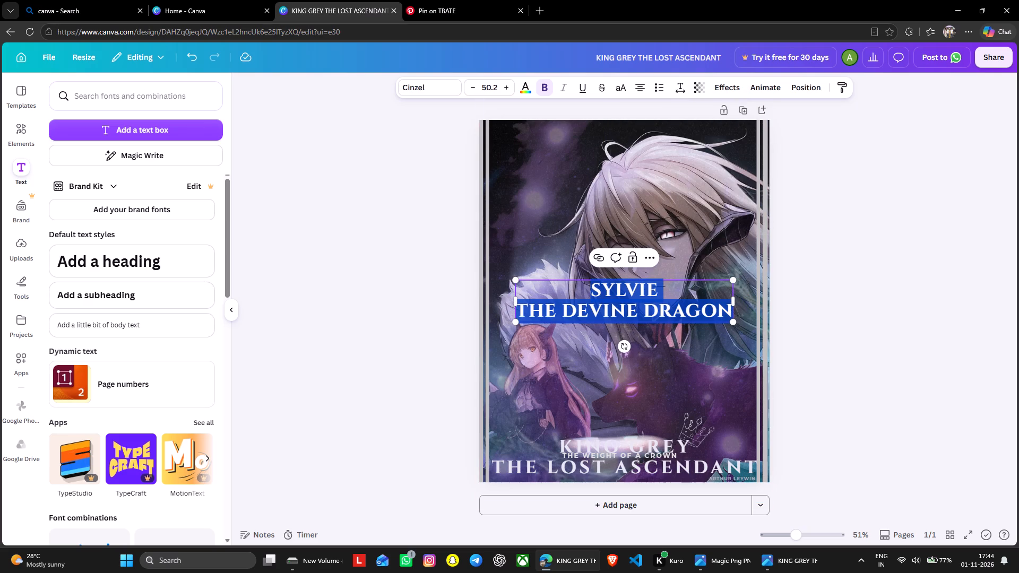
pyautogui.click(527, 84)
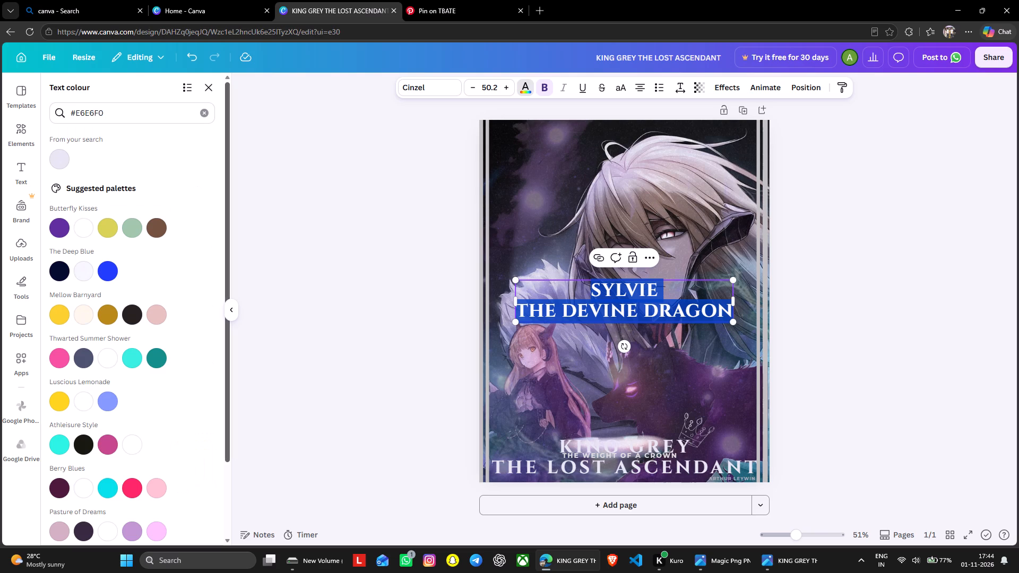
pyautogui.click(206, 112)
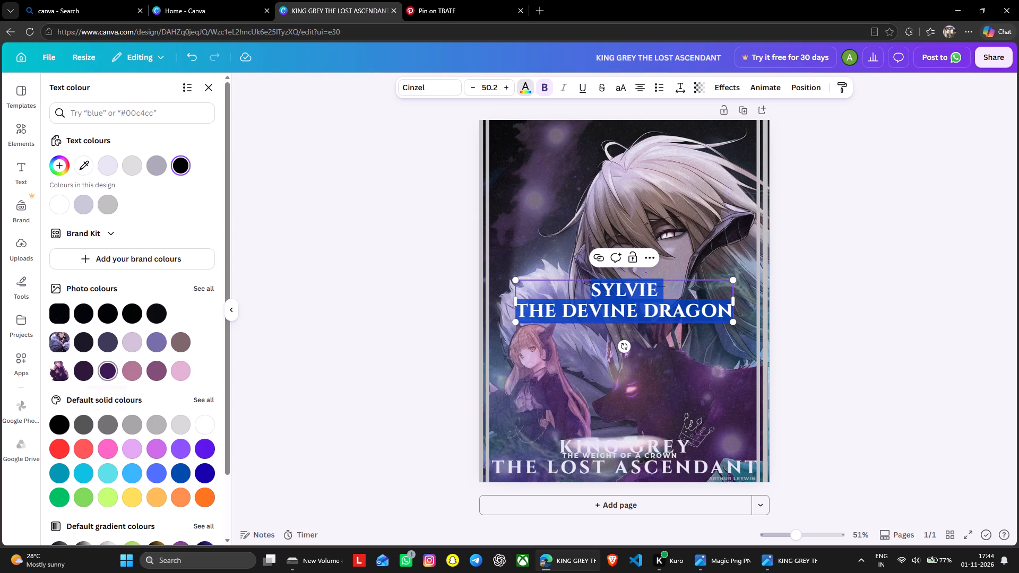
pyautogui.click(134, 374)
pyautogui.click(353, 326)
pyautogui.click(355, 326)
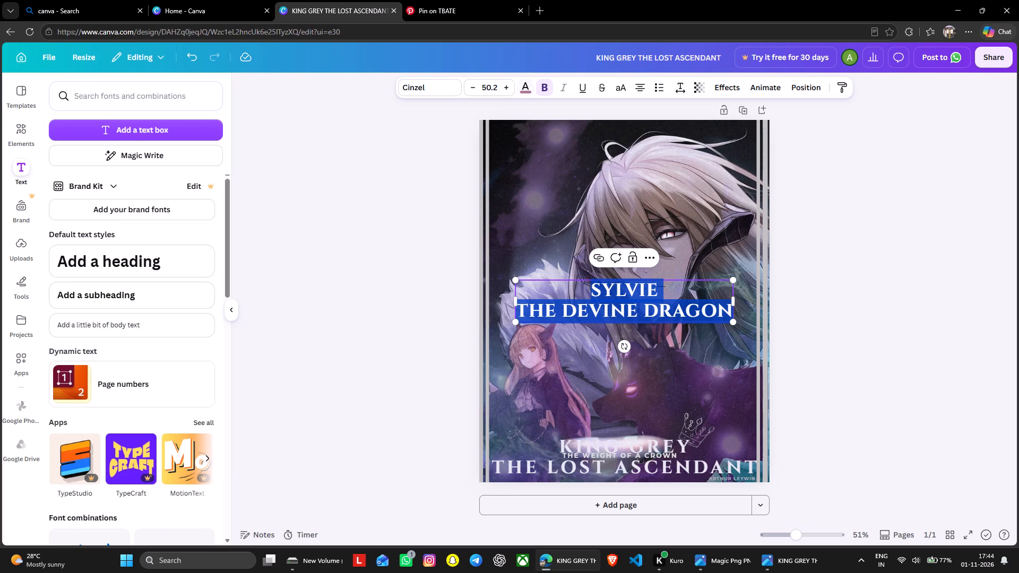
# Shrink the SYLVIE caption to font size 13.6 and place it beside the KING GREY title, below the girl.
pyautogui.moveTo(671, 305); pyautogui.dragTo(644, 271)
pyautogui.moveTo(710, 288); pyautogui.dragTo(608, 284)
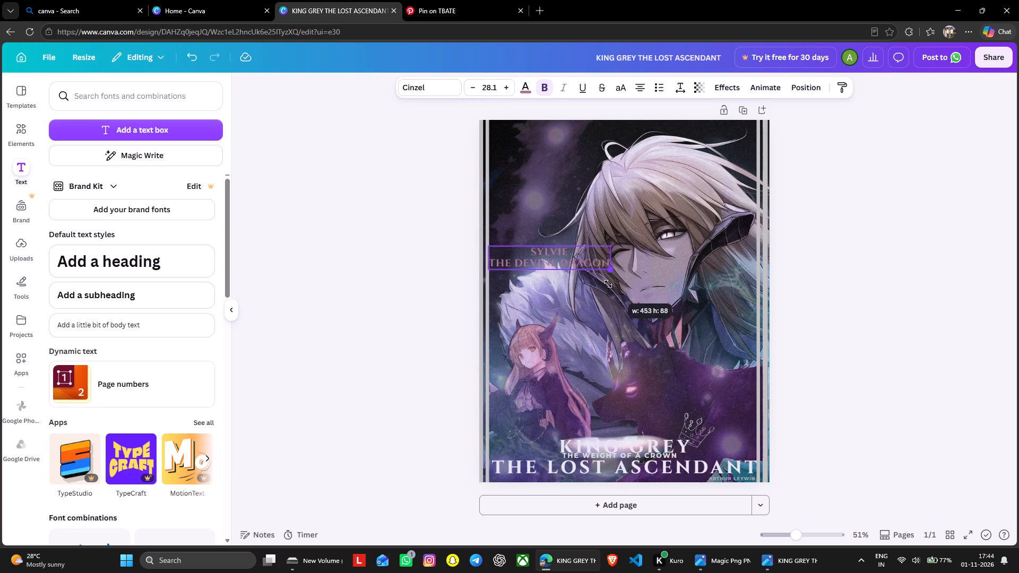
pyautogui.moveTo(608, 284); pyautogui.dragTo(581, 281)
pyautogui.moveTo(537, 253); pyautogui.dragTo(536, 261)
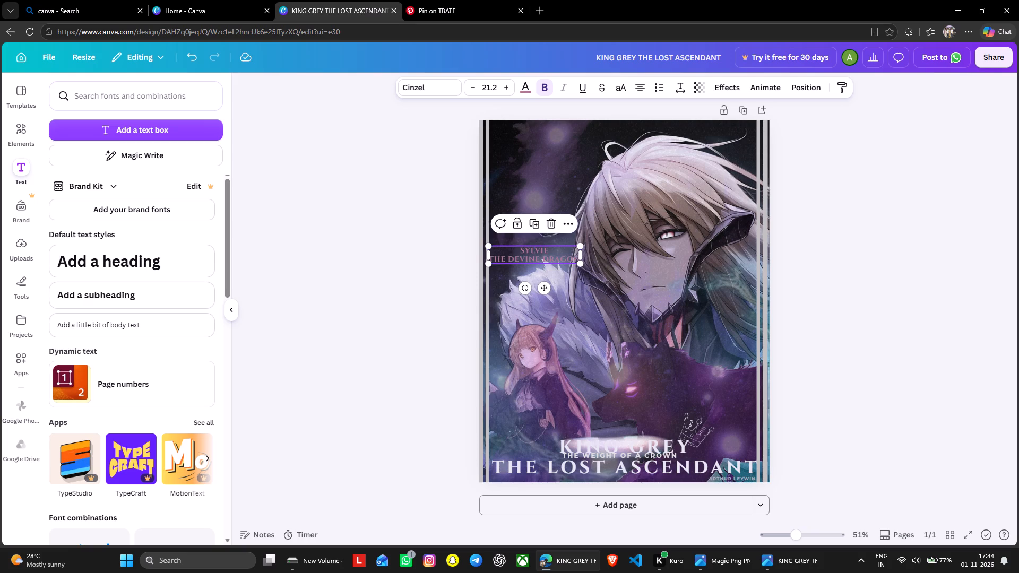
pyautogui.moveTo(536, 261); pyautogui.dragTo(535, 422)
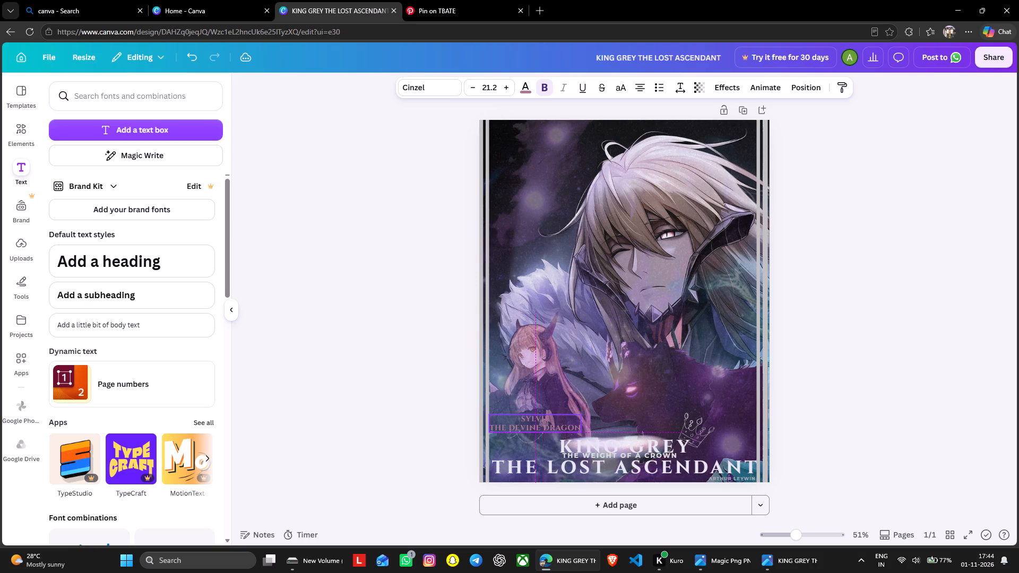
pyautogui.moveTo(535, 422); pyautogui.dragTo(535, 417)
pyautogui.moveTo(580, 427); pyautogui.dragTo(544, 437)
pyautogui.moveTo(524, 413); pyautogui.dragTo(533, 440)
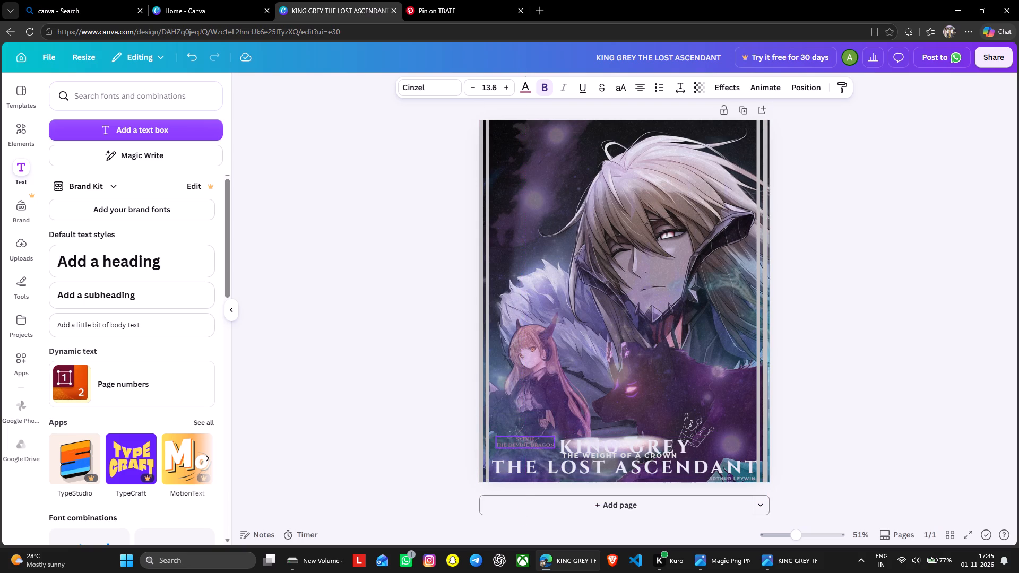
pyautogui.moveTo(533, 440); pyautogui.dragTo(533, 442)
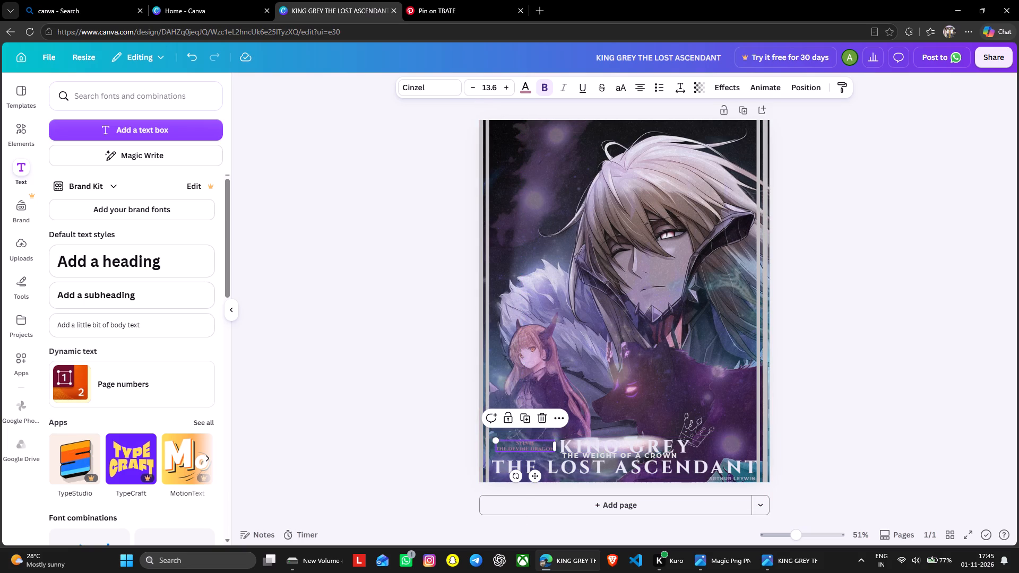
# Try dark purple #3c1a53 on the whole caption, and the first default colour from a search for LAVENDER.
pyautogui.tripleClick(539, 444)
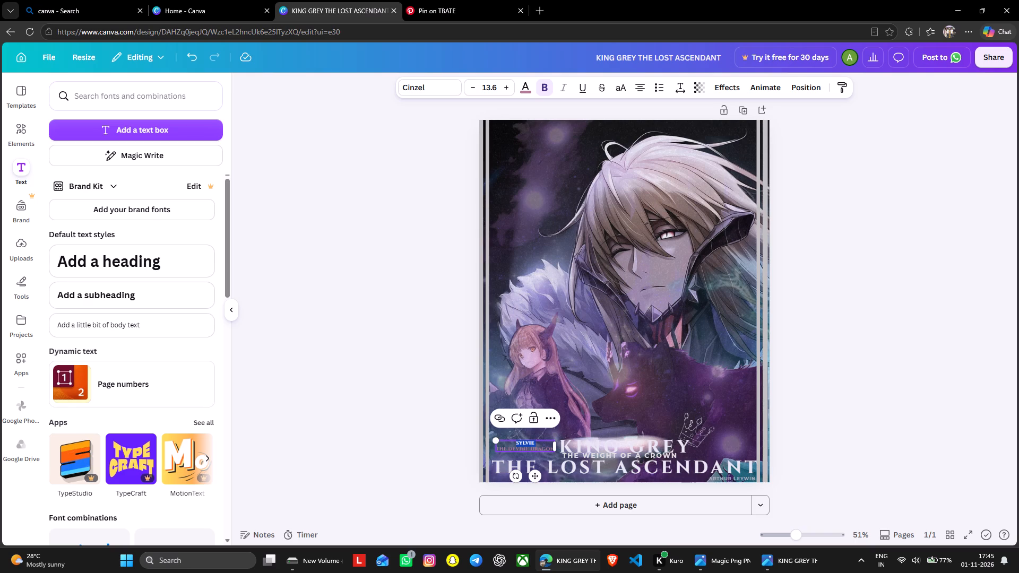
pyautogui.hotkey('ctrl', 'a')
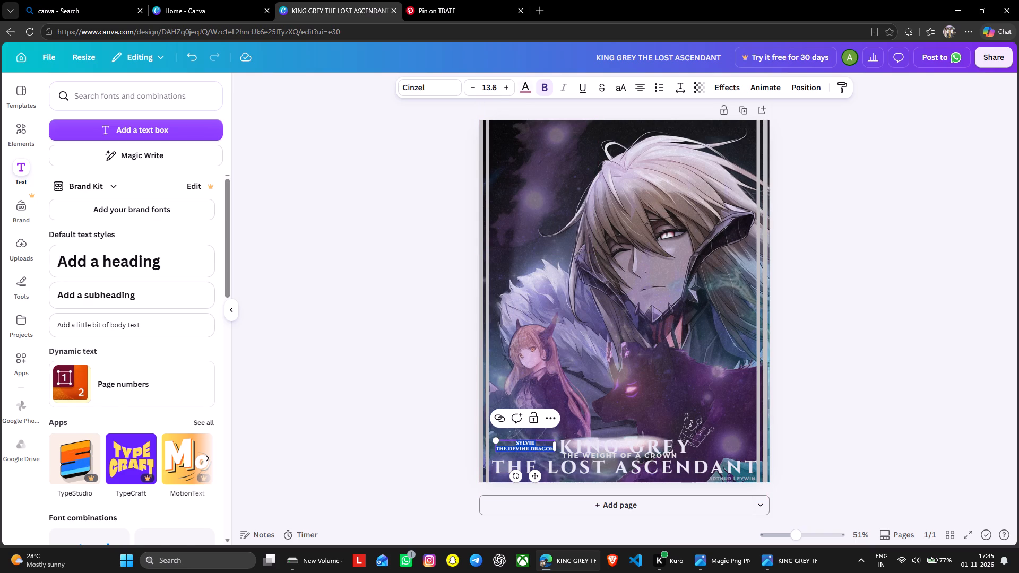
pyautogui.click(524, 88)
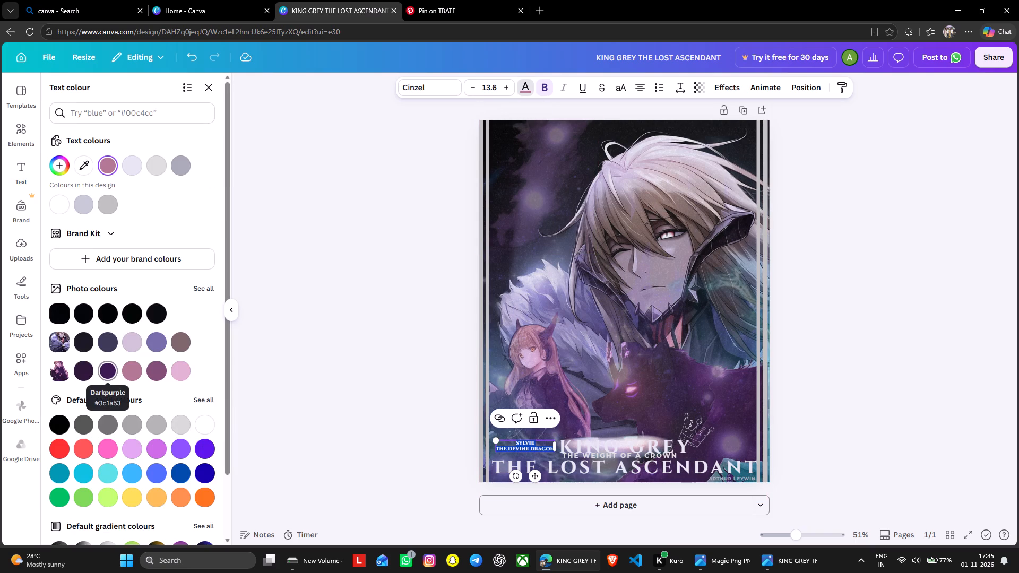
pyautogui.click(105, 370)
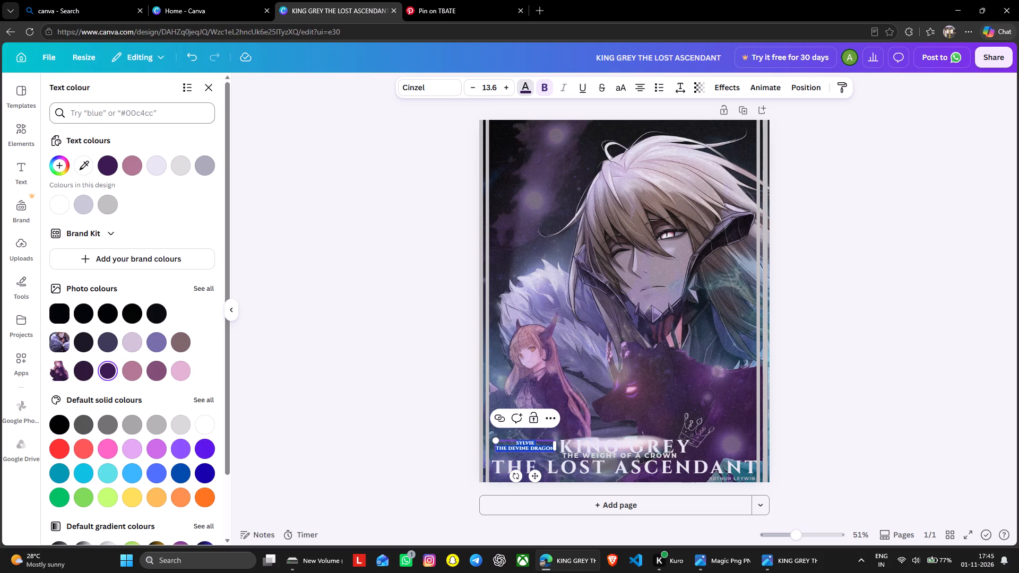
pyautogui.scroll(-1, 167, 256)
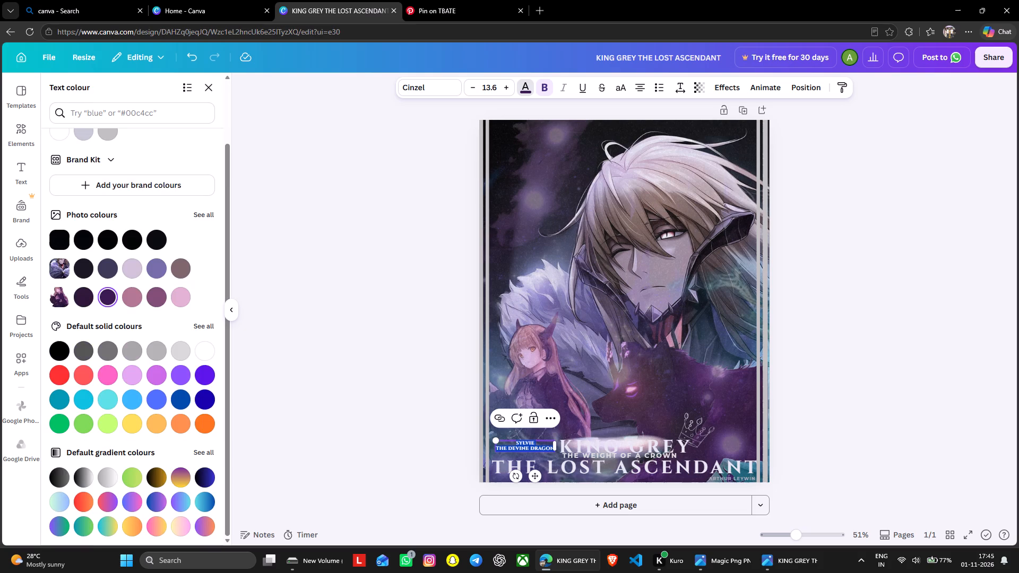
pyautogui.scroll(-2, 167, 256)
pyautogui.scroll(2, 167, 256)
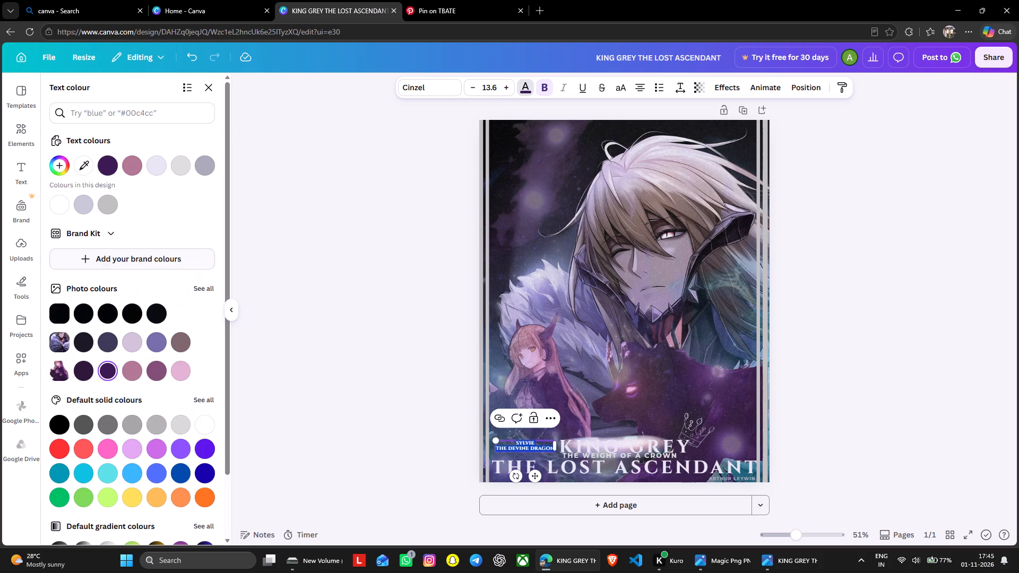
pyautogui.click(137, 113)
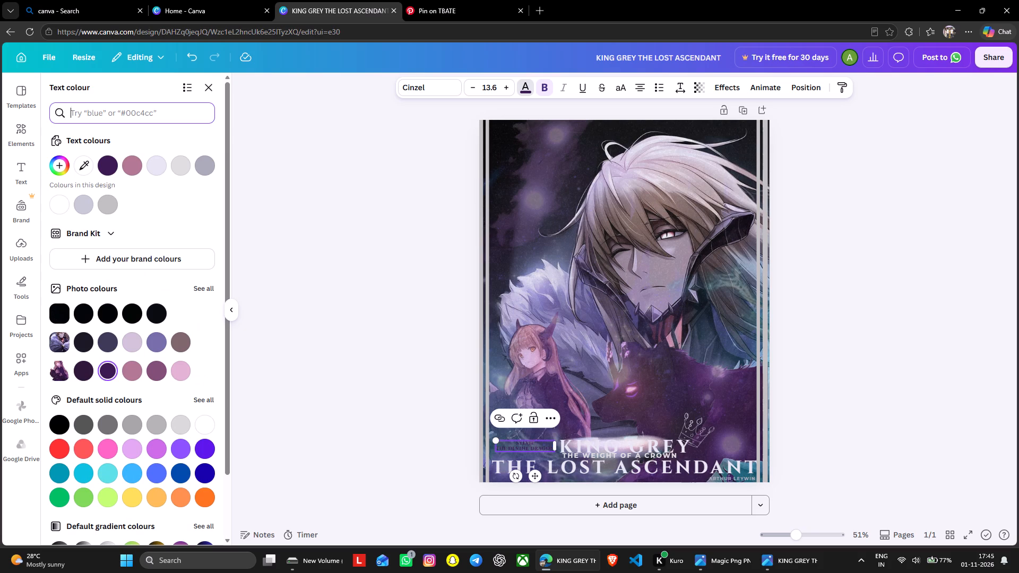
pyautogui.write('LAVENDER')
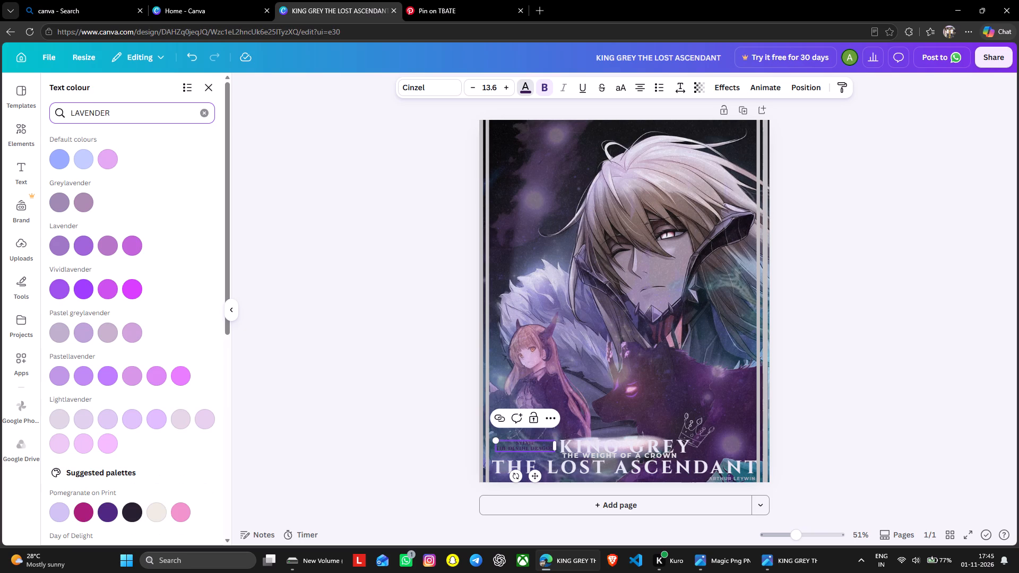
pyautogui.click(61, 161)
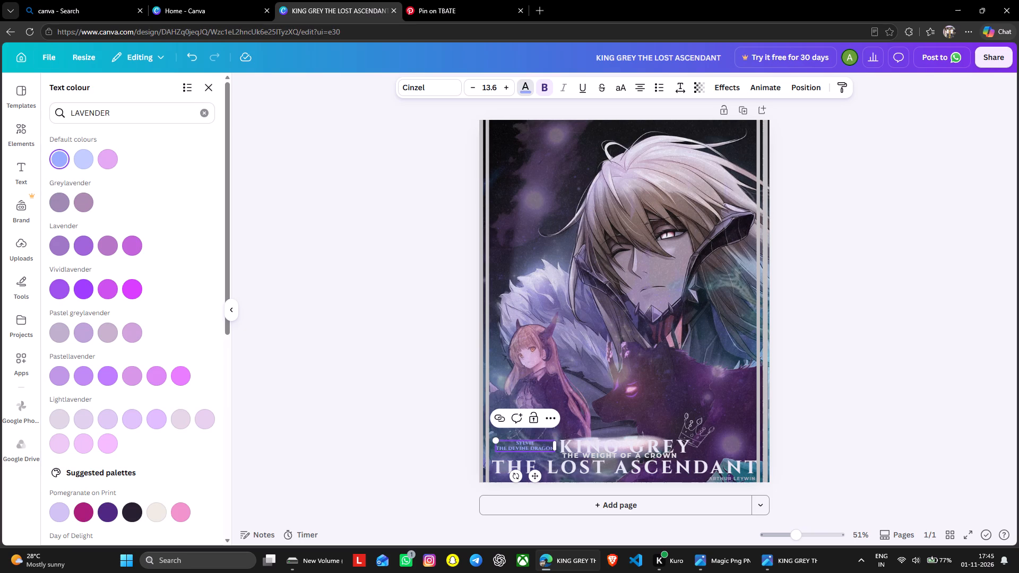
# Colour the whole SYLVIE caption with the light pink from the girl image's photo colours.
pyautogui.click(208, 111)
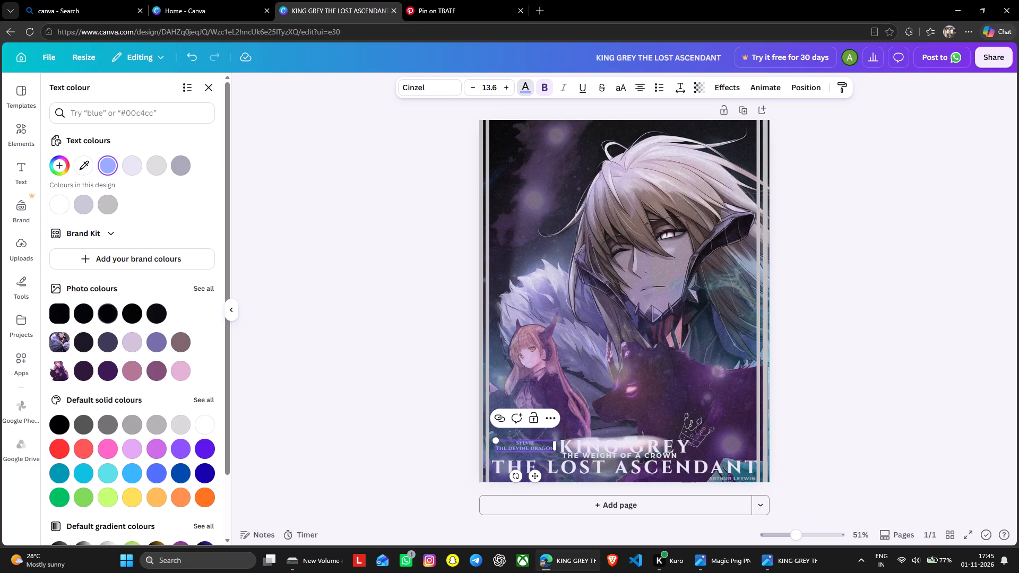
pyautogui.click(181, 369)
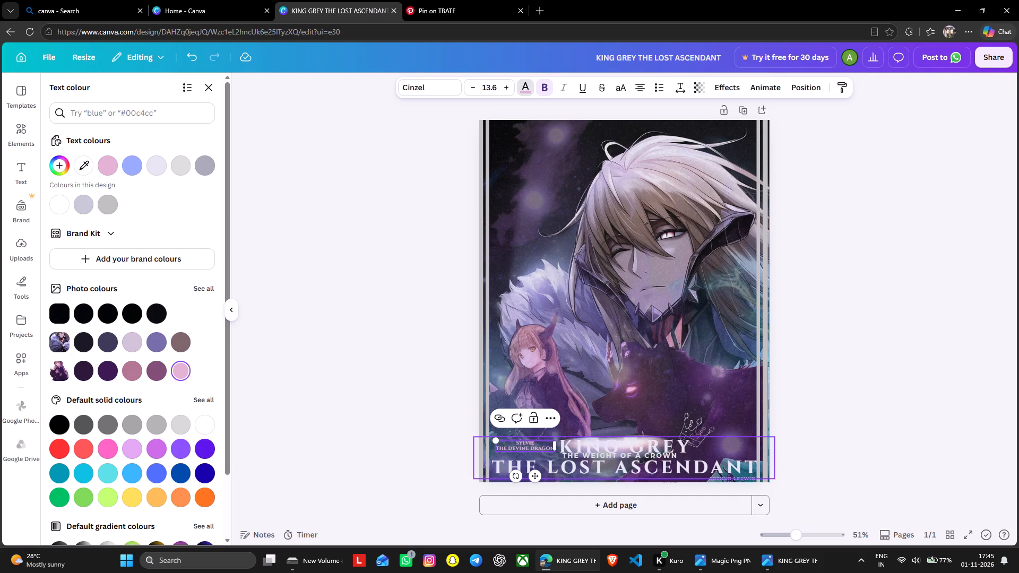
# Move the SYLVIE caption up over the girl's lower body and rotate it clockwise to run vertically, reading downward.
pyautogui.click(544, 447)
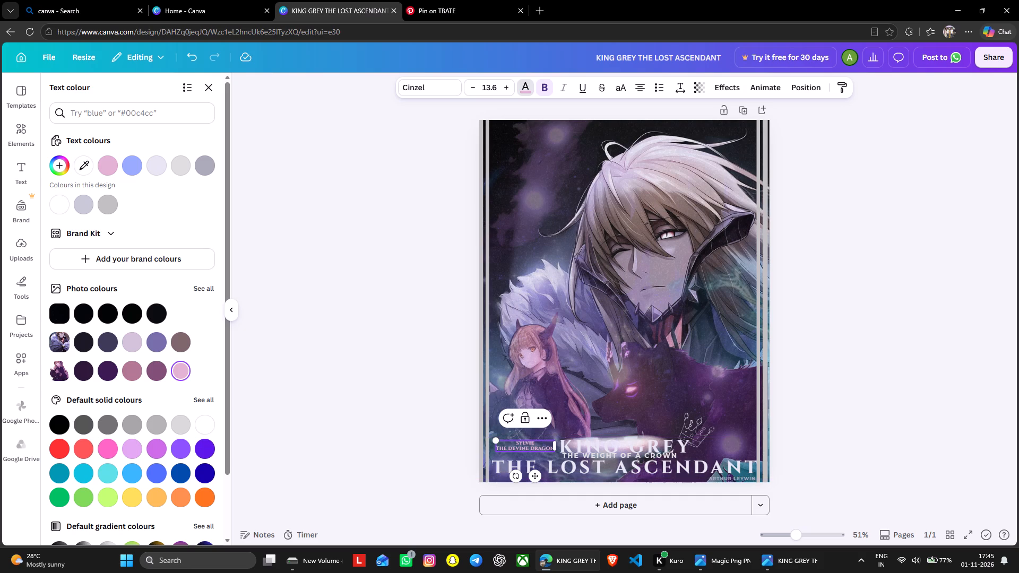
pyautogui.click(521, 447)
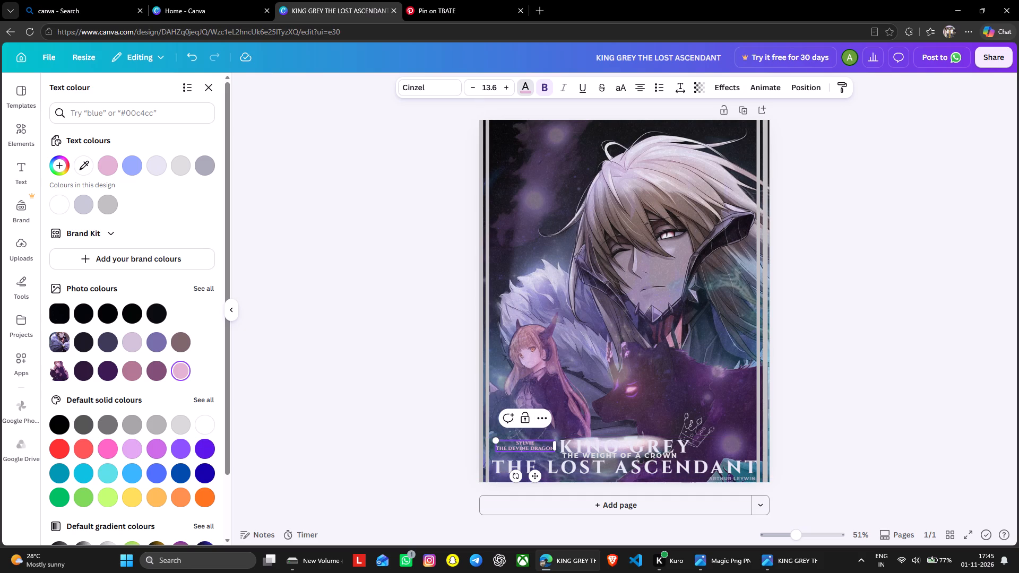
pyautogui.doubleClick(515, 447)
pyautogui.doubleClick(515, 447)
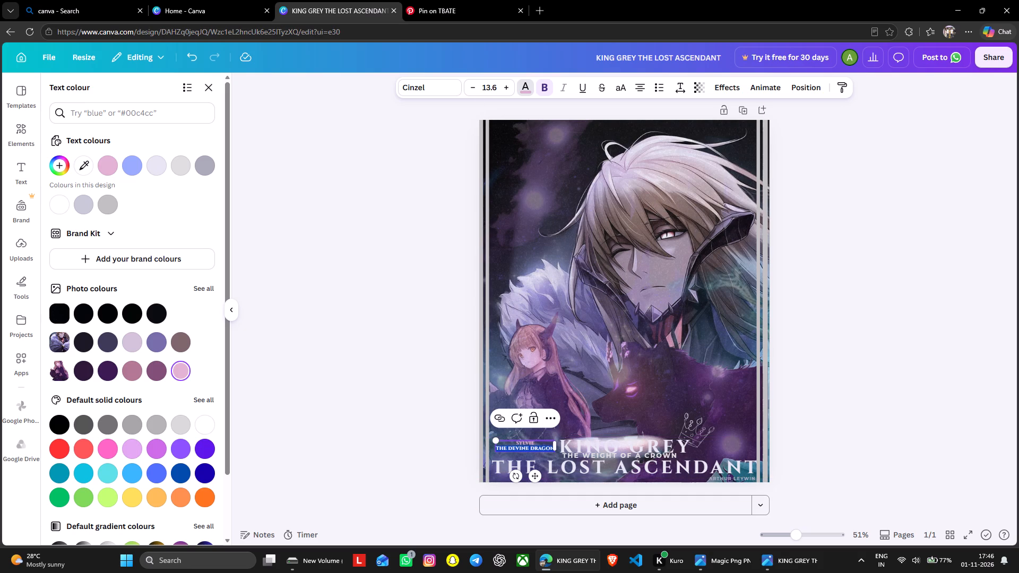
pyautogui.hotkey('ctrl', 'a')
pyautogui.moveTo(527, 438); pyautogui.dragTo(523, 418)
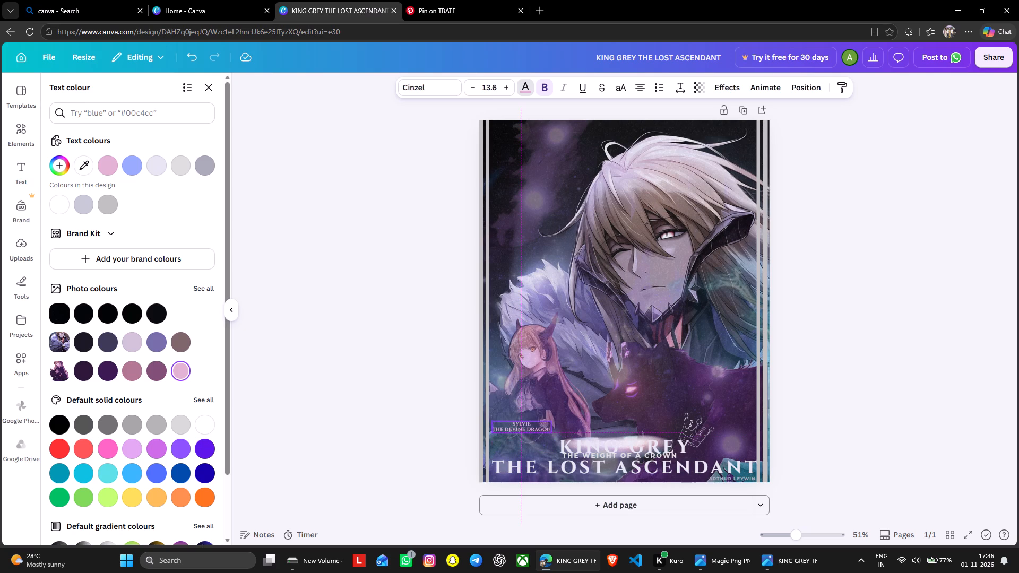
pyautogui.moveTo(523, 418); pyautogui.dragTo(523, 418)
pyautogui.moveTo(511, 458); pyautogui.dragTo(488, 437)
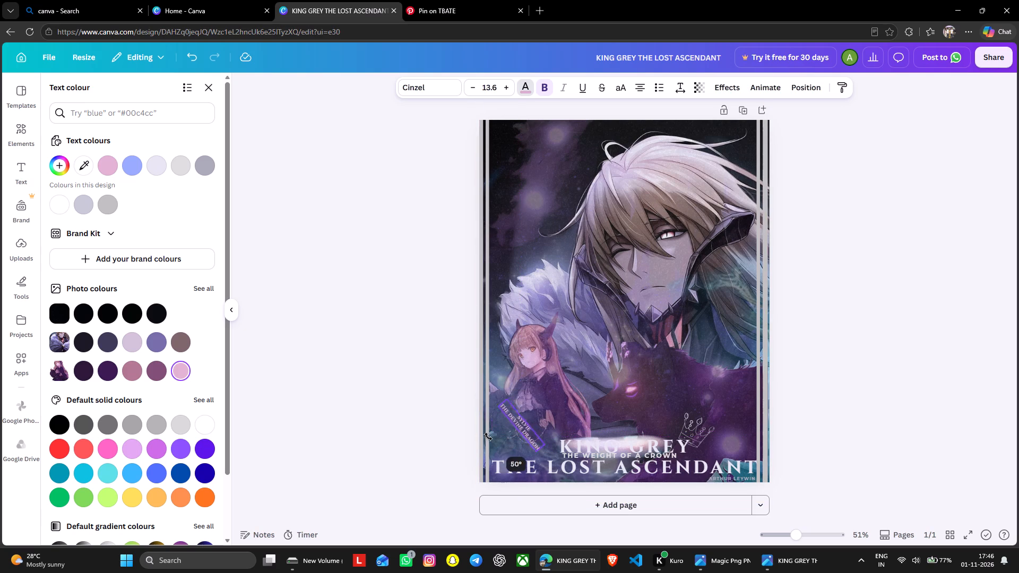
pyautogui.moveTo(488, 437); pyautogui.dragTo(482, 414)
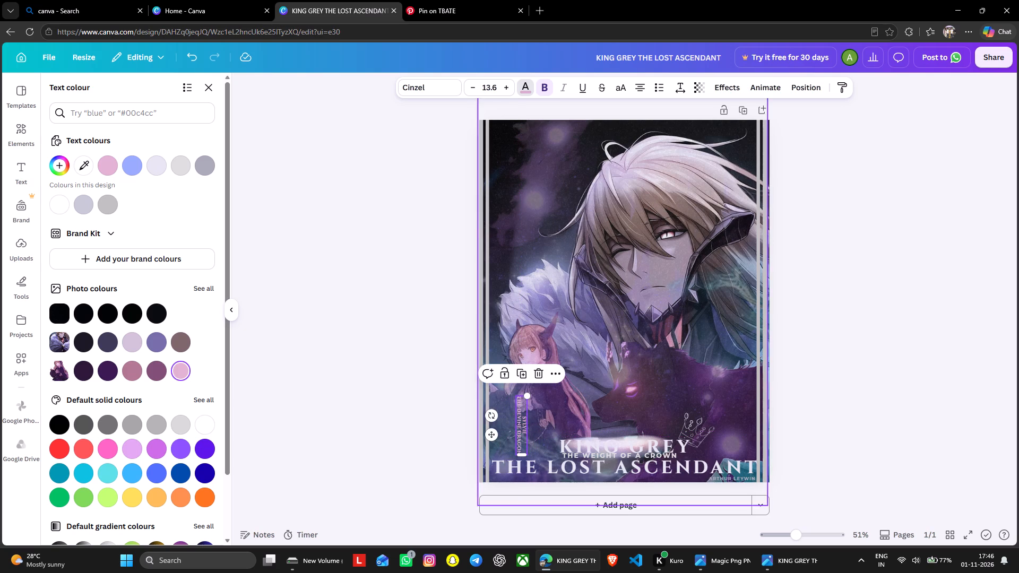
# Move the vertical SYLVIE caption to the poster's left border, beside the girl's head and shoulder.
pyautogui.moveTo(521, 420); pyautogui.dragTo(499, 420)
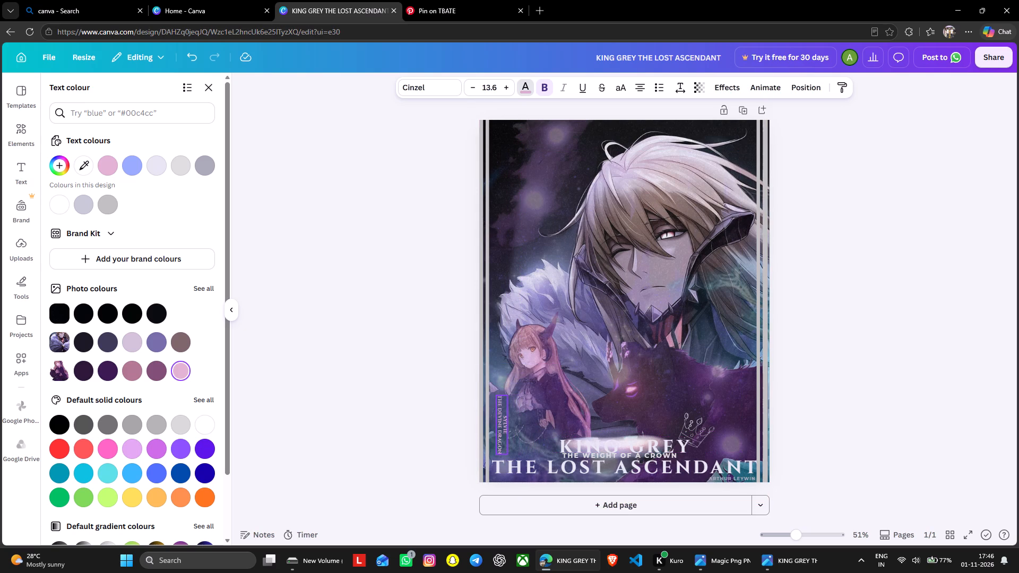
pyautogui.moveTo(499, 420); pyautogui.dragTo(495, 376)
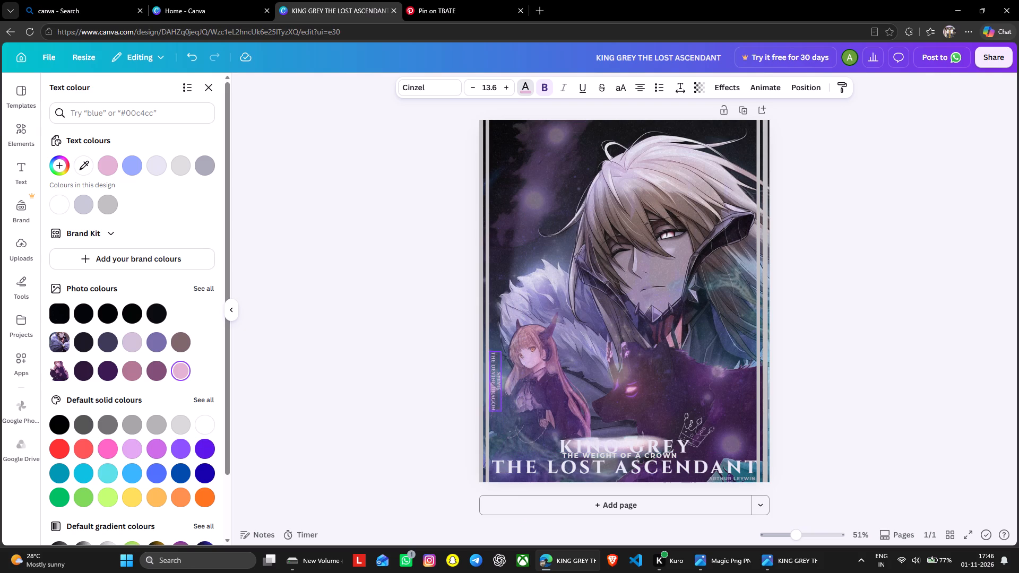
pyautogui.moveTo(495, 376); pyautogui.dragTo(495, 360)
pyautogui.moveTo(495, 360); pyautogui.dragTo(495, 360)
# Enlarge the SYLVIE caption to font size 23.8, fit its box to the text, and place it lower along the left border beside the girl.
pyautogui.moveTo(495, 400); pyautogui.dragTo(498, 421)
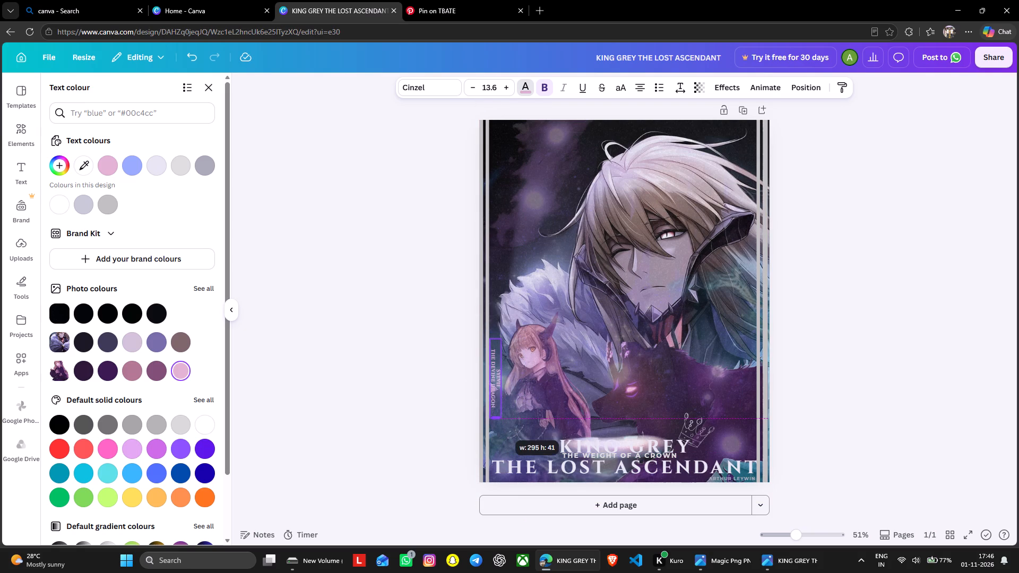
pyautogui.moveTo(498, 421); pyautogui.dragTo(499, 429)
pyautogui.moveTo(500, 338); pyautogui.dragTo(506, 332)
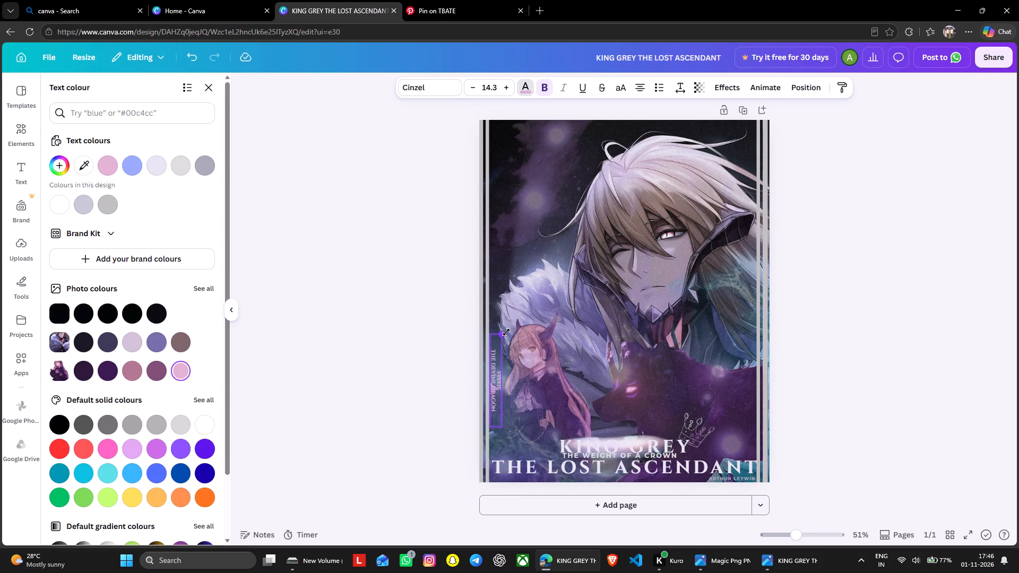
pyautogui.moveTo(506, 332); pyautogui.dragTo(539, 312)
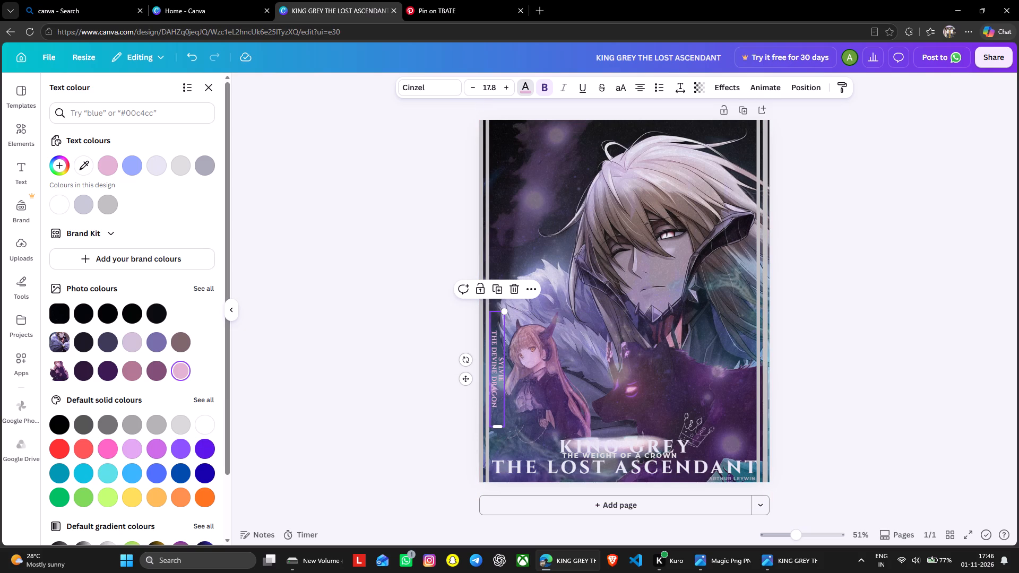
pyautogui.moveTo(496, 427); pyautogui.dragTo(497, 399)
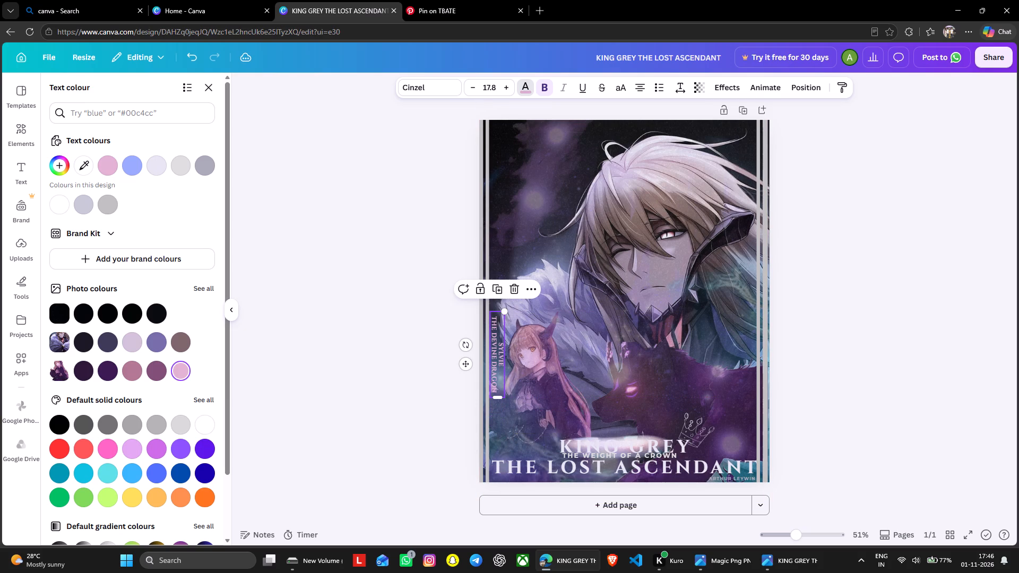
pyautogui.moveTo(504, 310); pyautogui.dragTo(531, 284)
pyautogui.moveTo(499, 338); pyautogui.dragTo(499, 391)
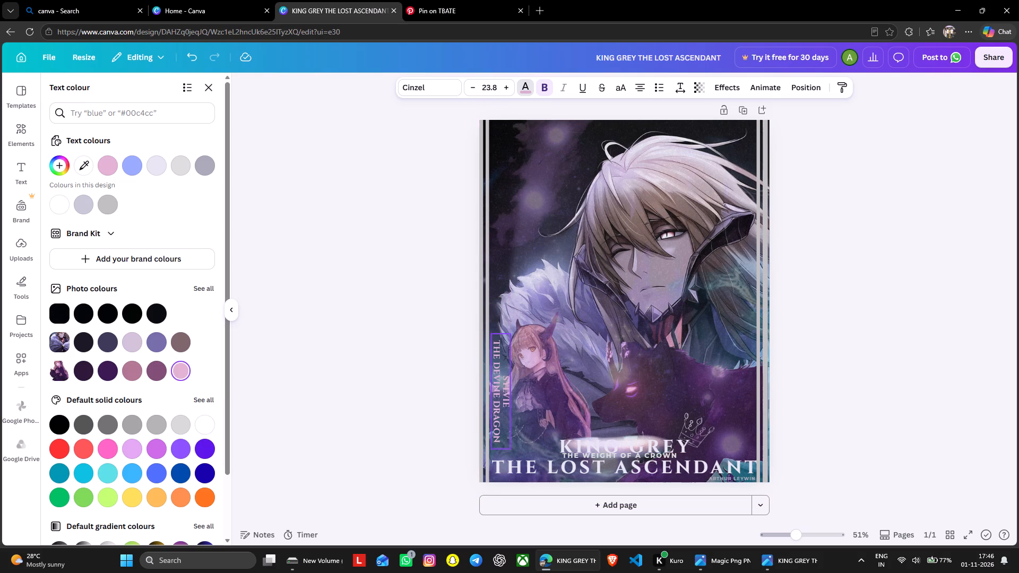
pyautogui.moveTo(499, 391); pyautogui.dragTo(500, 402)
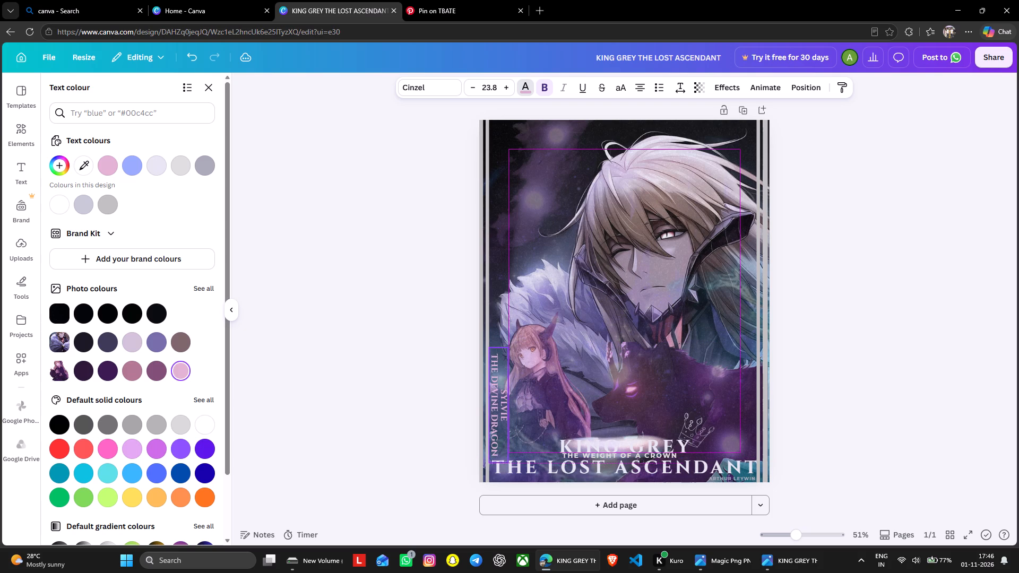
pyautogui.moveTo(500, 402); pyautogui.dragTo(500, 403)
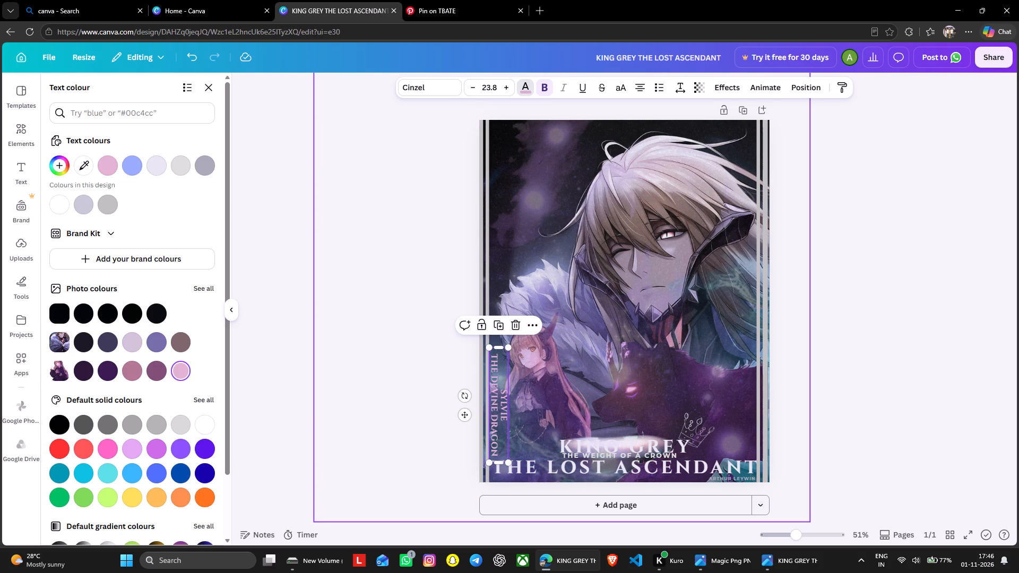
# Send the SYLVIE caption down the layer order to directly above the girl image, beneath the blue smoke effects.
pyautogui.click(534, 326)
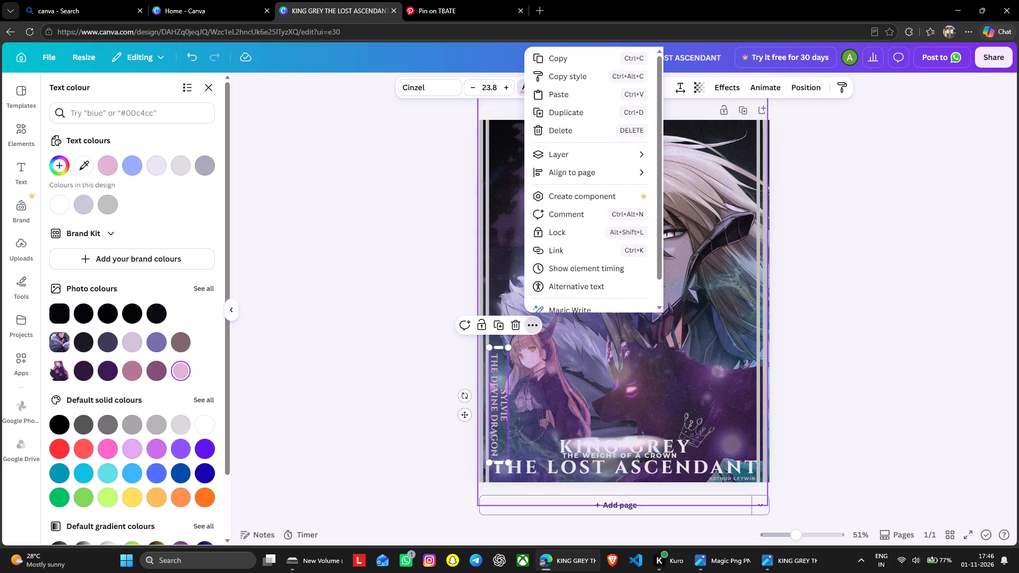
pyautogui.click(606, 155)
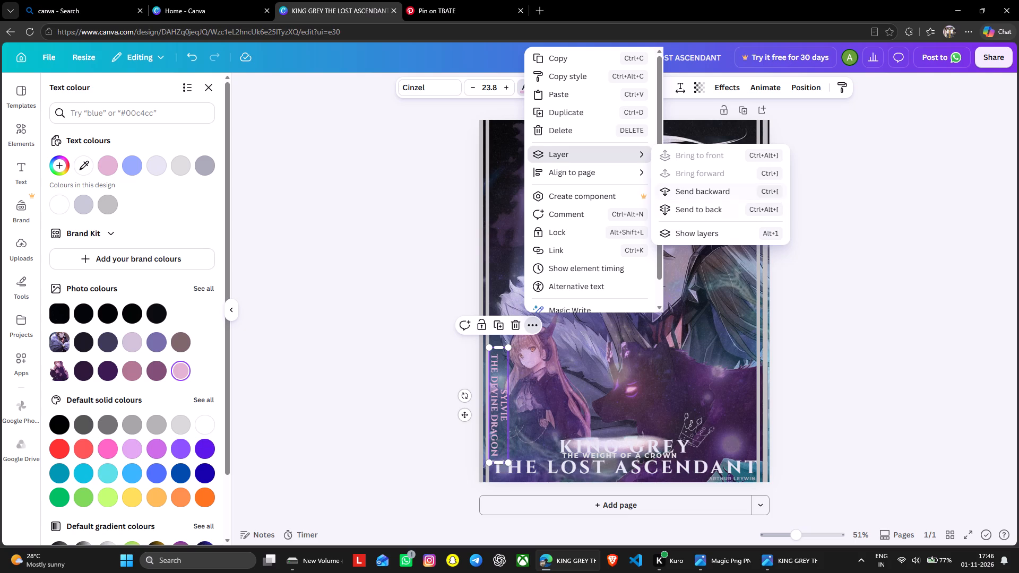
pyautogui.click(697, 230)
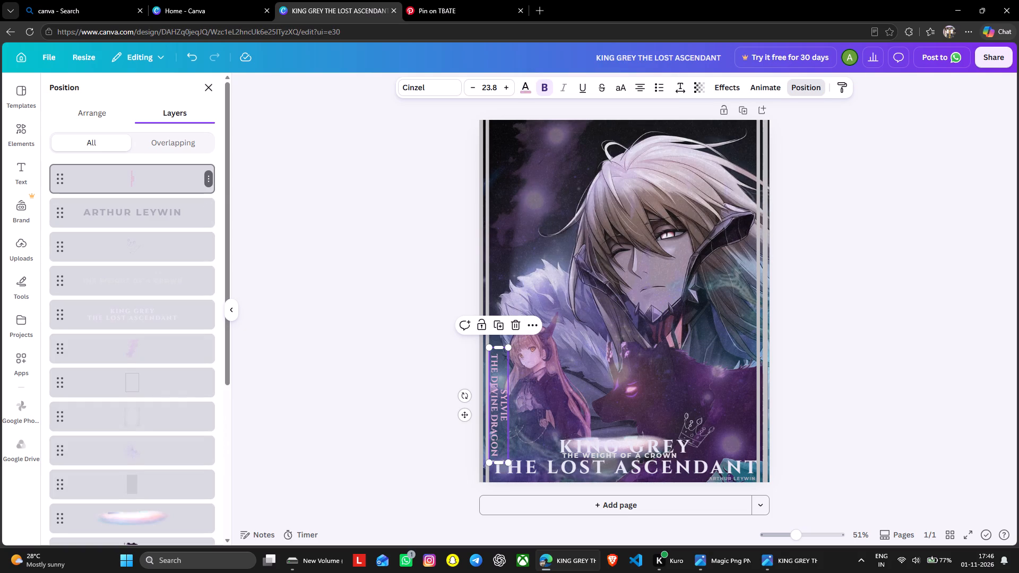
pyautogui.moveTo(181, 183); pyautogui.dragTo(175, 289)
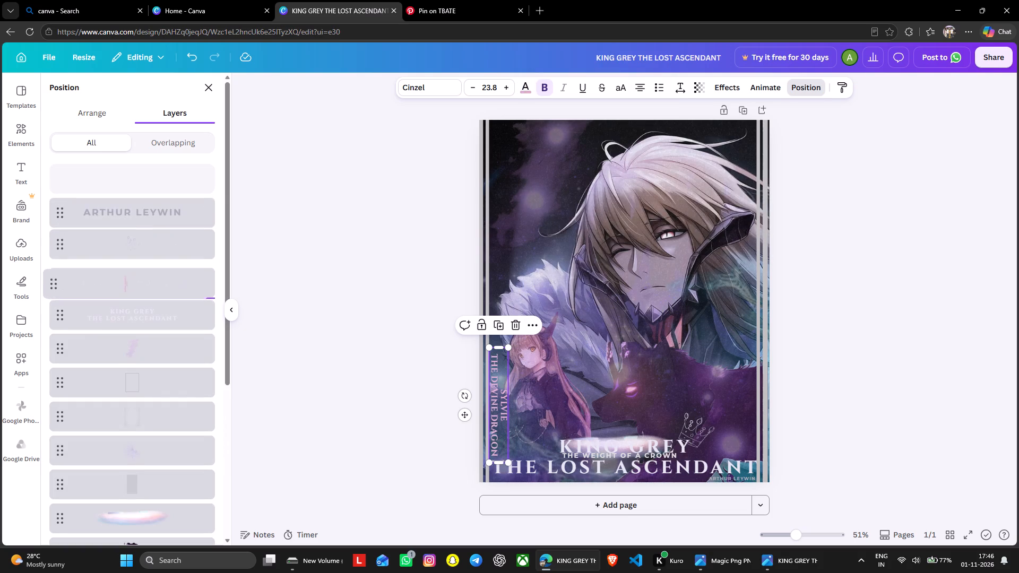
pyautogui.moveTo(175, 289); pyautogui.dragTo(182, 466)
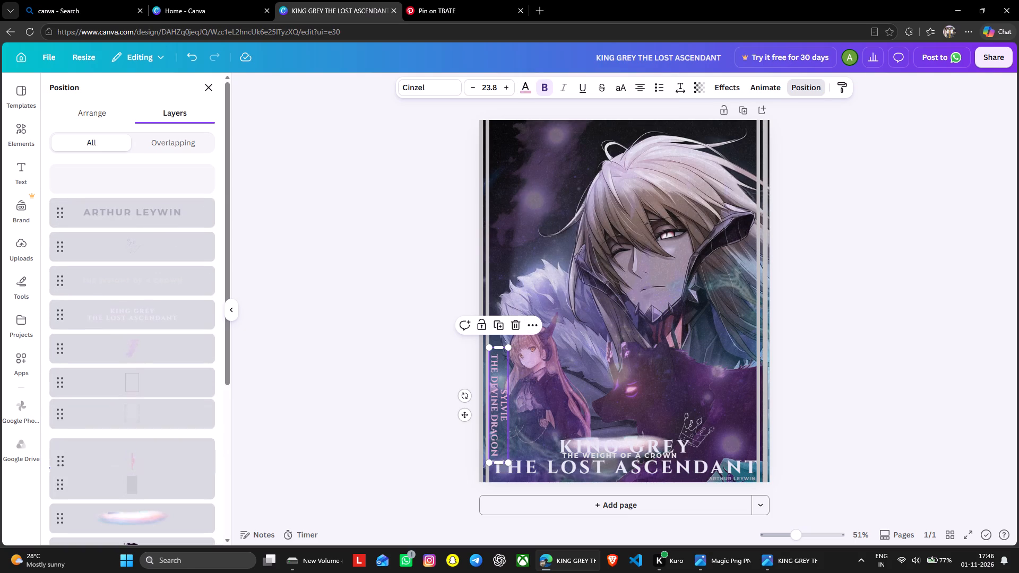
pyautogui.moveTo(182, 466); pyautogui.dragTo(190, 412)
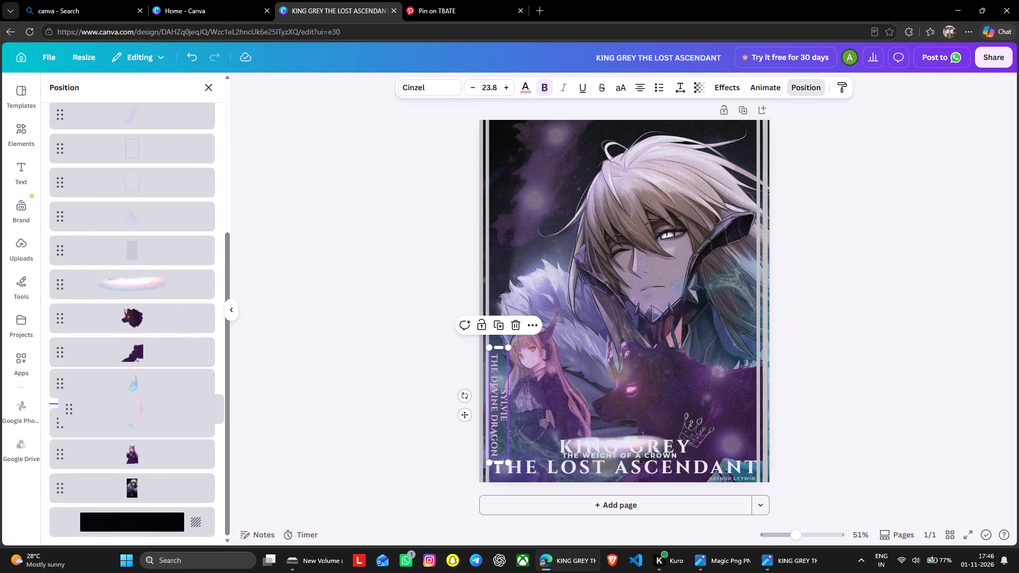
pyautogui.moveTo(190, 412); pyautogui.dragTo(185, 470)
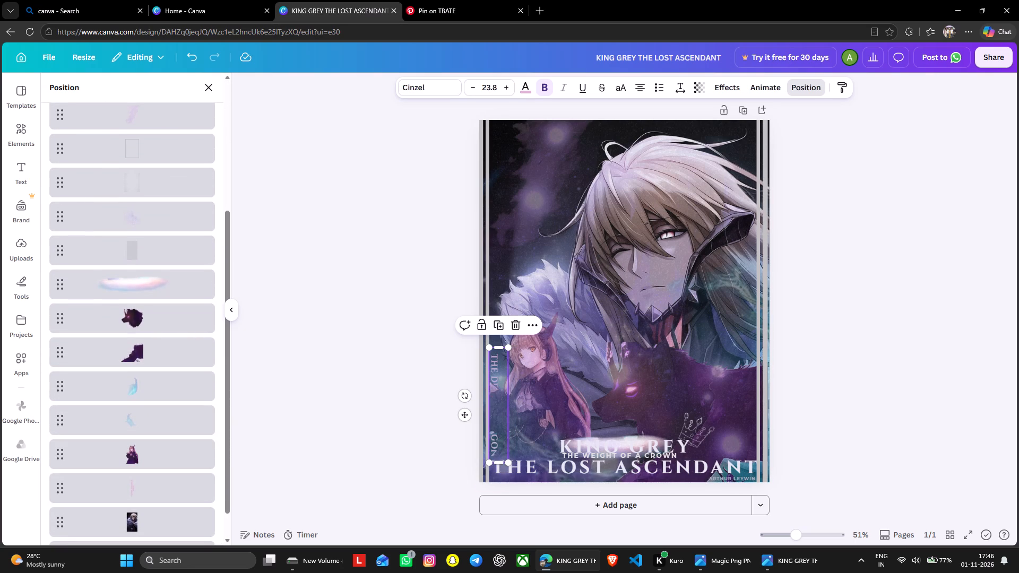
pyautogui.moveTo(185, 482); pyautogui.dragTo(183, 449)
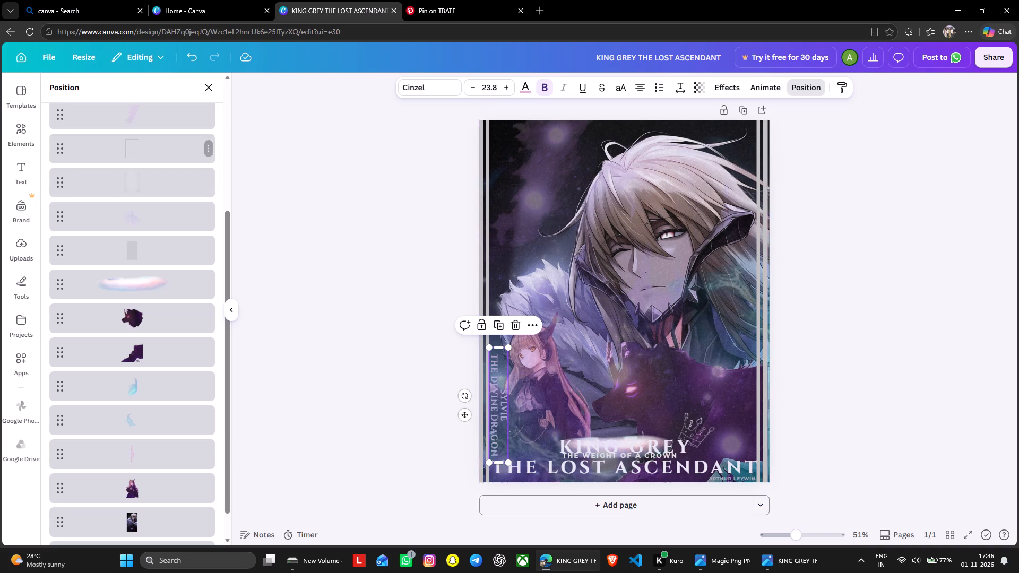
# Add a text box with the two-line caption REGIS / THE PANTHER OF AETHER.
pyautogui.click(23, 168)
pyautogui.click(366, 285)
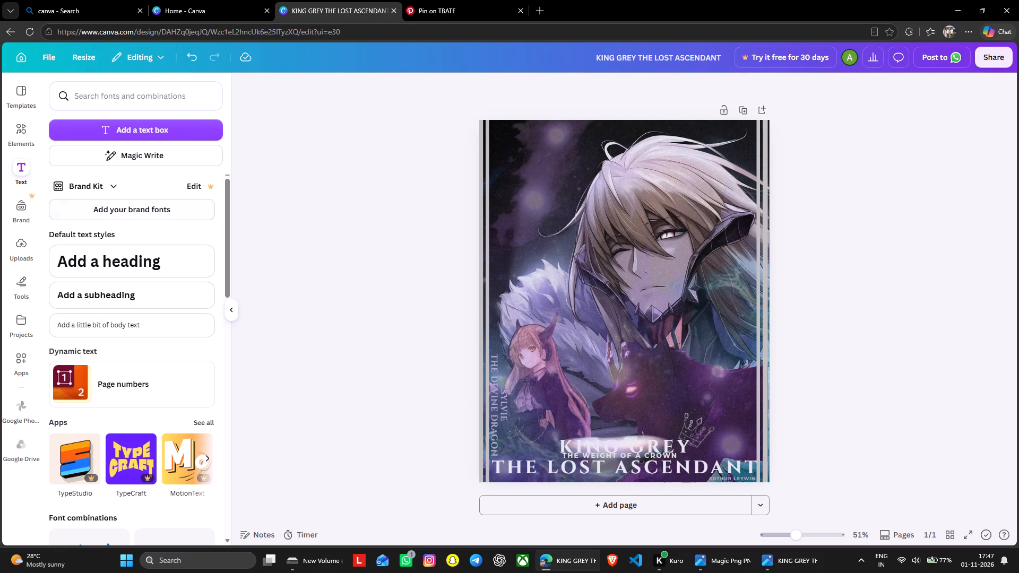
pyautogui.click(155, 137)
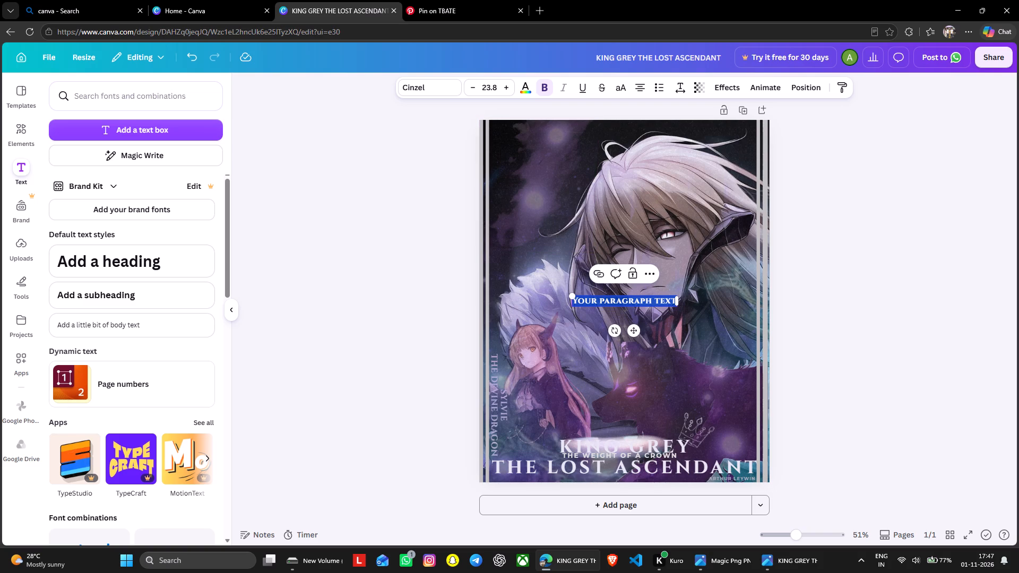
pyautogui.write('REG')
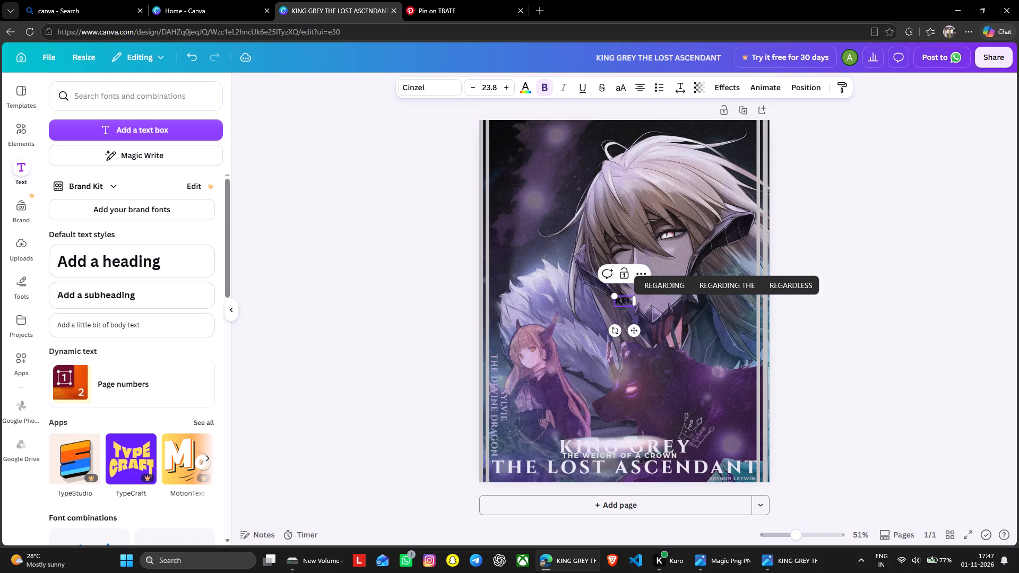
pyautogui.write('IS')
pyautogui.press('space')
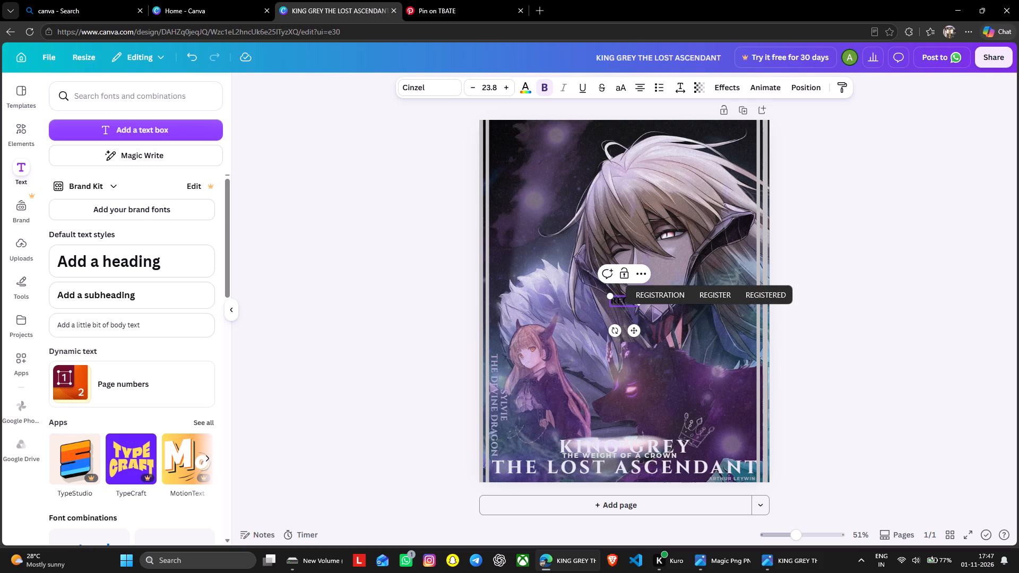
pyautogui.press('Return')
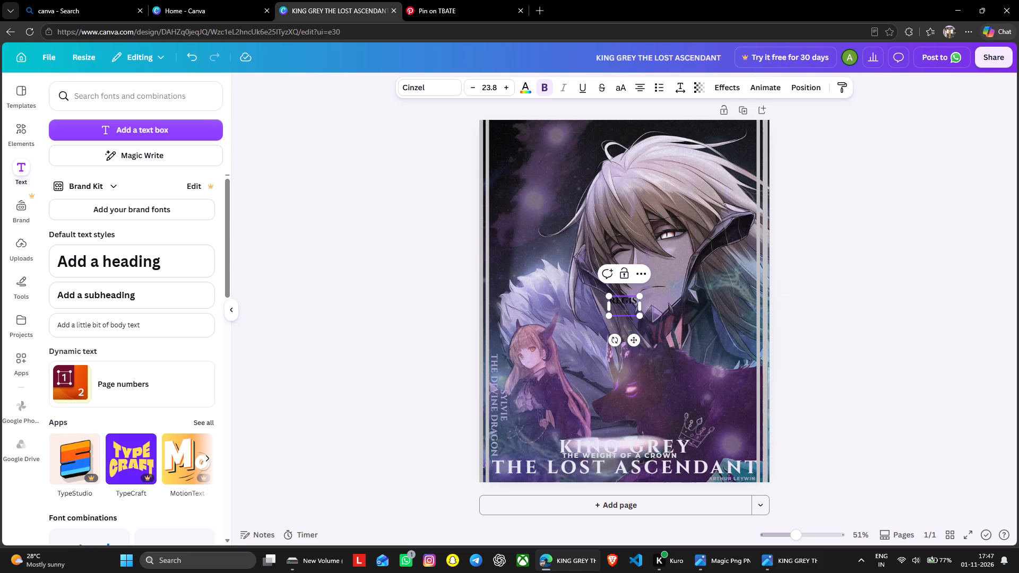
pyautogui.write('THE PANTHER')
pyautogui.press('space')
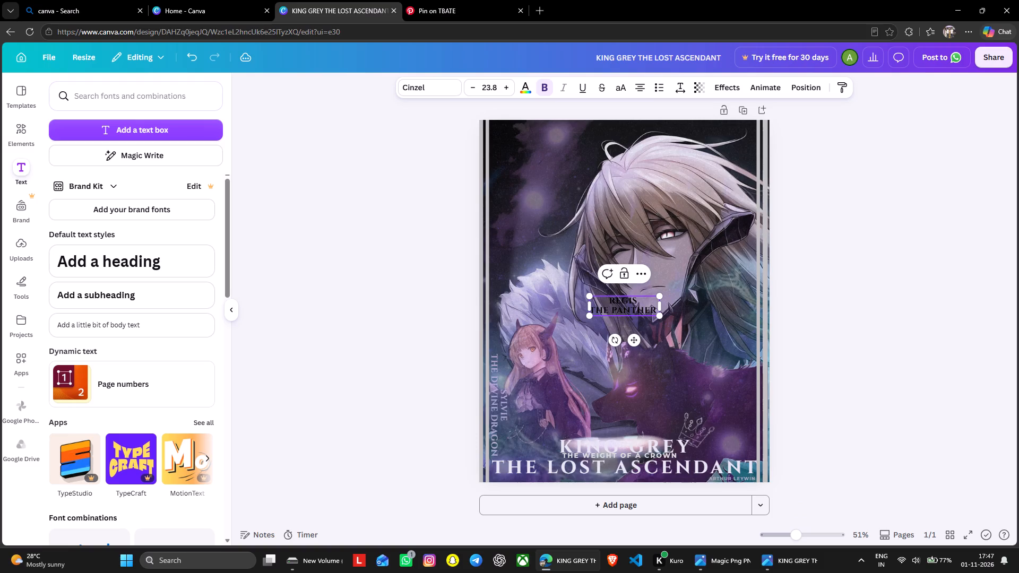
pyautogui.write('OF')
pyautogui.press('space')
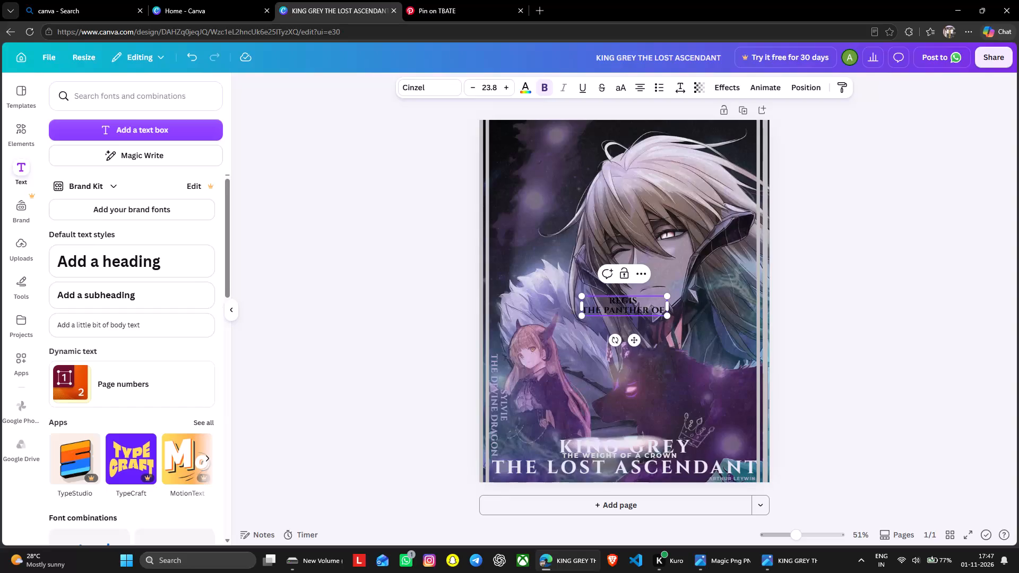
pyautogui.write('AEY')
pyautogui.press('BackSpace')
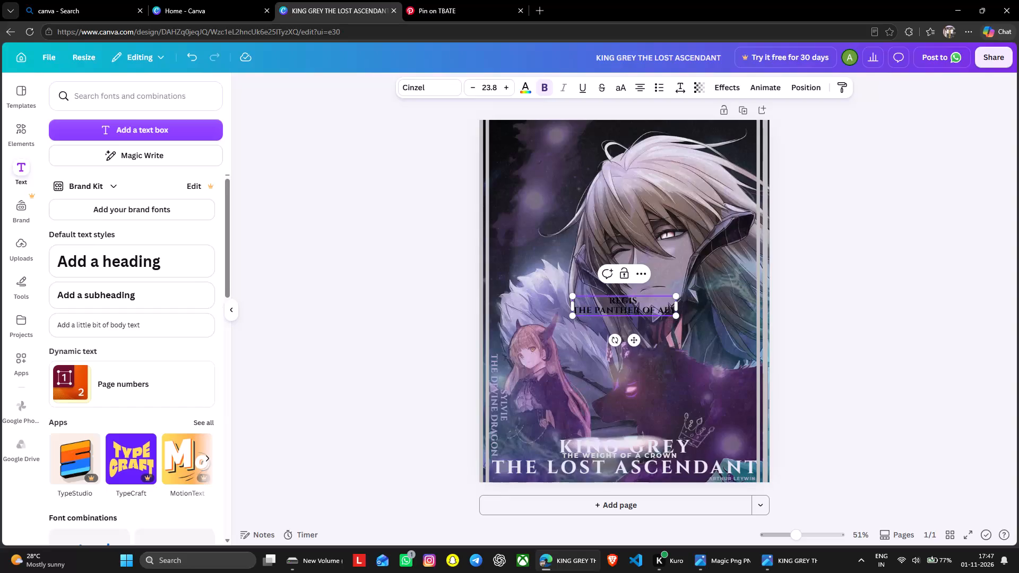
pyautogui.write('TH')
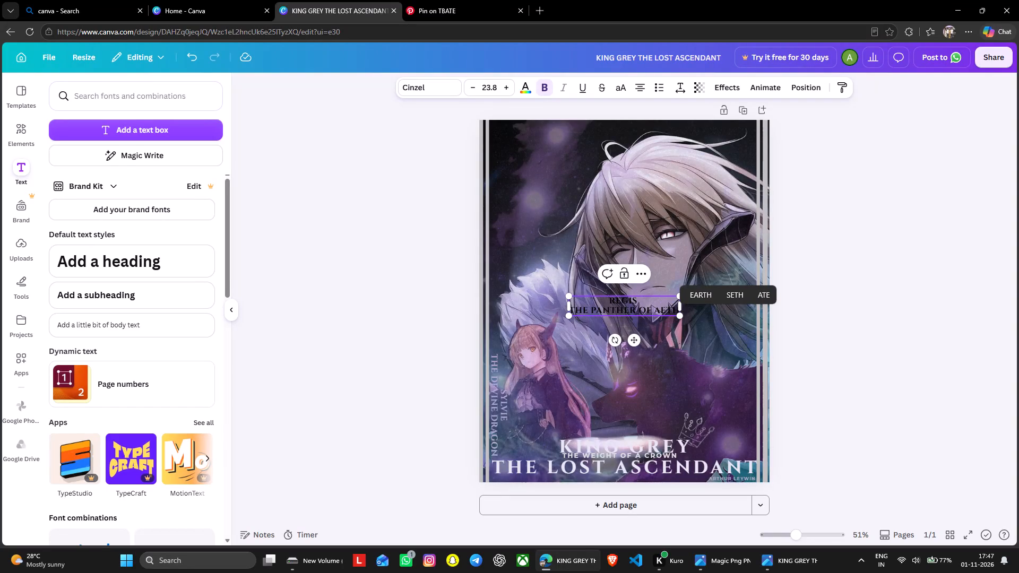
pyautogui.write('ER')
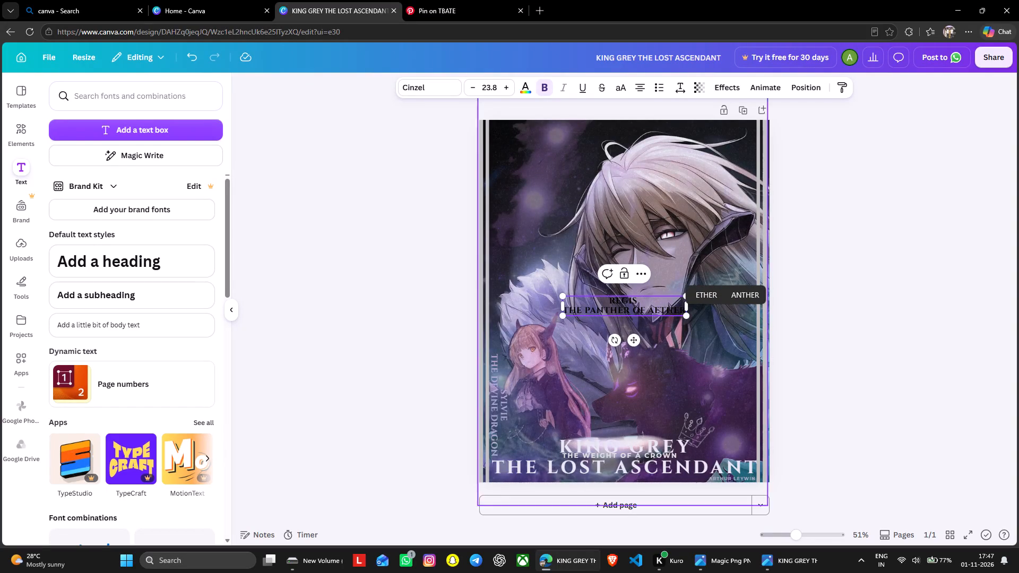
pyautogui.click(497, 406)
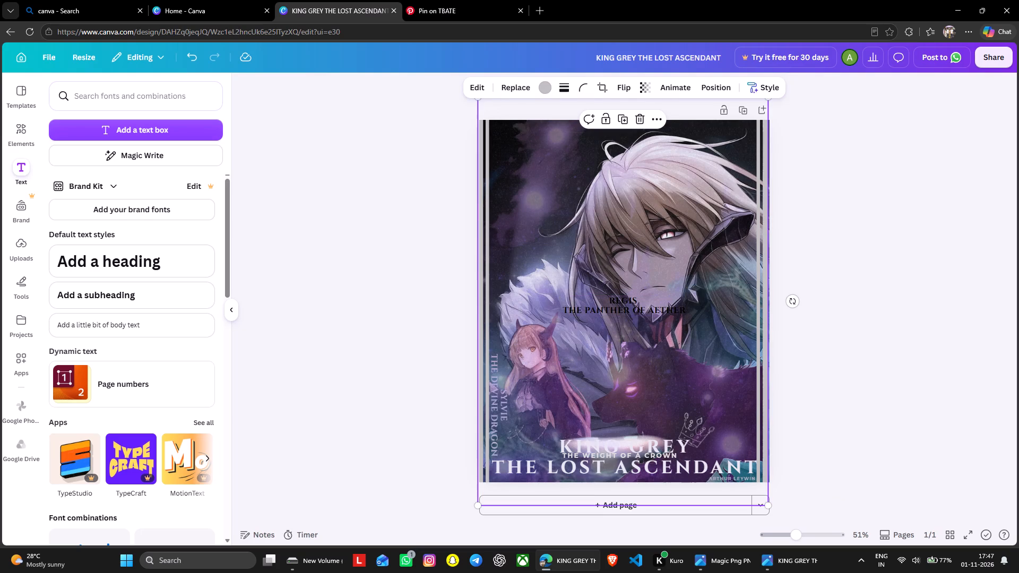
# Colour the whole REGIS caption with dark purple #361743 from the panther image's photo colours.
pyautogui.click(628, 301)
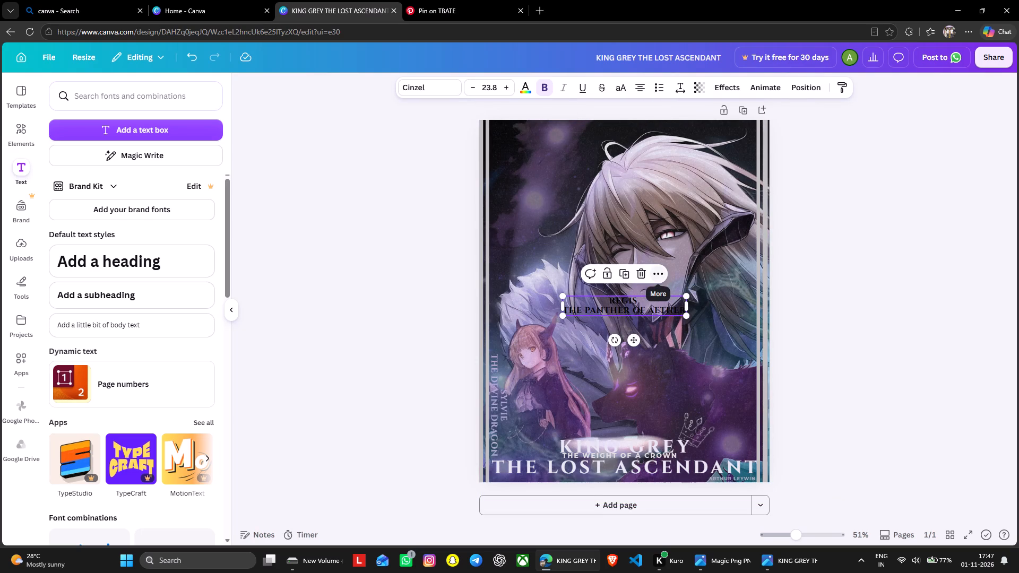
pyautogui.click(599, 304)
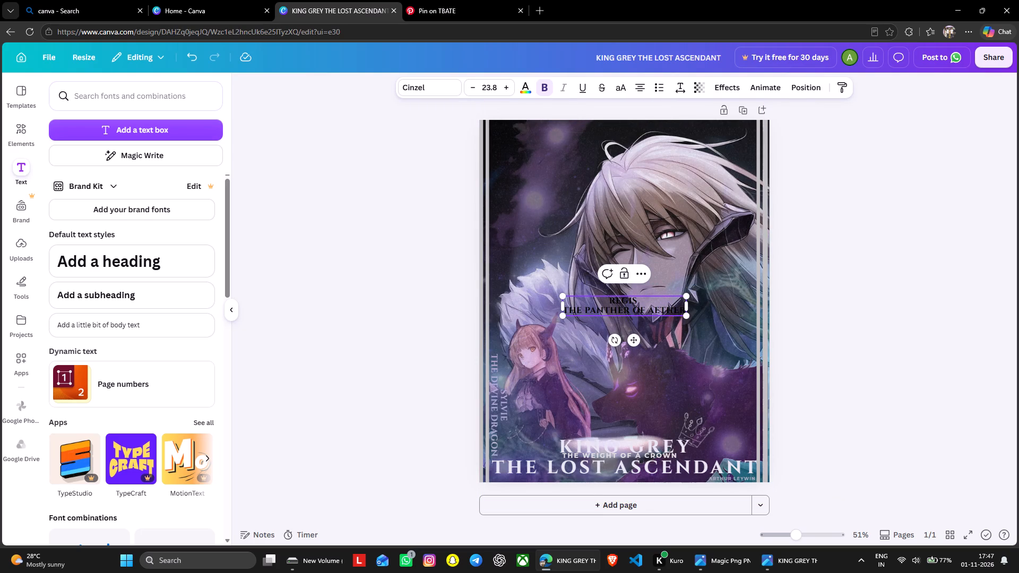
pyautogui.hotkey('ctrl', 'a')
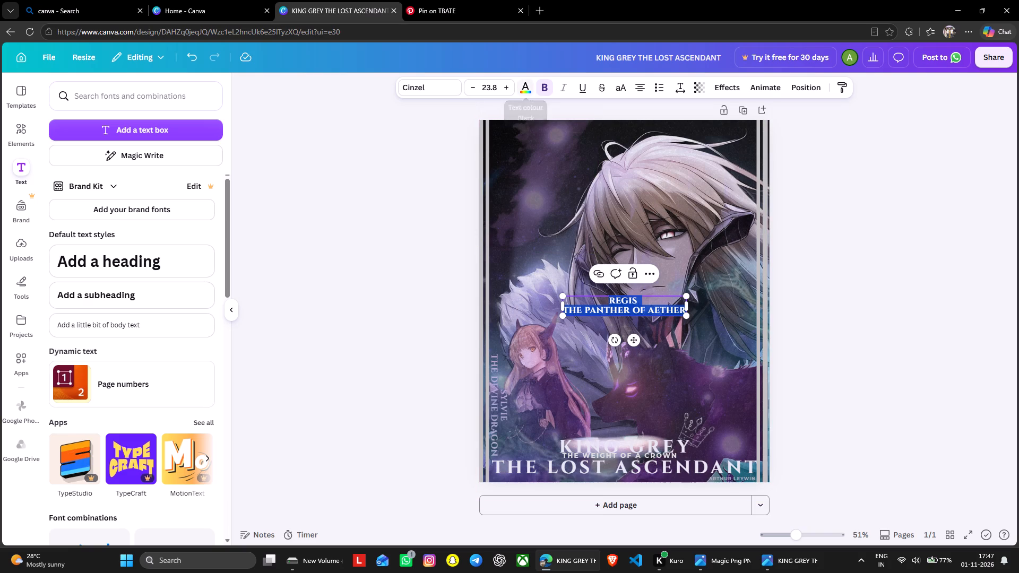
pyautogui.click(521, 86)
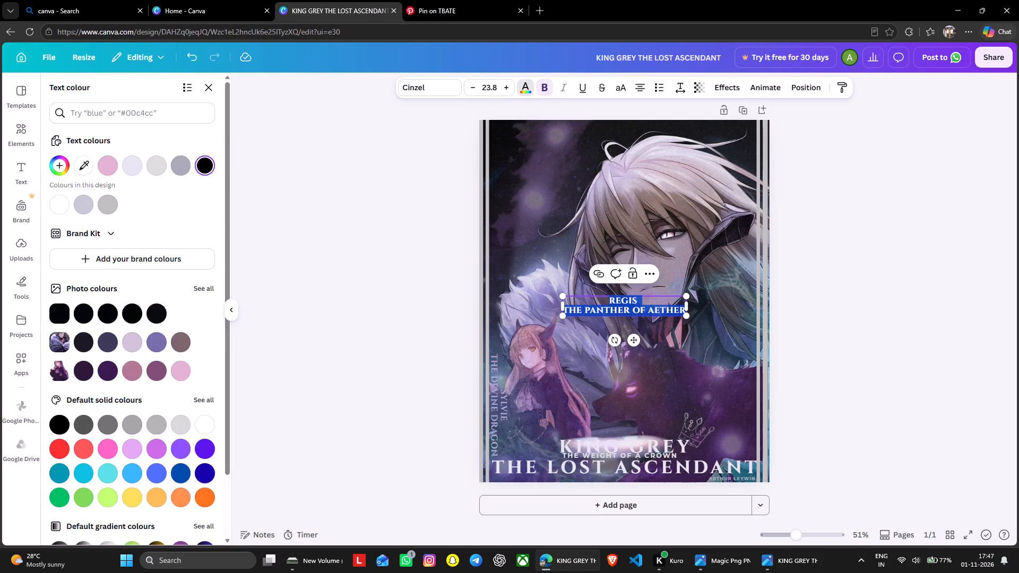
pyautogui.click(210, 288)
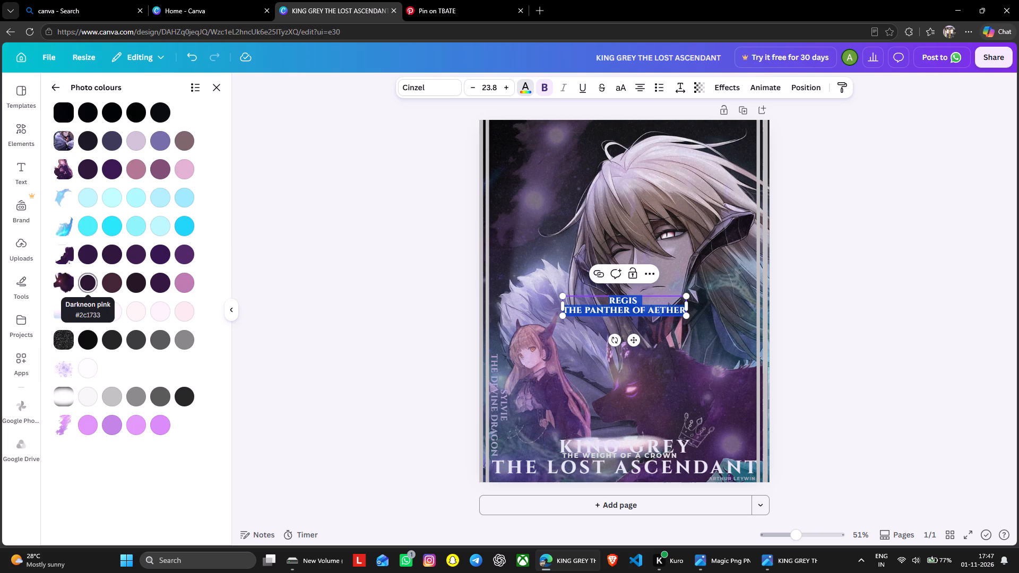
pyautogui.click(154, 284)
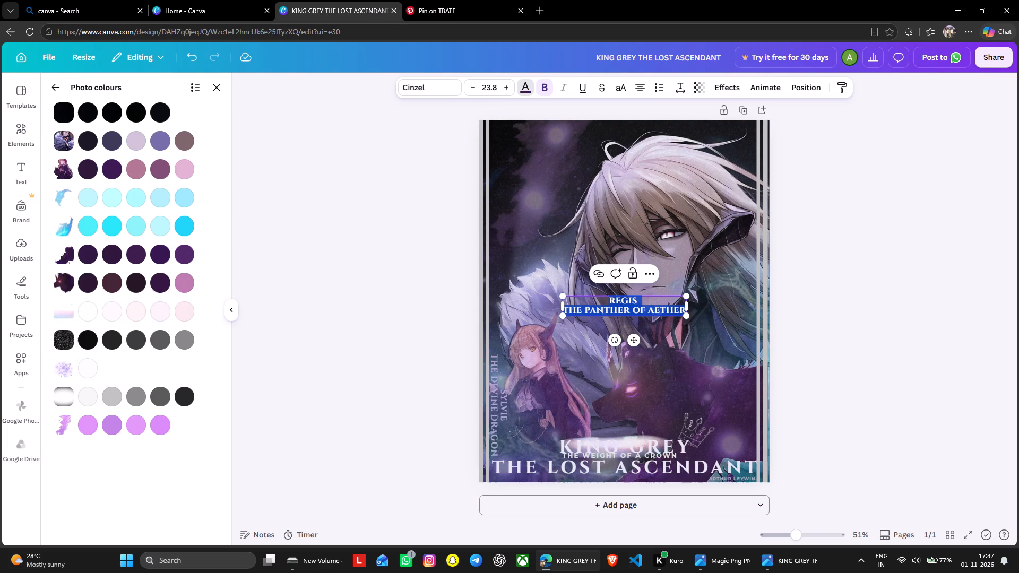
# Move the REGIS caption down over the panther's body, just inside the poster's right border.
pyautogui.click(598, 305)
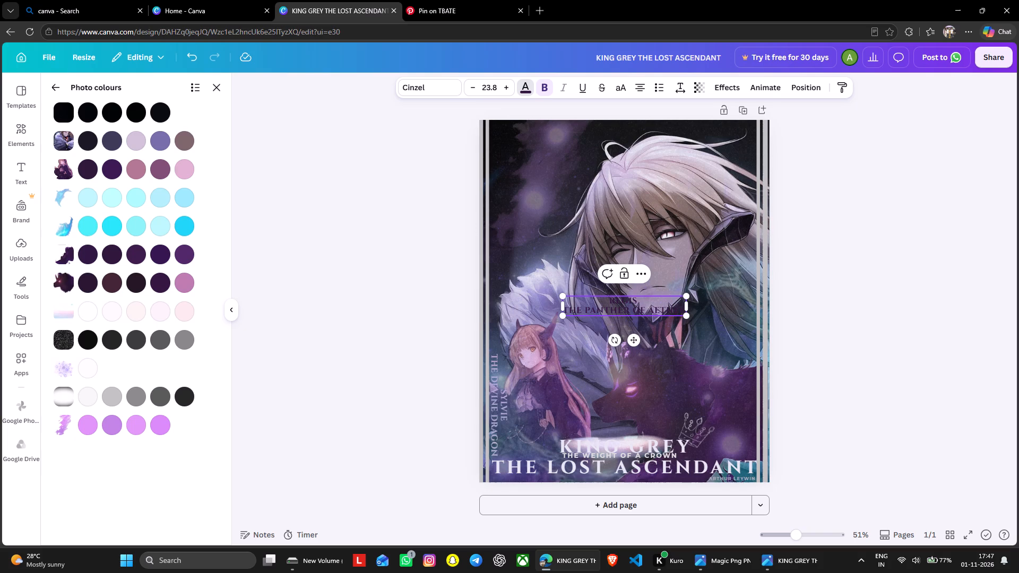
pyautogui.moveTo(618, 292); pyautogui.dragTo(688, 377)
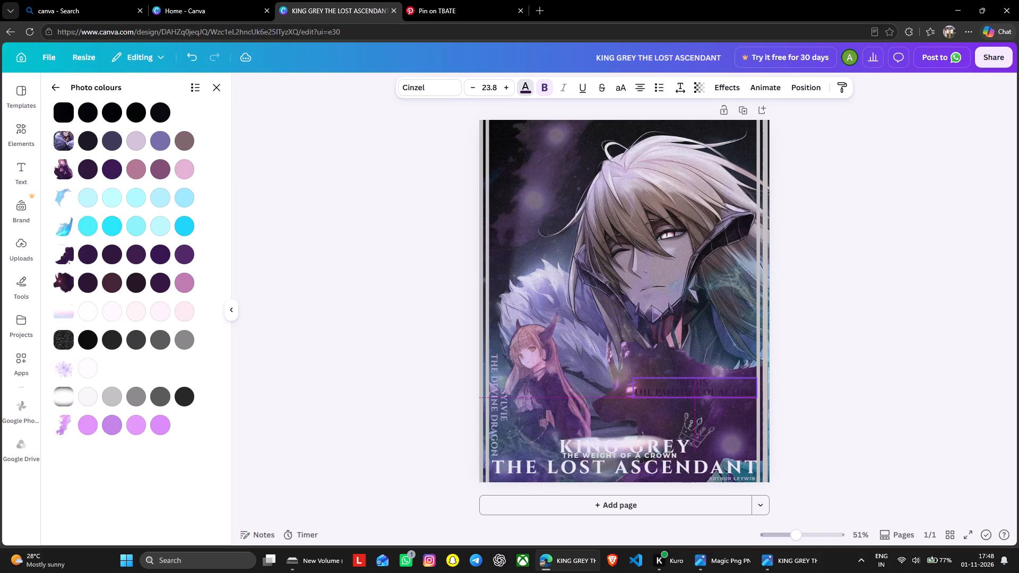
pyautogui.moveTo(688, 377); pyautogui.dragTo(686, 370)
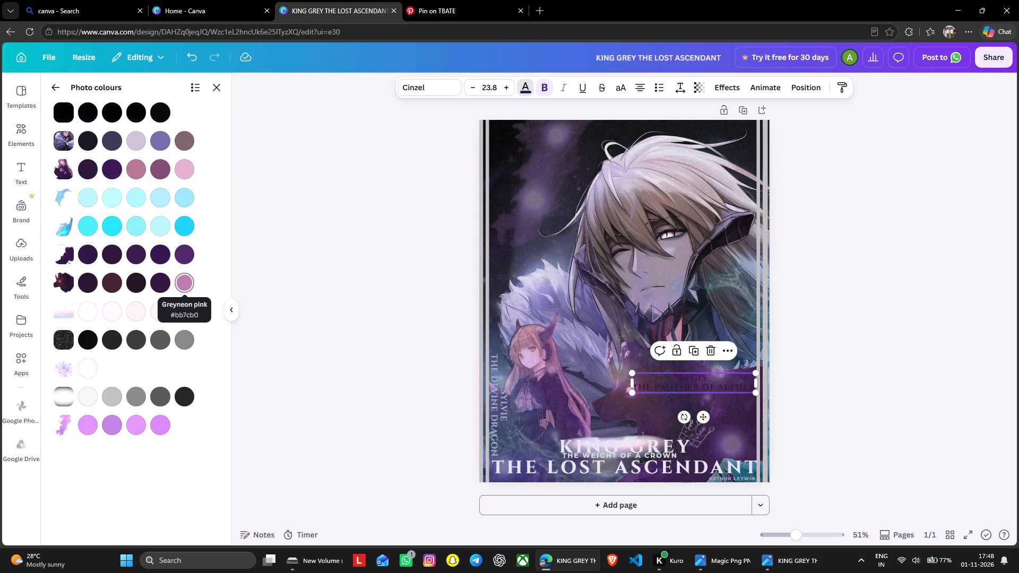
# Try the panther image's photo colours on the REGIS caption, settling on the first light purple from the purple smoke image's photo colours.
pyautogui.click(117, 284)
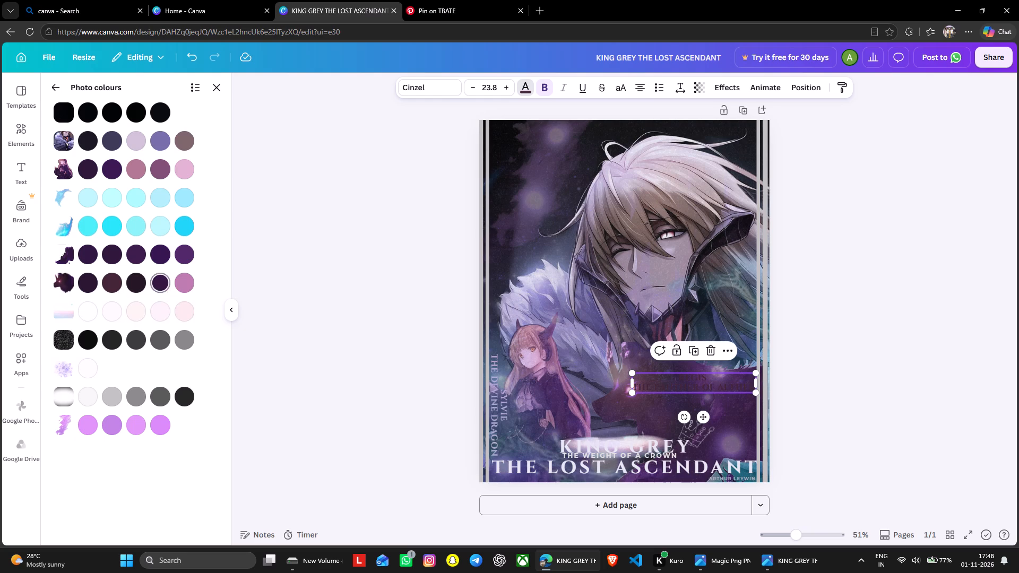
pyautogui.click(162, 281)
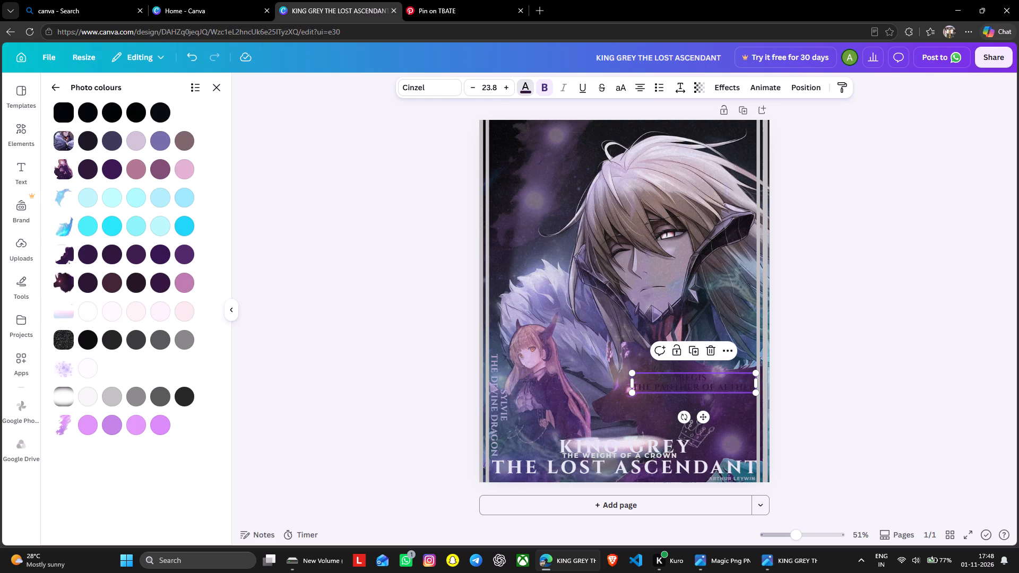
pyautogui.click(84, 286)
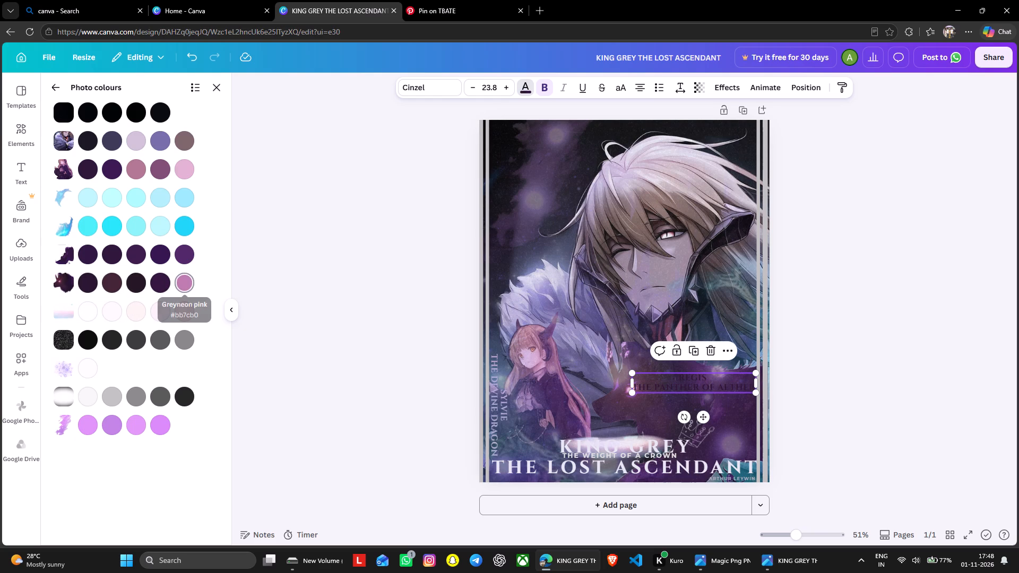
pyautogui.click(189, 283)
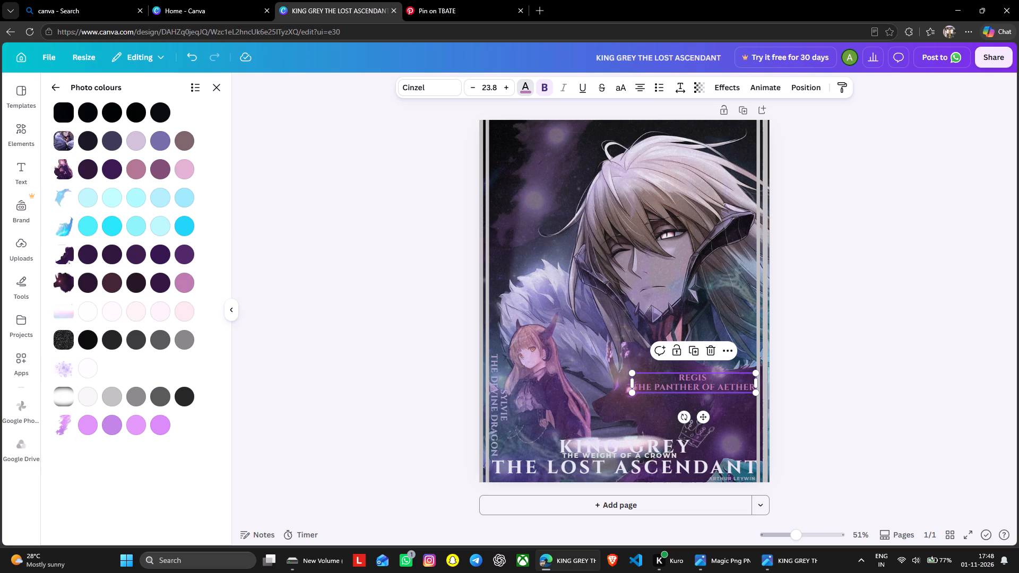
pyautogui.click(88, 421)
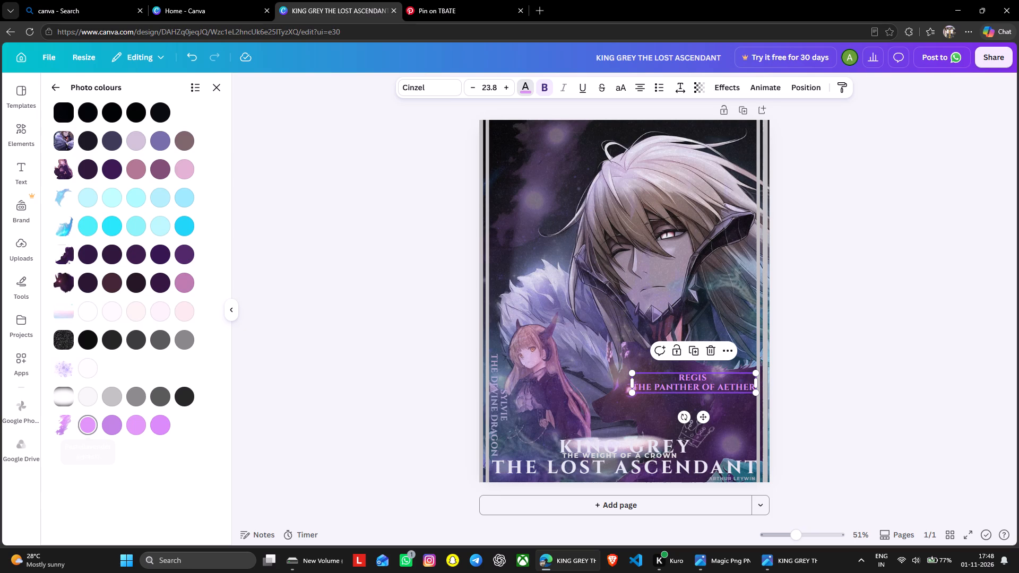
# Compare Montserrat and Montagna on the whole REGIS caption, and settle on the Montnapha font.
pyautogui.click(667, 381)
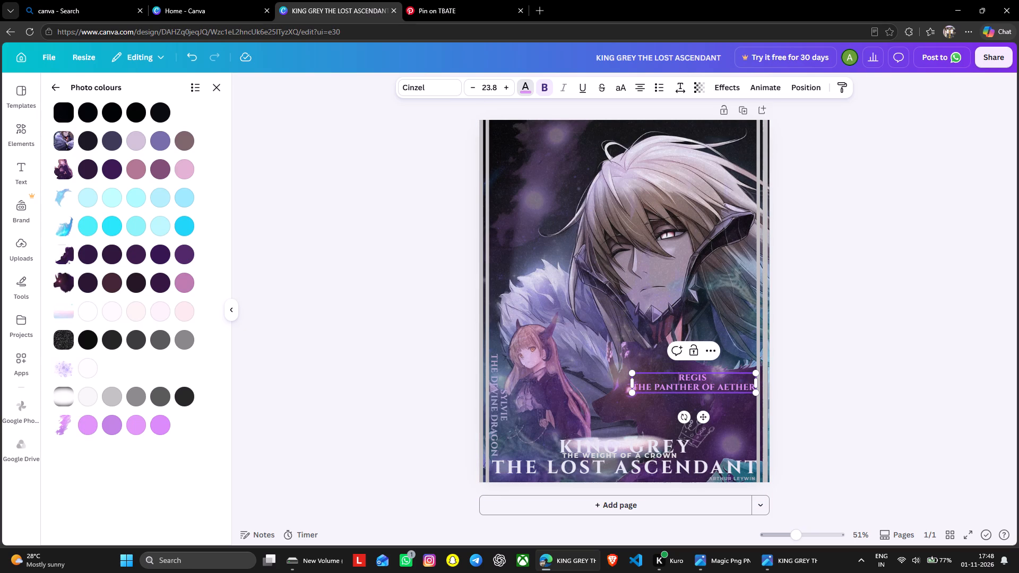
pyautogui.hotkey('ctrl', 'a')
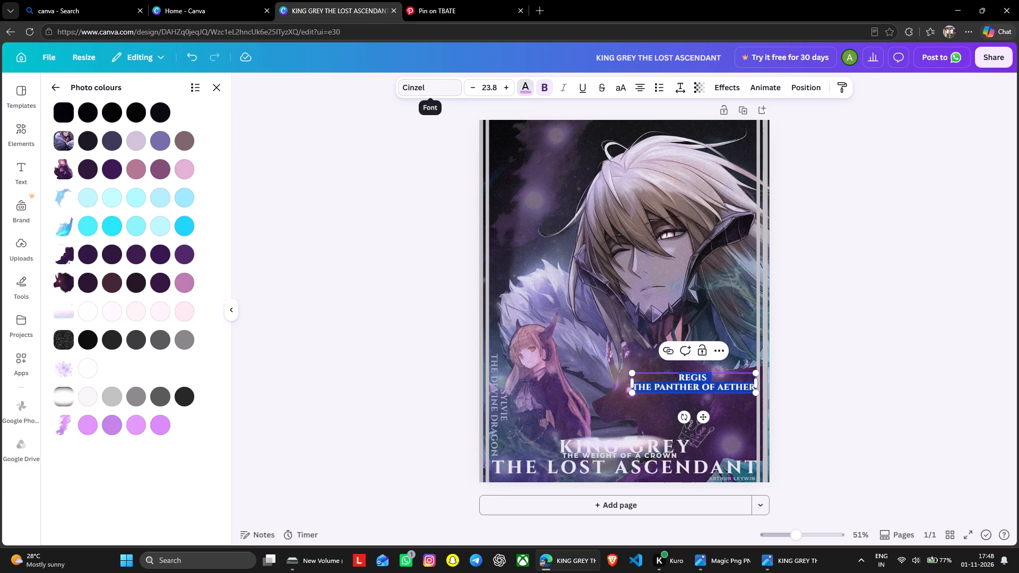
pyautogui.click(450, 90)
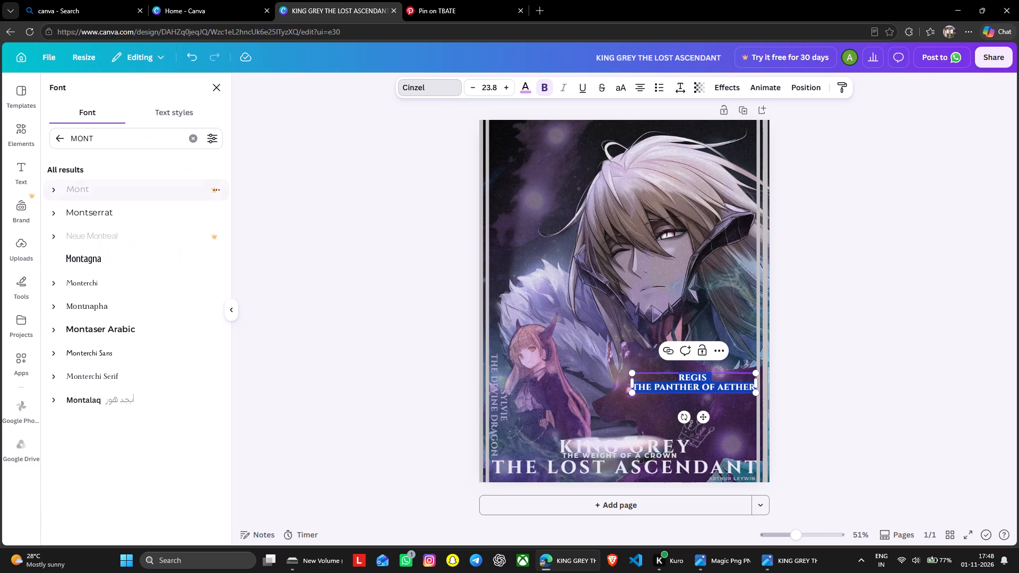
pyautogui.click(113, 210)
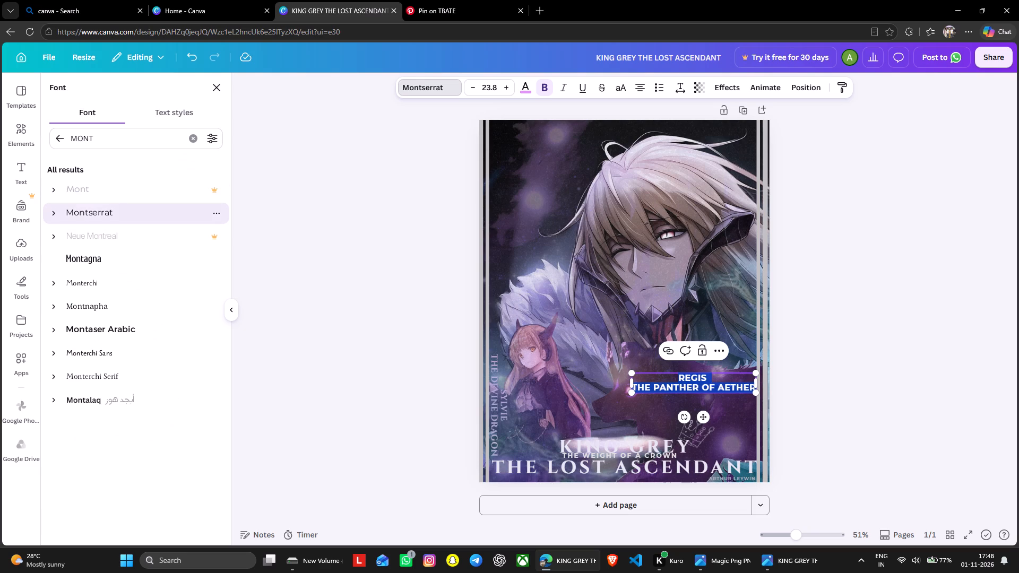
pyautogui.click(111, 263)
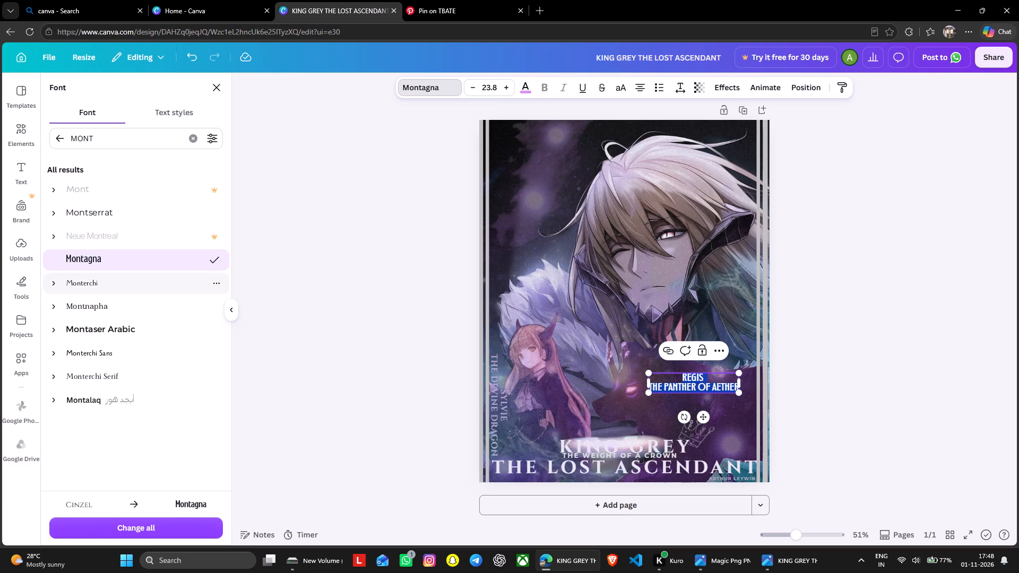
pyautogui.click(129, 300)
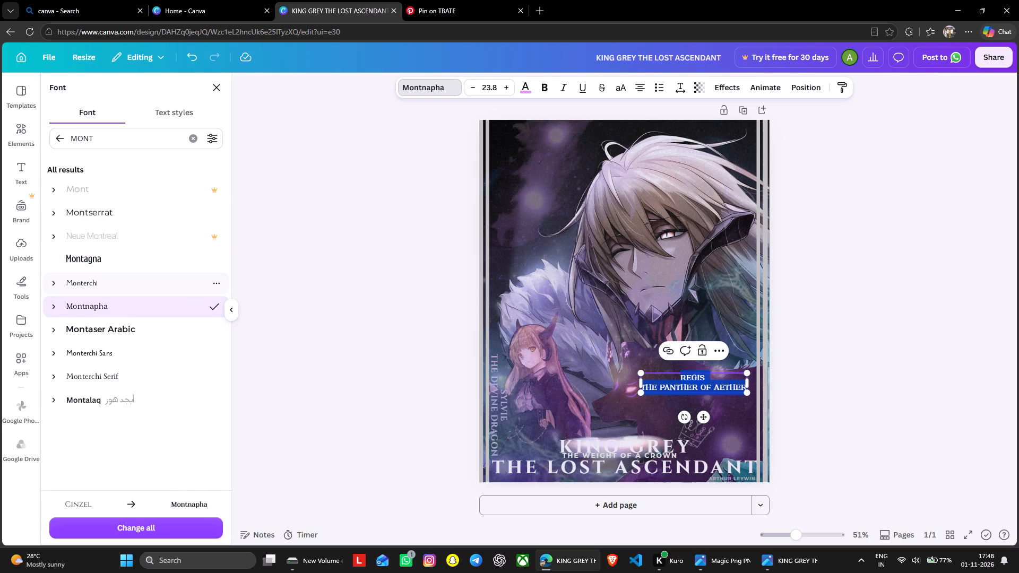
pyautogui.click(424, 270)
pyautogui.click(412, 267)
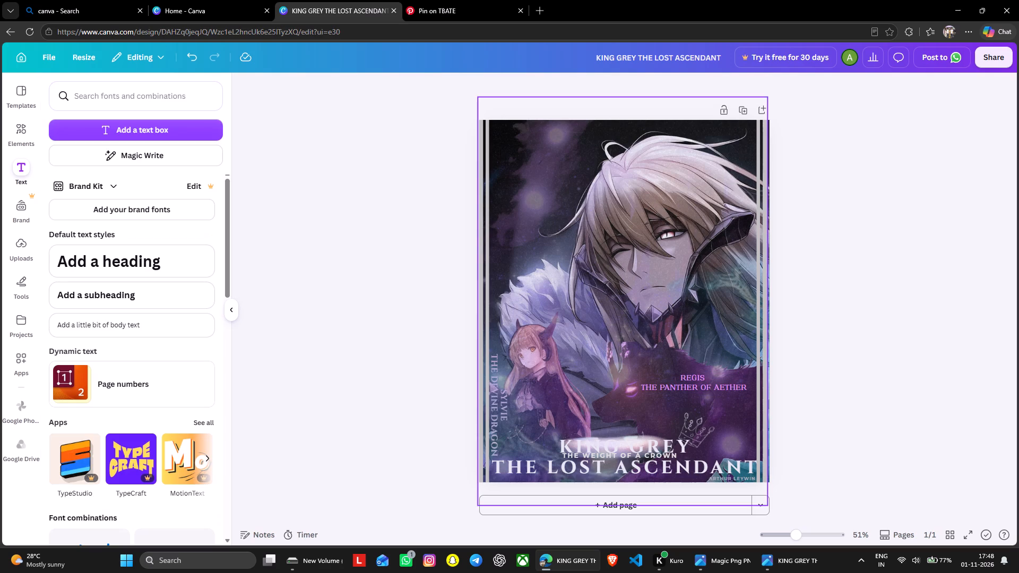
# Rotate the REGIS caption to read vertically downward and place it along the poster's right border beside the panther.
pyautogui.click(694, 380)
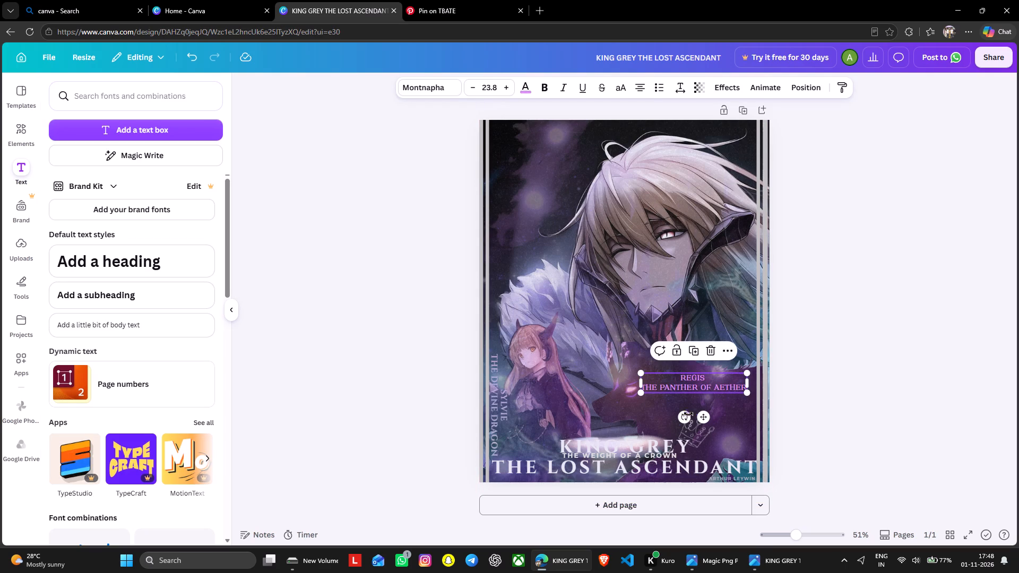
pyautogui.moveTo(684, 417); pyautogui.dragTo(657, 389)
pyautogui.click(657, 385)
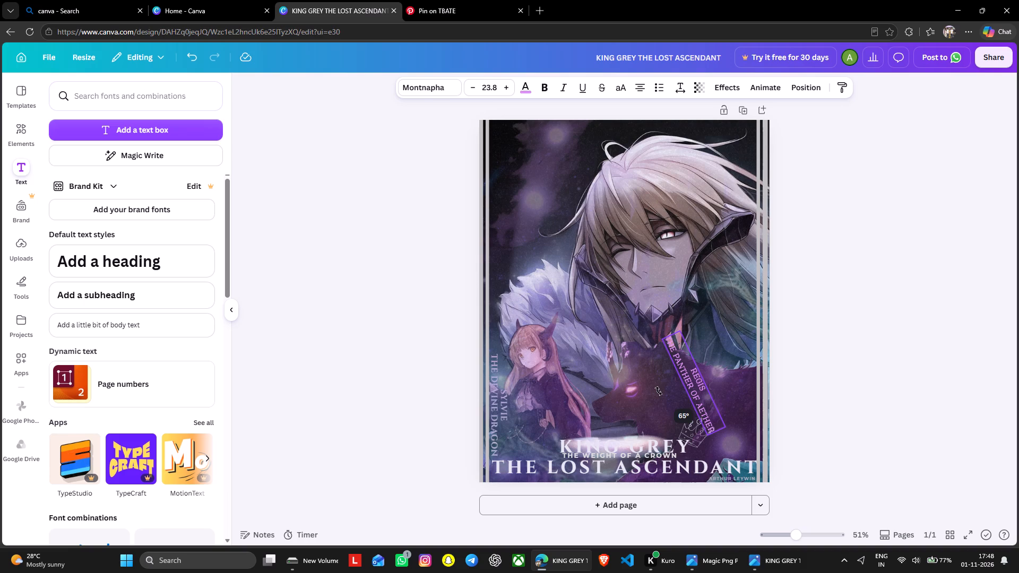
pyautogui.moveTo(659, 391); pyautogui.dragTo(655, 375)
pyautogui.moveTo(690, 372); pyautogui.dragTo(736, 394)
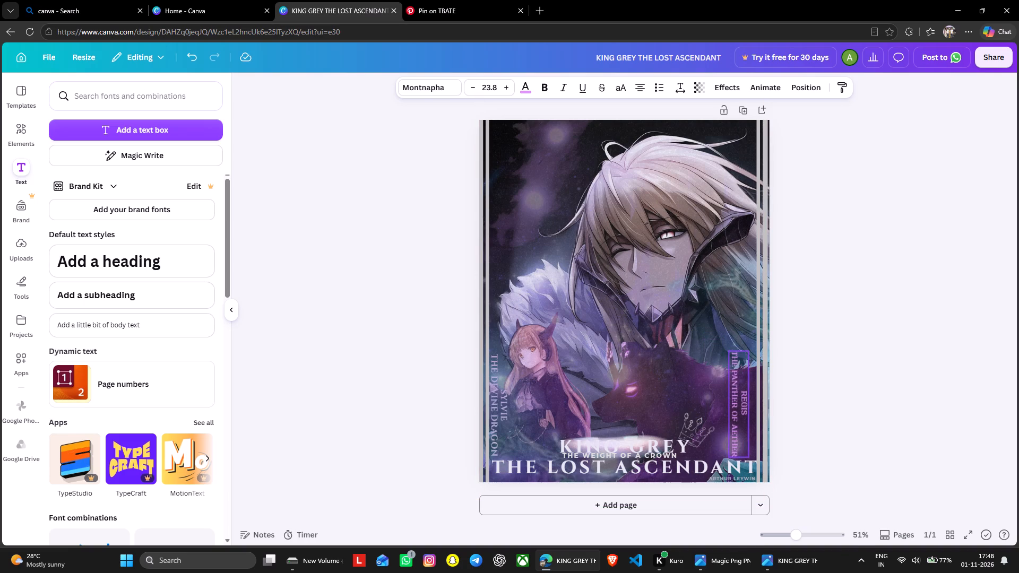
pyautogui.moveTo(736, 394); pyautogui.dragTo(739, 396)
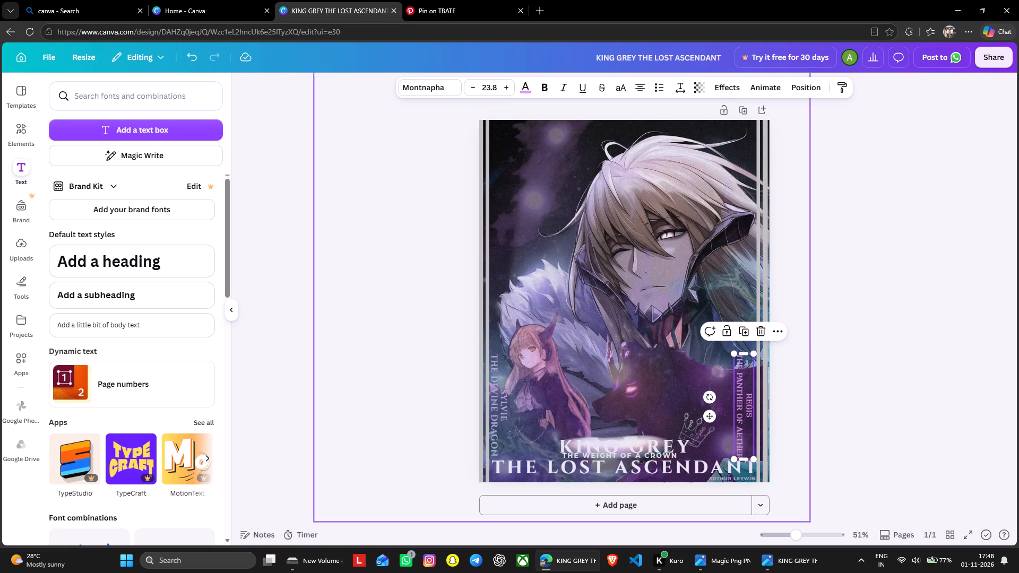
# Send the REGIS caption down the layer order to directly above the panther image, beneath the pink-white glow.
pyautogui.rightClick(623, 296)
pyautogui.click(712, 342)
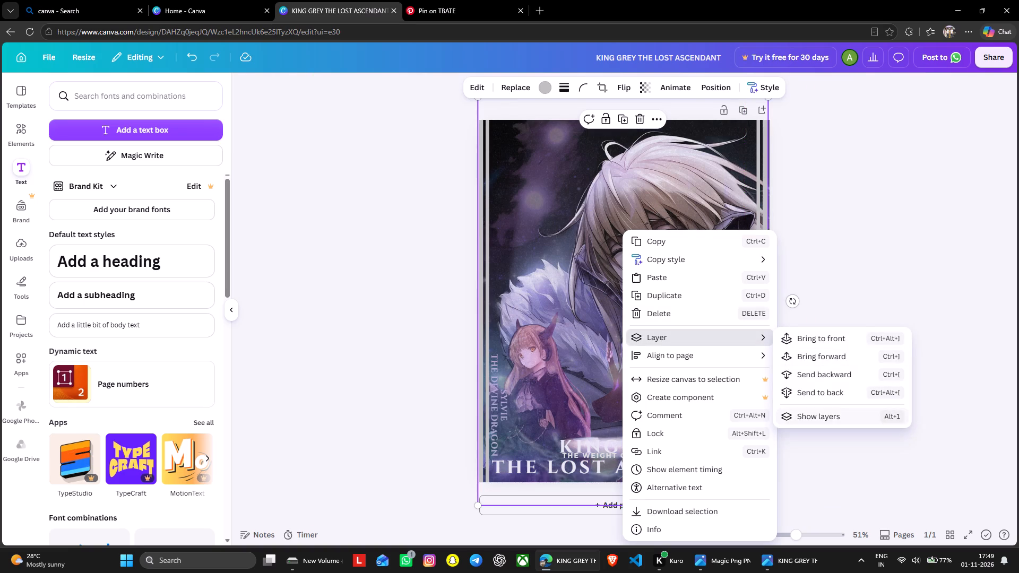
pyautogui.click(817, 416)
pyautogui.moveTo(154, 181); pyautogui.dragTo(145, 364)
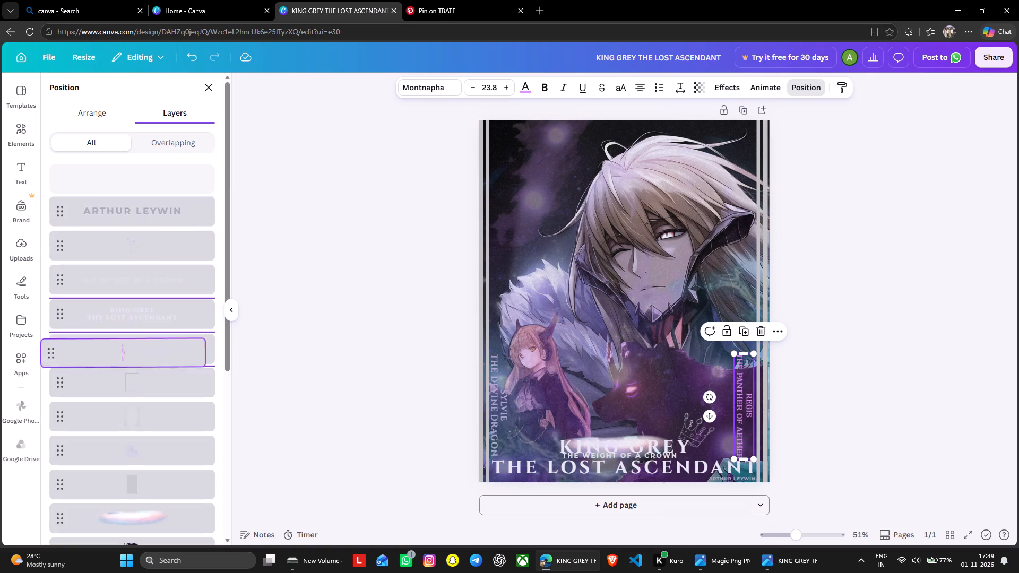
pyautogui.moveTo(145, 364); pyautogui.dragTo(163, 412)
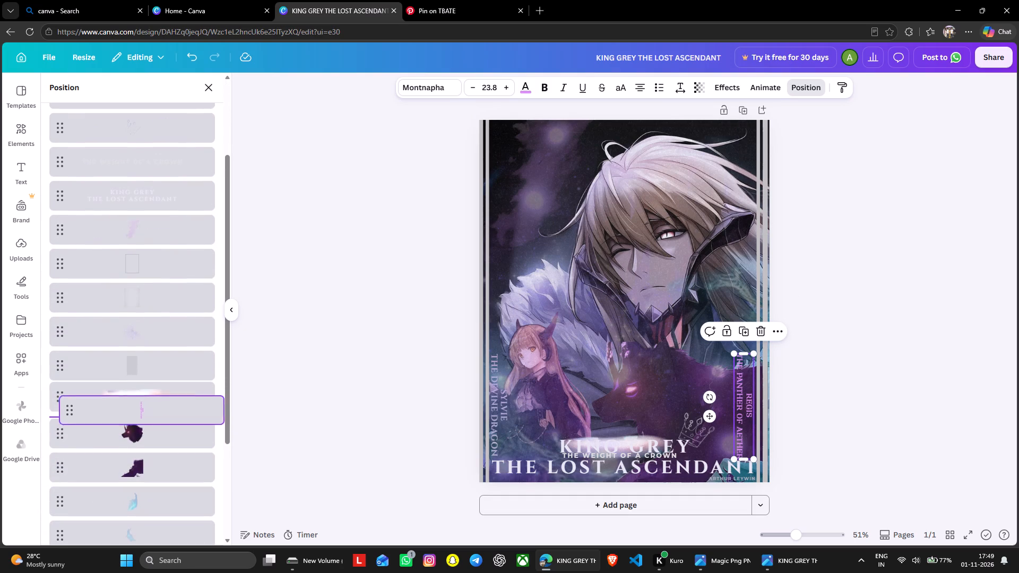
pyautogui.moveTo(163, 412); pyautogui.dragTo(160, 413)
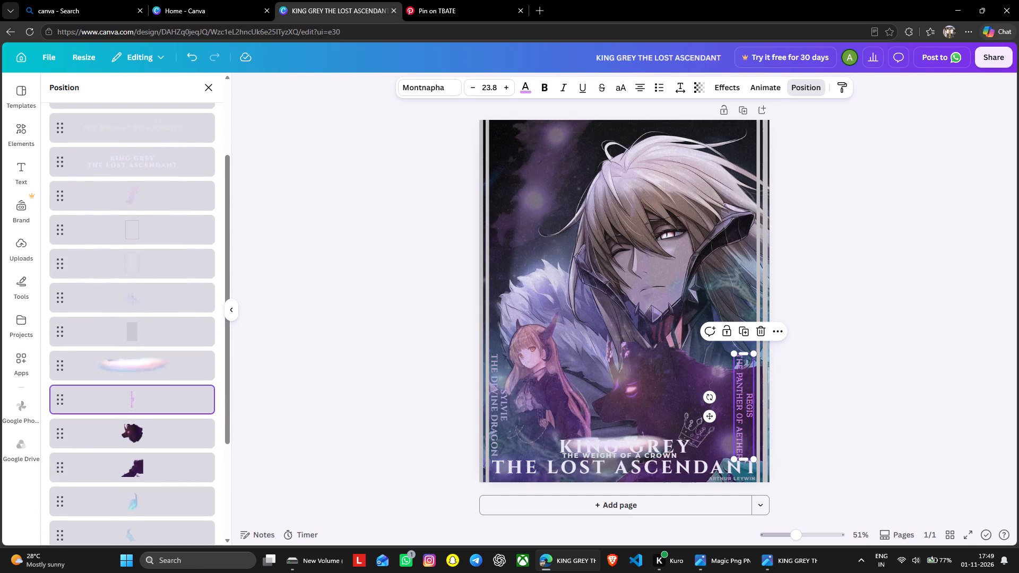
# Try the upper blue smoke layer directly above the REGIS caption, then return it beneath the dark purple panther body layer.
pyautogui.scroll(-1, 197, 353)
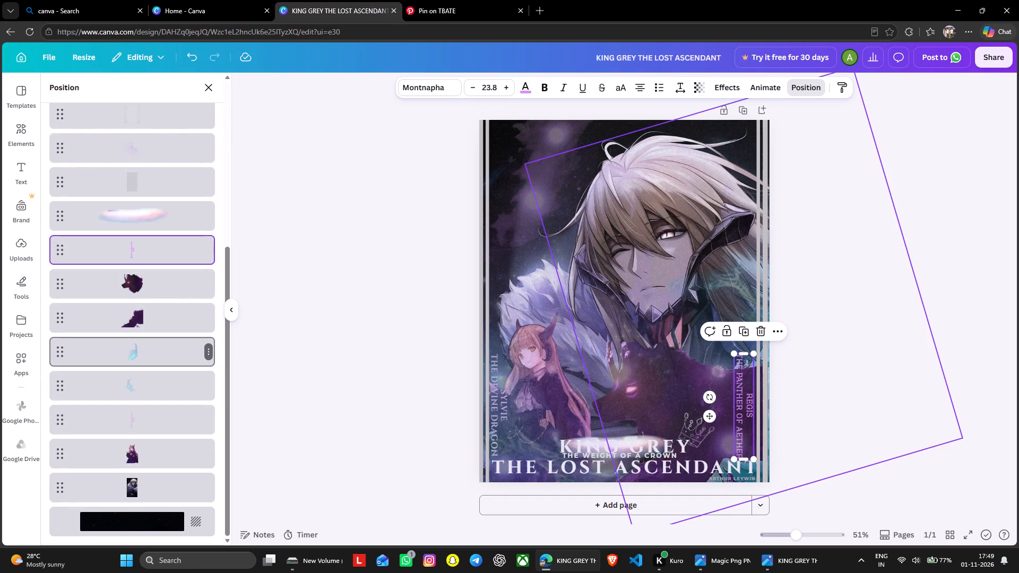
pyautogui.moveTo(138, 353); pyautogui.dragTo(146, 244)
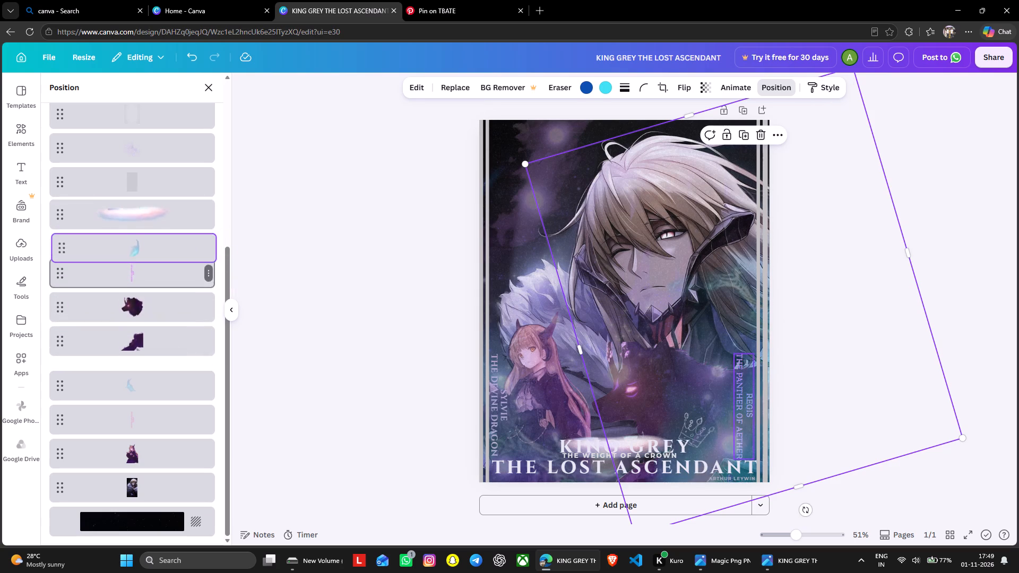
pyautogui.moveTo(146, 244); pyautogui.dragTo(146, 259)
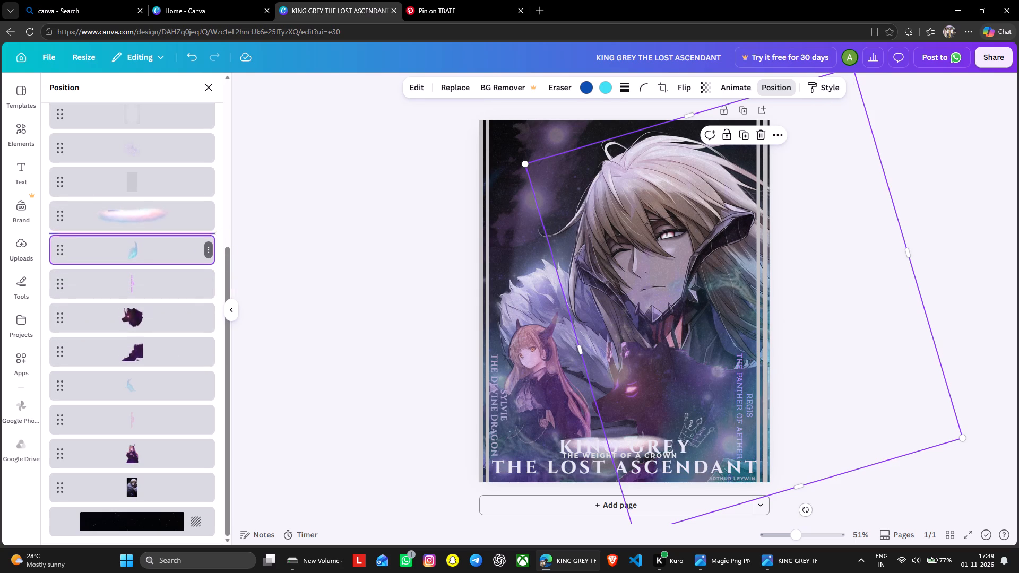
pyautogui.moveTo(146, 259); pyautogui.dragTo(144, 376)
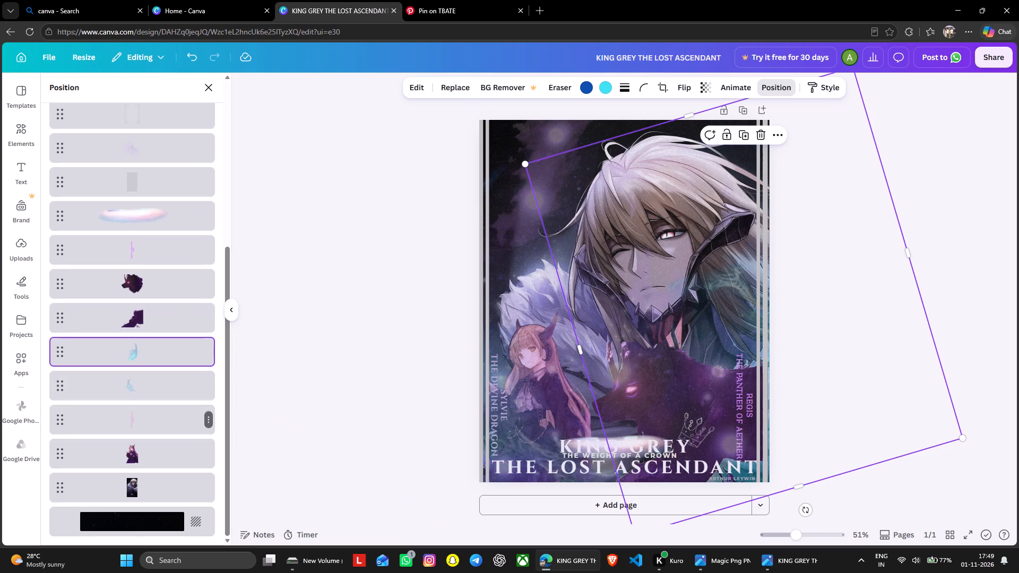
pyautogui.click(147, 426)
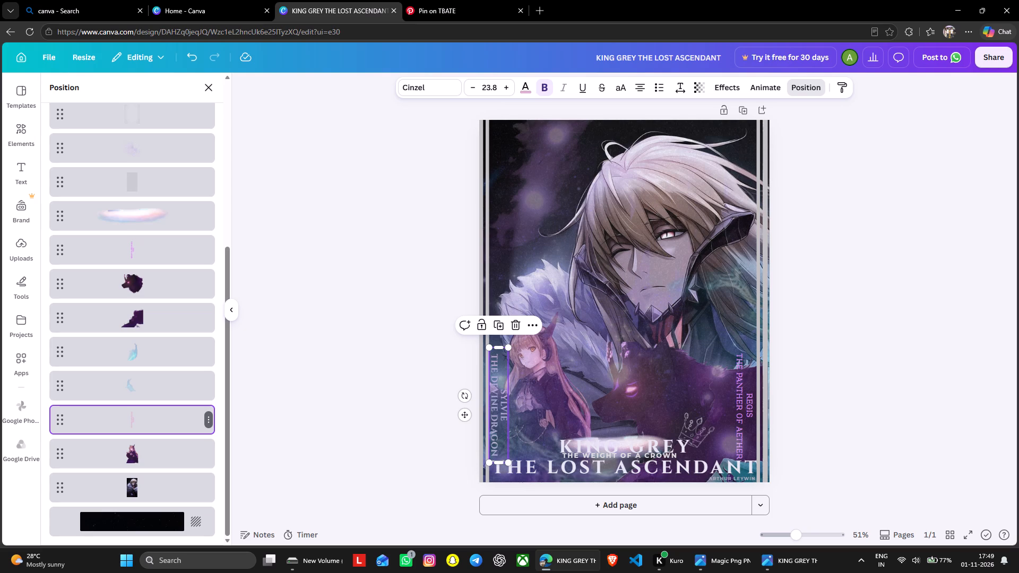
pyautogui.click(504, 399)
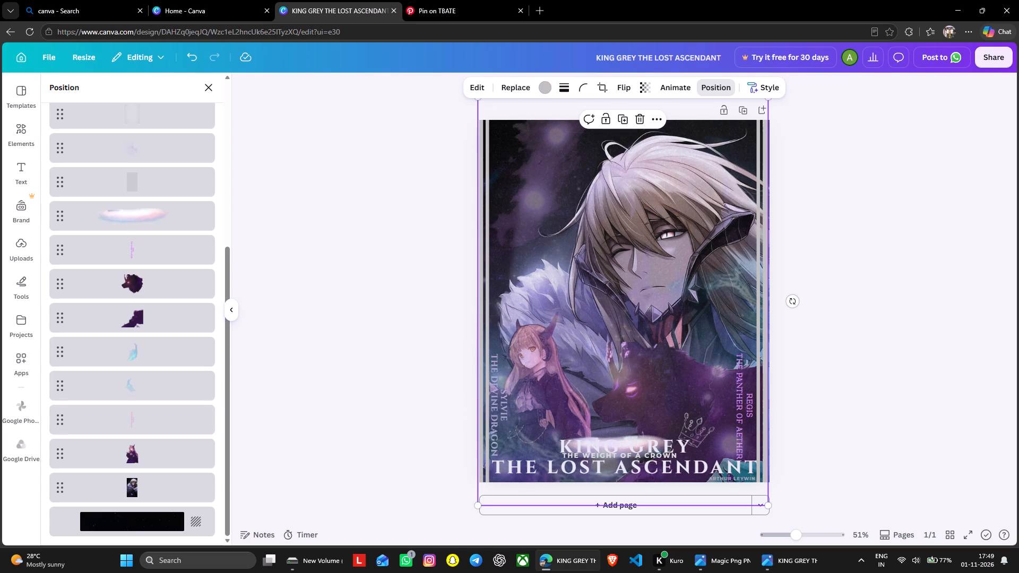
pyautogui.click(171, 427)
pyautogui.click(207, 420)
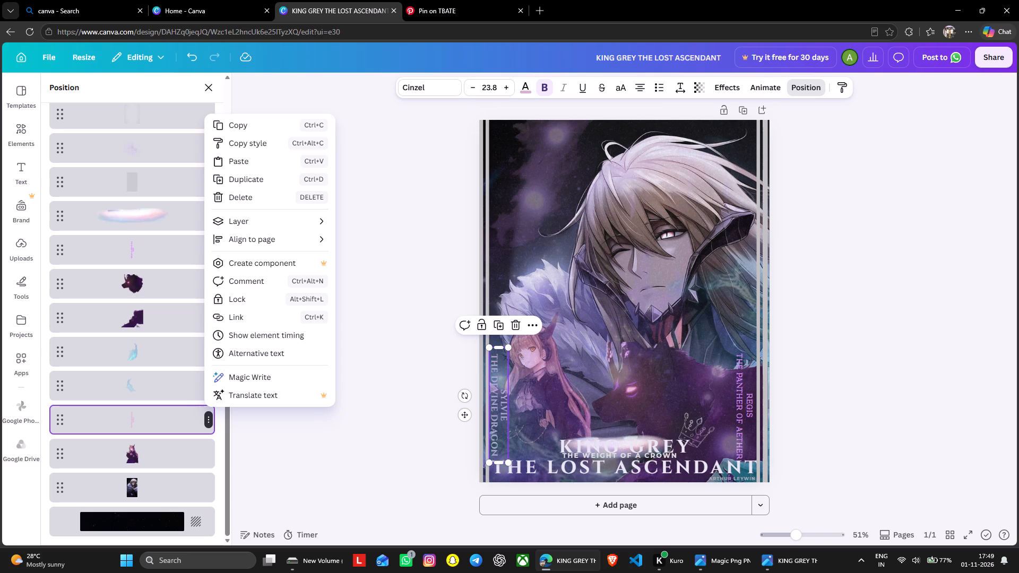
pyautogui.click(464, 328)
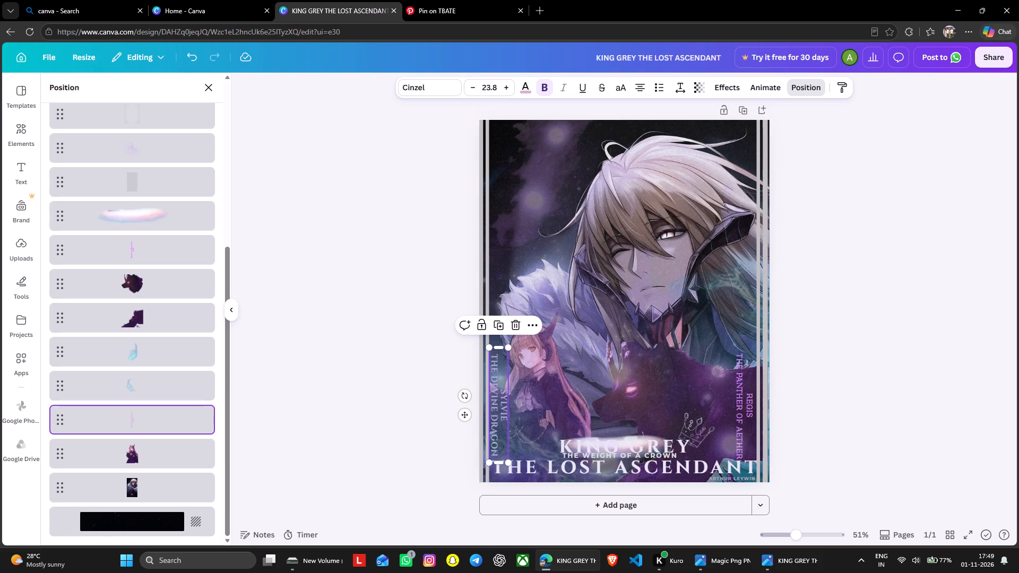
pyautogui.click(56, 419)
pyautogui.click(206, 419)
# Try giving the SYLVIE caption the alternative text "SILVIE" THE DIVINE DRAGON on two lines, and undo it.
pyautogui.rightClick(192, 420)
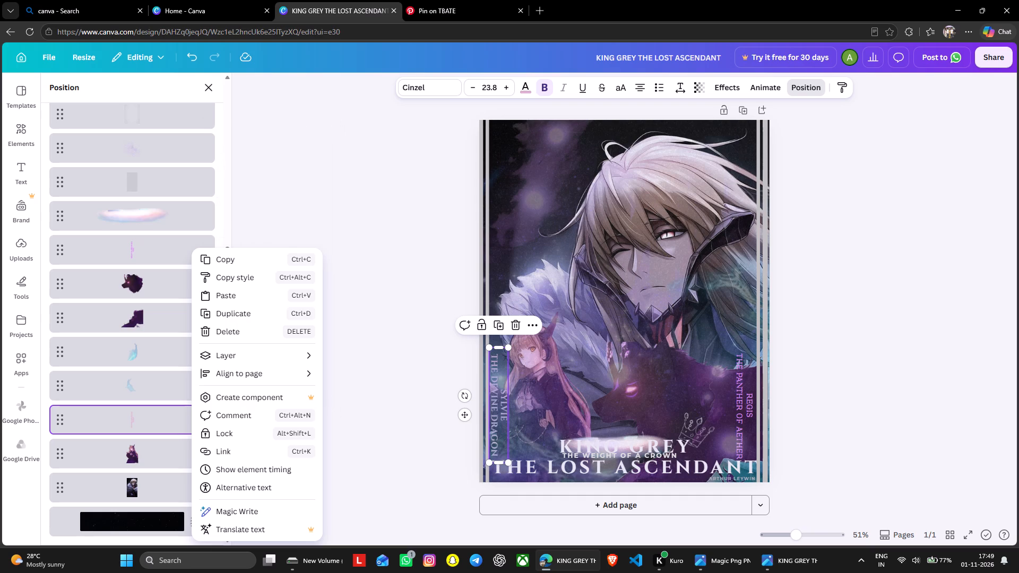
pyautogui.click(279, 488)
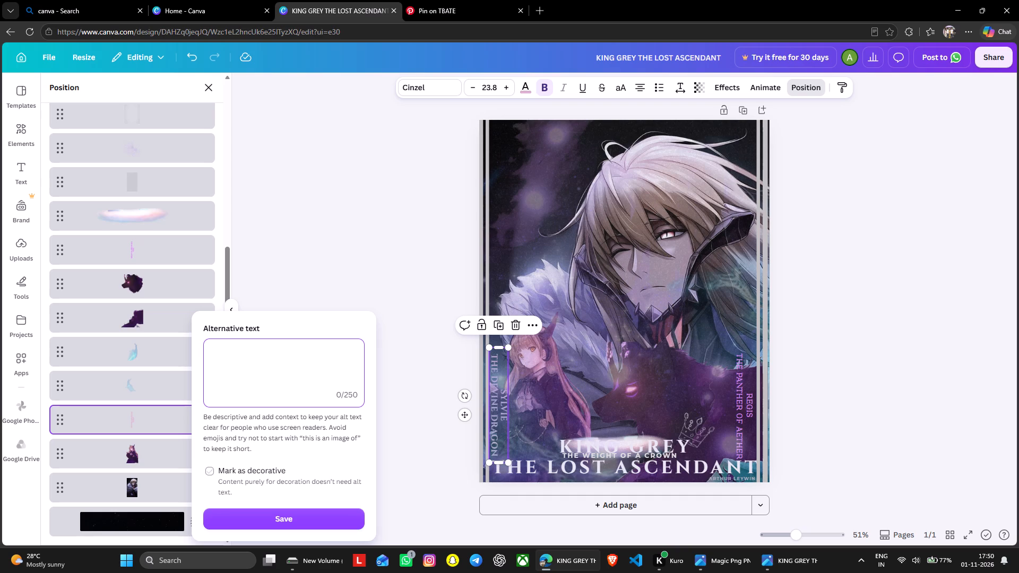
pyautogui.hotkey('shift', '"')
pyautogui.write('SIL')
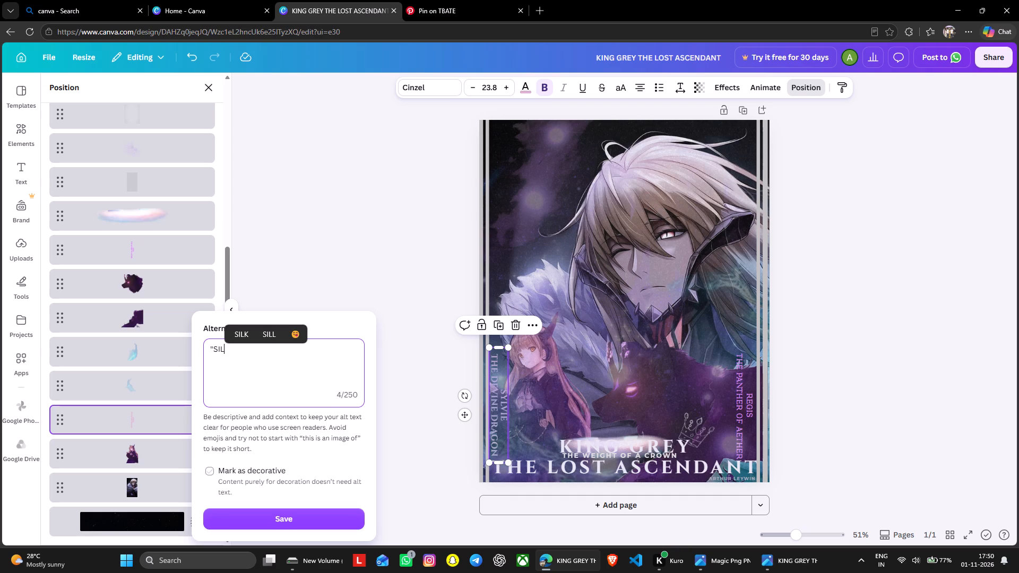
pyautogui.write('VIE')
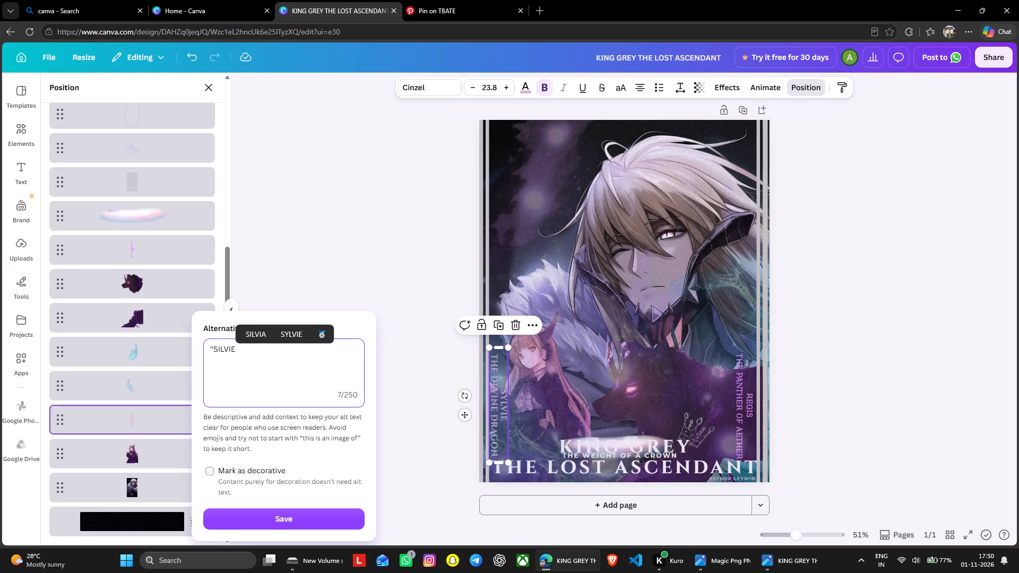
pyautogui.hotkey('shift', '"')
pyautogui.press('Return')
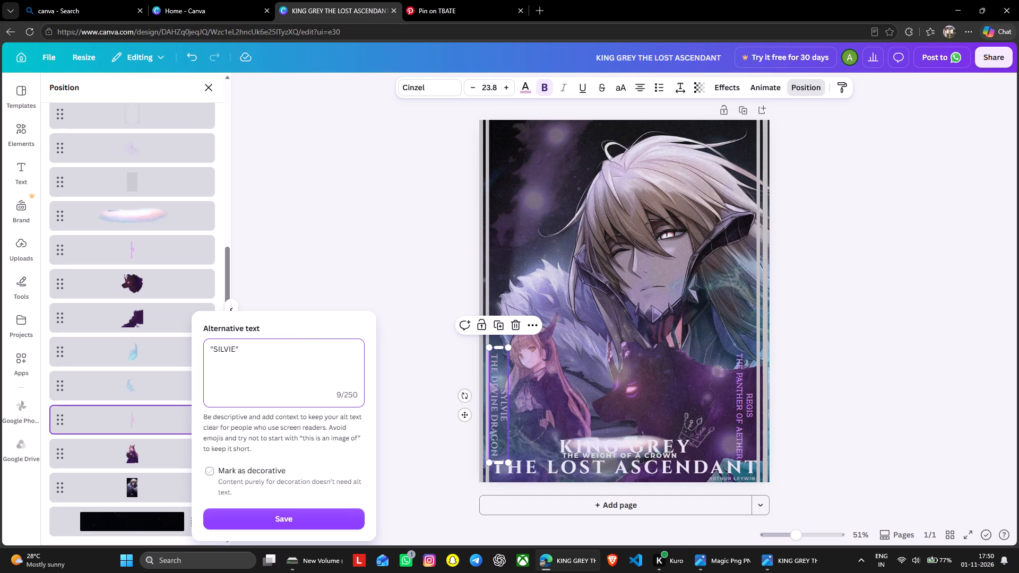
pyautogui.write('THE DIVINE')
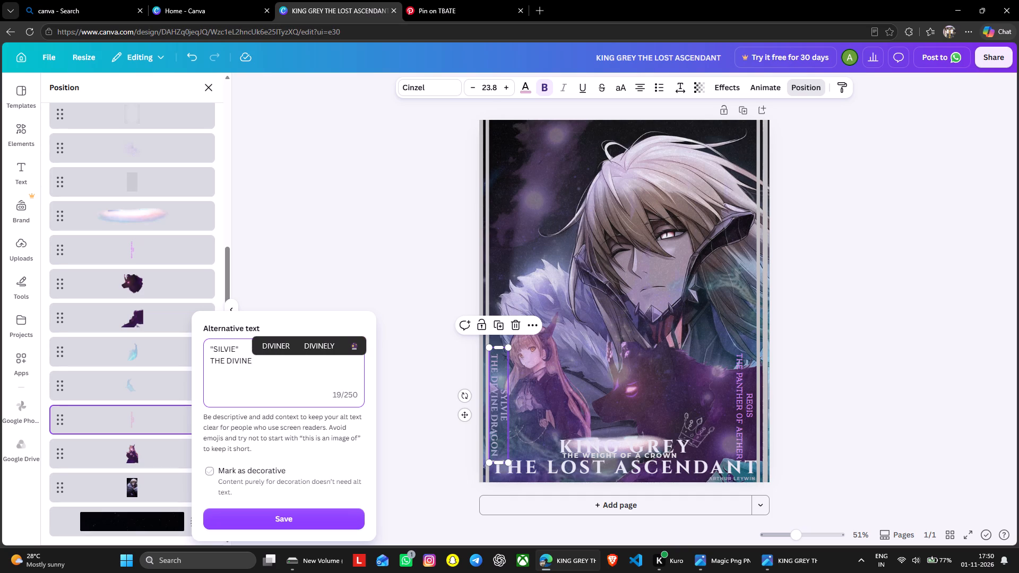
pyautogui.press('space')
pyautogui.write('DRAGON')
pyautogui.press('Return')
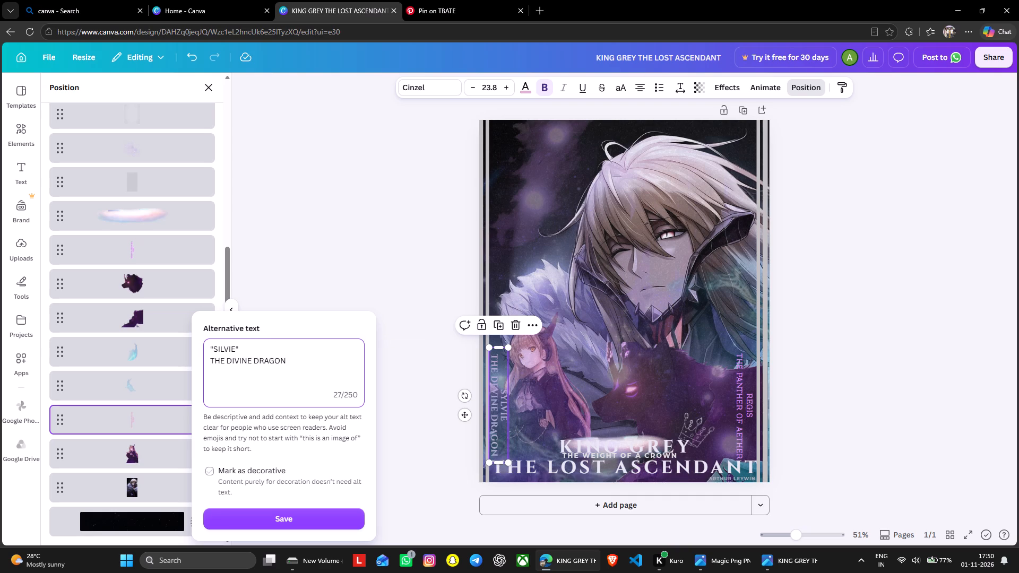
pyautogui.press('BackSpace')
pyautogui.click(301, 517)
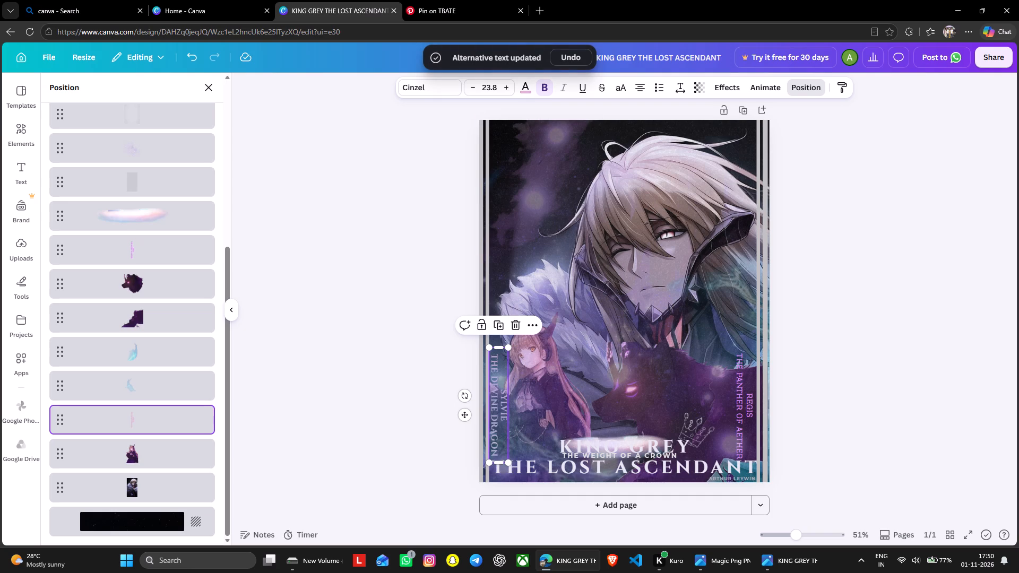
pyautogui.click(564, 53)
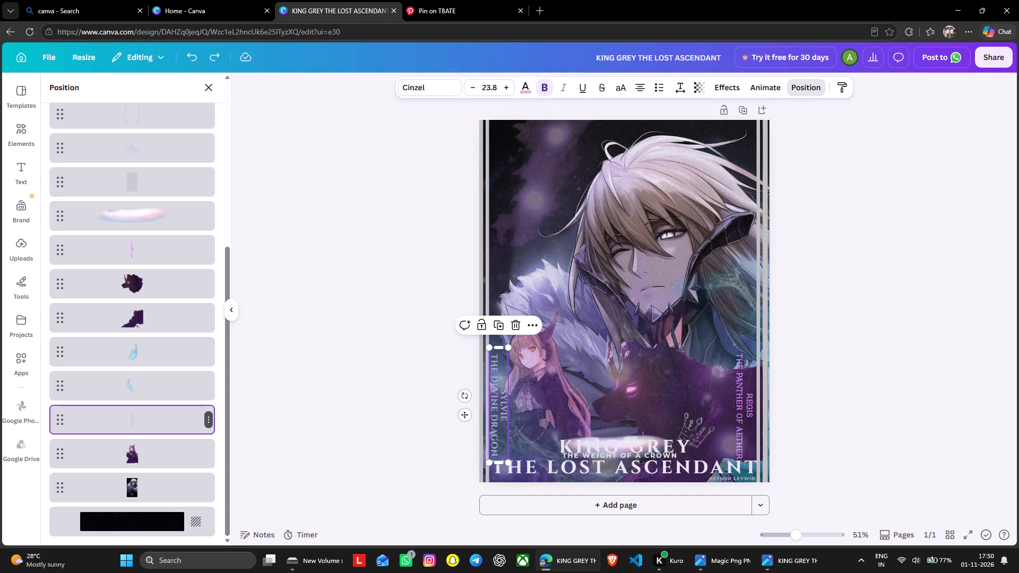
# Move the SYLVIE caption to the very top of the layer order, above the ARTHUR LEYWIN text.
pyautogui.click(210, 422)
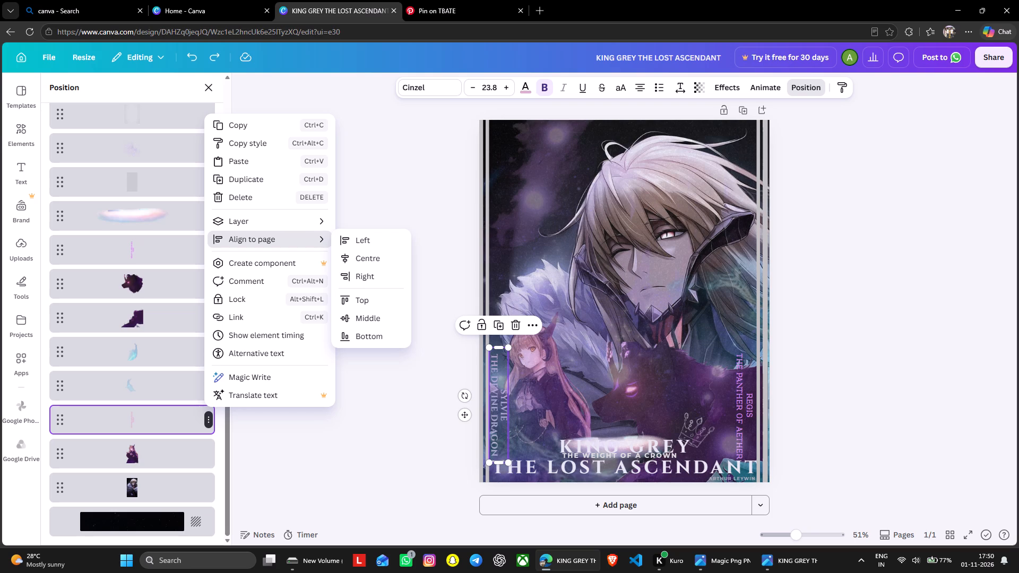
pyautogui.moveTo(150, 423); pyautogui.dragTo(277, 0)
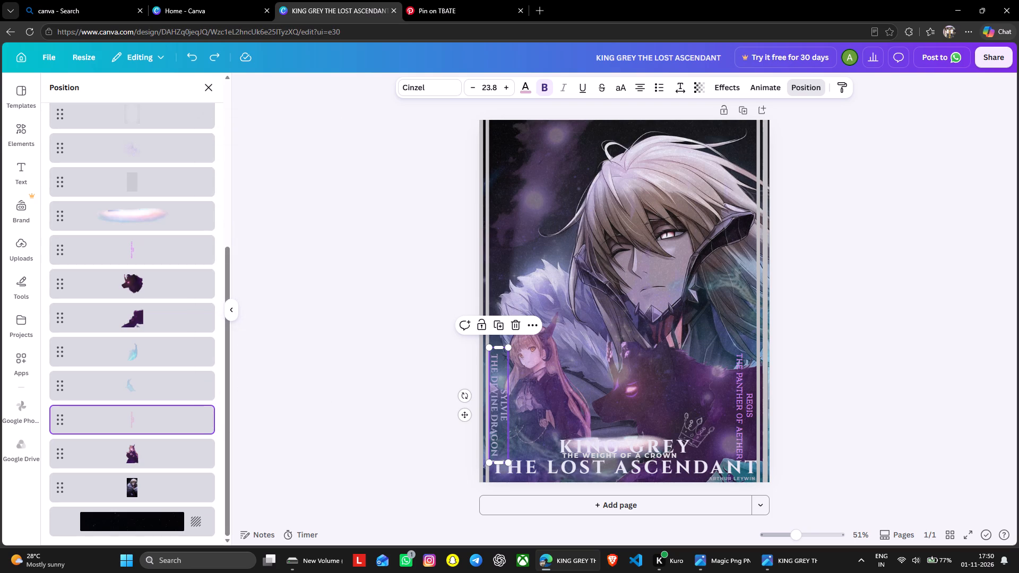
pyautogui.moveTo(277, 0); pyautogui.dragTo(256, 30)
pyautogui.moveTo(123, 420); pyautogui.dragTo(111, 89)
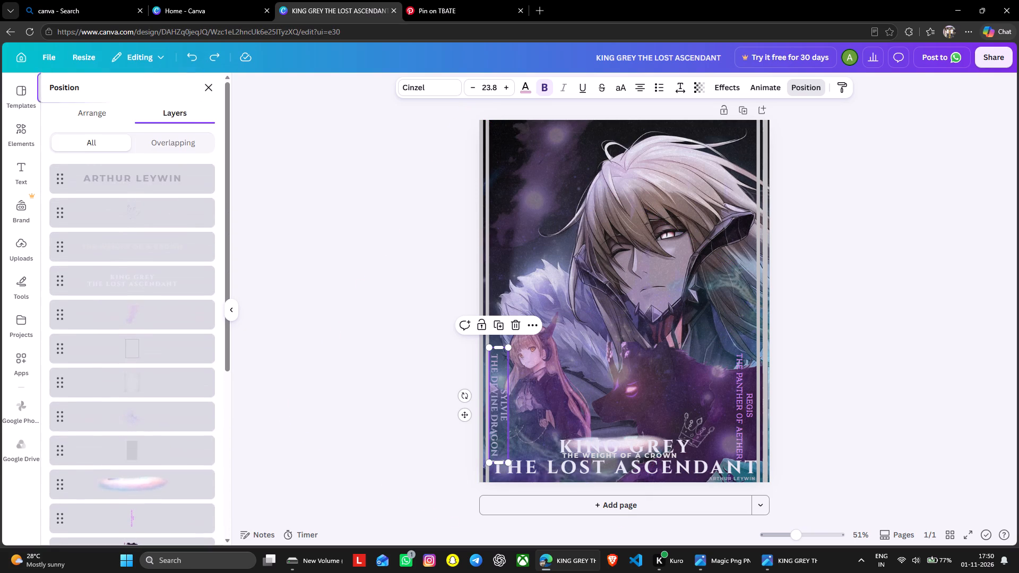
pyautogui.moveTo(111, 89); pyautogui.dragTo(123, 180)
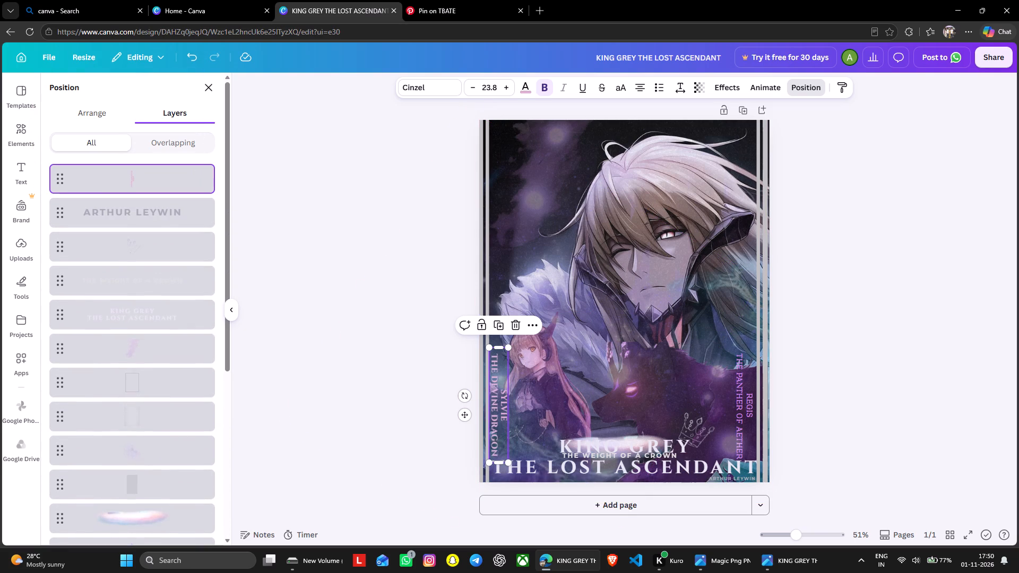
# Enclose the name SYLVIE in double quotation marks within the vertical caption beside the girl.
pyautogui.click(502, 386)
pyautogui.click(503, 384)
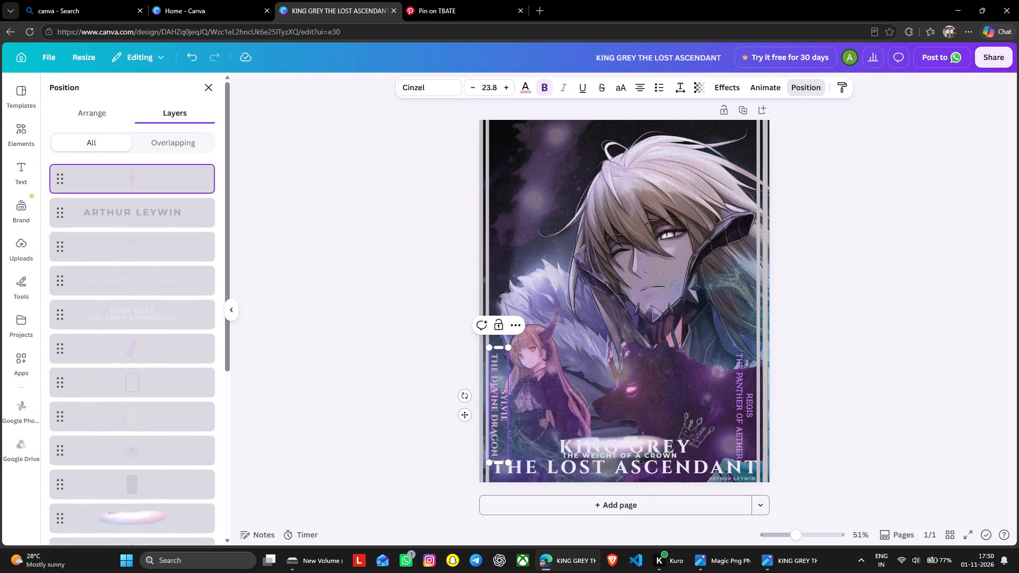
pyautogui.hotkey('shift', '"')
pyautogui.press('Right')
pyautogui.press('Right')
pyautogui.press('Right')
pyautogui.press('Right')
pyautogui.press('Right')
pyautogui.press('Right')
pyautogui.hotkey('shift', '"')
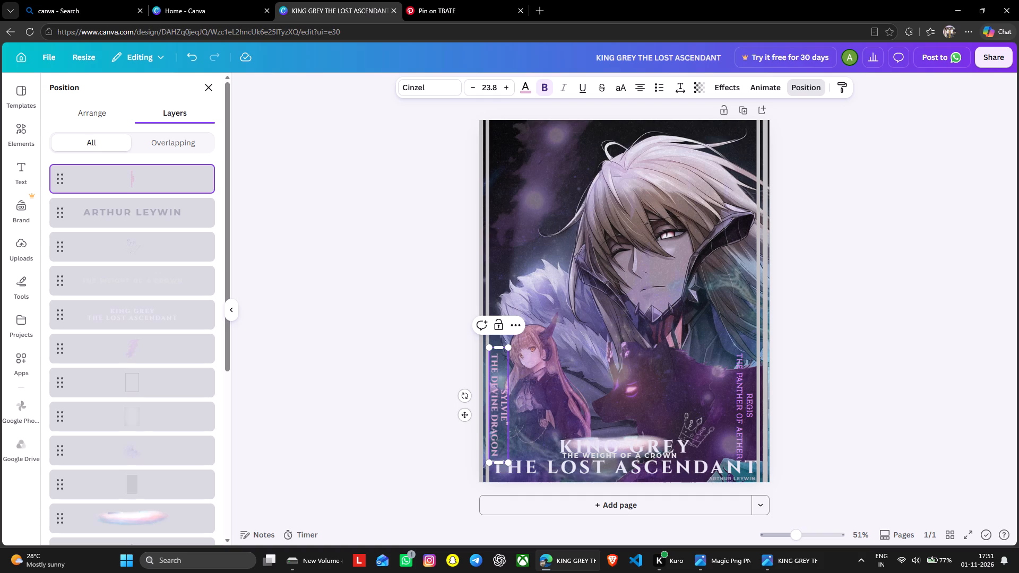
# Raise the REGIS caption in the layer order to directly above the THE WEIGHT OF A CROWN text.
pyautogui.click(744, 388)
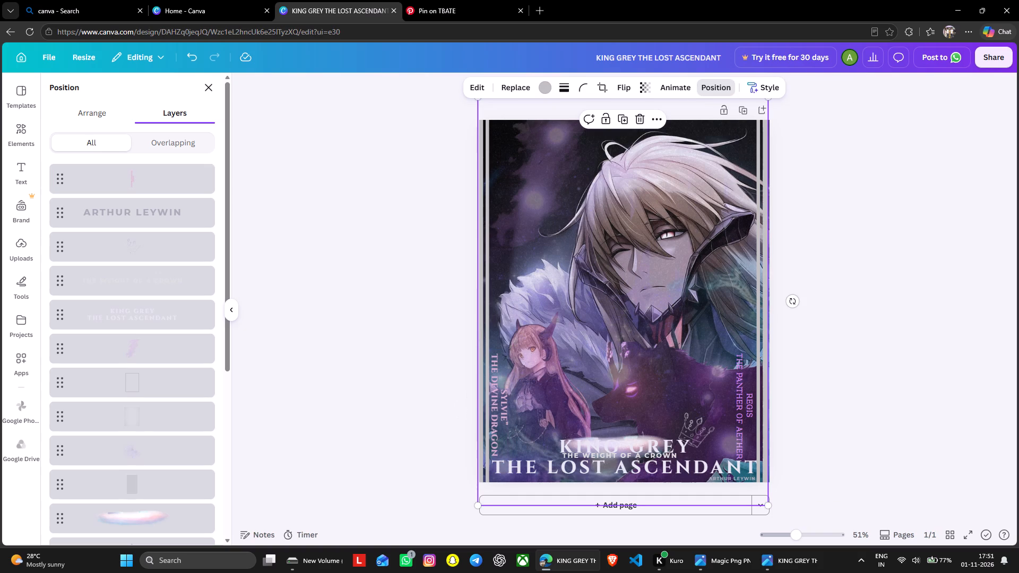
pyautogui.scroll(-1, 121, 326)
pyautogui.moveTo(163, 387); pyautogui.dragTo(165, 336)
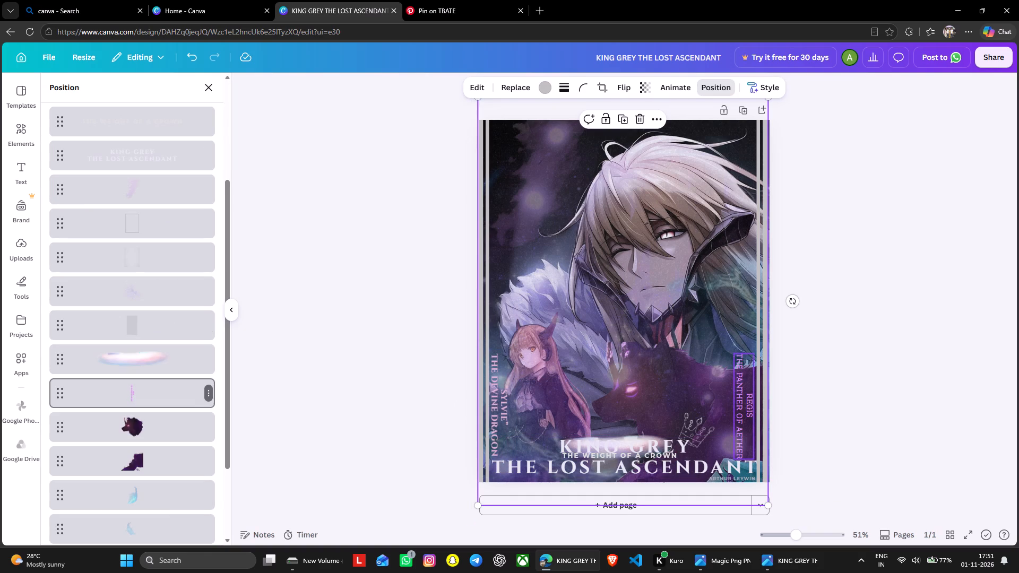
pyautogui.moveTo(165, 336); pyautogui.dragTo(167, 152)
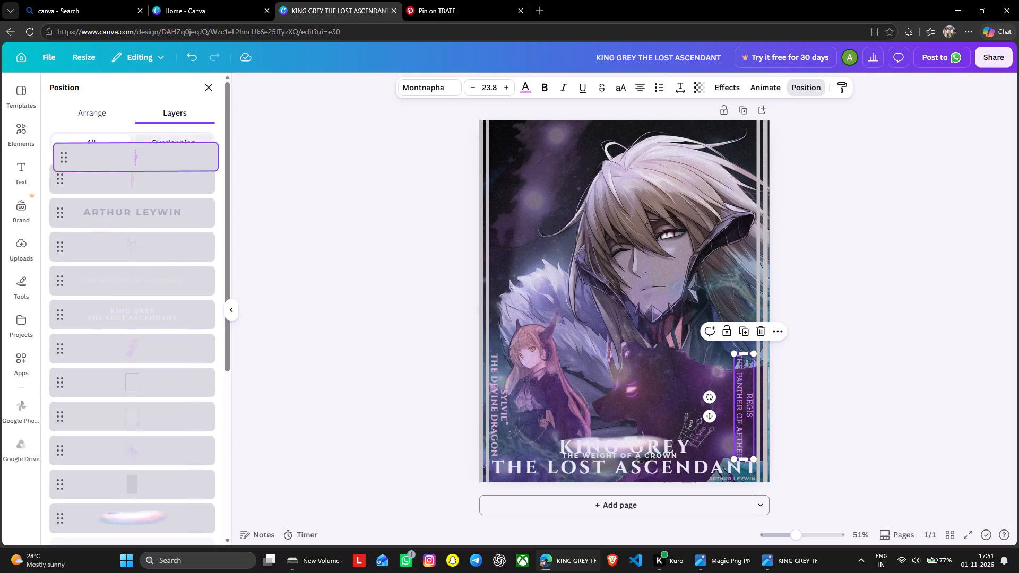
pyautogui.moveTo(167, 152); pyautogui.dragTo(165, 158)
pyautogui.scroll(-1, 157, 378)
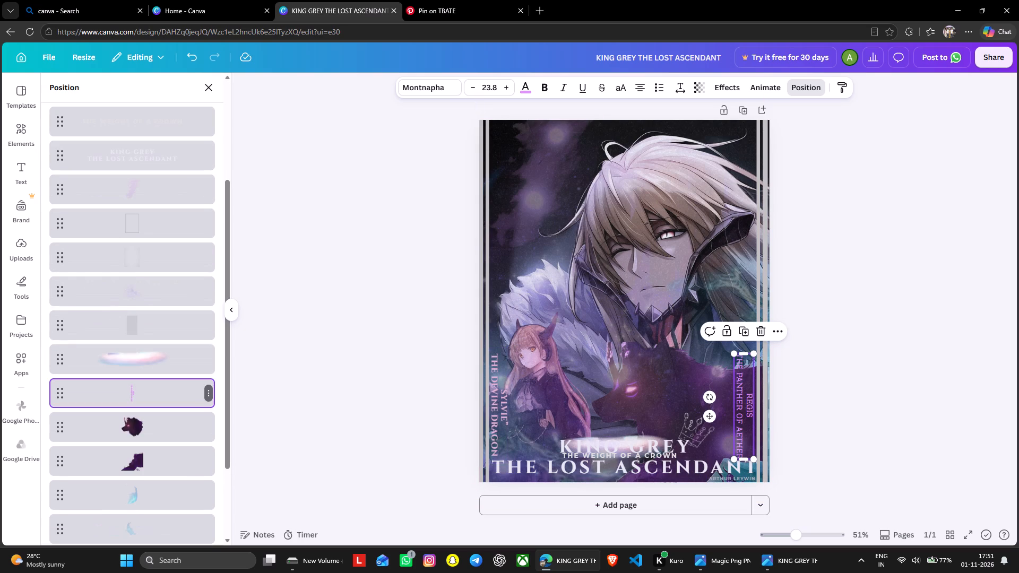
pyautogui.moveTo(158, 385); pyautogui.dragTo(153, 110)
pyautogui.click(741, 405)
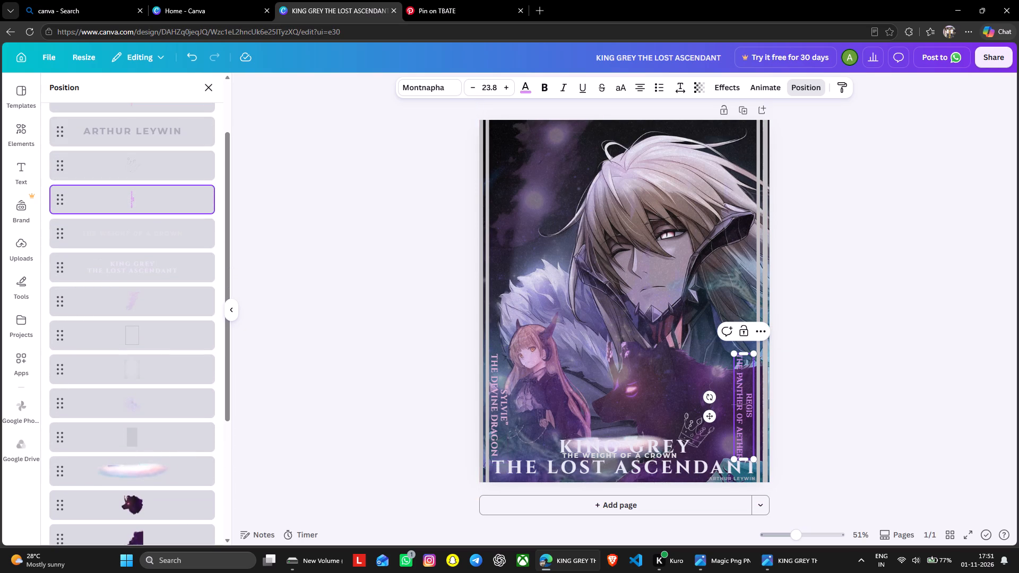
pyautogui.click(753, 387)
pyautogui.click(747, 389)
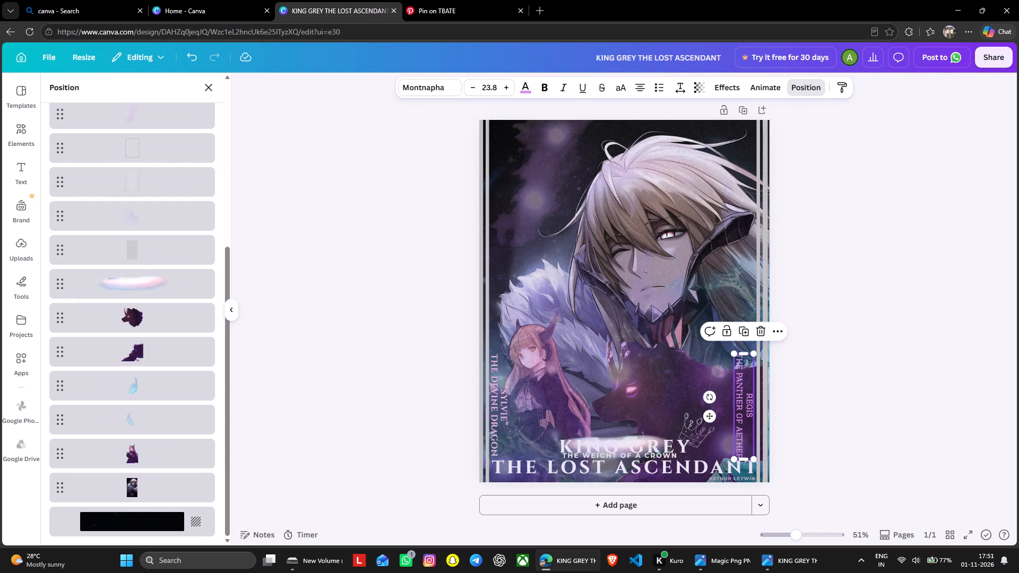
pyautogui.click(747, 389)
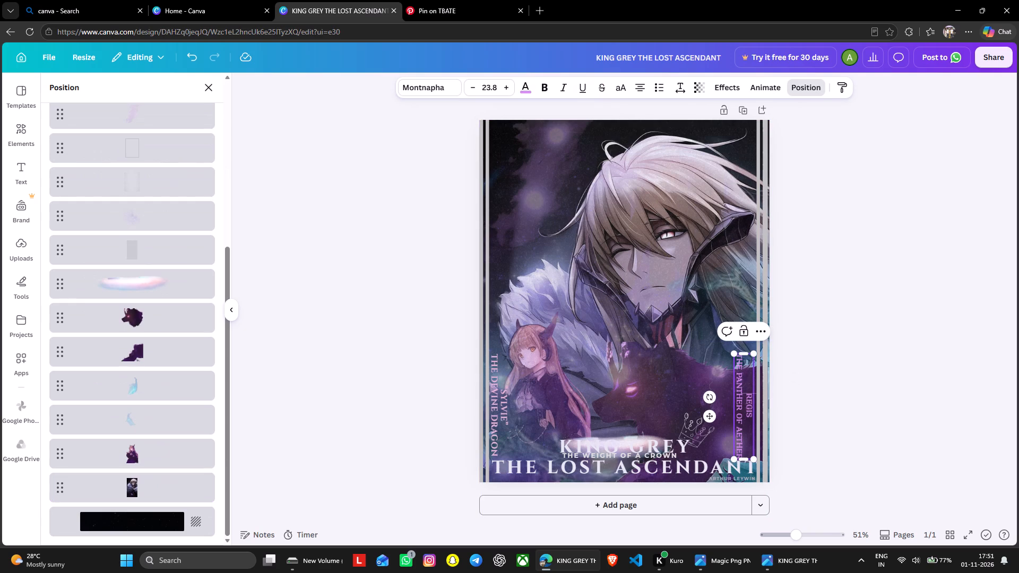
# Shift the pale vertical-line border frame slightly sideways to align it with the poster page.
pyautogui.click(755, 303)
pyautogui.click(754, 313)
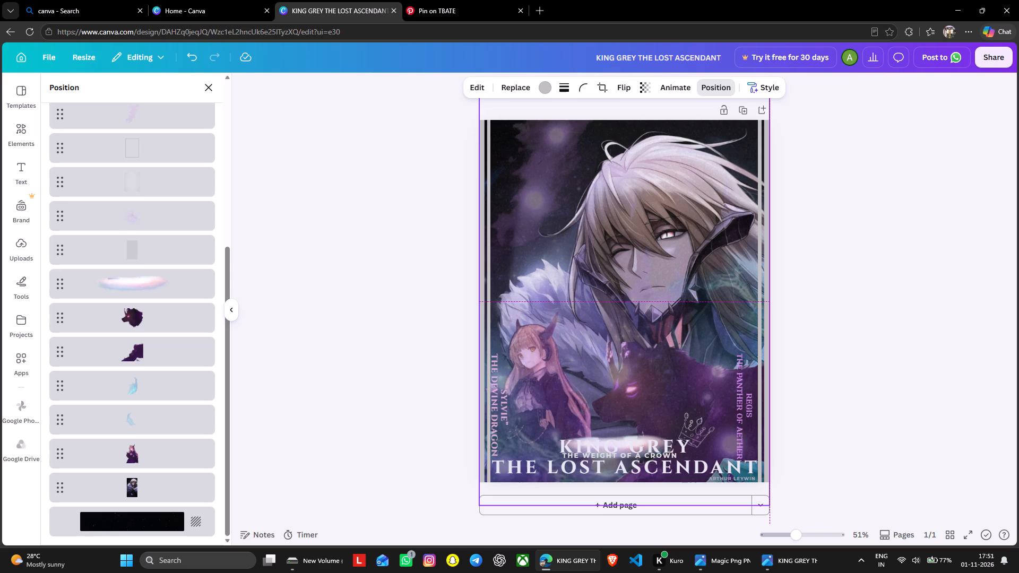
pyautogui.click(812, 355)
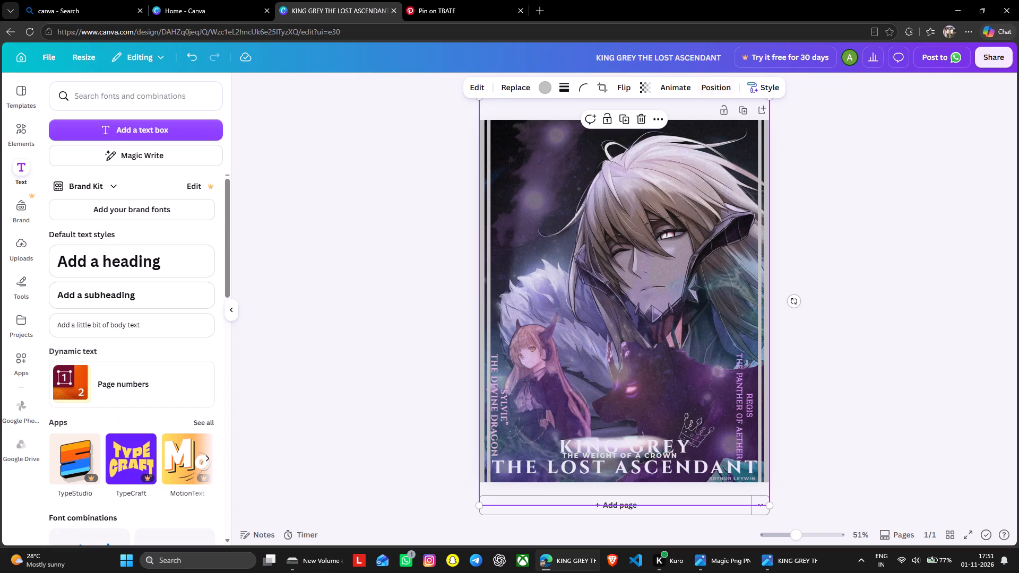
# Enclose the name REGIS in double quotation marks within the vertical THE PANTHER OF AETHER caption.
pyautogui.click(742, 404)
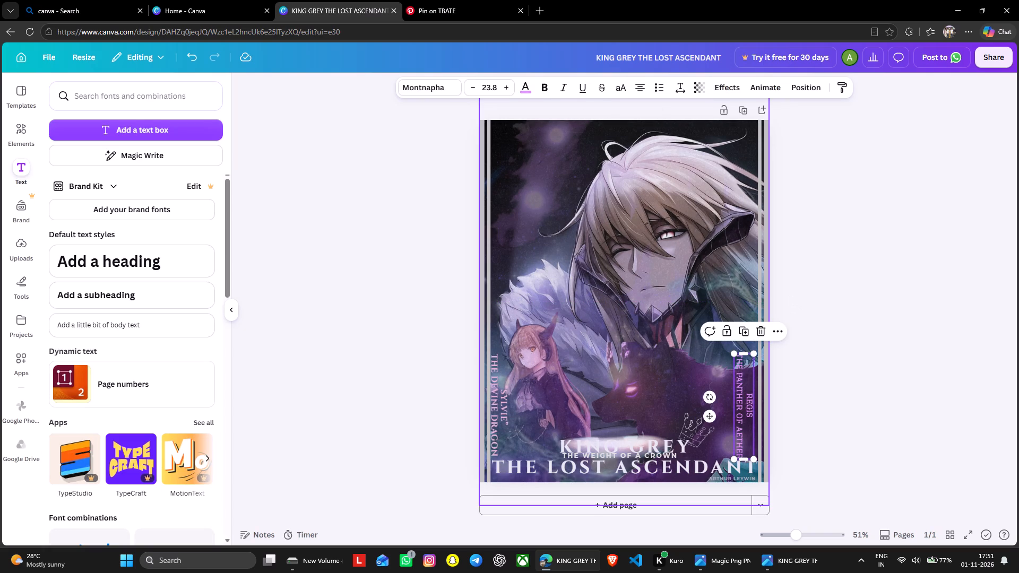
pyautogui.click(746, 389)
pyautogui.click(749, 388)
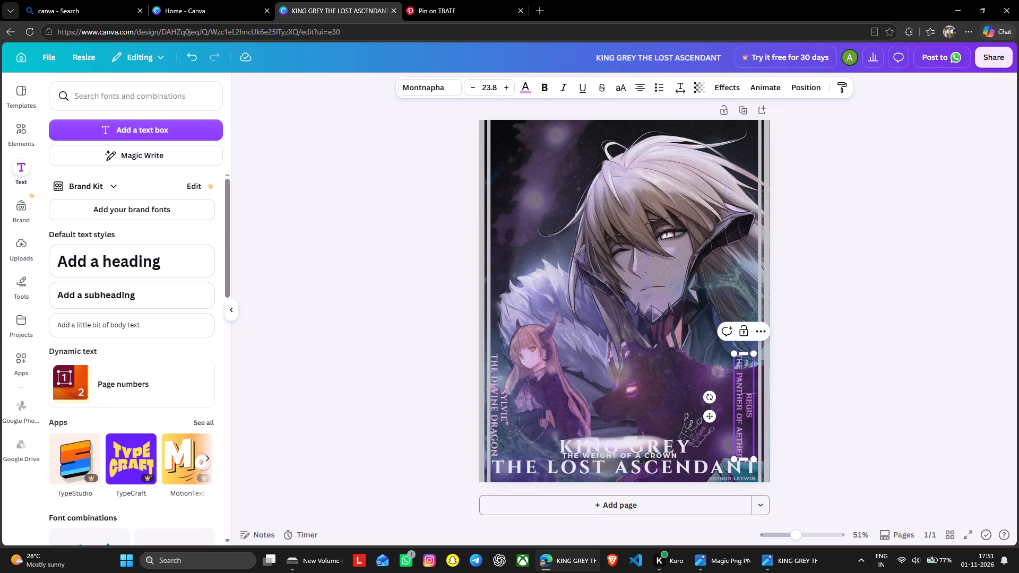
pyautogui.hotkey('shift', '"')
pyautogui.press('Right')
pyautogui.press('Right')
pyautogui.press('Right')
pyautogui.press('Right')
pyautogui.press('Right')
pyautogui.hotkey('shift', '"')
# Move the SYLVIE caption down the layer order to between the two light-blue wisp layers, above the girl image.
pyautogui.rightClick(641, 282)
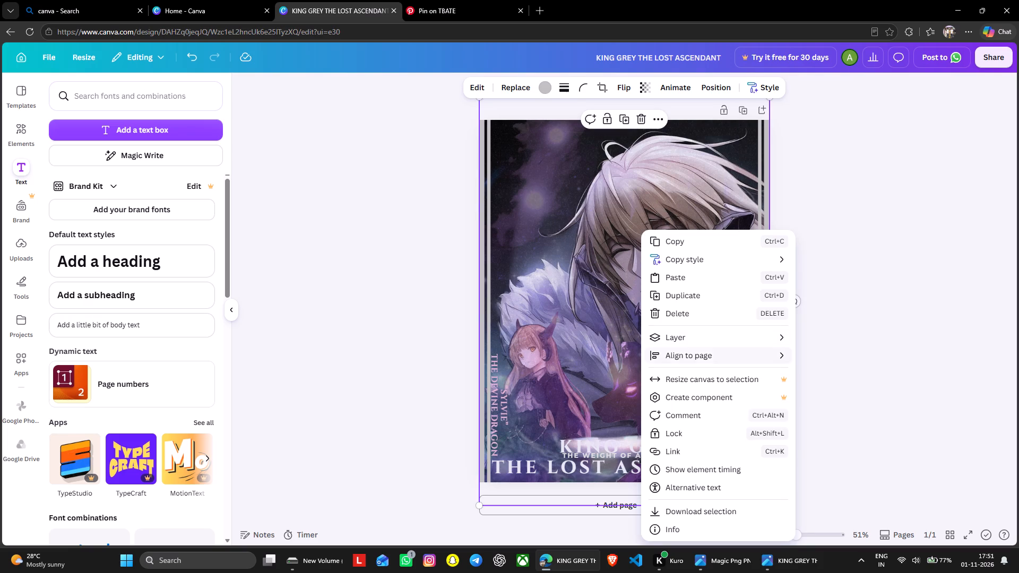
pyautogui.click(704, 343)
pyautogui.click(848, 414)
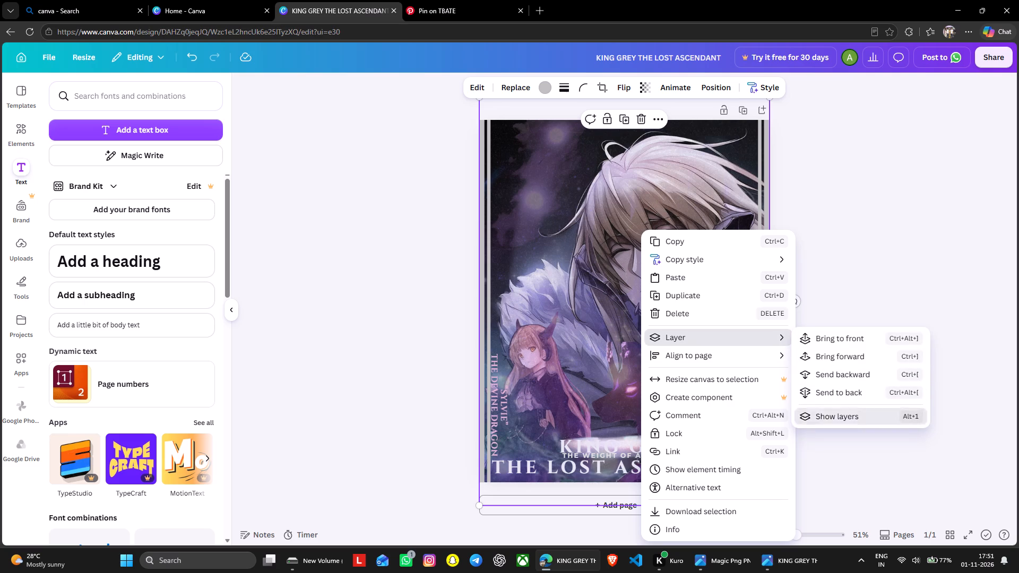
pyautogui.moveTo(158, 173); pyautogui.dragTo(160, 205)
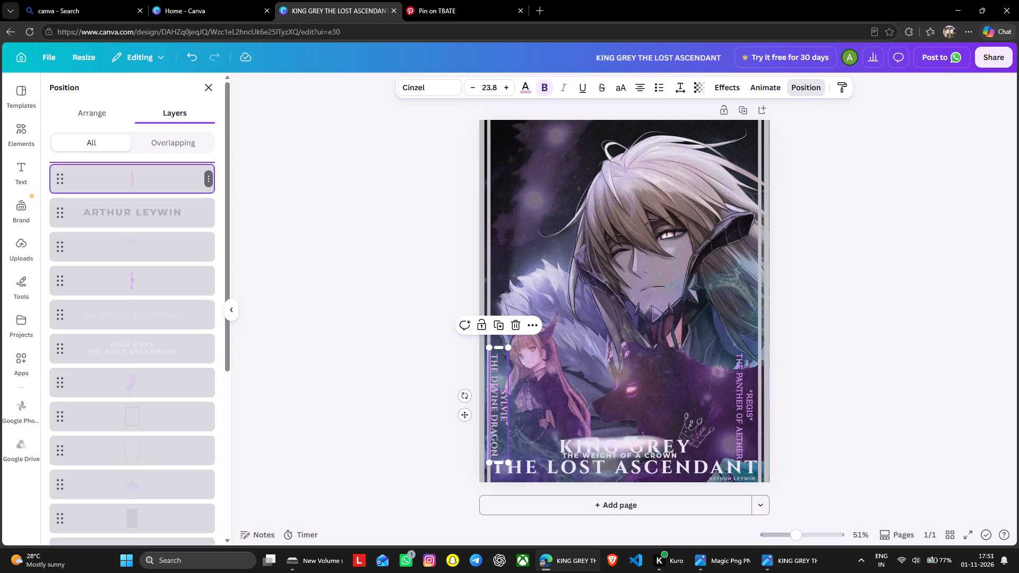
pyautogui.moveTo(160, 205); pyautogui.dragTo(151, 529)
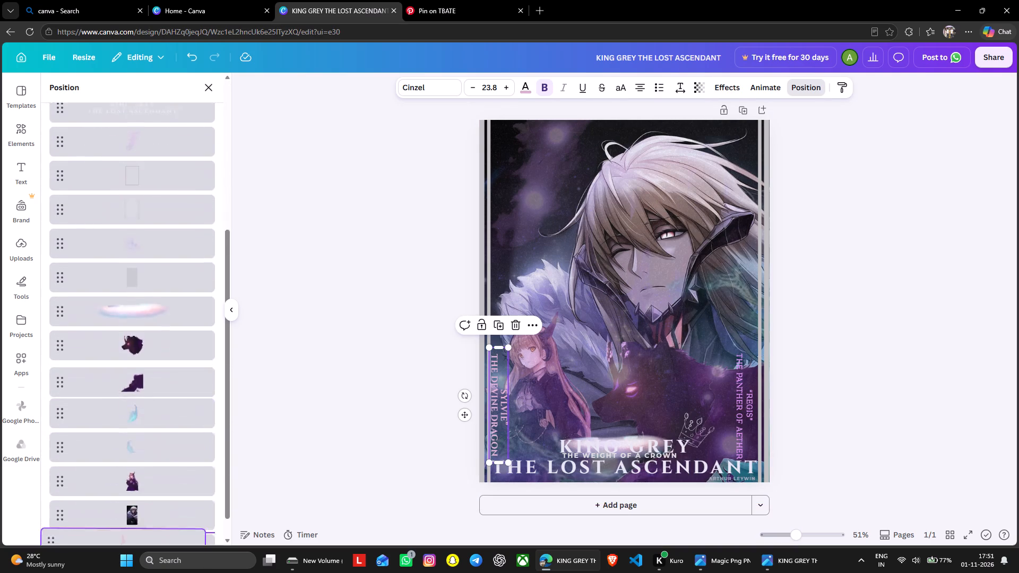
pyautogui.moveTo(151, 529); pyautogui.dragTo(159, 419)
# Move the REGIS caption down the layer order to between the wolf head and the dark purple body layer.
pyautogui.scroll(2, 158, 319)
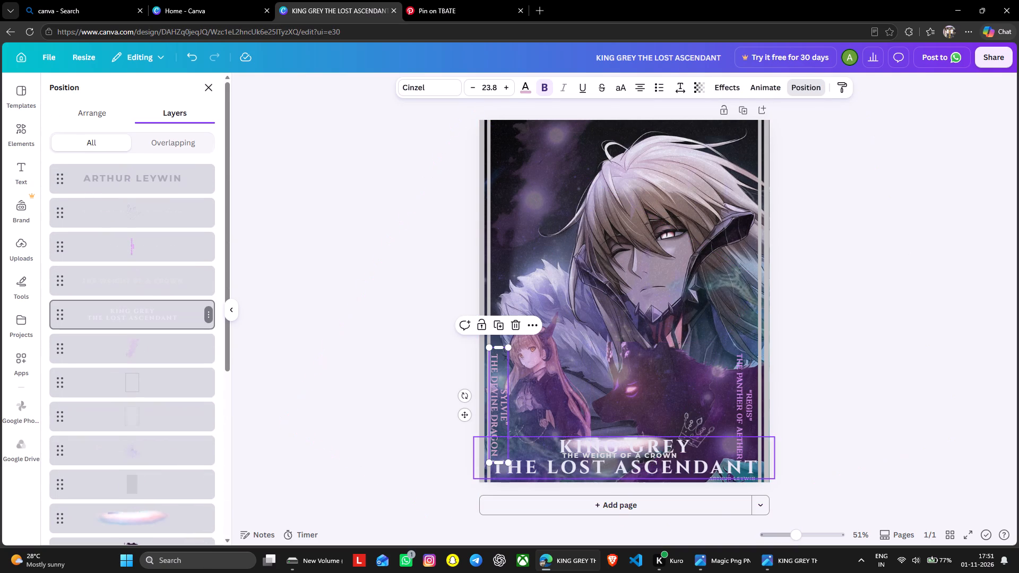
pyautogui.scroll(3, 158, 319)
pyautogui.moveTo(160, 246); pyautogui.dragTo(158, 388)
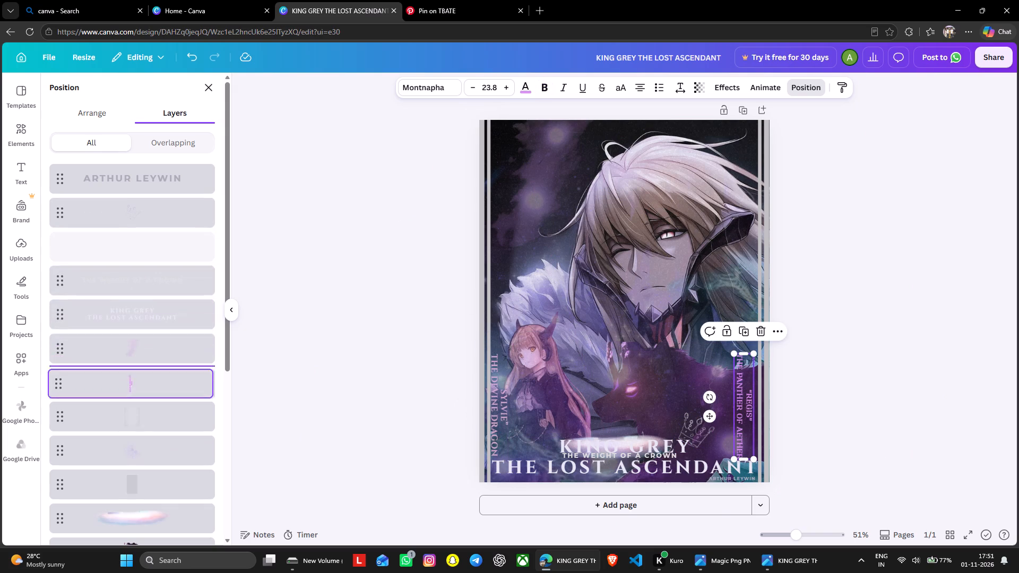
pyautogui.moveTo(158, 388); pyautogui.dragTo(161, 474)
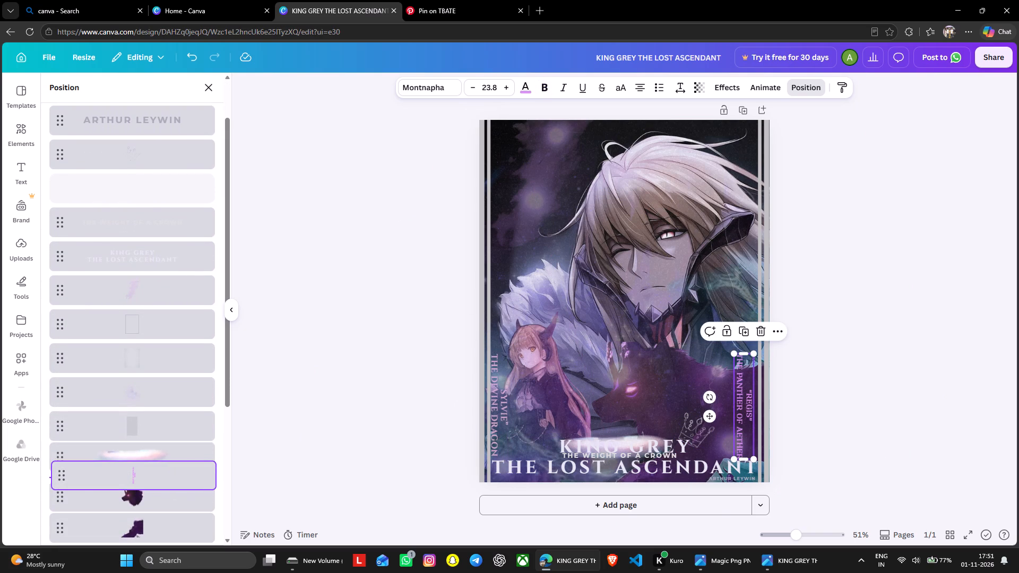
pyautogui.moveTo(161, 474); pyautogui.dragTo(160, 498)
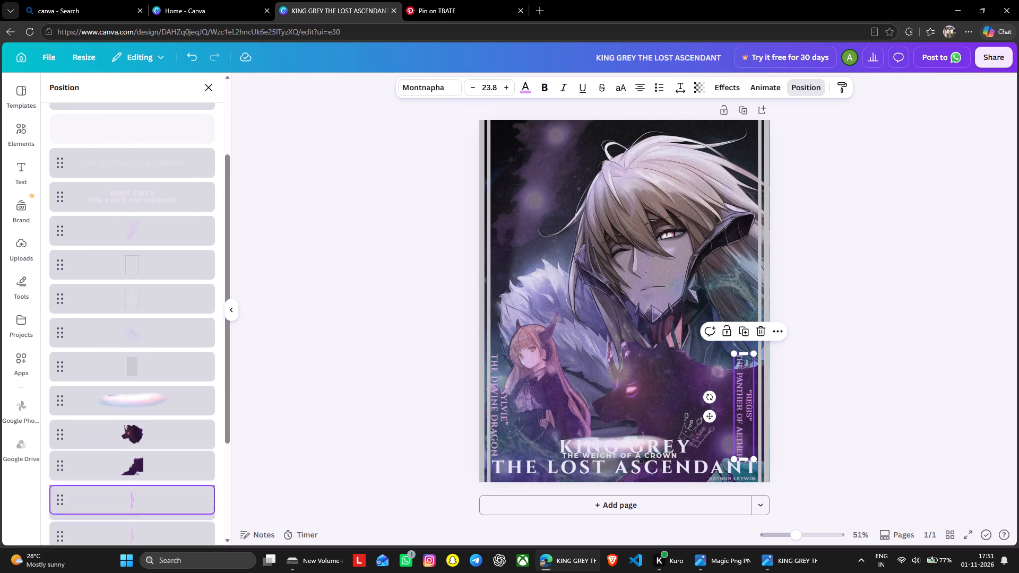
pyautogui.moveTo(160, 498); pyautogui.dragTo(161, 476)
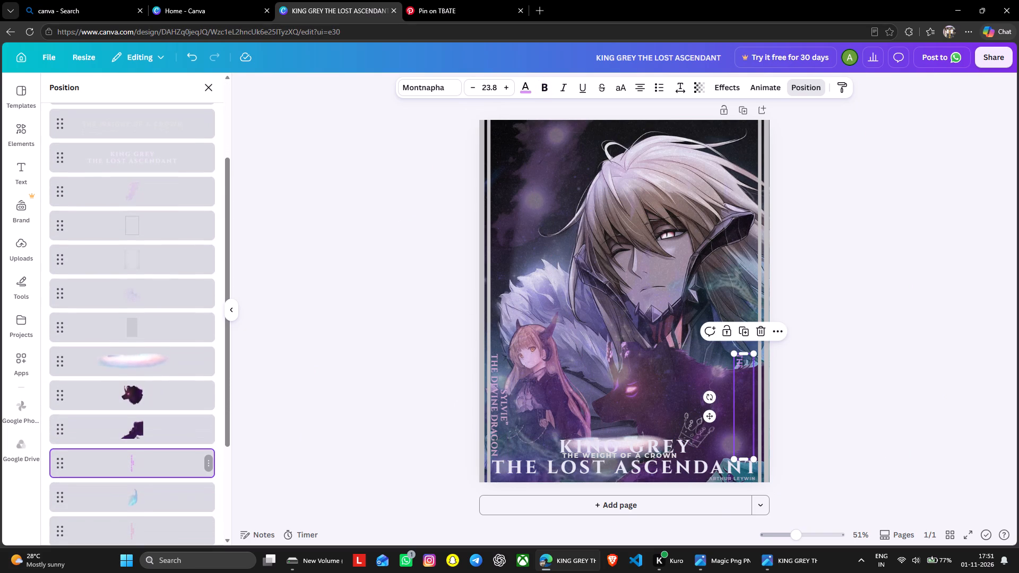
pyautogui.moveTo(160, 466); pyautogui.dragTo(160, 418)
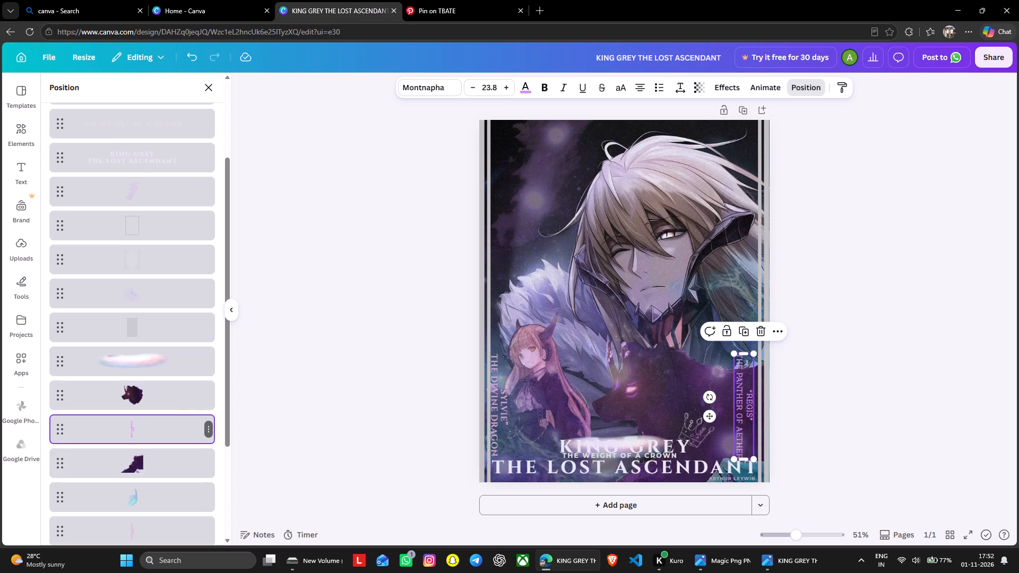
pyautogui.click(342, 252)
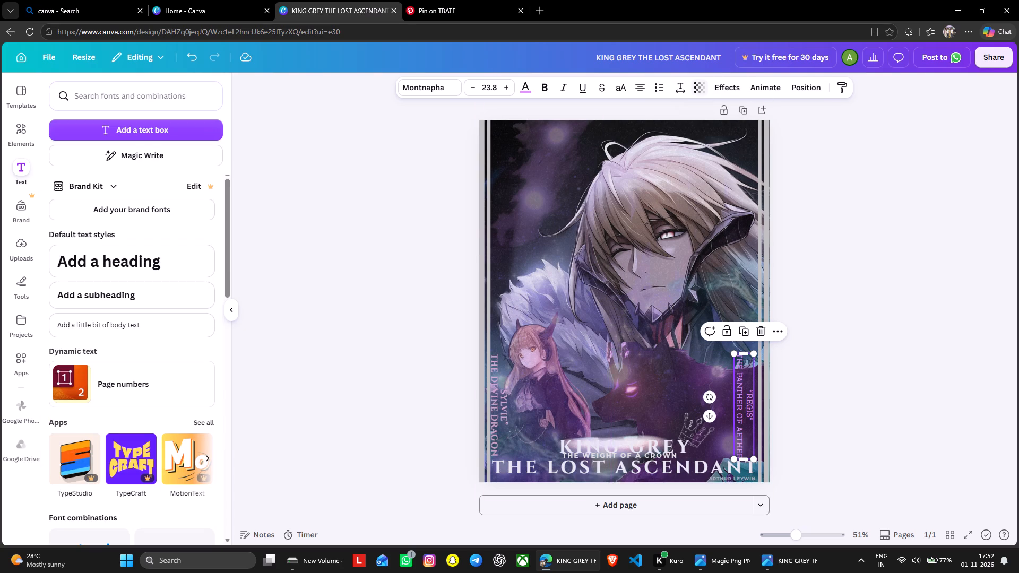
# Set the REGIS caption's transparency to 78.
pyautogui.click(699, 88)
pyautogui.click(707, 132)
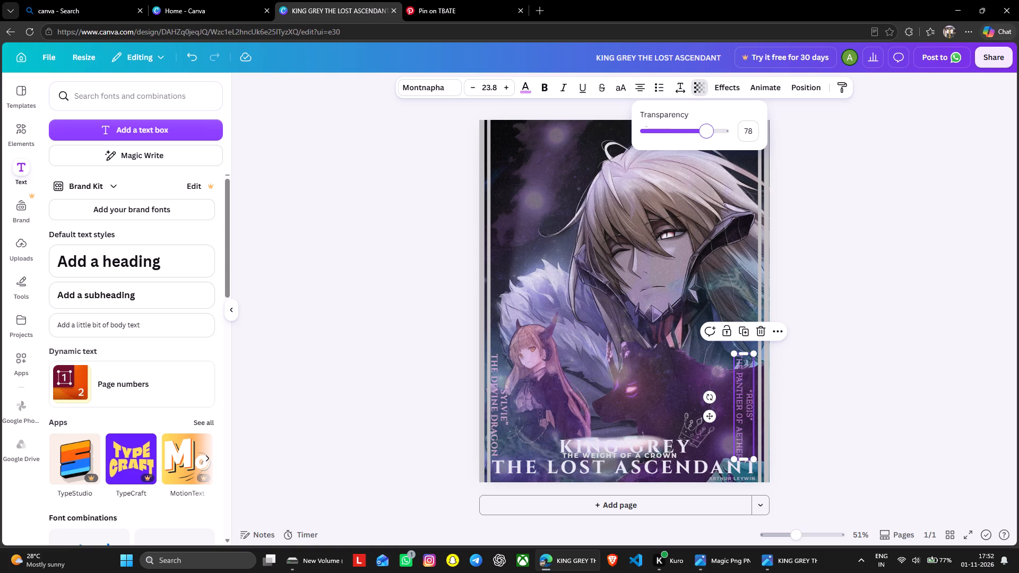
pyautogui.click(868, 291)
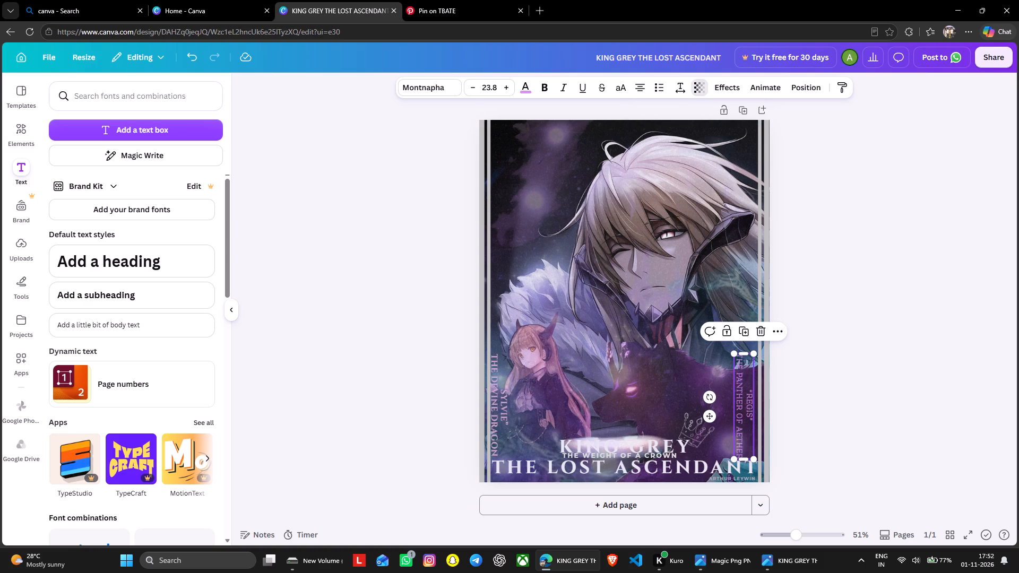
pyautogui.click(868, 291)
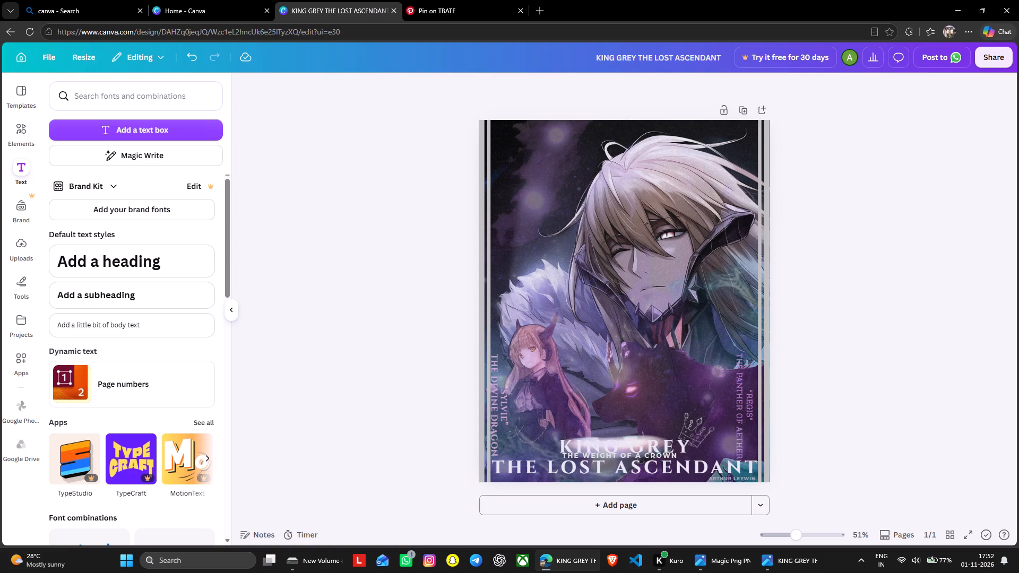
pyautogui.click(877, 246)
# Try several photo colours on the KING GREY THE LOST ASCENDANT title, settling on the pale mauve from the main character's image.
pyautogui.click(611, 465)
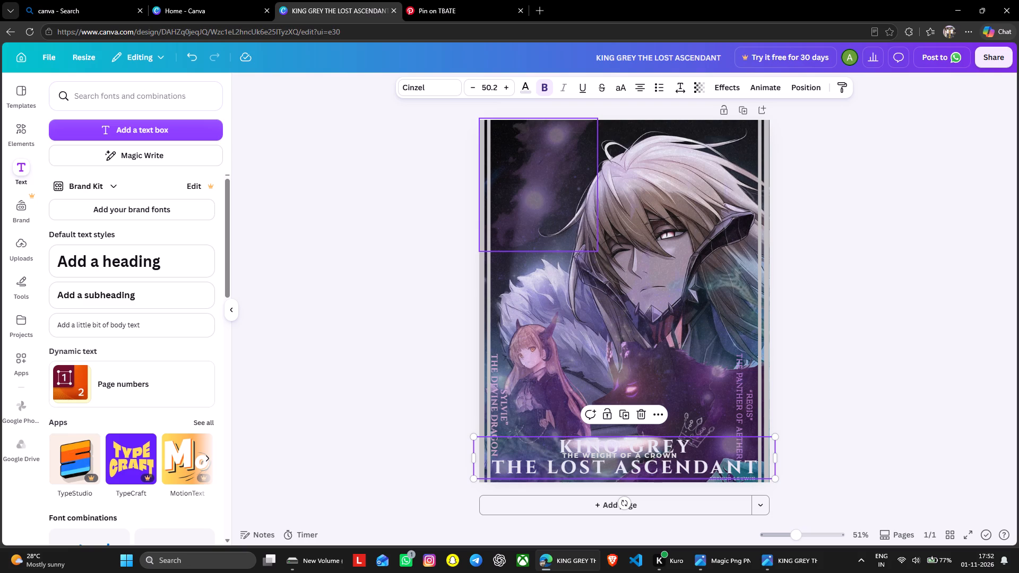
pyautogui.click(530, 93)
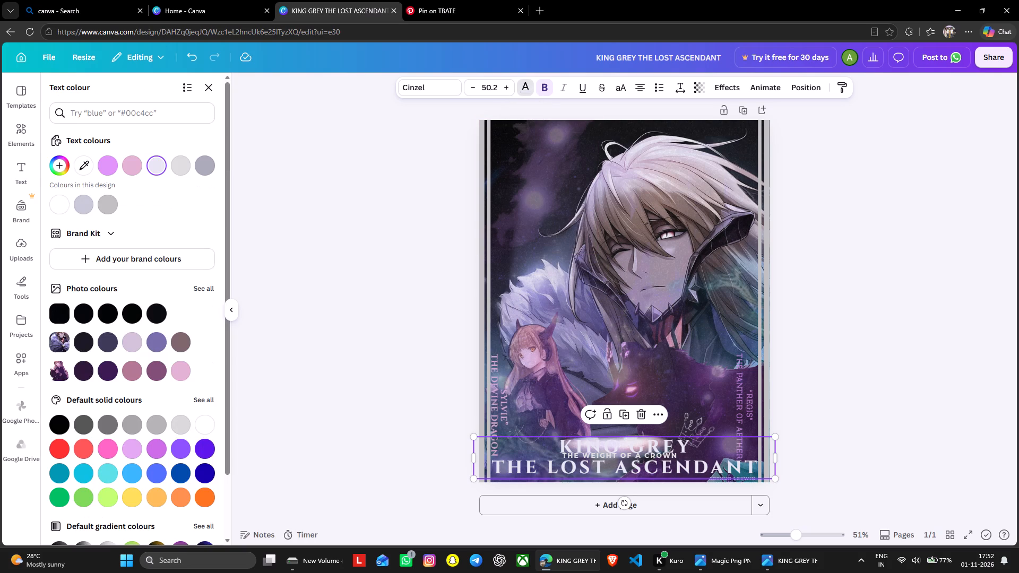
pyautogui.click(133, 345)
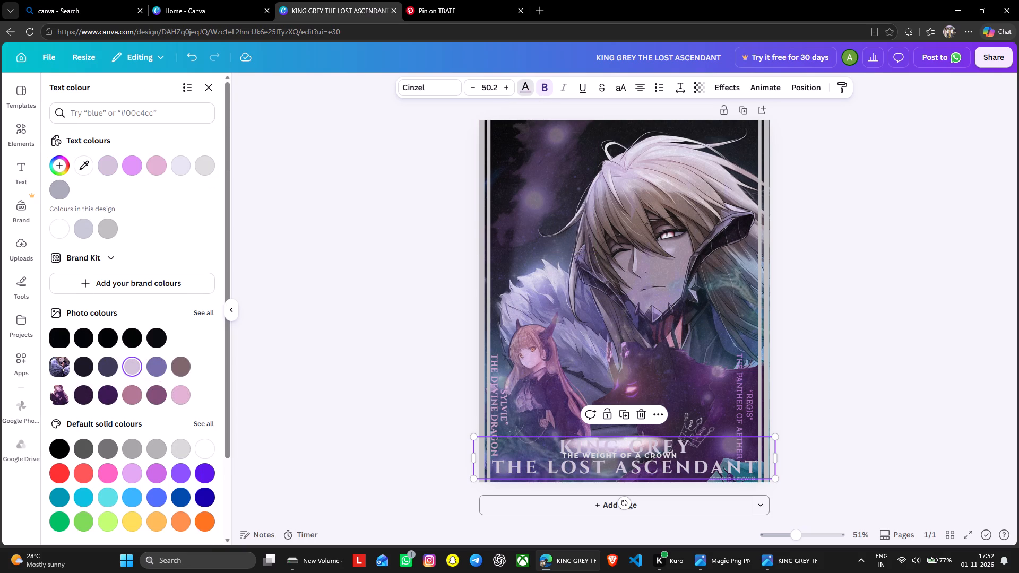
pyautogui.click(150, 368)
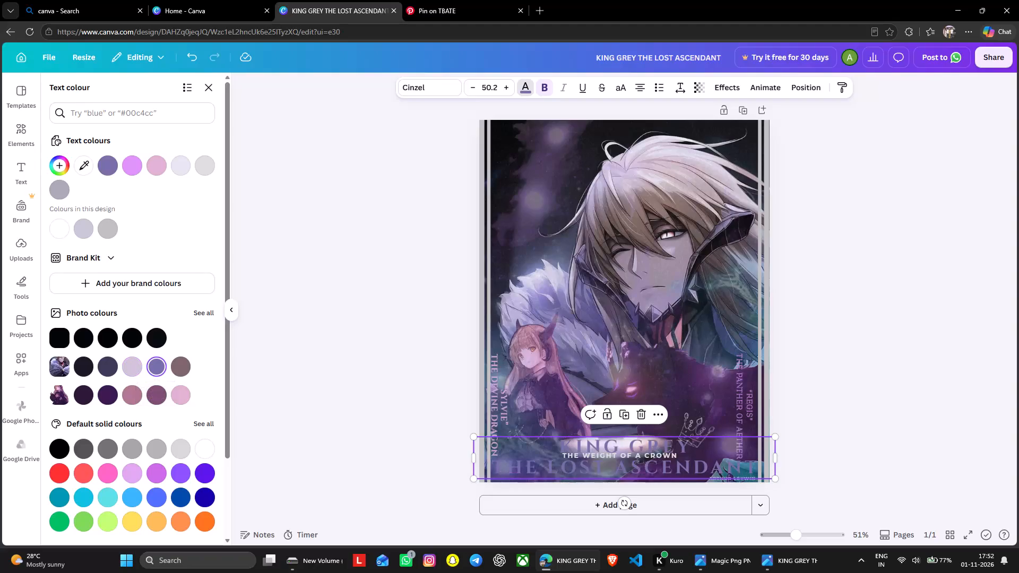
pyautogui.click(77, 368)
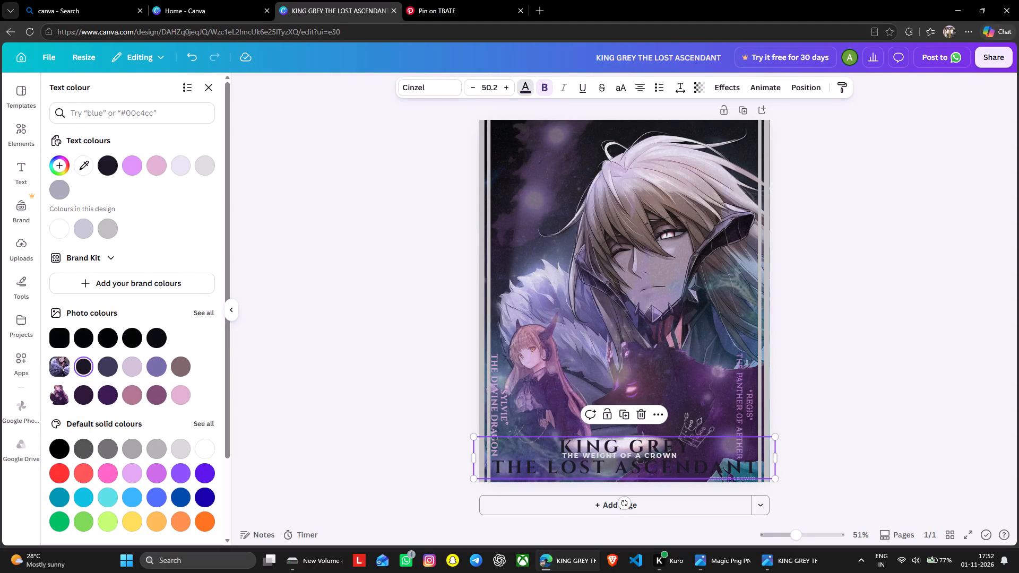
pyautogui.click(106, 368)
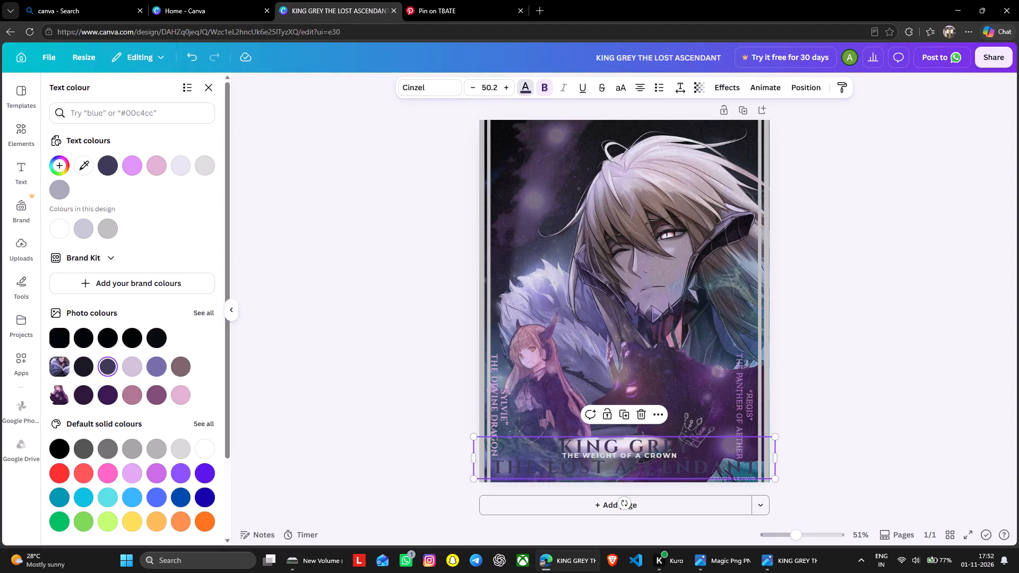
pyautogui.click(187, 369)
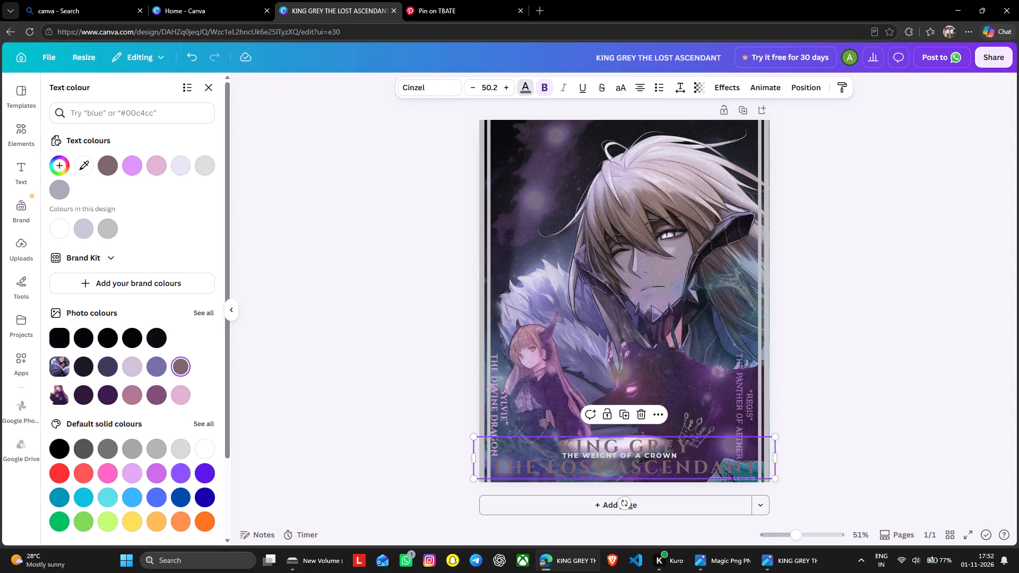
pyautogui.click(202, 315)
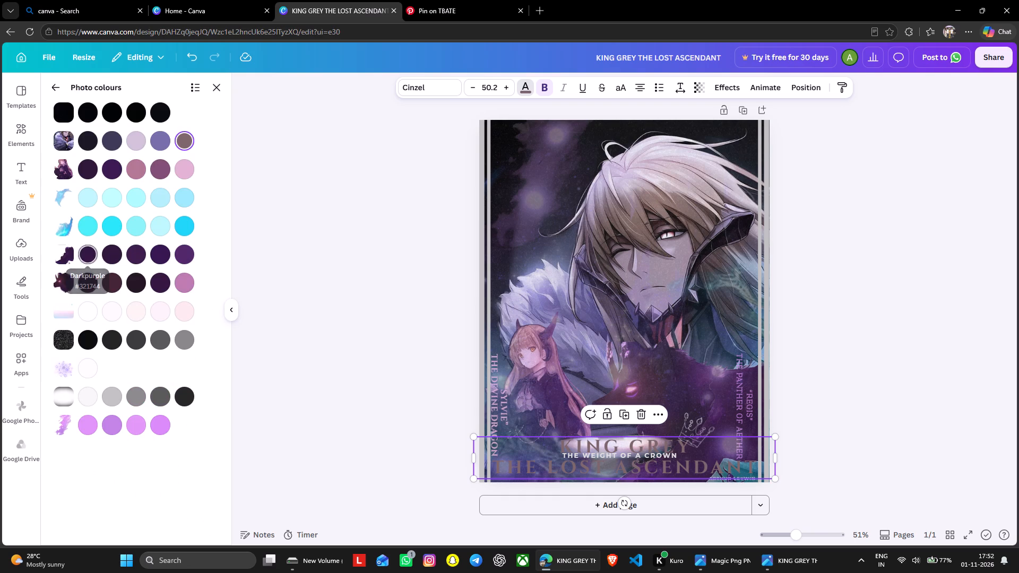
pyautogui.click(185, 309)
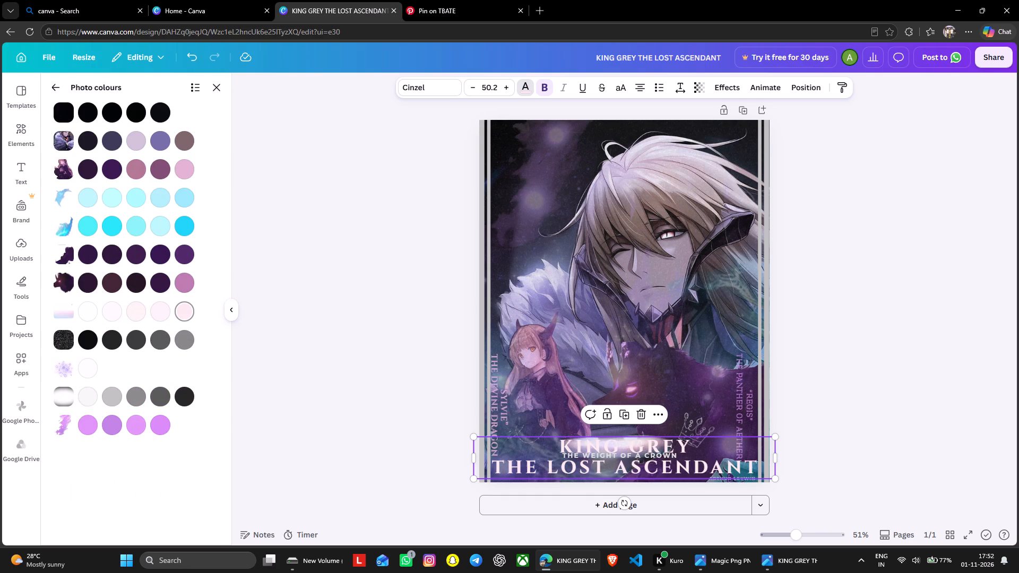
pyautogui.click(186, 281)
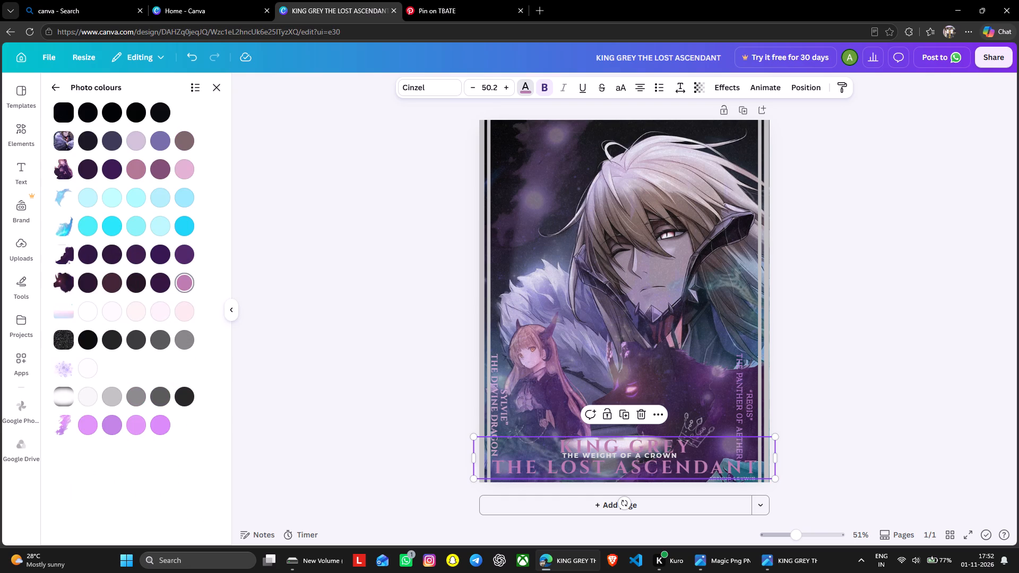
pyautogui.click(143, 141)
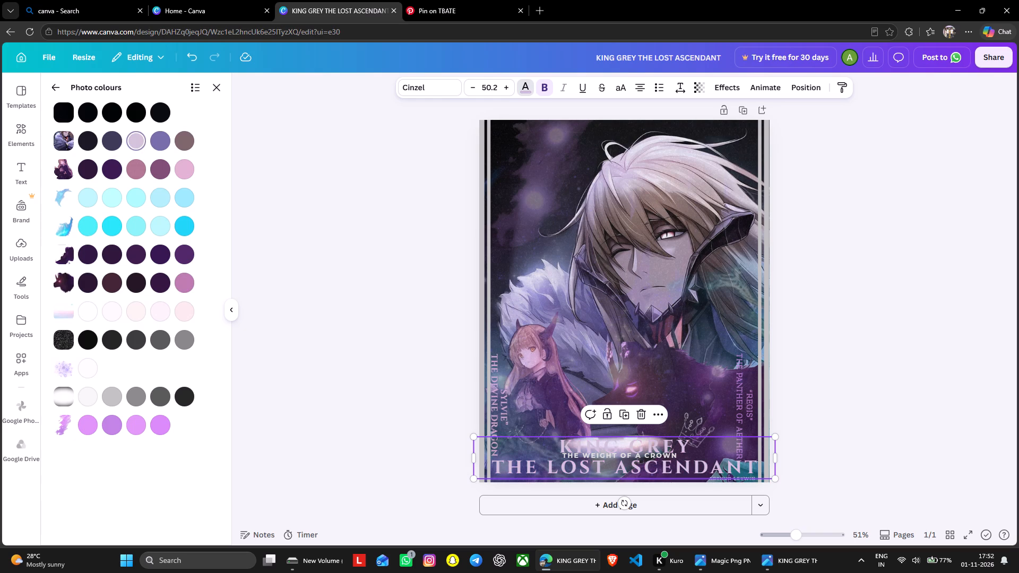
pyautogui.click(325, 335)
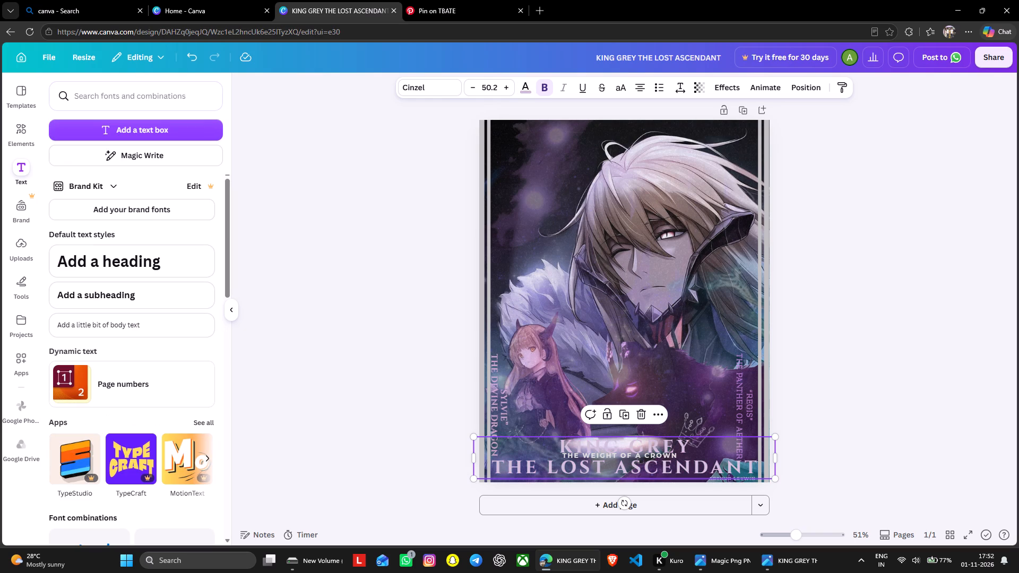
# Try photo colours on the THE WEIGHT OF A CROWN subtitle, settling on the dusty mauve-brown from the main character's image.
pyautogui.rightClick(655, 215)
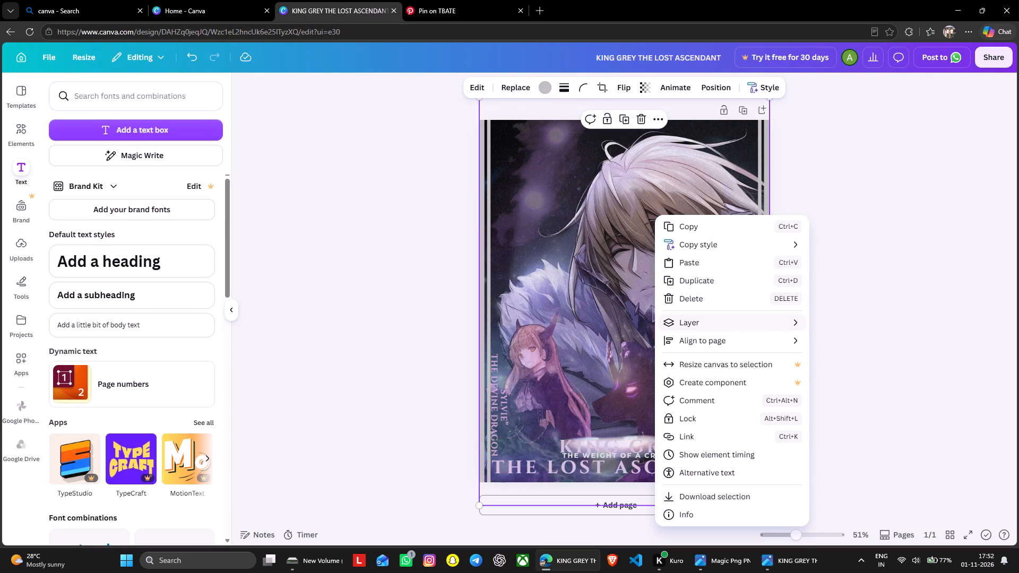
pyautogui.click(713, 320)
pyautogui.click(757, 321)
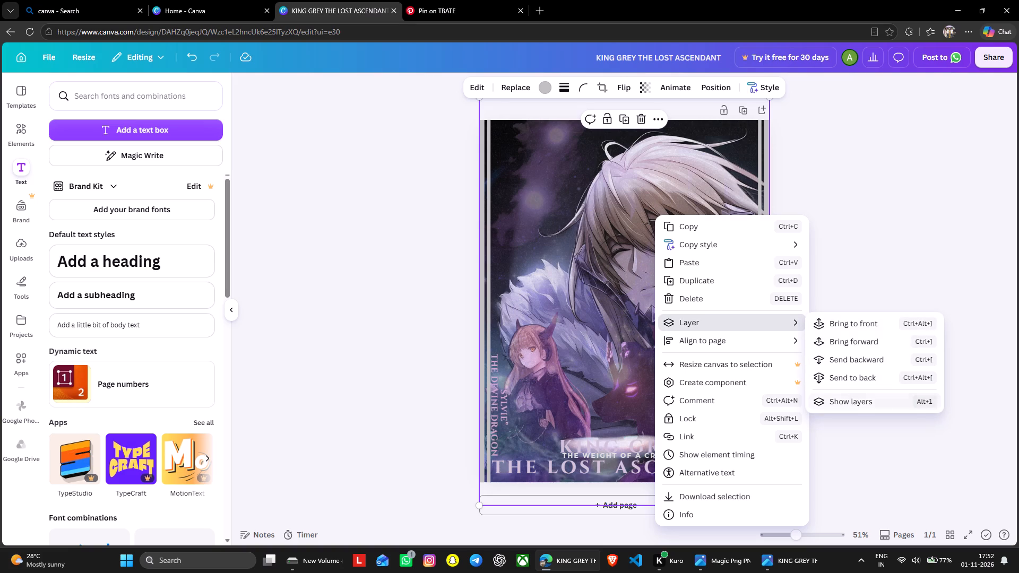
pyautogui.click(834, 400)
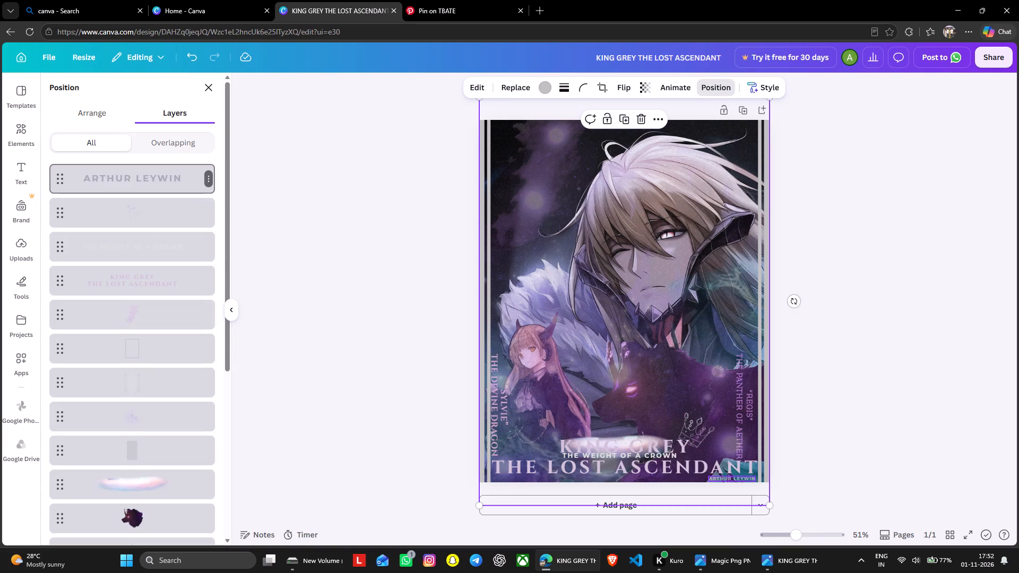
pyautogui.click(131, 239)
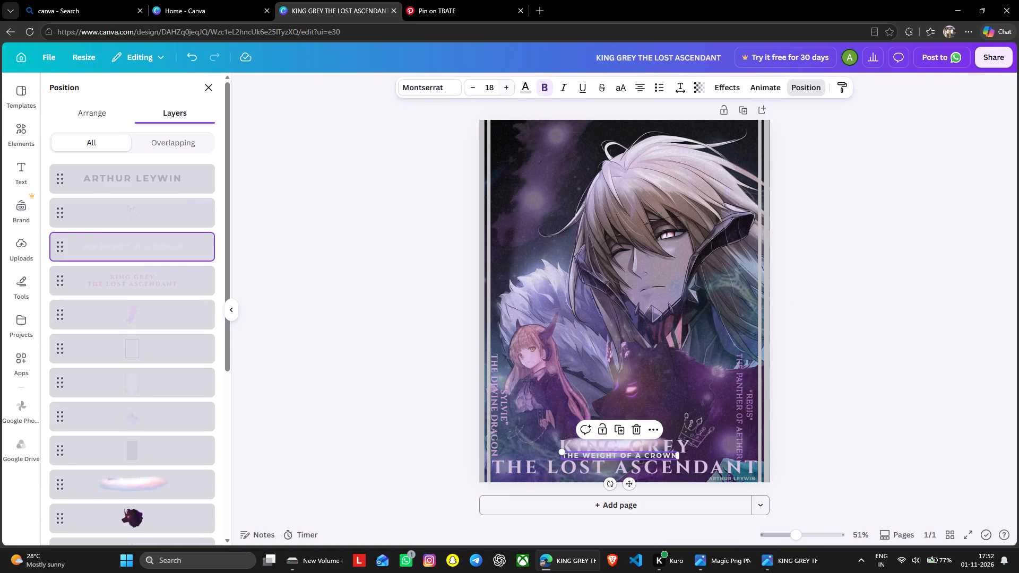
pyautogui.click(524, 86)
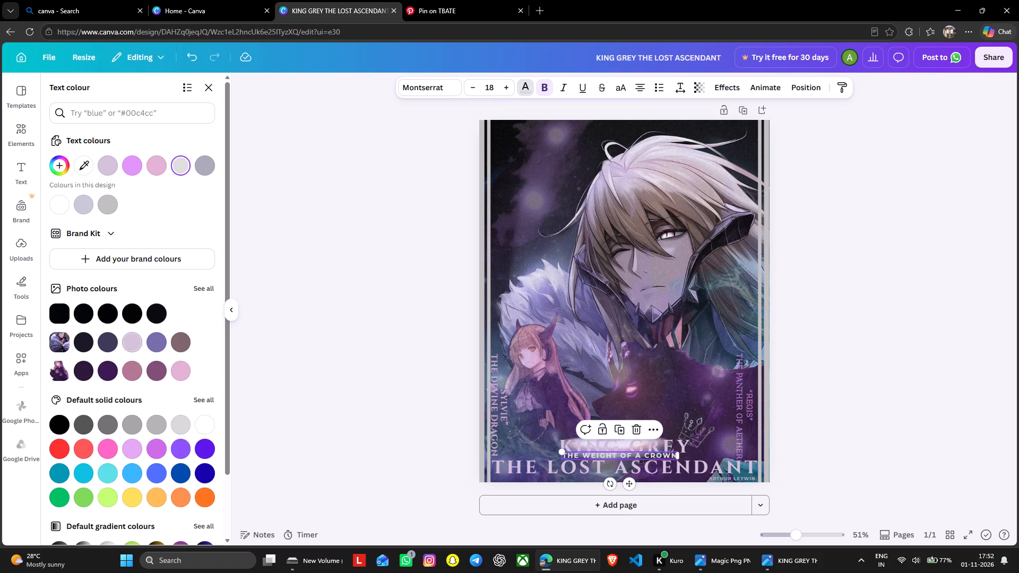
pyautogui.click(137, 338)
pyautogui.click(155, 344)
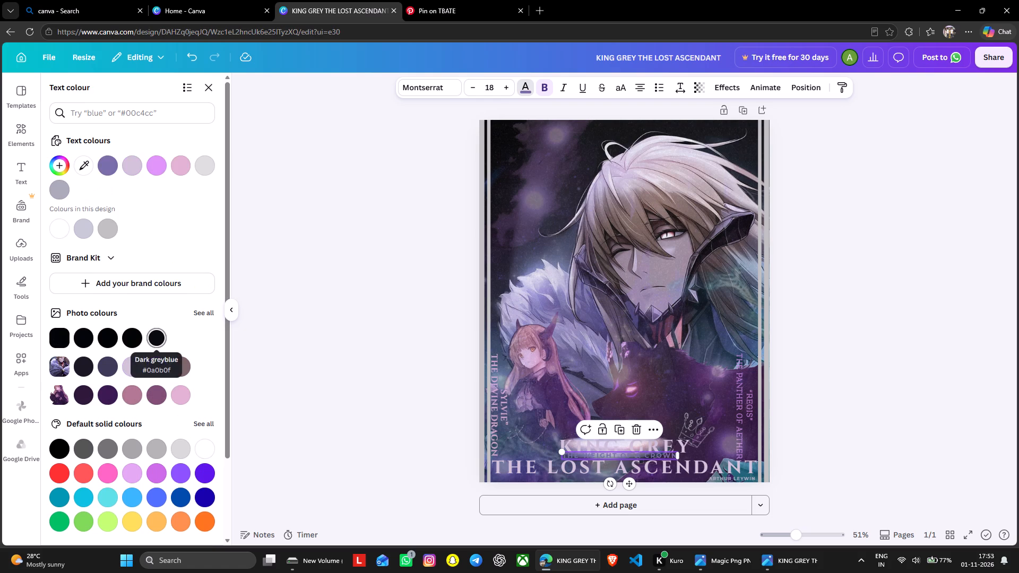
pyautogui.click(179, 369)
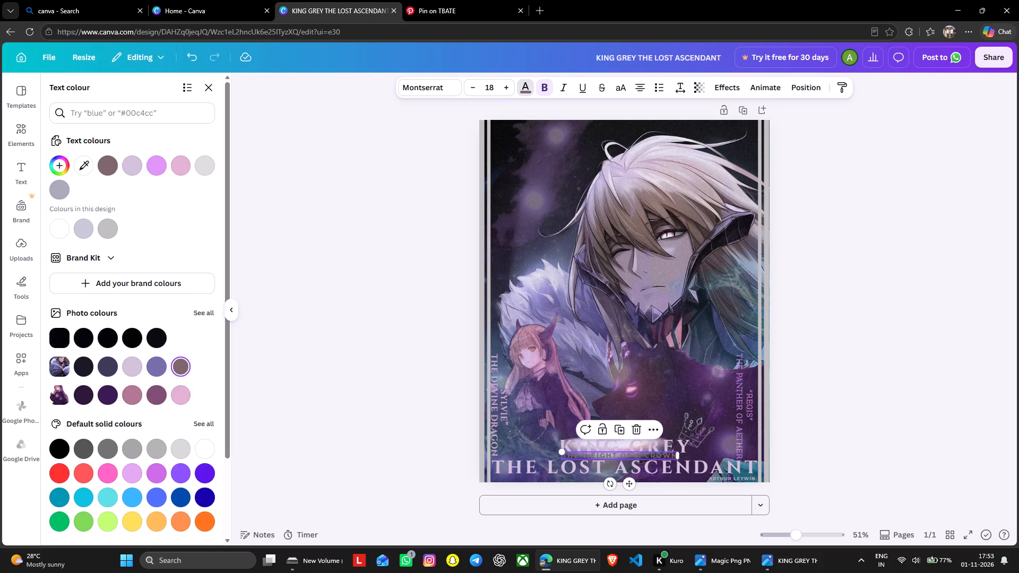
pyautogui.click(304, 344)
pyautogui.click(304, 344)
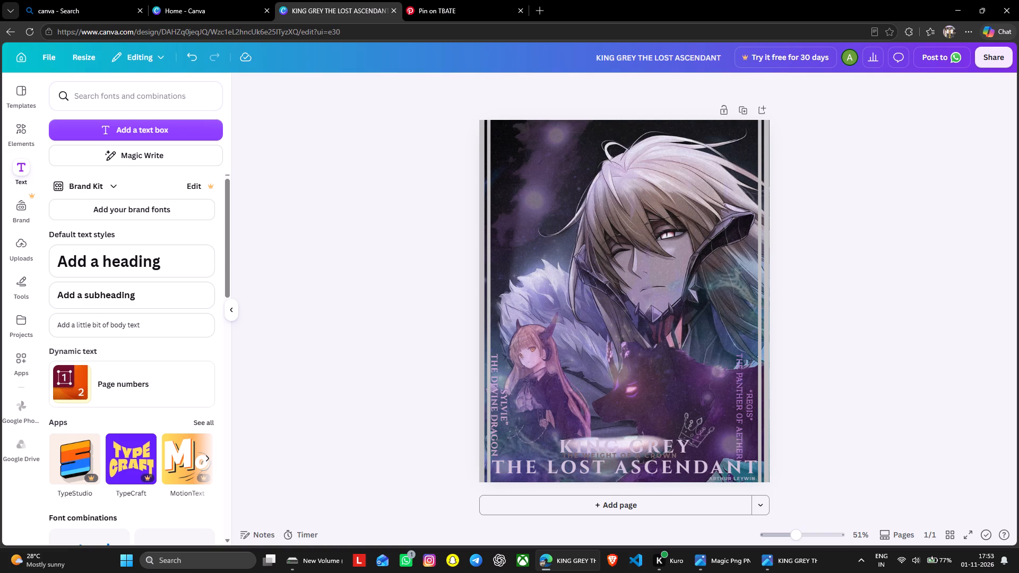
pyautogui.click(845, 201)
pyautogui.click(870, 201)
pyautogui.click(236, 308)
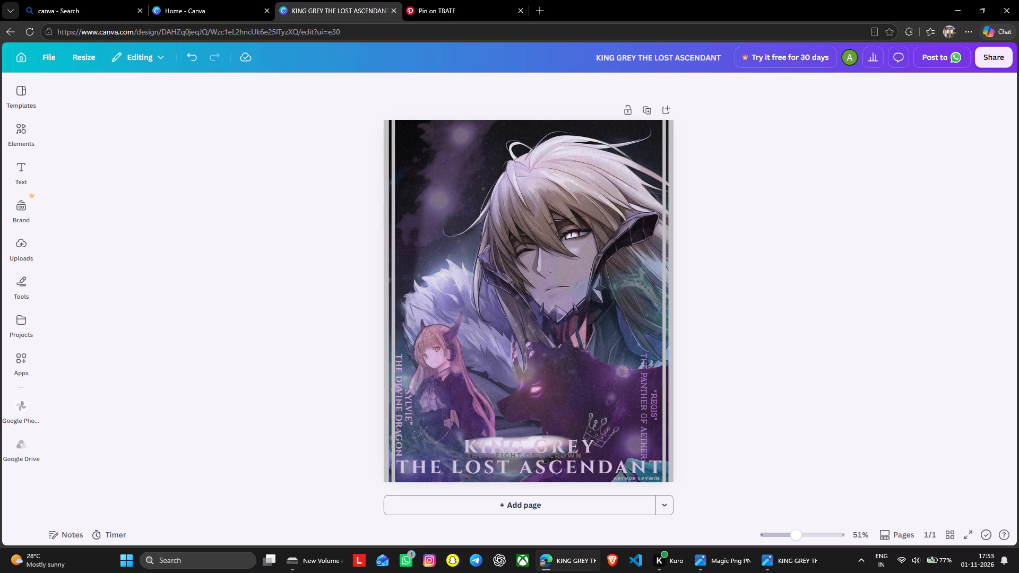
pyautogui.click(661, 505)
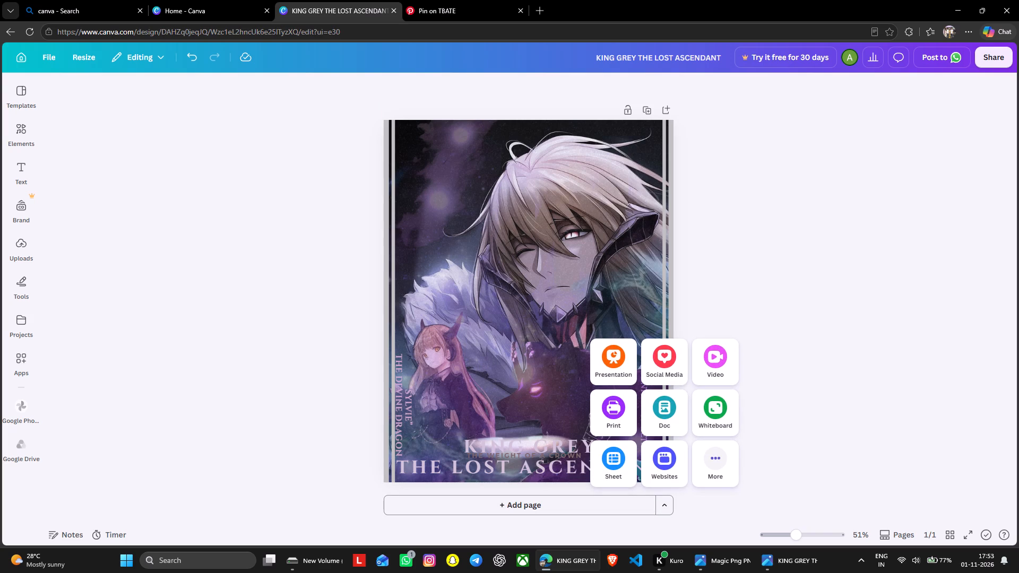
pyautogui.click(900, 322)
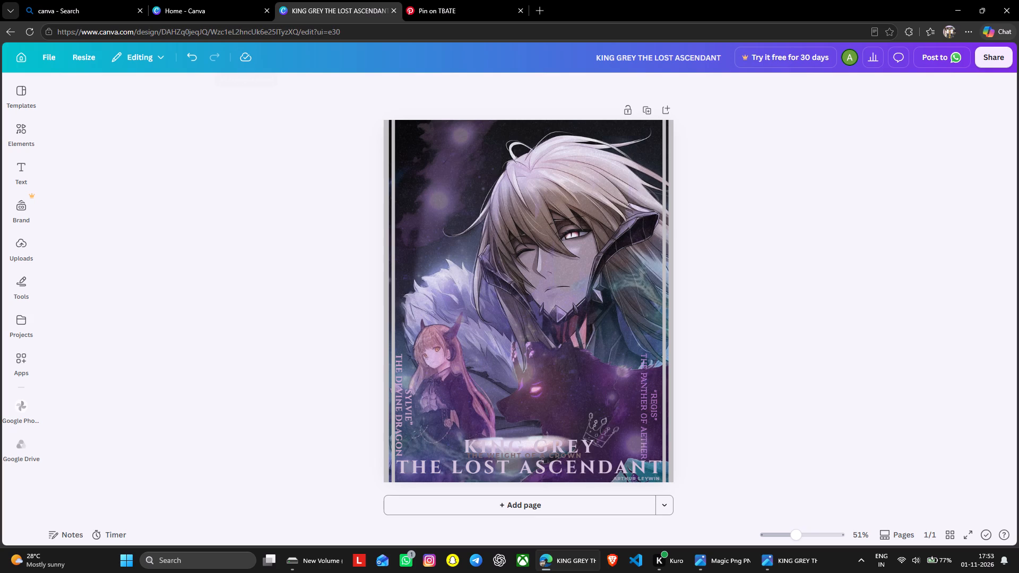
# Enlarge the purple smoke graphic at the poster's upper-left corner and shift it so it extends slightly past the page edges.
pyautogui.click(428, 210)
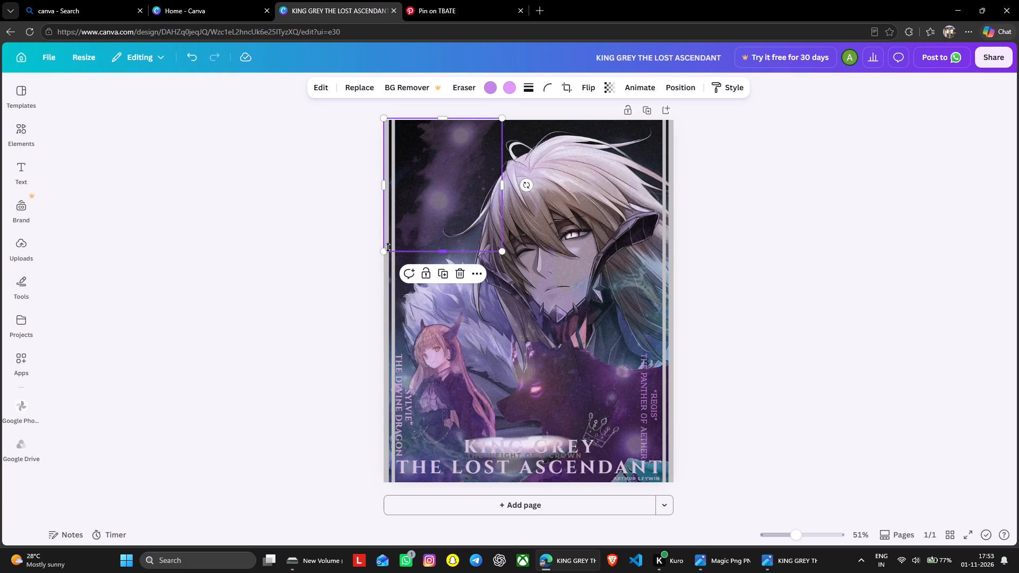
pyautogui.moveTo(385, 248); pyautogui.dragTo(369, 291)
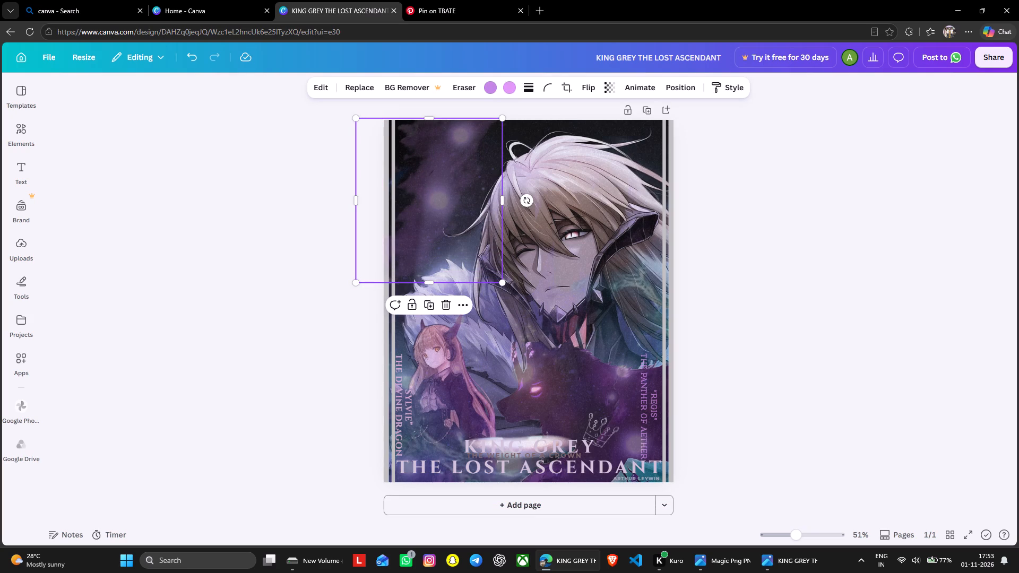
pyautogui.moveTo(407, 244); pyautogui.dragTo(416, 248)
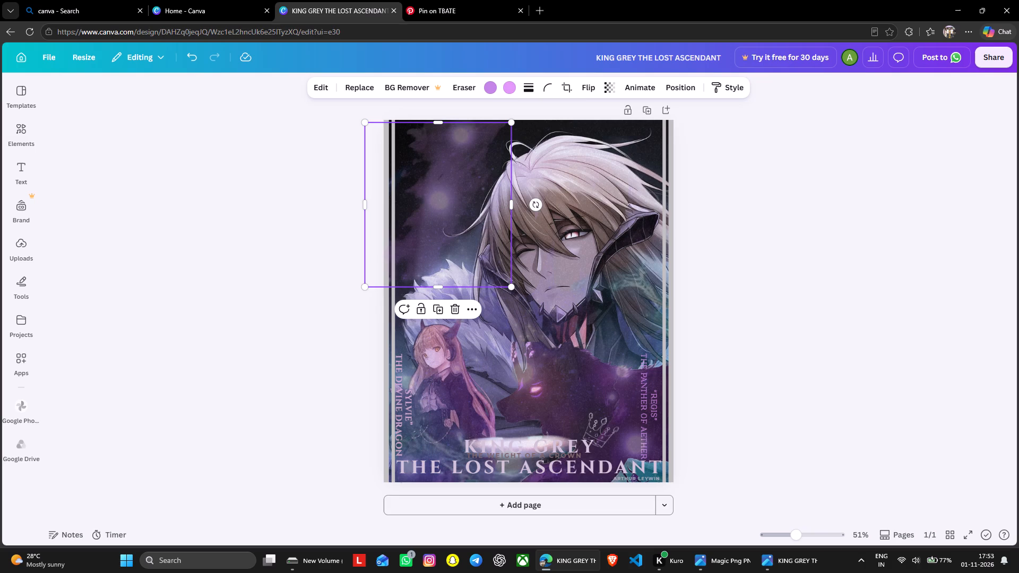
pyautogui.moveTo(463, 194); pyautogui.dragTo(469, 189)
pyautogui.click(870, 193)
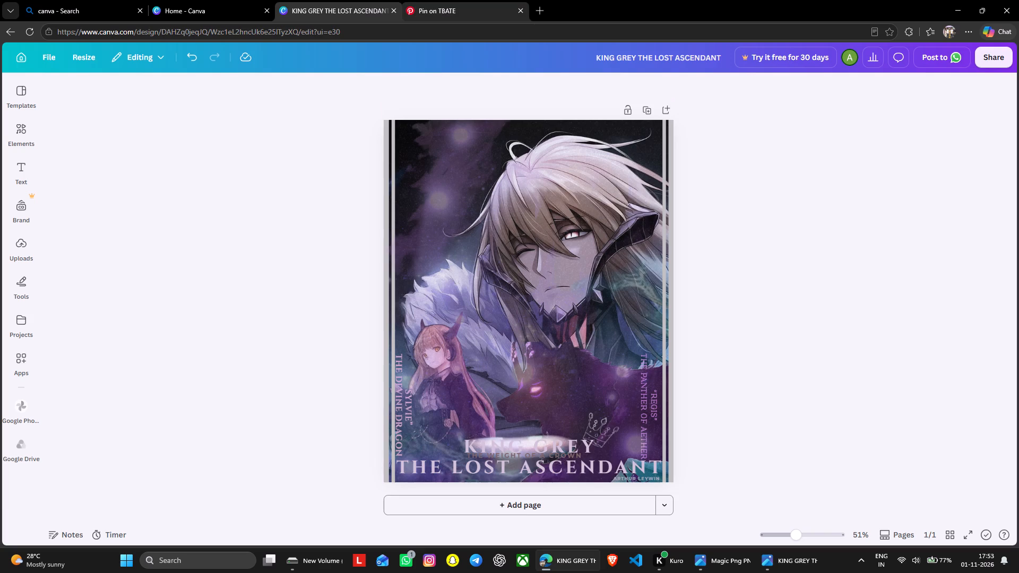
# Switch to Pinterest and search for TBATE QUOTES.
pyautogui.click(481, 7)
pyautogui.click(357, 66)
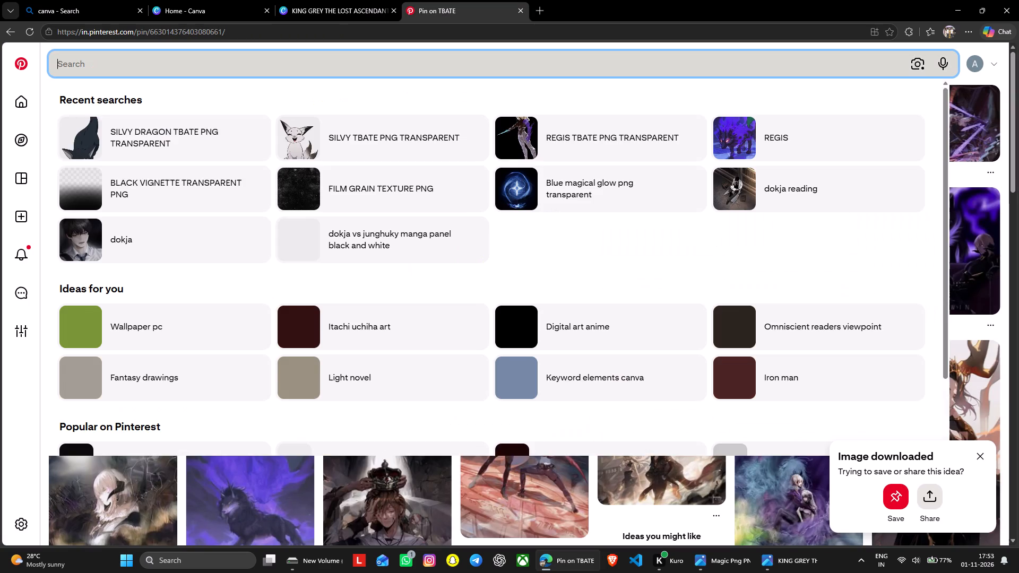
pyautogui.write('TBATE QUOTES')
pyautogui.press('Return')
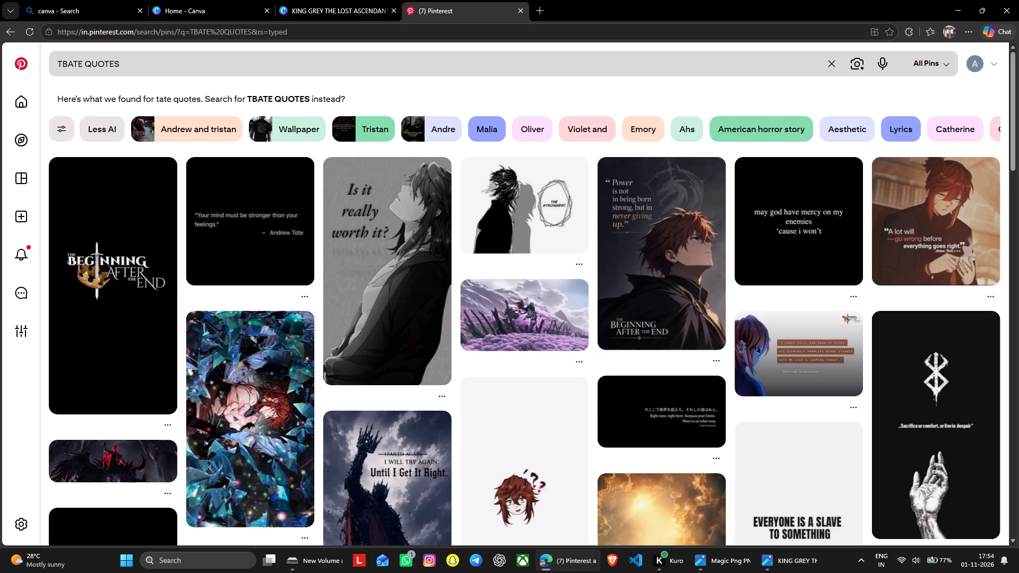
# Close the open Photos windows for the KING GREY THE LOST ASCENDANT and Magic Png images.
pyautogui.click(795, 572)
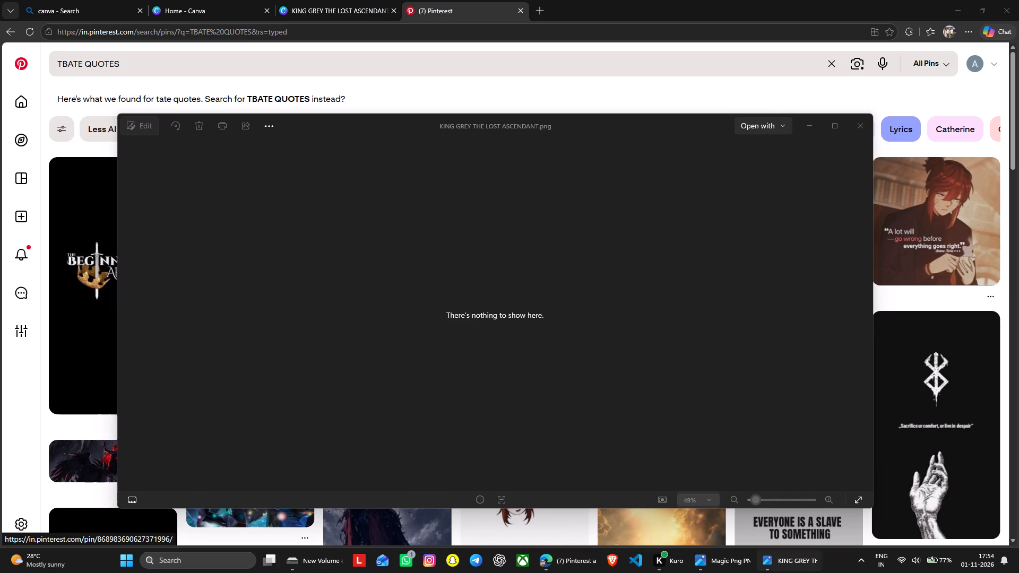
pyautogui.click(863, 119)
pyautogui.click(795, 572)
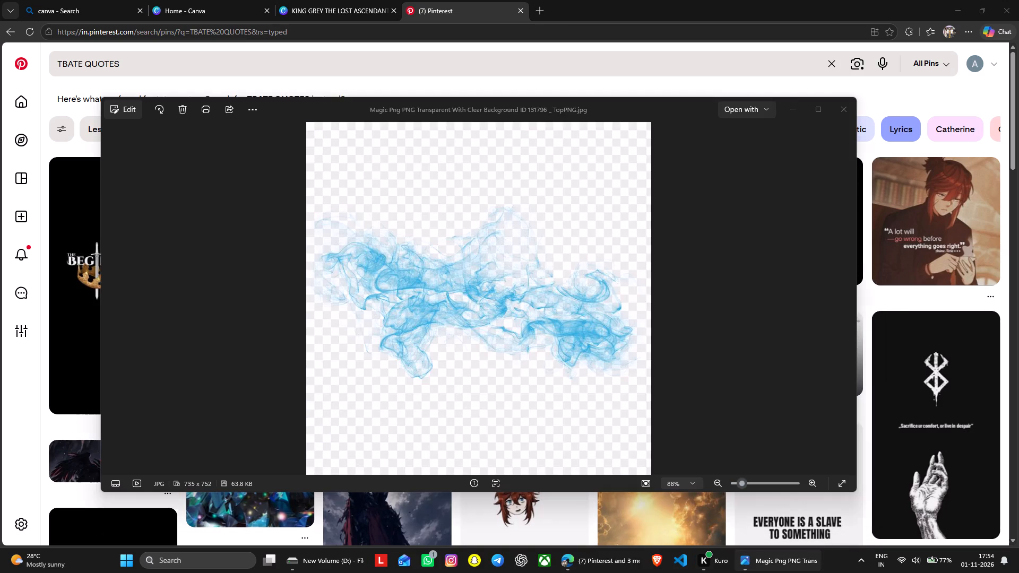
pyautogui.click(837, 109)
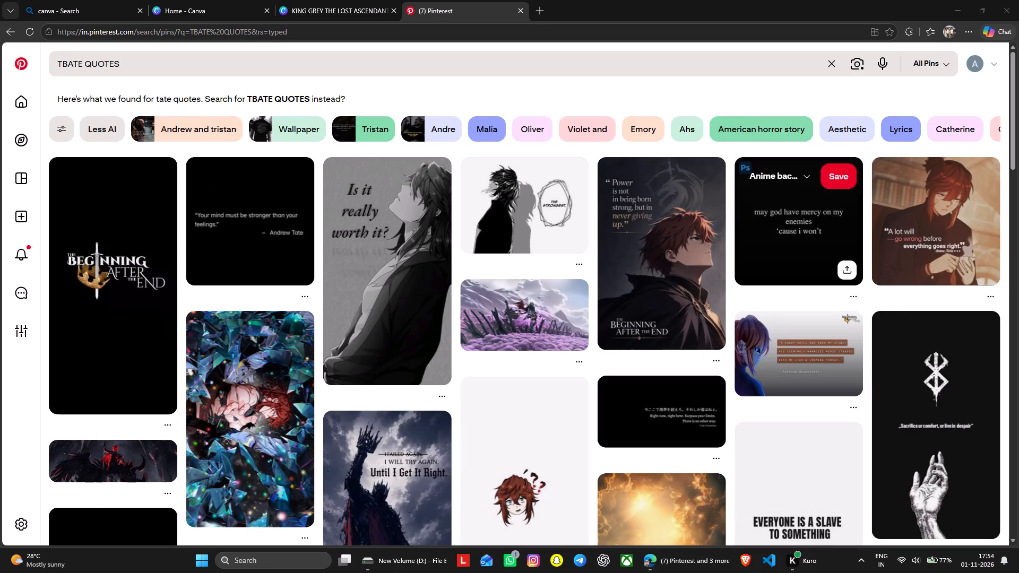
# Open the "may god have mercy on my enemies" quote pin from the Pinterest results.
pyautogui.click(821, 240)
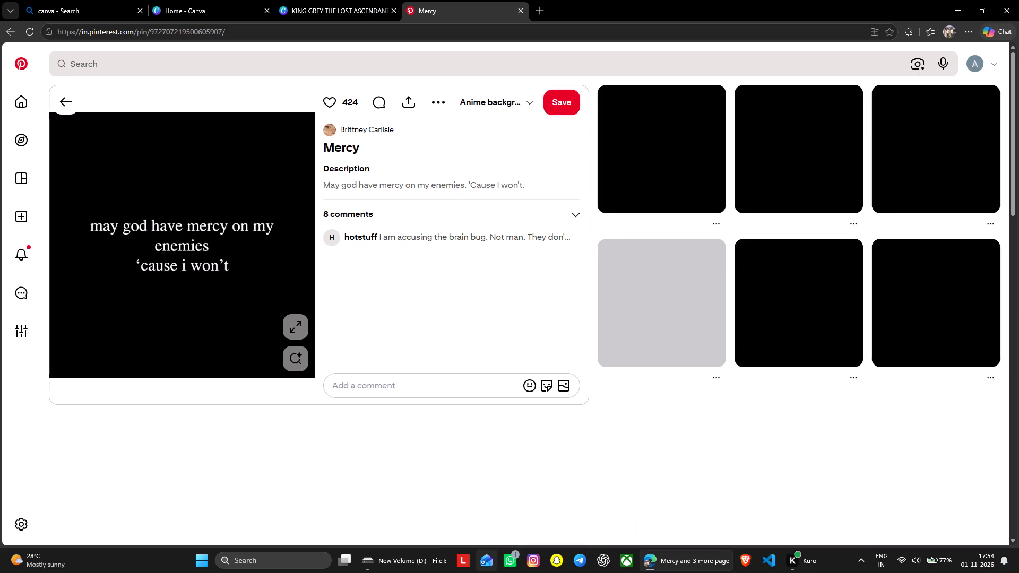
pyautogui.click(693, 562)
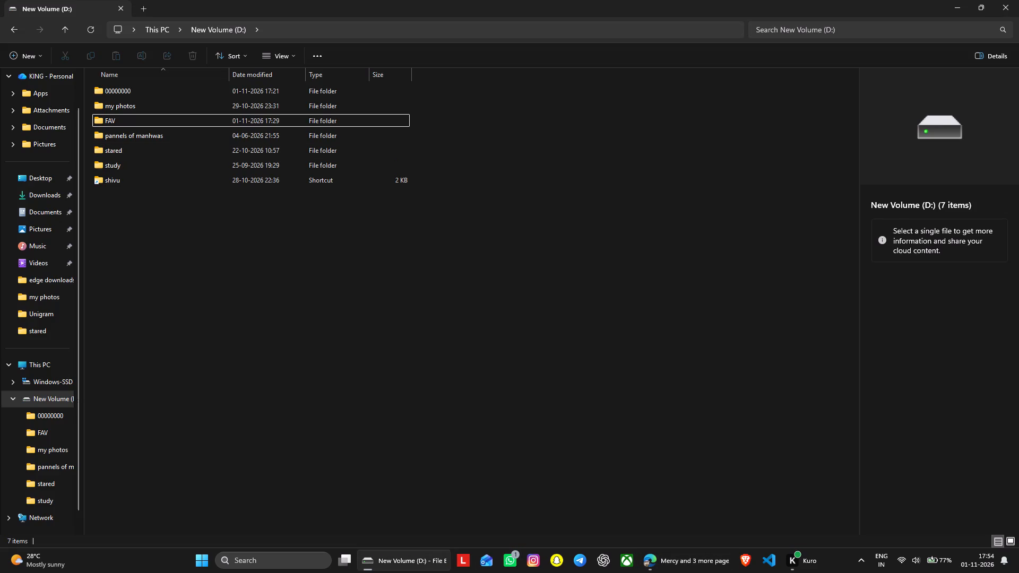
pyautogui.click(681, 560)
# Switch to the Canva poster design and add a text box reading MAY GOD HAVE MERCY ON MY ENIMIES.
pyautogui.click(341, 4)
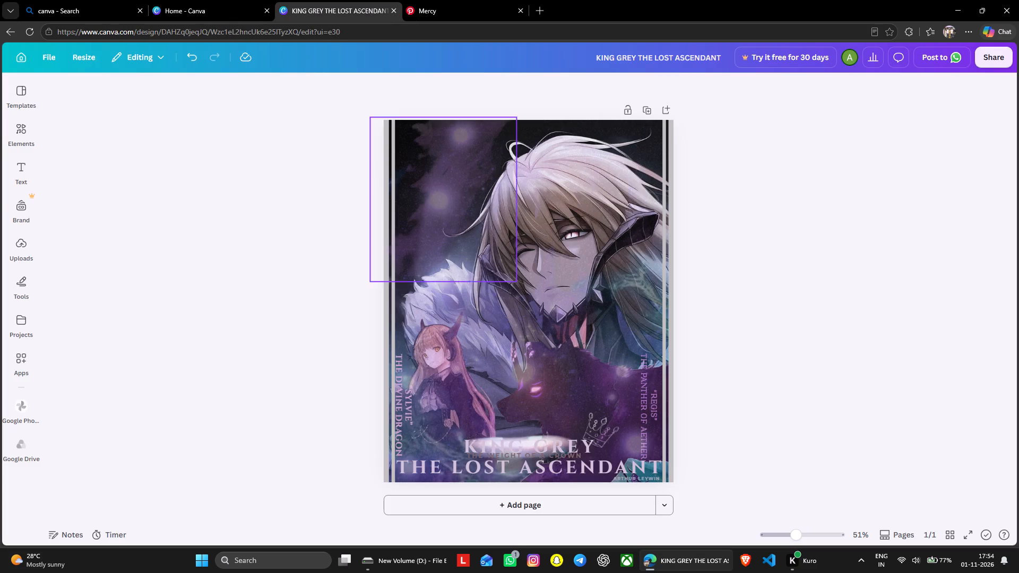
pyautogui.click(24, 178)
pyautogui.click(115, 126)
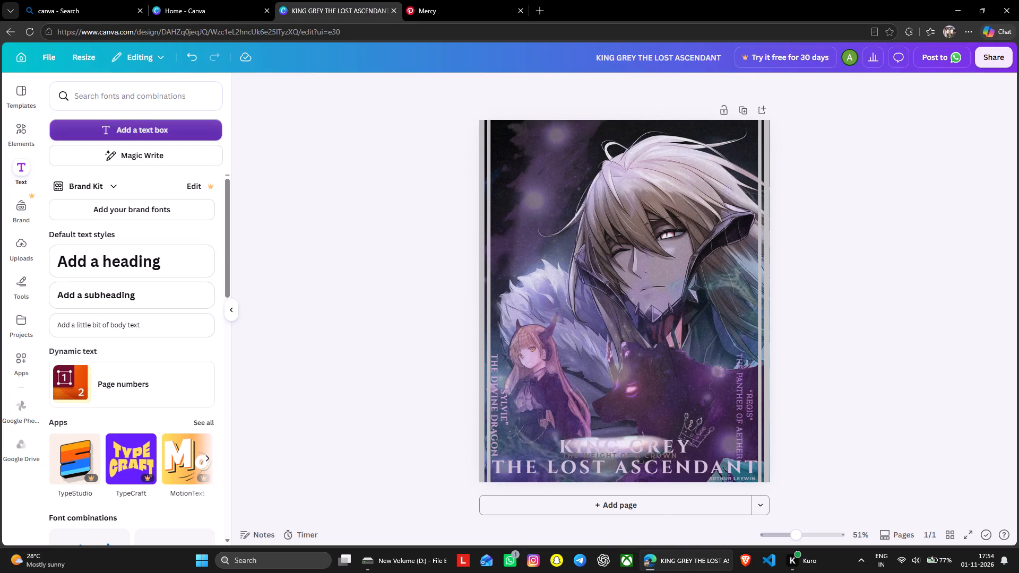
pyautogui.write('MA')
pyautogui.write('Y GOD')
pyautogui.press('space')
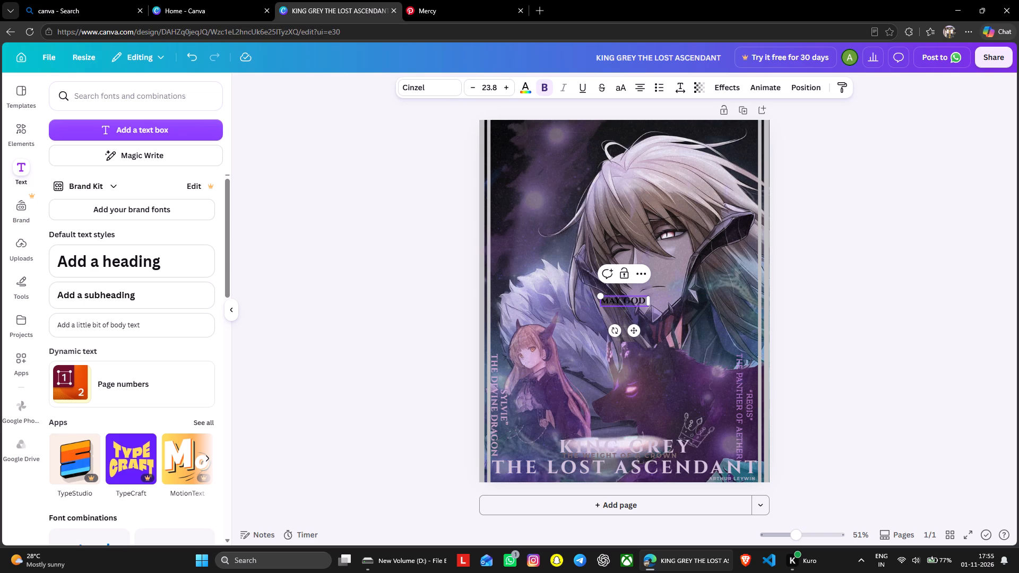
pyautogui.write('HAVE MER')
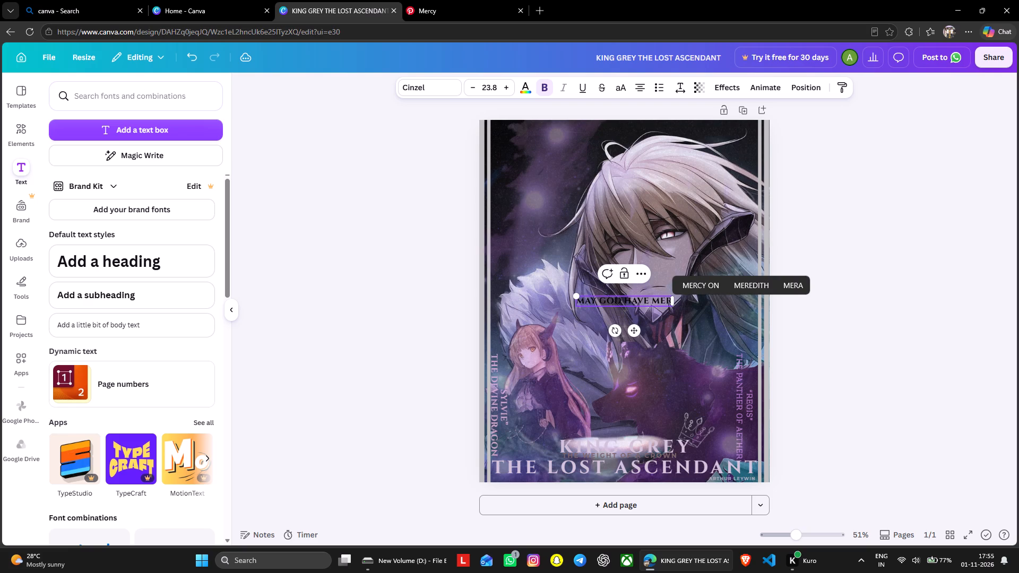
pyautogui.write('CY ON MY ENIMIES')
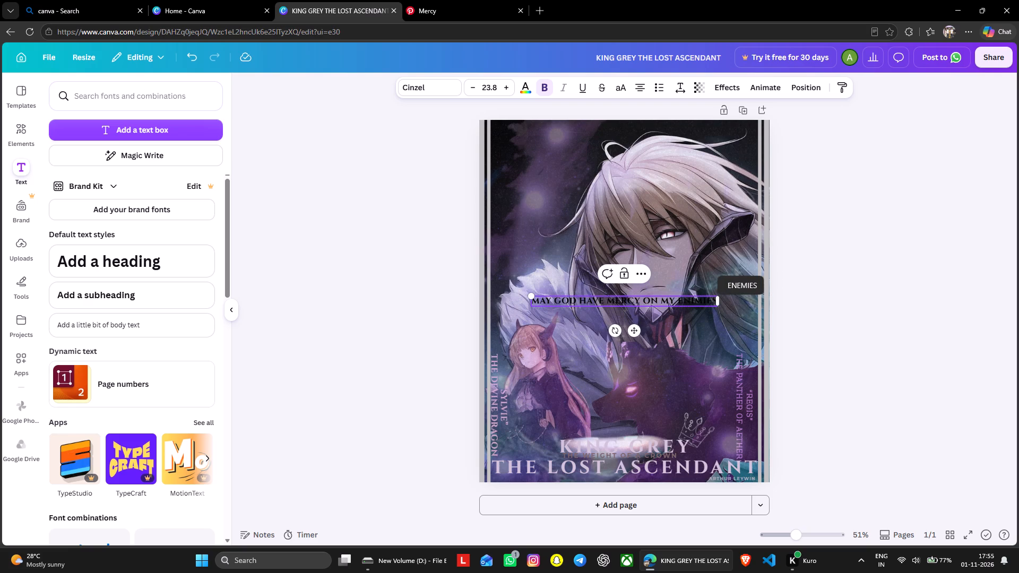
pyautogui.press('space')
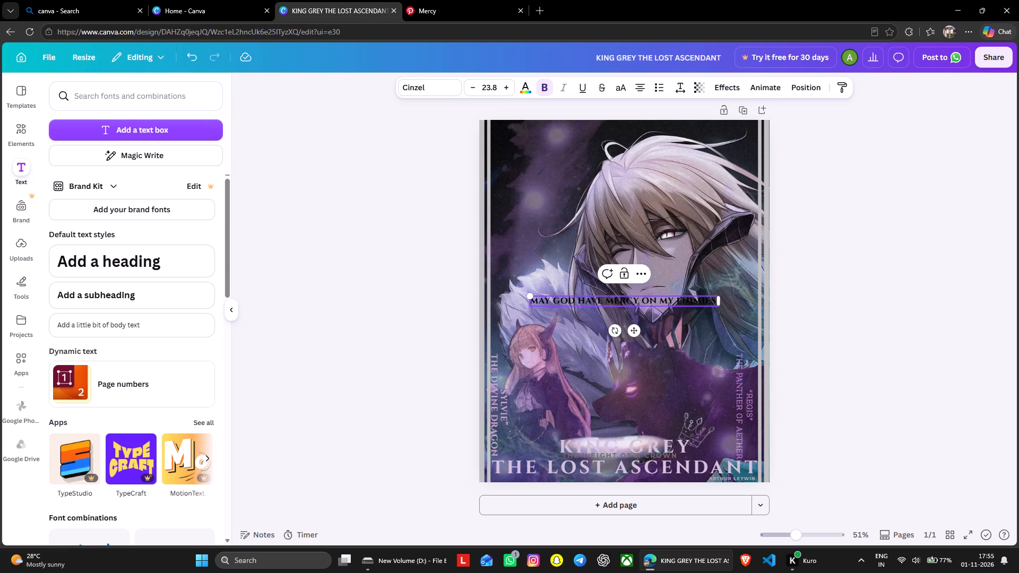
# Add a second line reading 'CAUSE I WON'T , to the quote, checking the wording against the Pinterest Mercy pin.
pyautogui.press('Return')
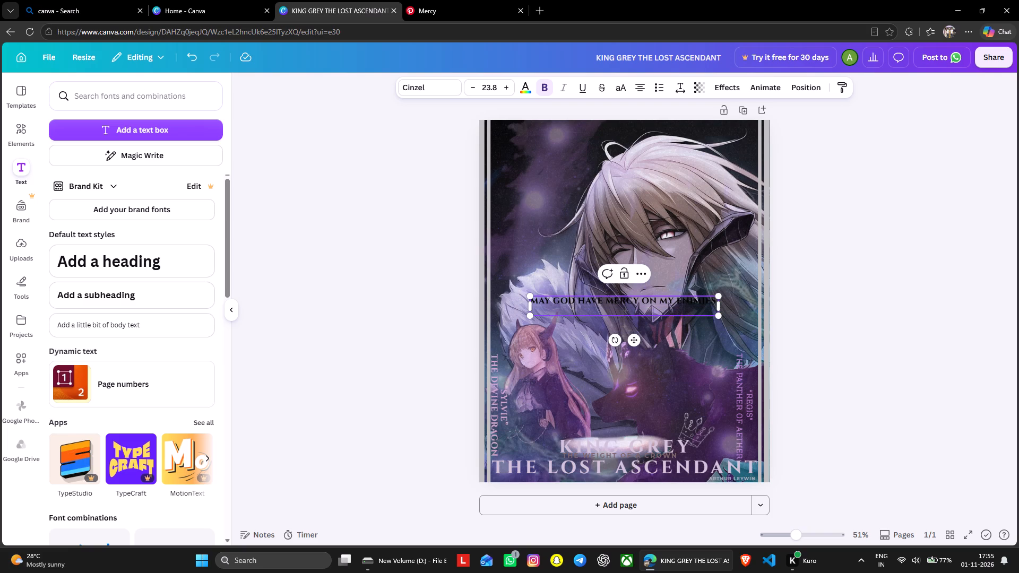
pyautogui.press("'")
pyautogui.write('CAUSE')
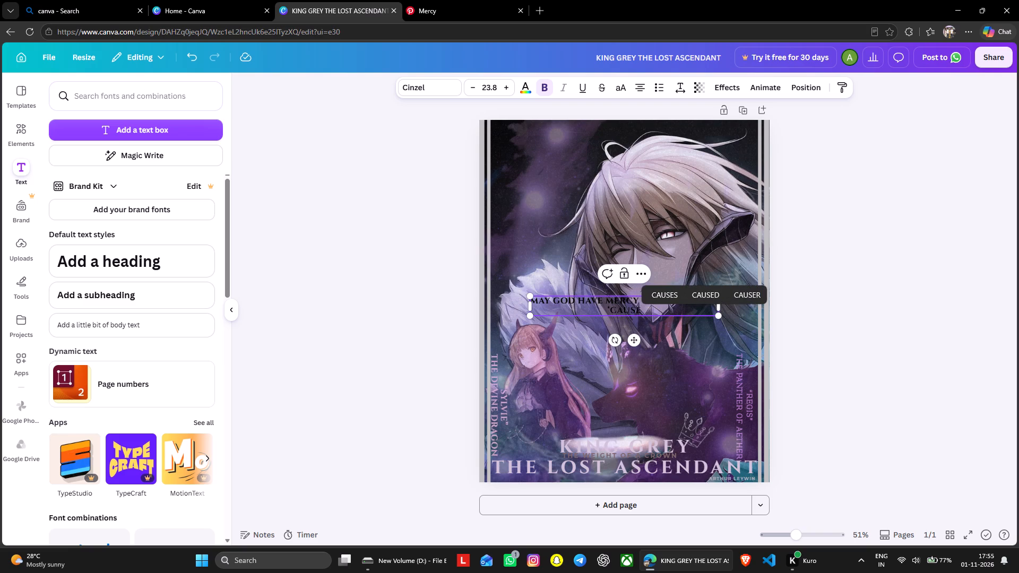
pyautogui.click(473, 14)
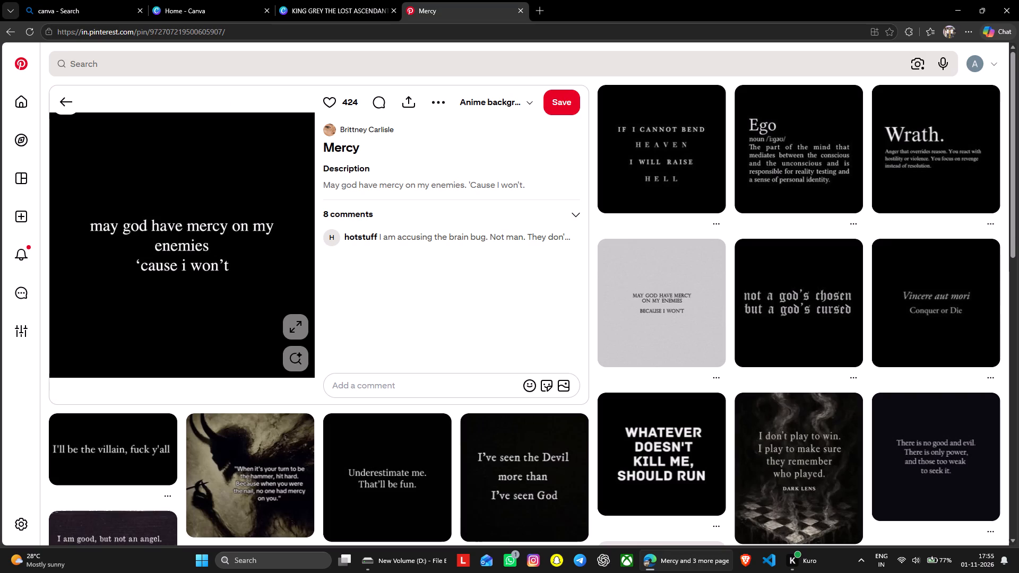
pyautogui.click(359, 15)
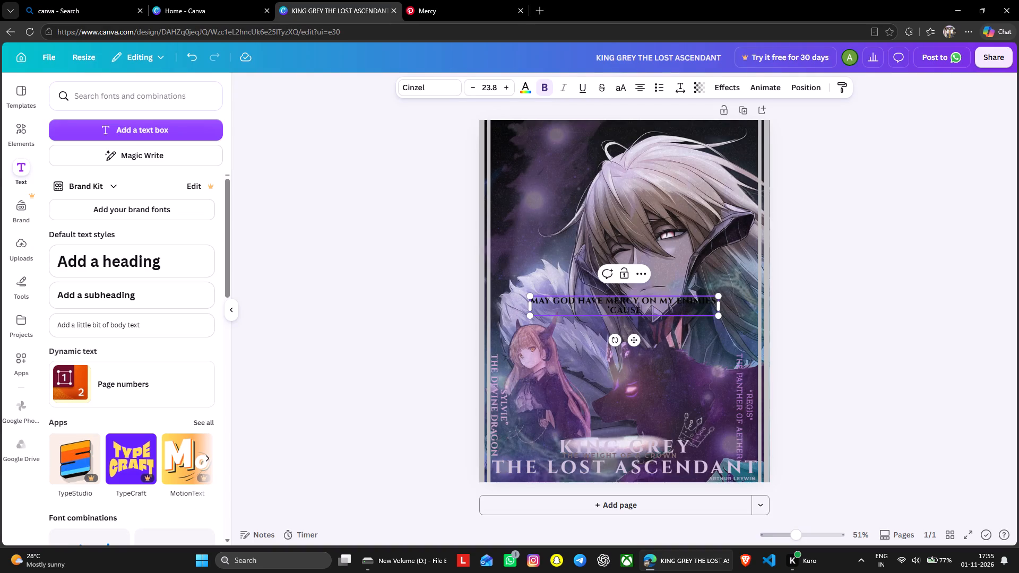
pyautogui.press('space')
pyautogui.write('I WONT')
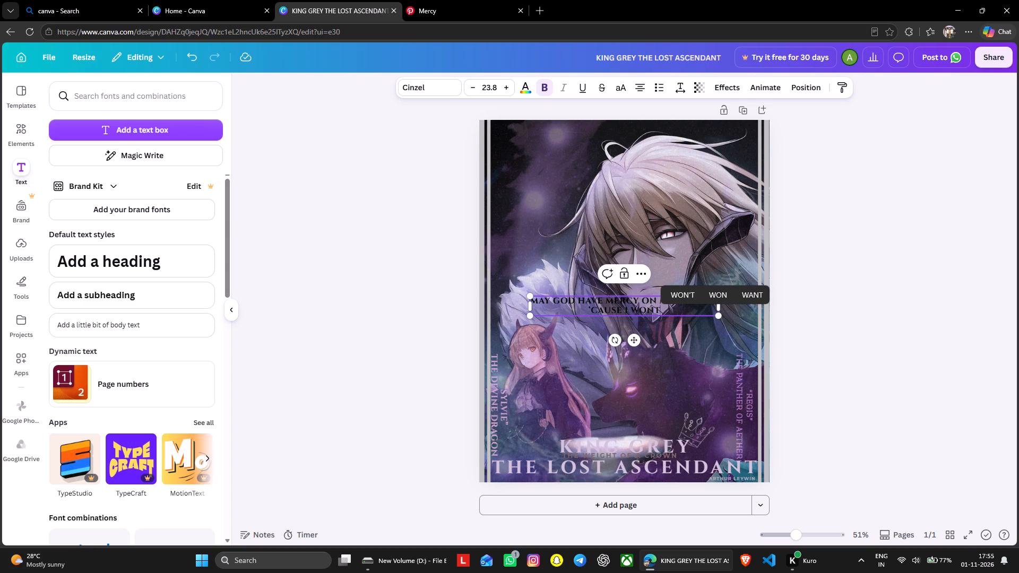
pyautogui.click(694, 301)
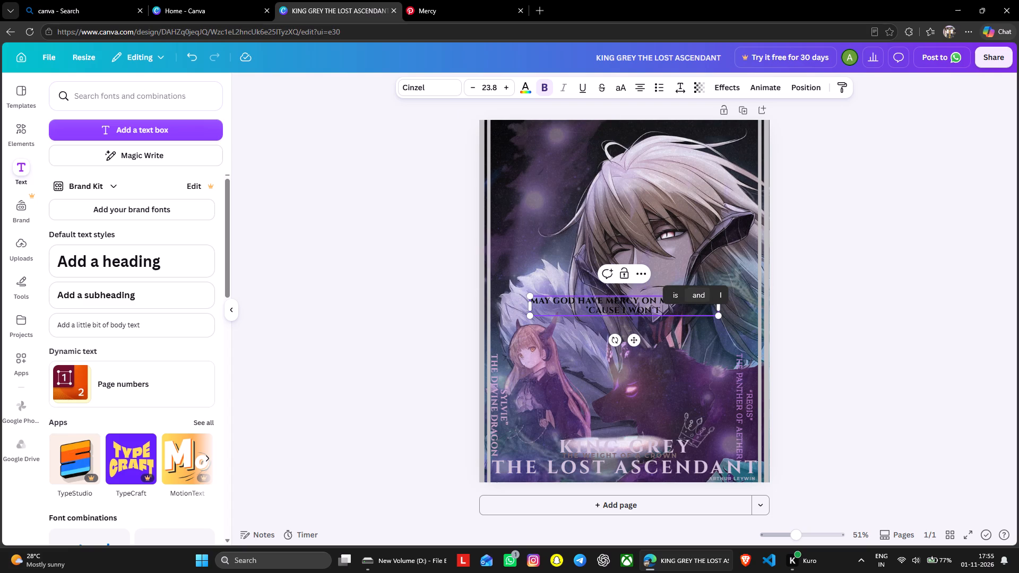
pyautogui.press(',')
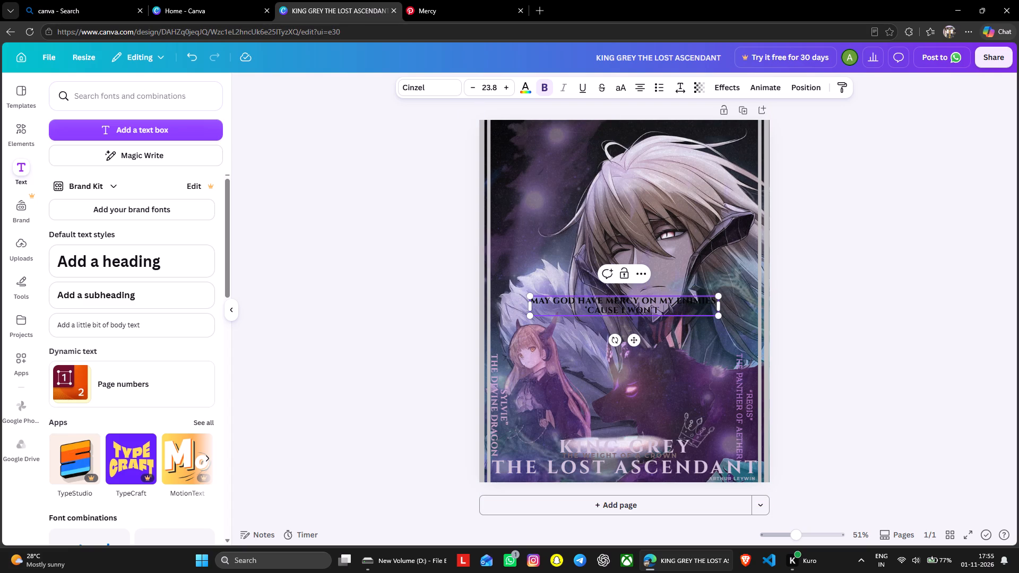
# Narrow the quote's text box so the text wraps into a seven-line column.
pyautogui.moveTo(720, 304); pyautogui.dragTo(608, 317)
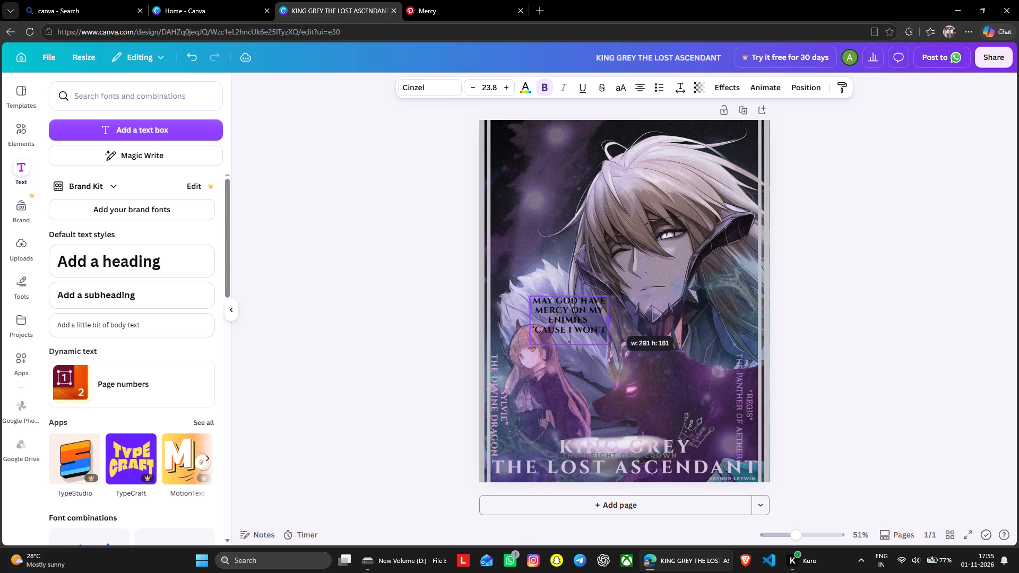
pyautogui.moveTo(608, 317); pyautogui.dragTo(578, 319)
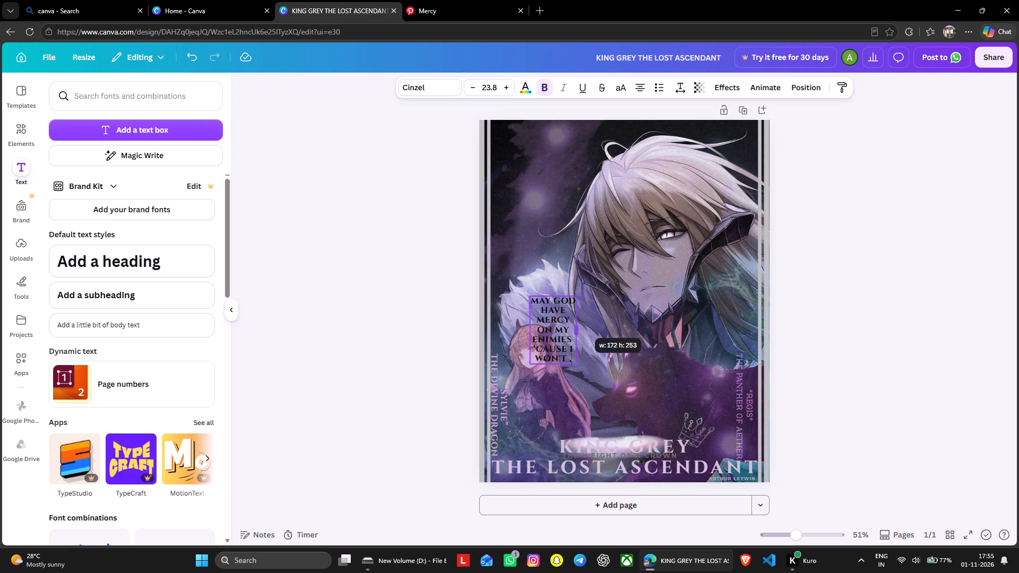
pyautogui.moveTo(578, 319); pyautogui.dragTo(583, 320)
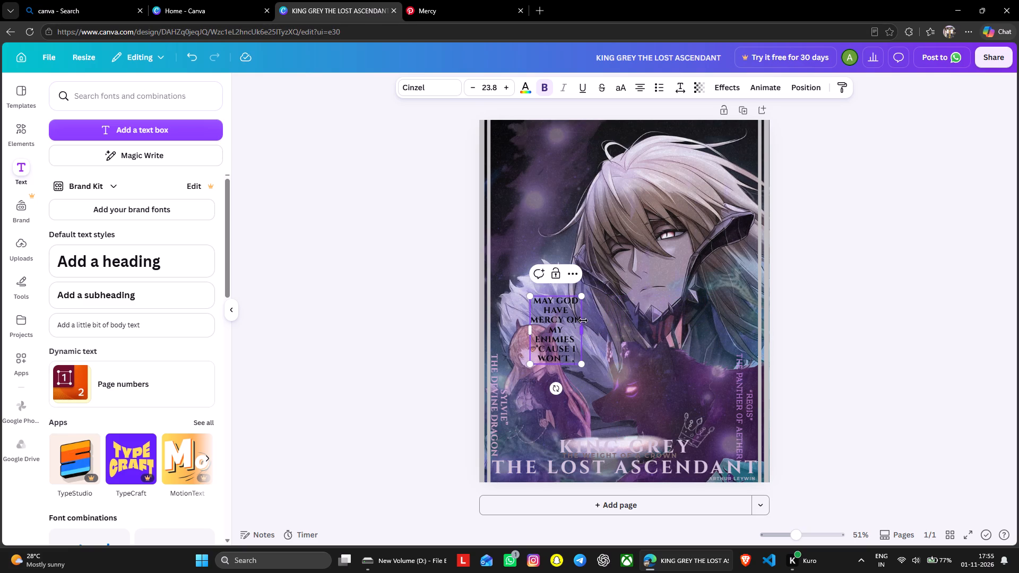
# Move the quote to the poster's upper-left corner, just inside the border lines, and enlarge it to font size 32.
pyautogui.moveTo(558, 294); pyautogui.dragTo(555, 185)
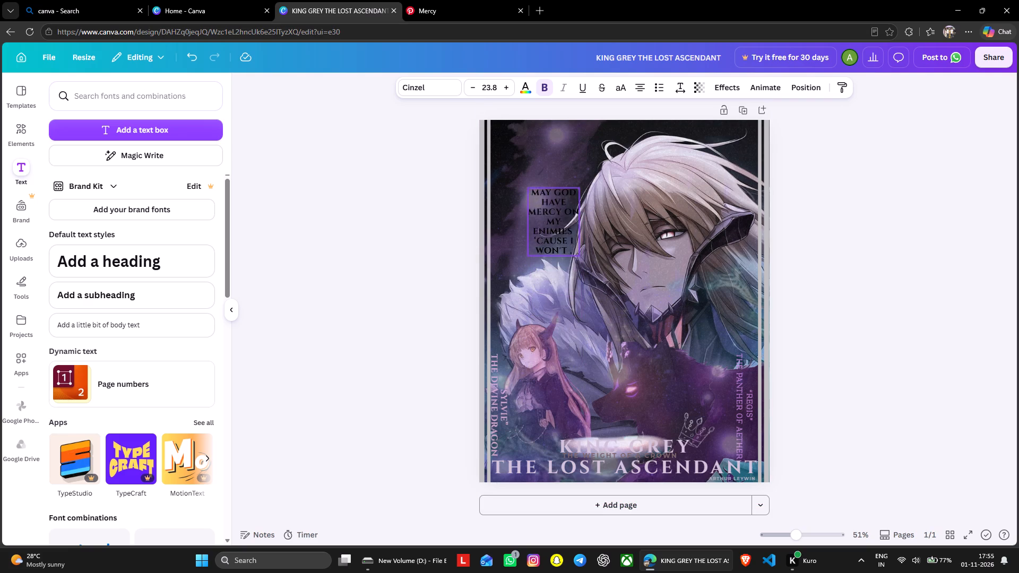
pyautogui.moveTo(555, 185); pyautogui.dragTo(531, 132)
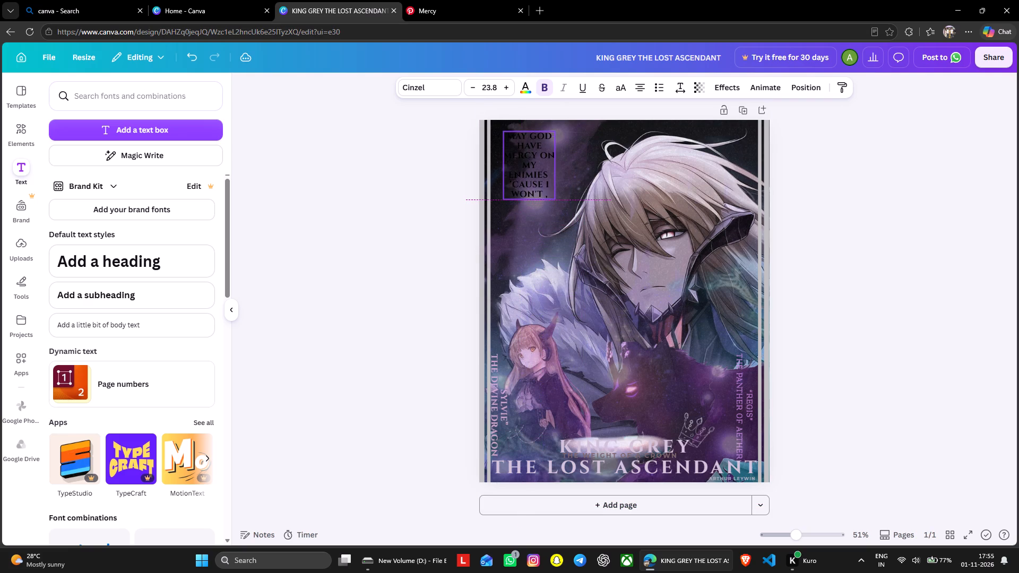
pyautogui.moveTo(531, 132); pyautogui.dragTo(525, 126)
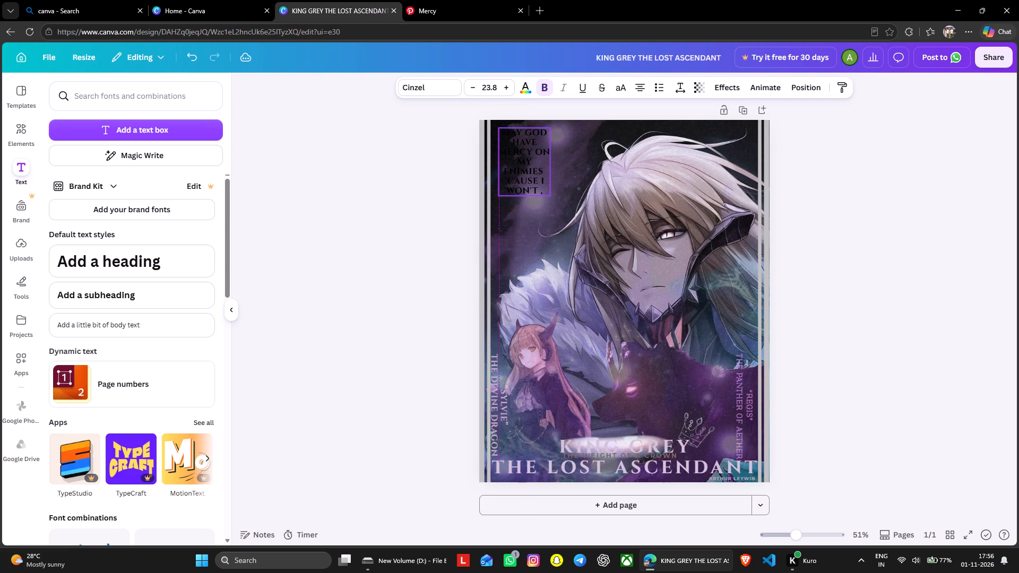
pyautogui.moveTo(525, 126); pyautogui.dragTo(524, 126)
pyautogui.moveTo(547, 194); pyautogui.dragTo(552, 203)
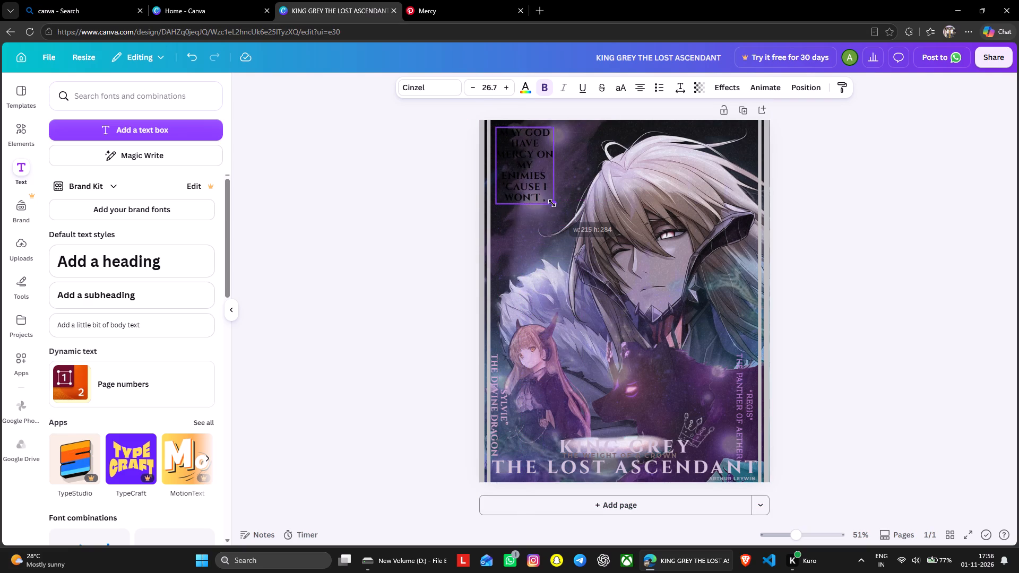
pyautogui.moveTo(552, 203); pyautogui.dragTo(562, 220)
# Recolour the whole quote to the pale lilac swatch from the character photo's colours.
pyautogui.click(534, 169)
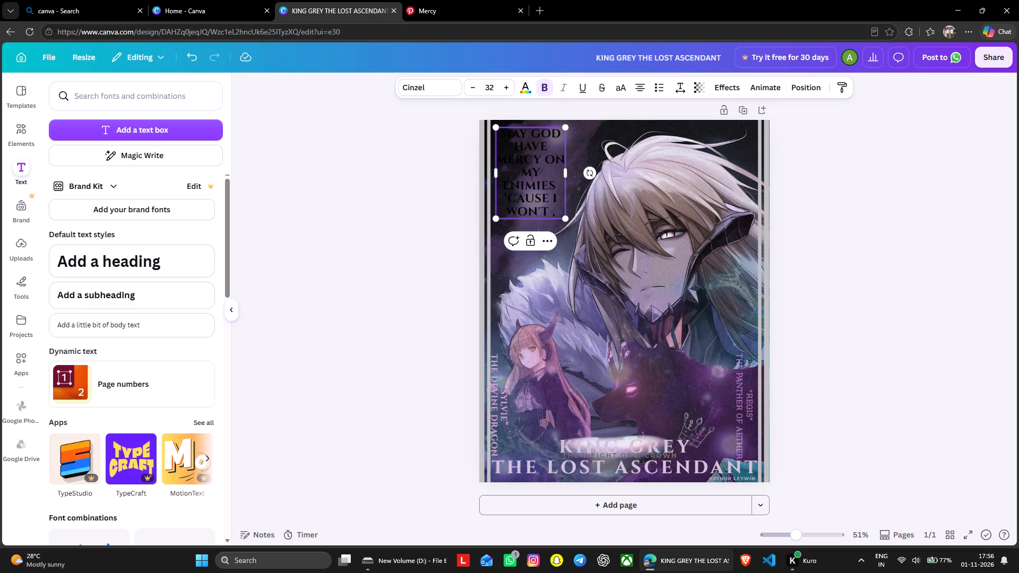
pyautogui.hotkey('ctrl', 'a')
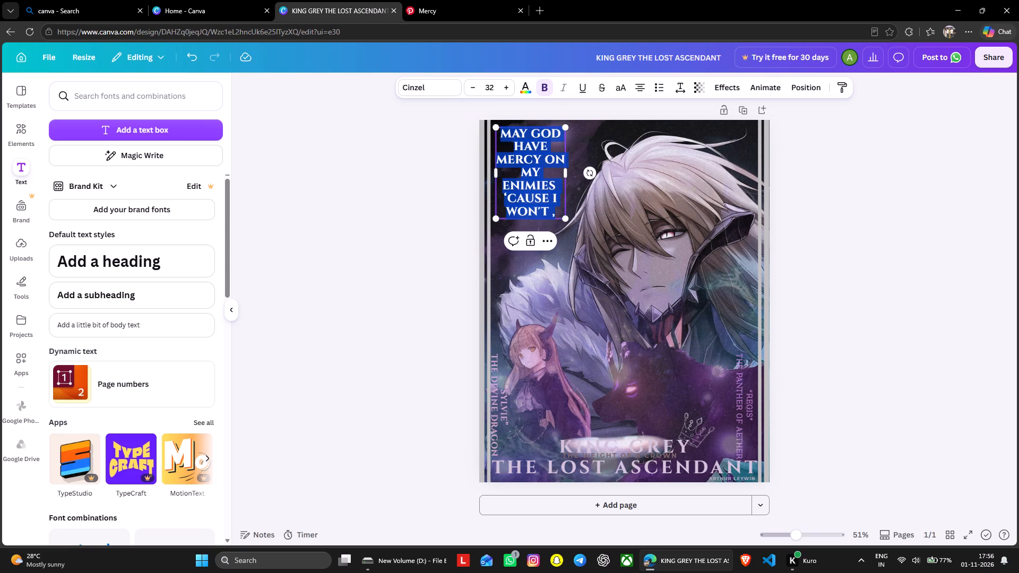
pyautogui.click(530, 94)
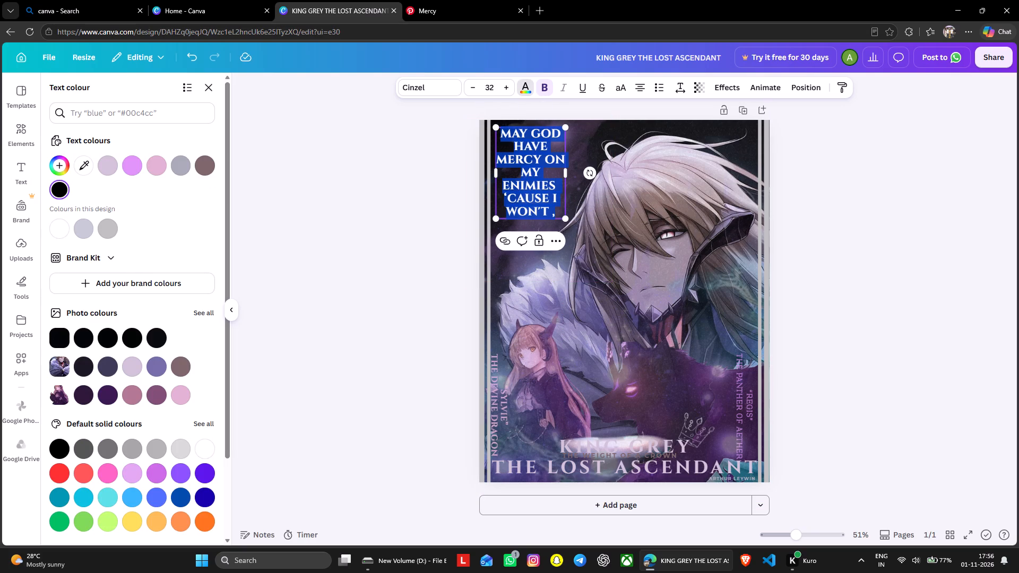
pyautogui.click(139, 372)
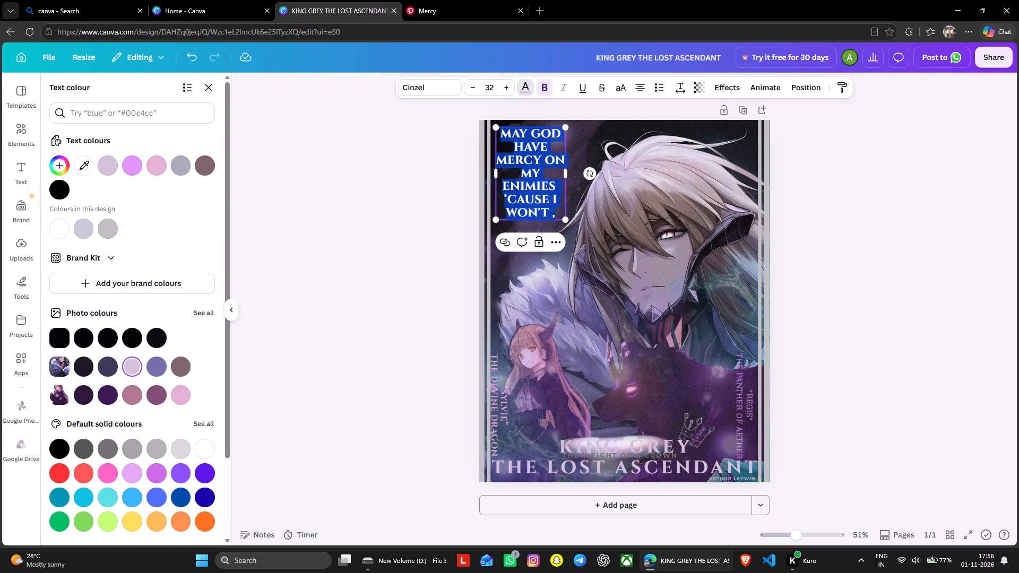
# Try Monterchi Sans, Montalaq, Monterchi Serif and Monterchi on the quote, and settle on the Montnapha font.
pyautogui.click(430, 82)
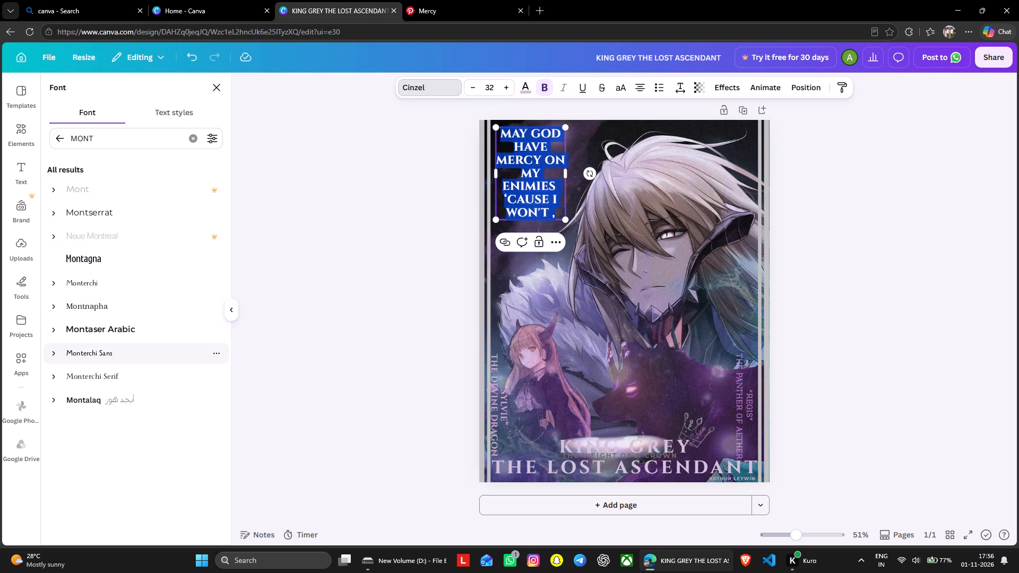
pyautogui.click(121, 356)
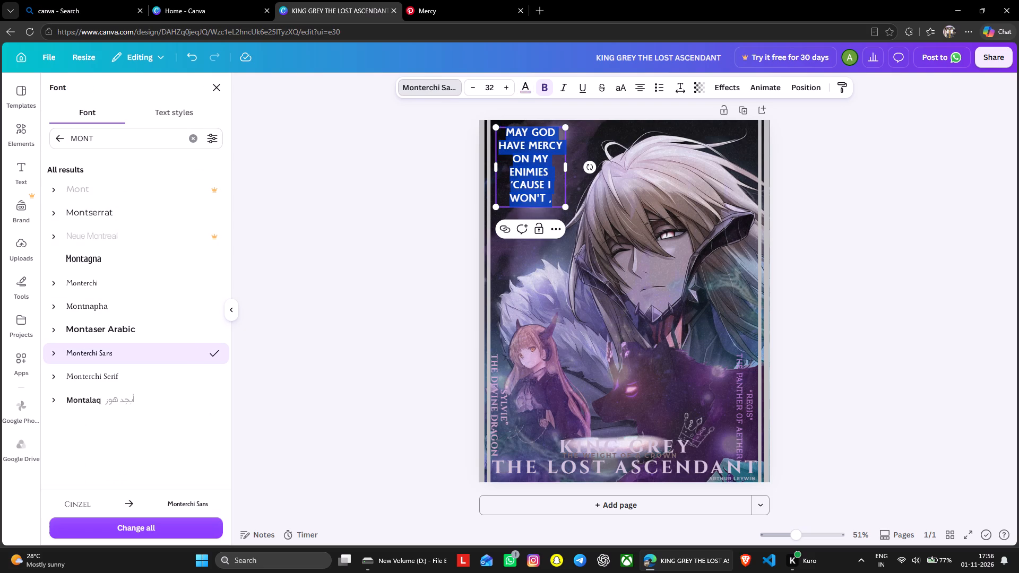
pyautogui.click(128, 406)
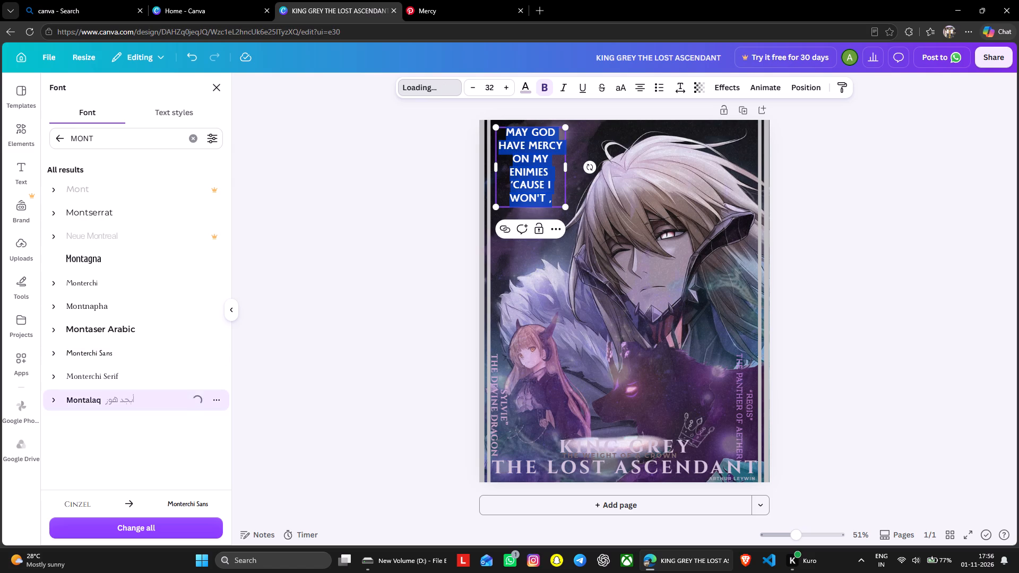
pyautogui.click(123, 379)
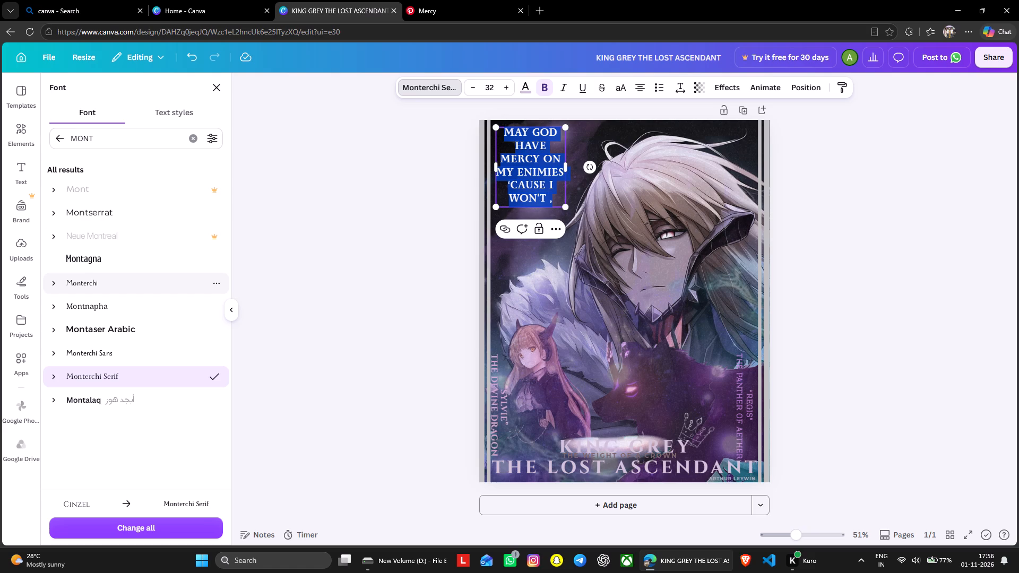
pyautogui.click(129, 288)
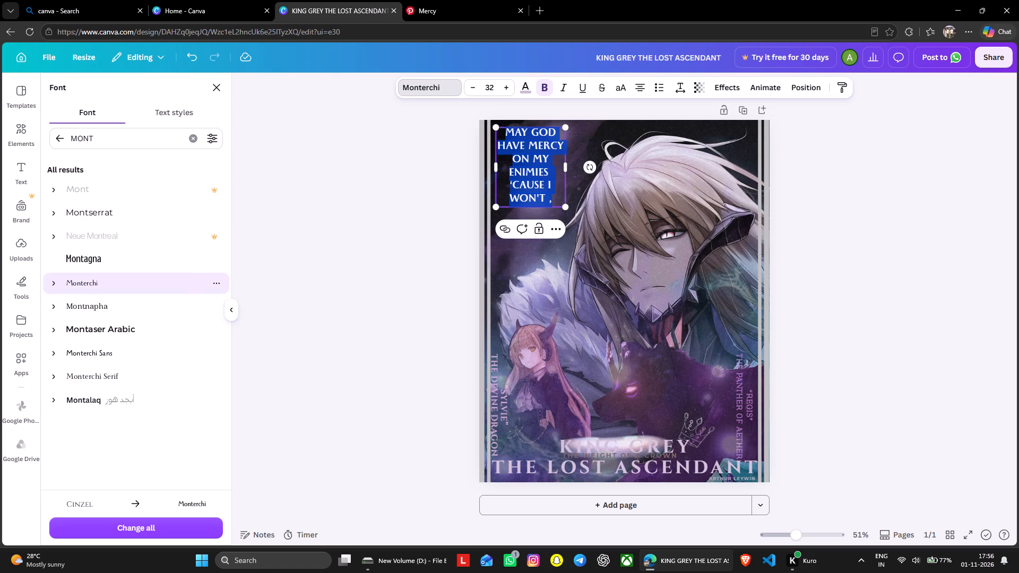
pyautogui.click(131, 309)
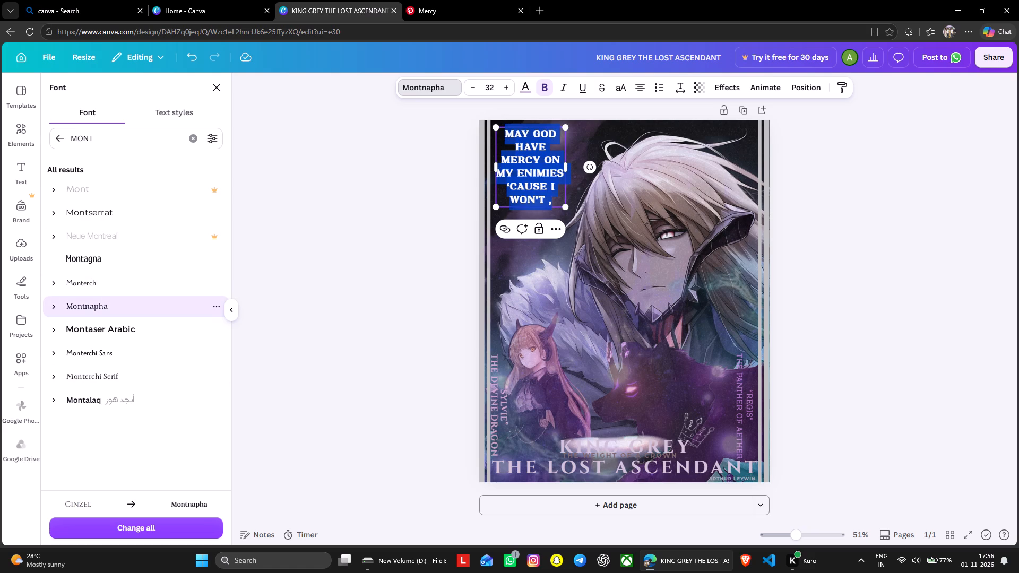
pyautogui.click(350, 270)
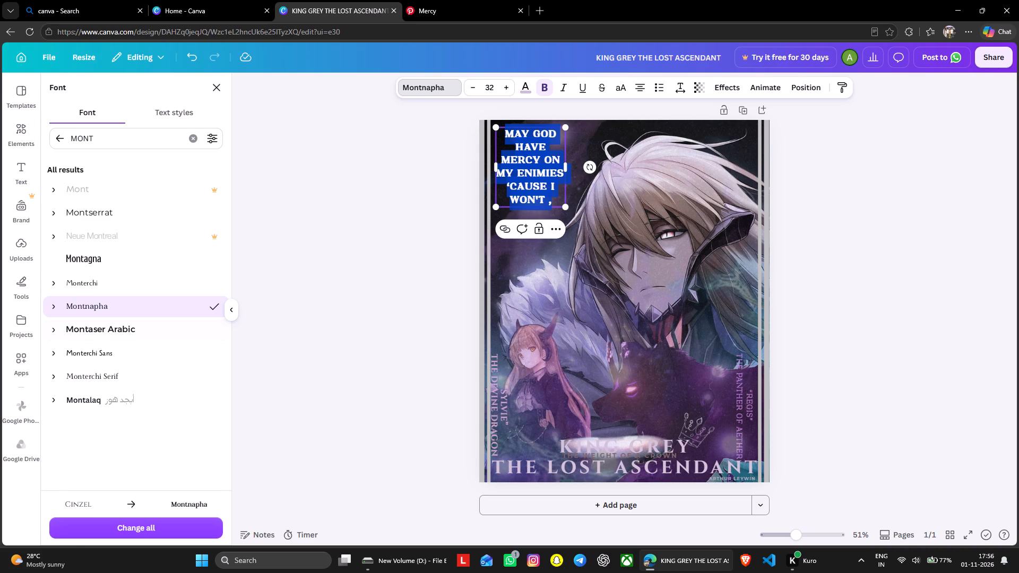
pyautogui.click(351, 270)
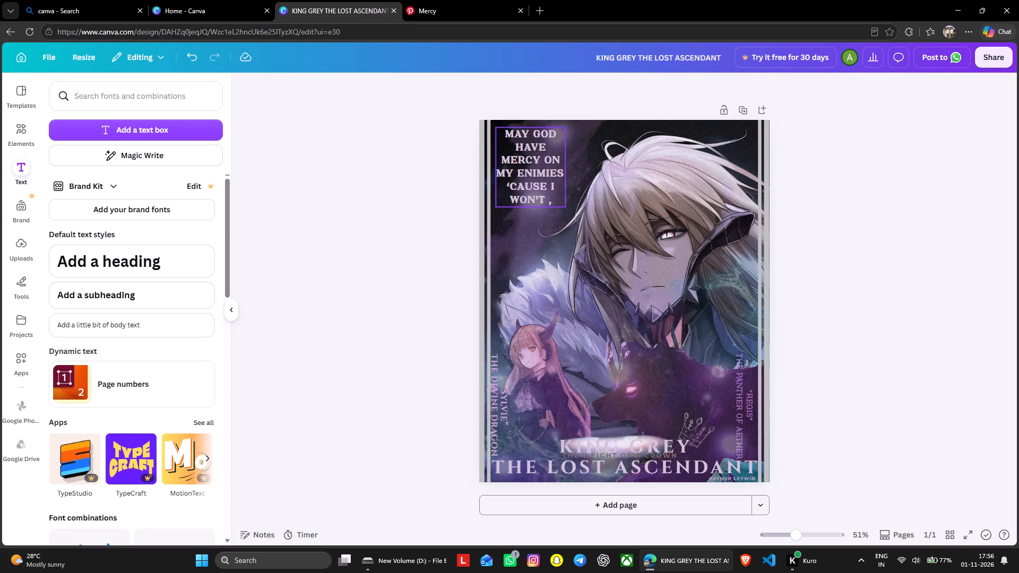
# Enlarge the mercy quote proportionally to font size 38, keeping its upper-left corner in place.
pyautogui.click(547, 154)
pyautogui.moveTo(565, 207); pyautogui.dragTo(578, 232)
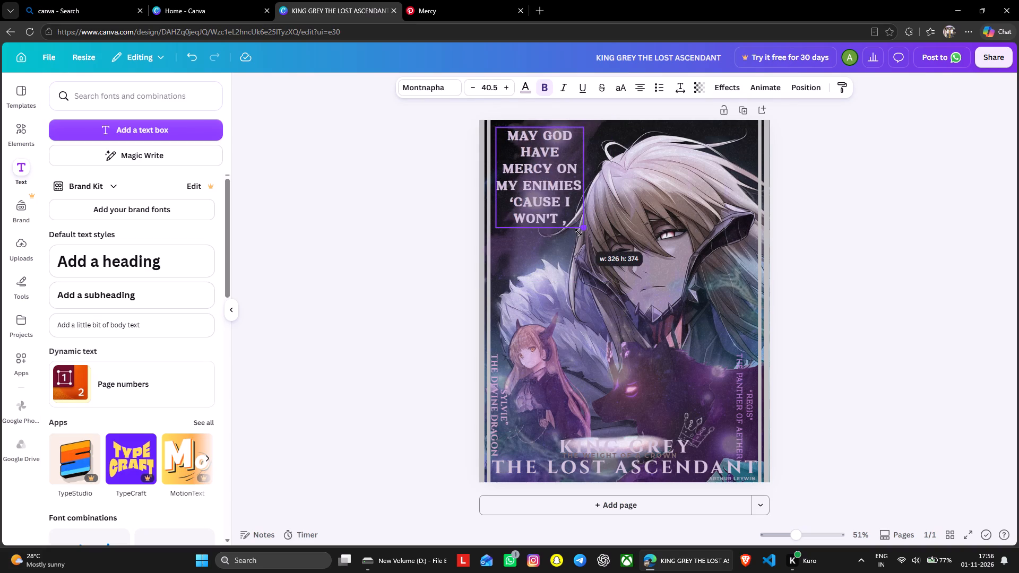
pyautogui.moveTo(578, 232); pyautogui.dragTo(572, 227)
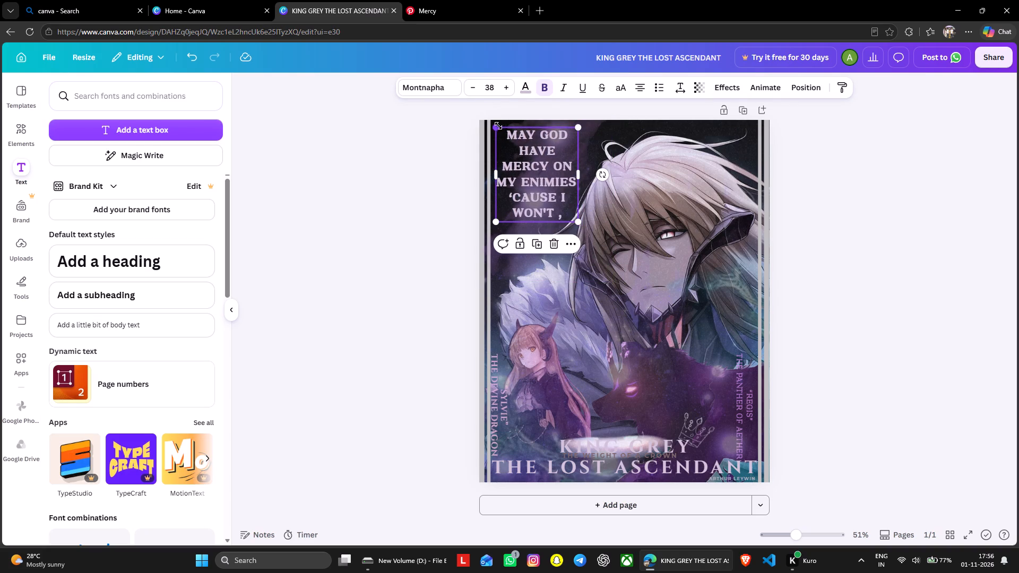
# Scale the mercy quote down proportionally to font size 33.6 and place it against the poster's top edge, just inside the left border lines.
pyautogui.moveTo(498, 129); pyautogui.dragTo(494, 126)
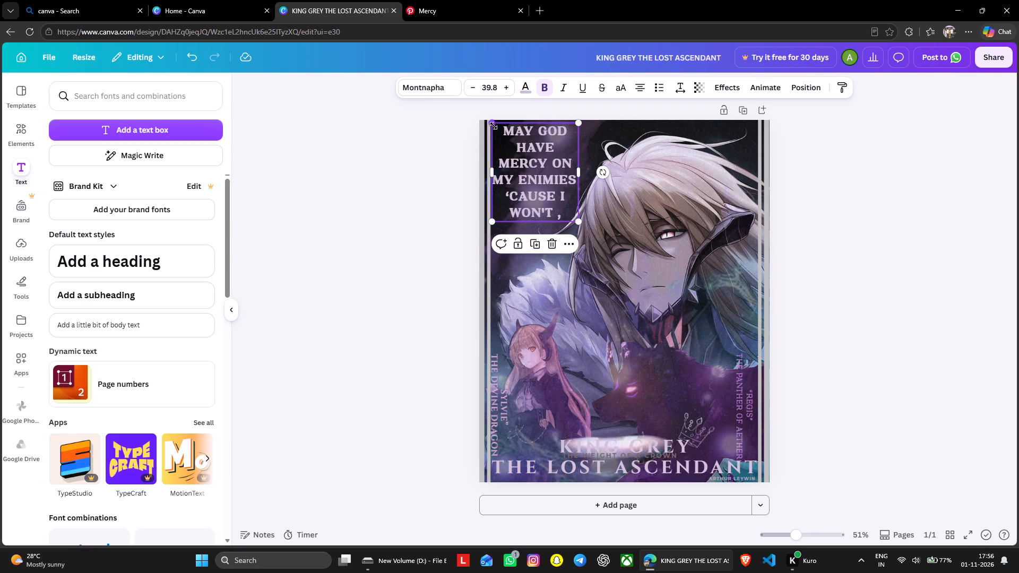
pyautogui.click(530, 166)
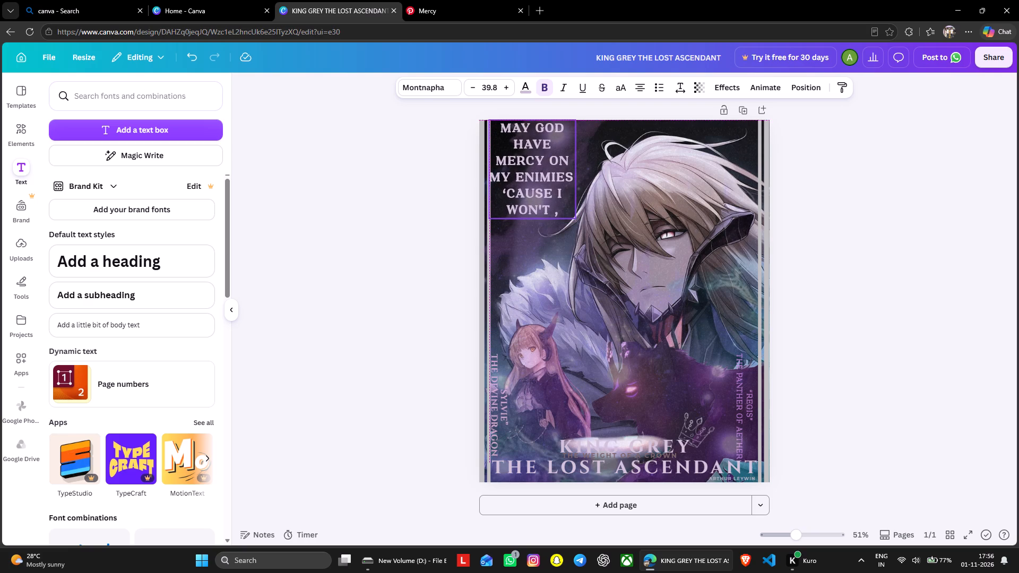
pyautogui.moveTo(576, 218); pyautogui.dragTo(566, 212)
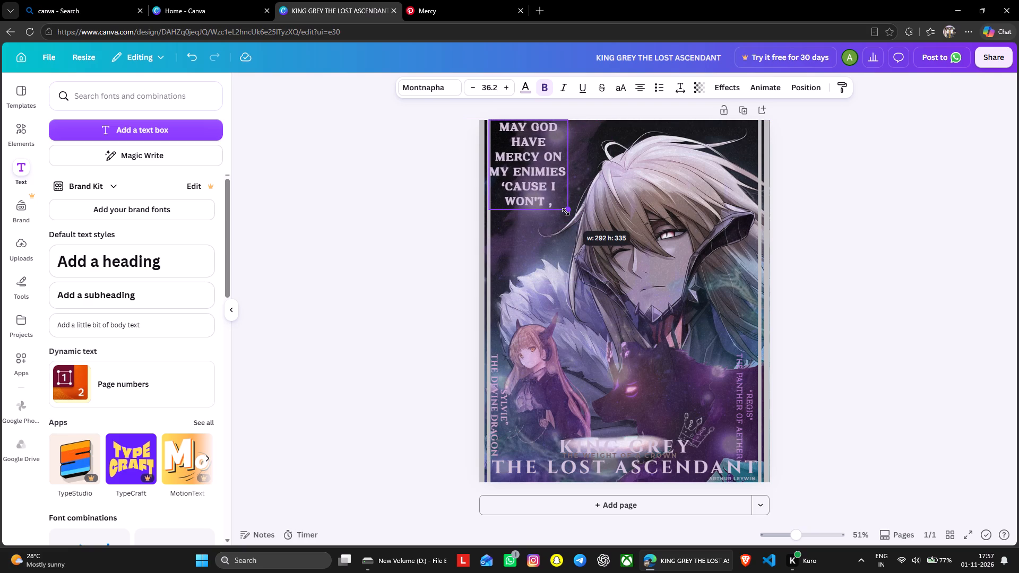
pyautogui.moveTo(566, 212); pyautogui.dragTo(565, 211)
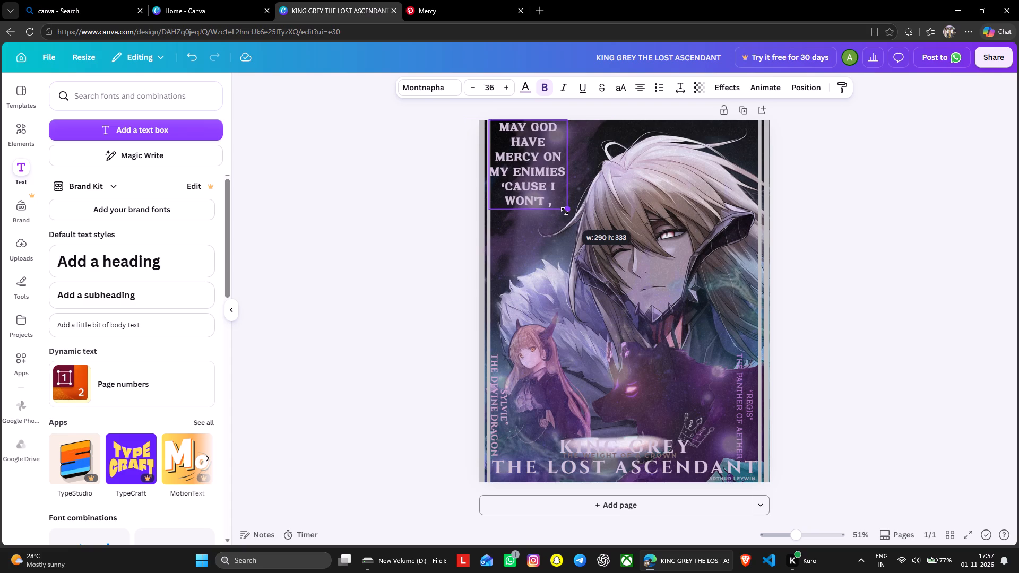
pyautogui.moveTo(565, 211); pyautogui.dragTo(562, 205)
pyautogui.click(537, 173)
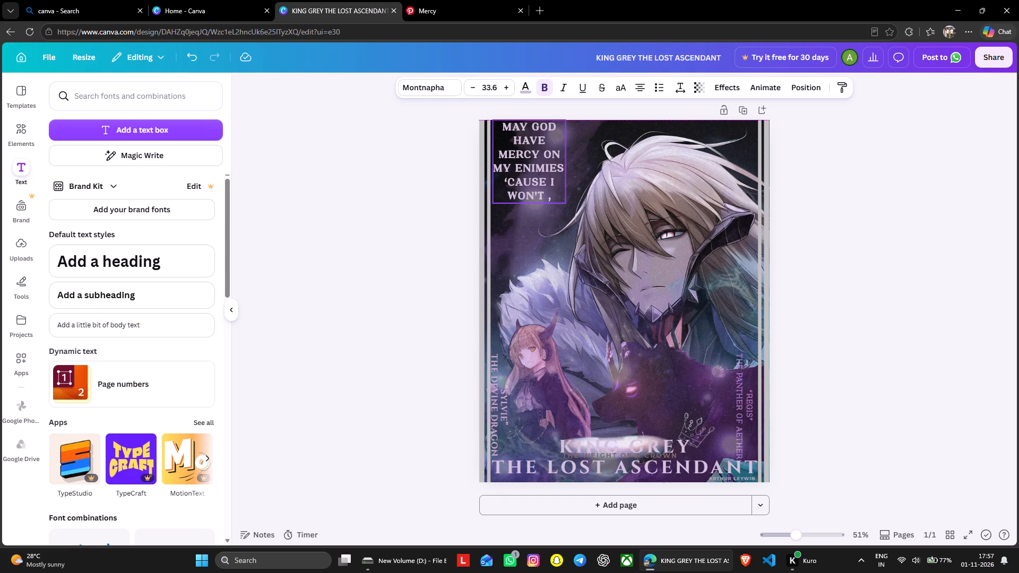
pyautogui.click(869, 233)
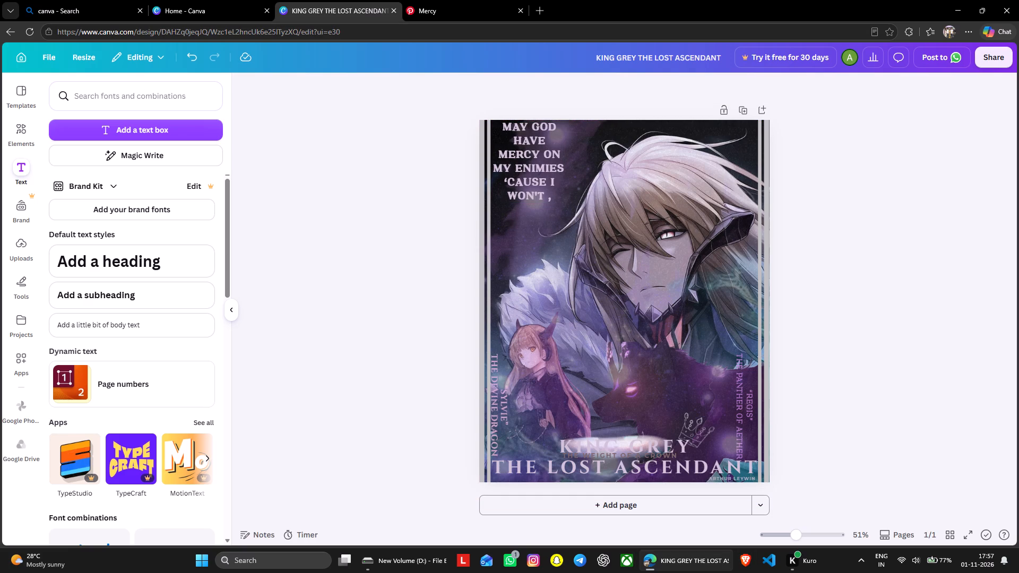
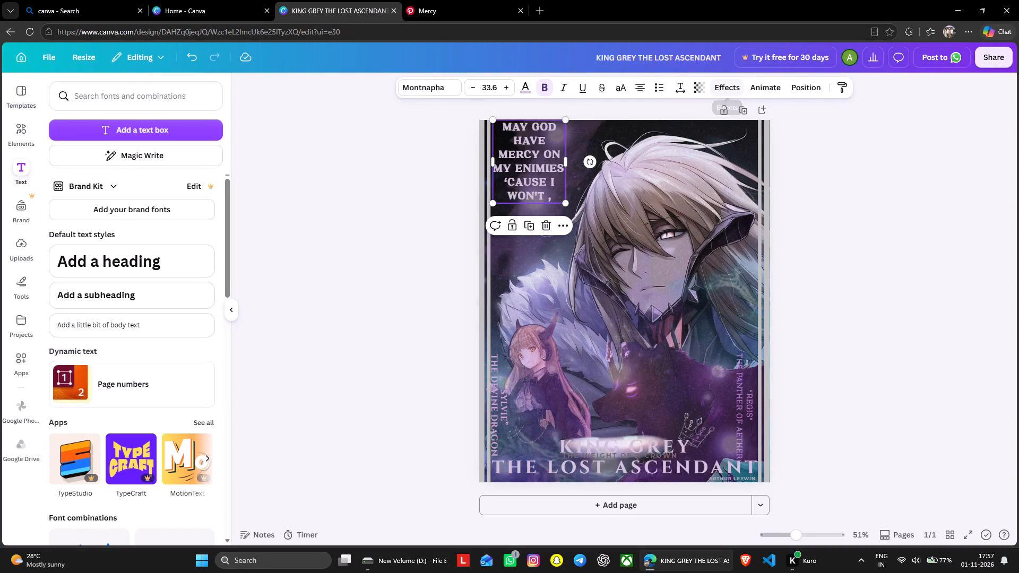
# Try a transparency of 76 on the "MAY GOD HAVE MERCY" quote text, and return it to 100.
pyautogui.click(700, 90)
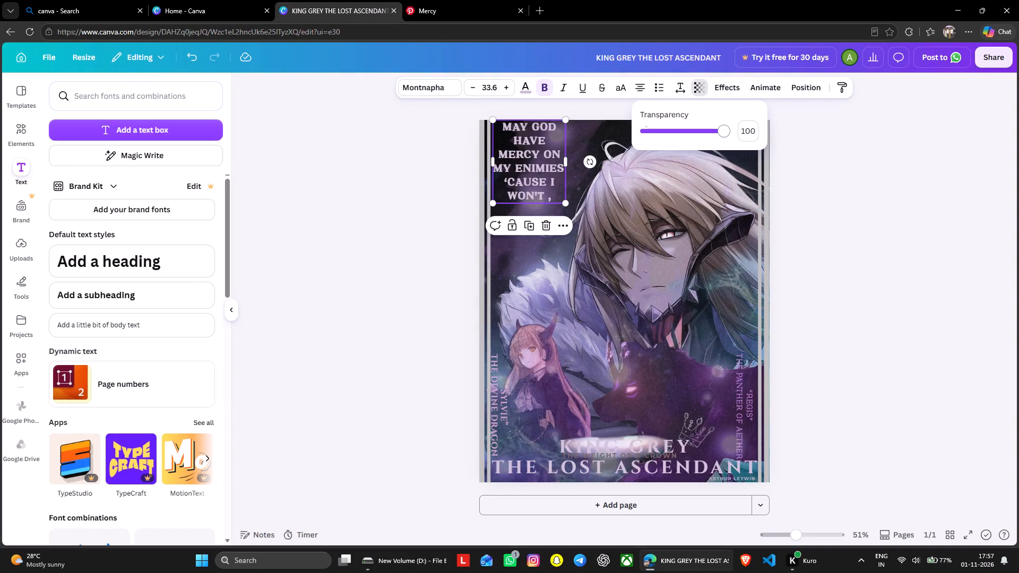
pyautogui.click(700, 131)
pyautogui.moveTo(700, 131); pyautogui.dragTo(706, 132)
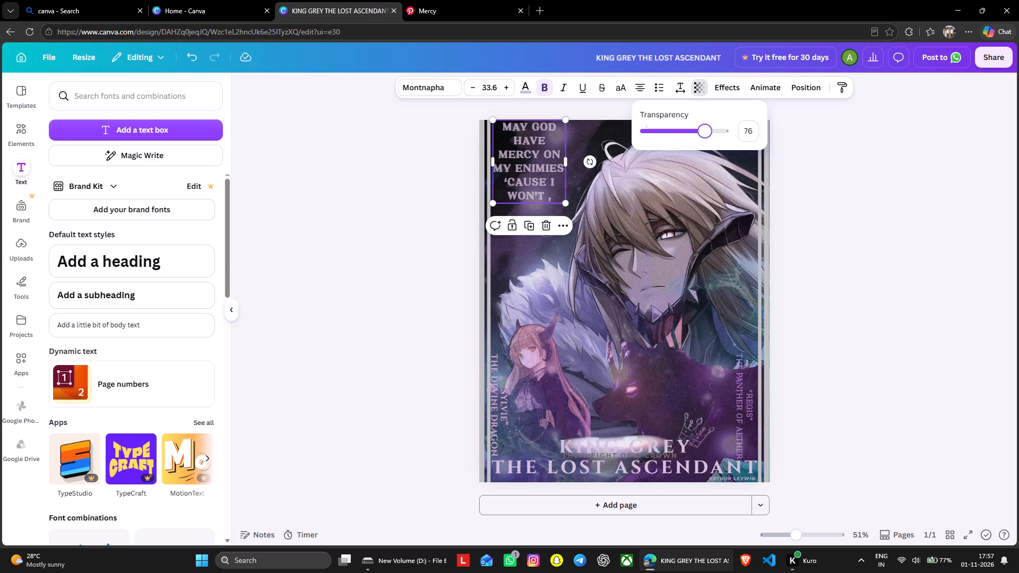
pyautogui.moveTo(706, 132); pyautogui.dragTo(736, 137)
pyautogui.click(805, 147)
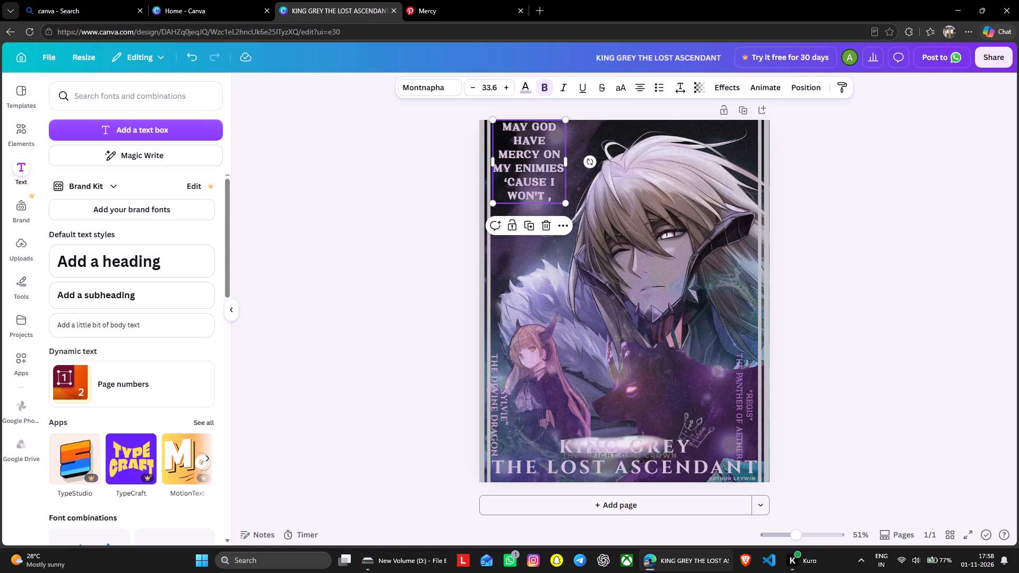
# In File Explorer, review poster images in drive D's FAV folder: Dokja 1, 3, 5, 6 and KING GREY THE LOST ASCENDANT.
pyautogui.click(420, 565)
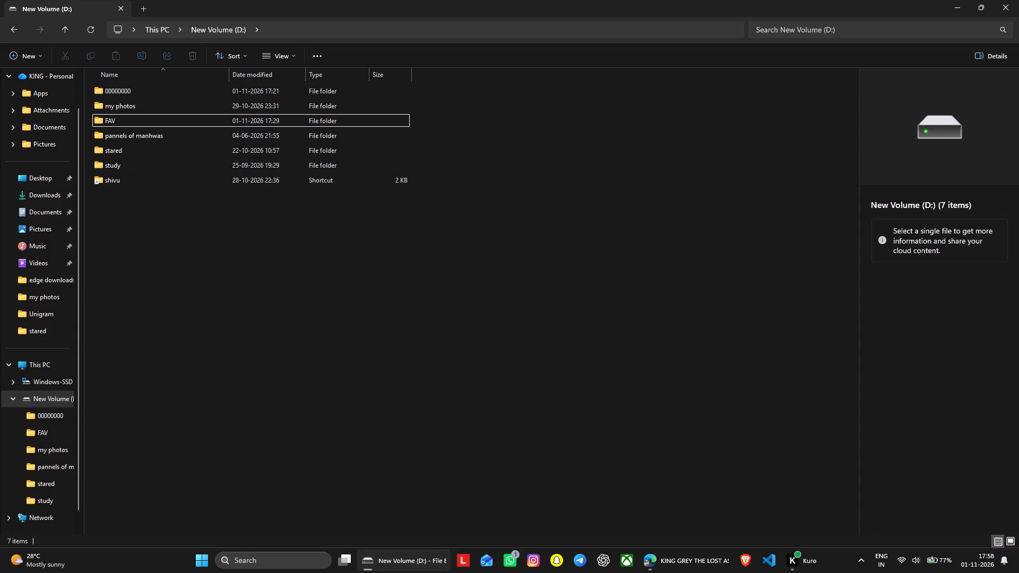
pyautogui.doubleClick(182, 115)
pyautogui.doubleClick(118, 111)
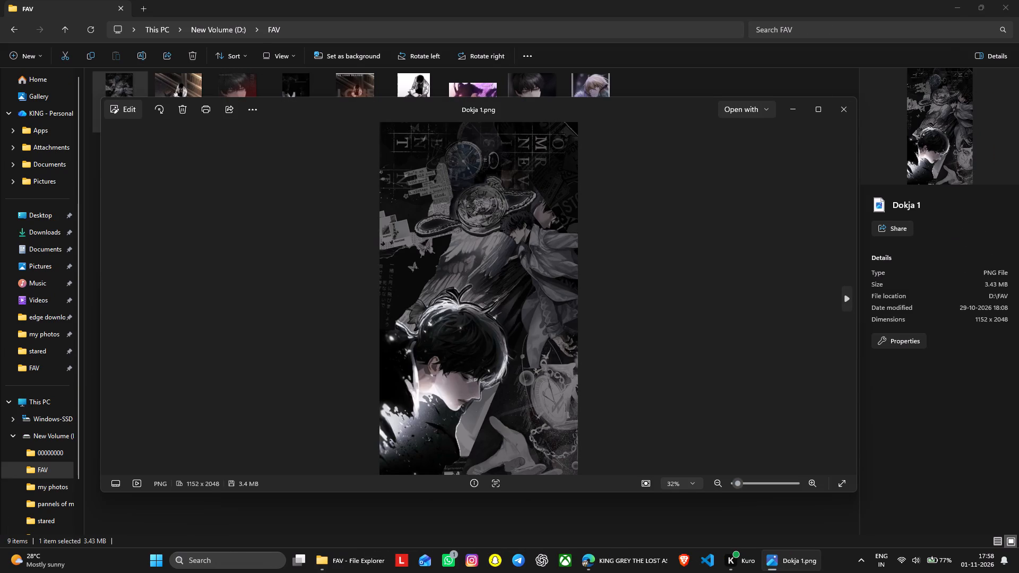
pyautogui.click(844, 107)
pyautogui.doubleClick(246, 108)
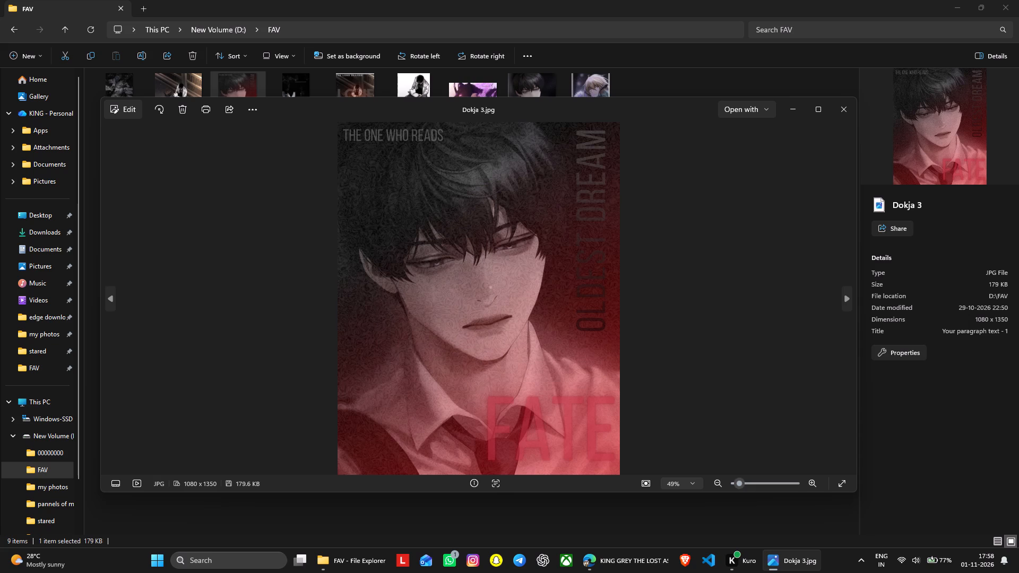
pyautogui.click(836, 118)
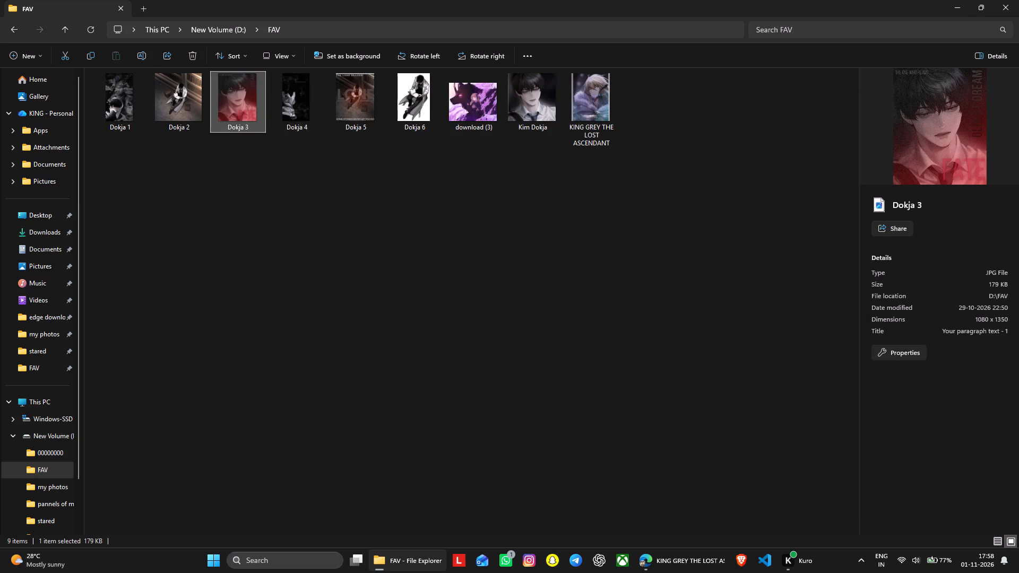
pyautogui.doubleClick(355, 99)
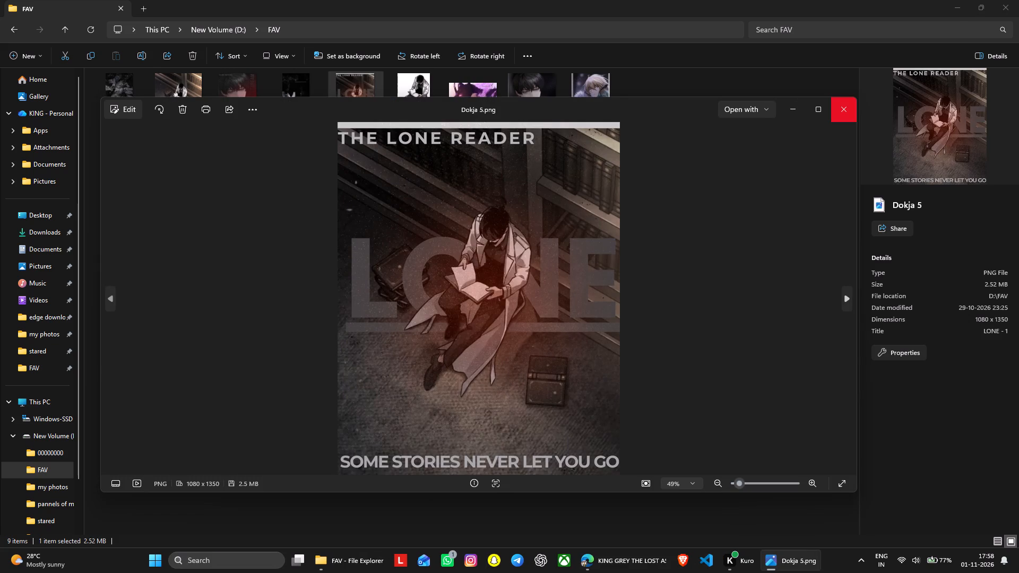
pyautogui.click(842, 107)
pyautogui.doubleClick(422, 107)
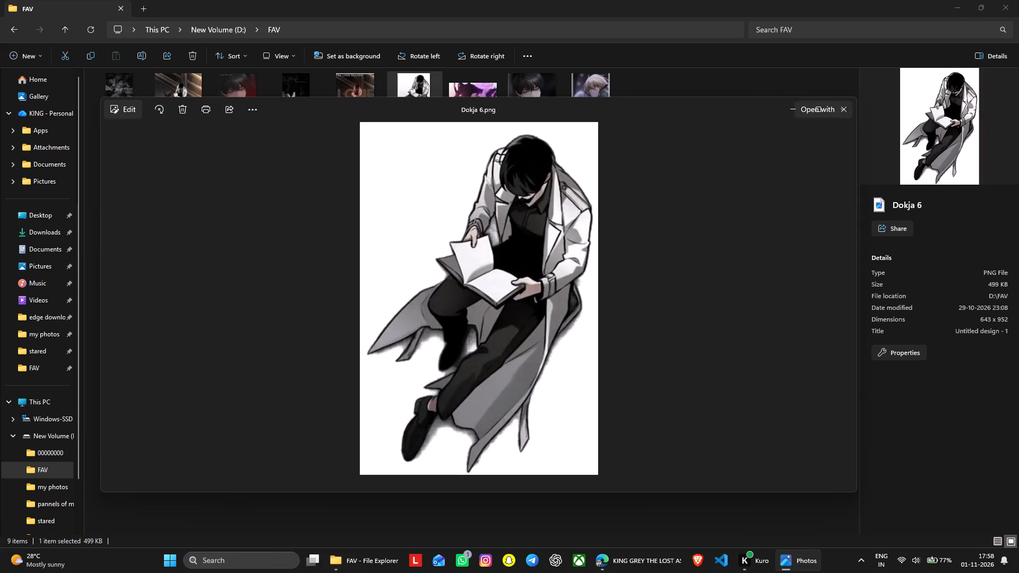
pyautogui.click(837, 111)
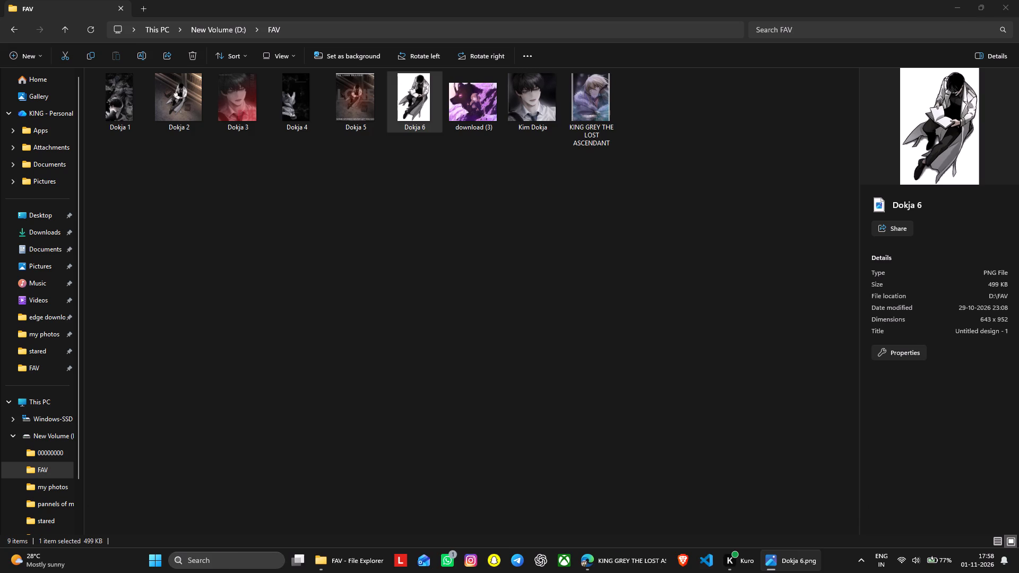
pyautogui.doubleClick(588, 114)
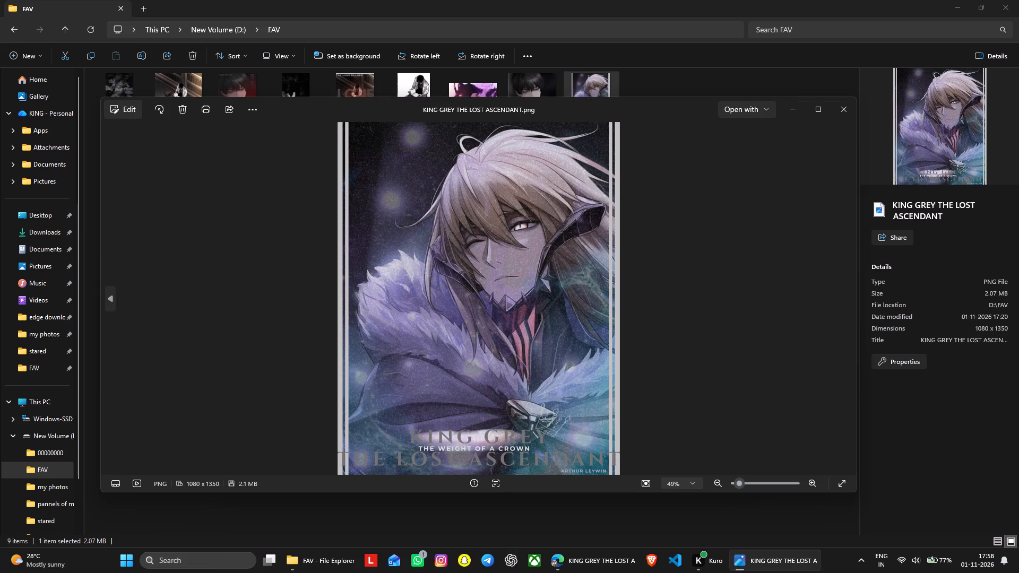
pyautogui.click(850, 112)
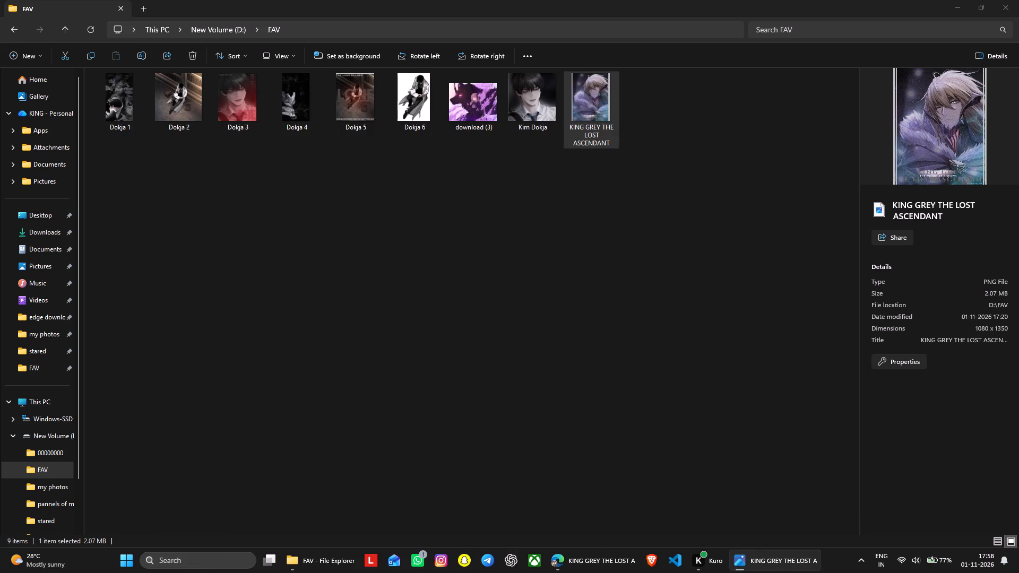
# Review the edited portraits in drive D's "my photos" folder, including the framed "BLUE AND SMILE" design, Untitled design and A4.
pyautogui.click(18, 29)
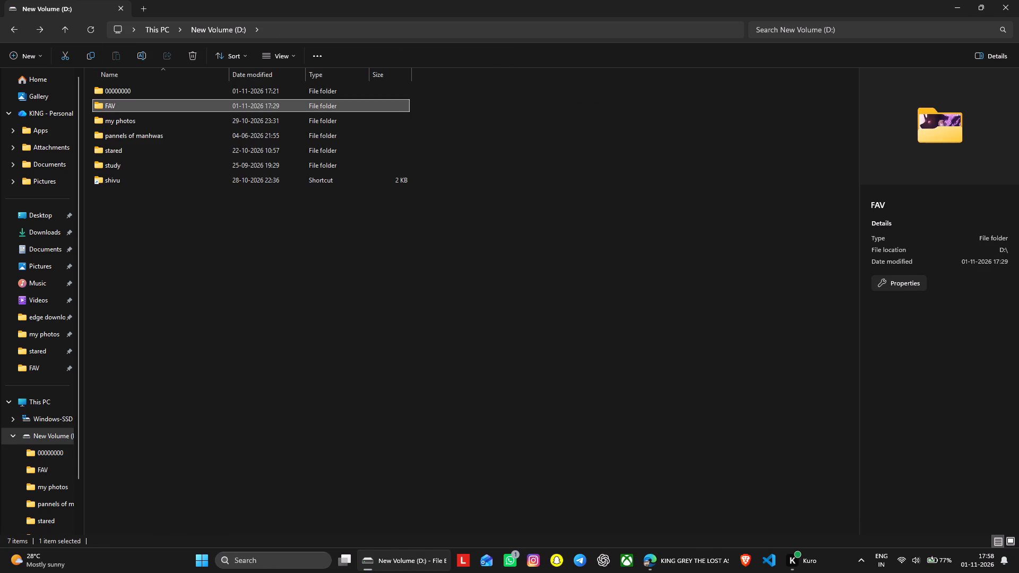
pyautogui.doubleClick(192, 119)
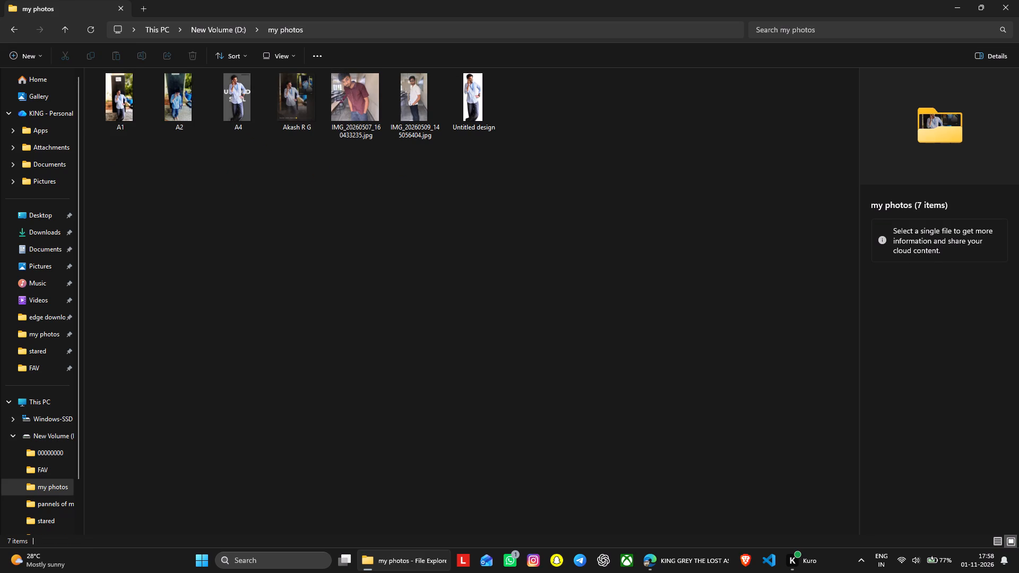
pyautogui.doubleClick(297, 93)
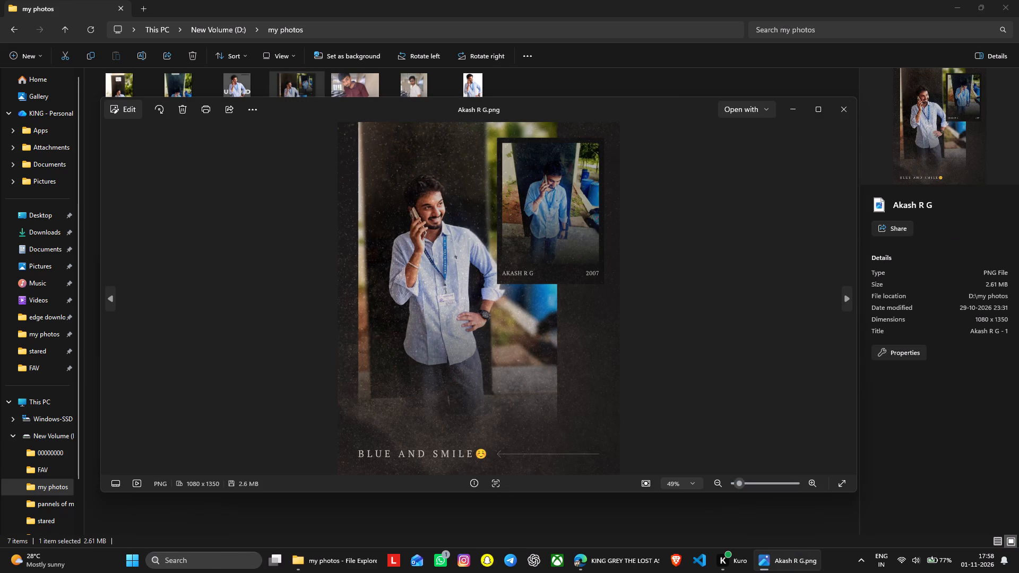
pyautogui.click(847, 110)
pyautogui.doubleClick(477, 95)
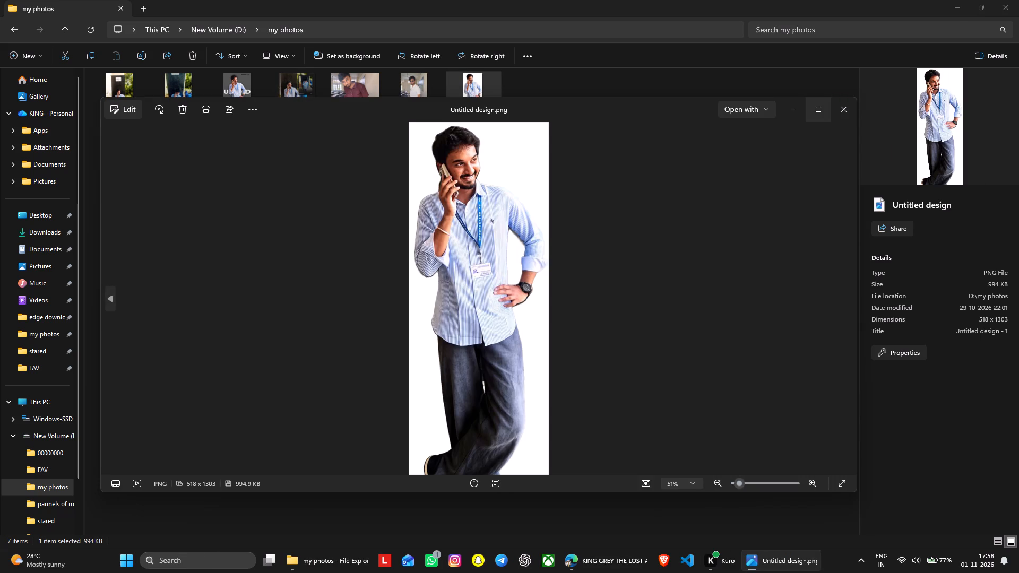
pyautogui.click(849, 106)
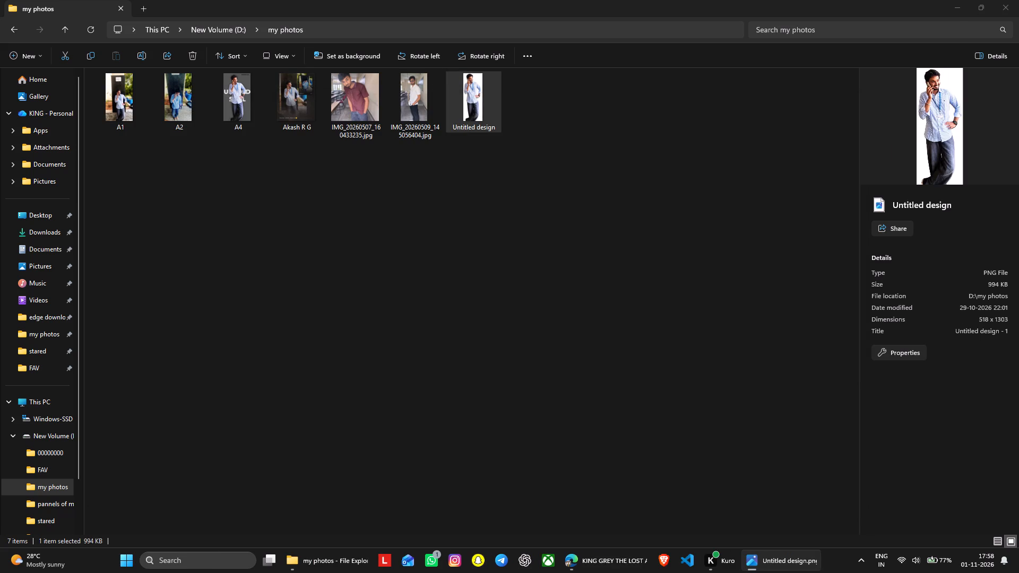
pyautogui.doubleClick(244, 110)
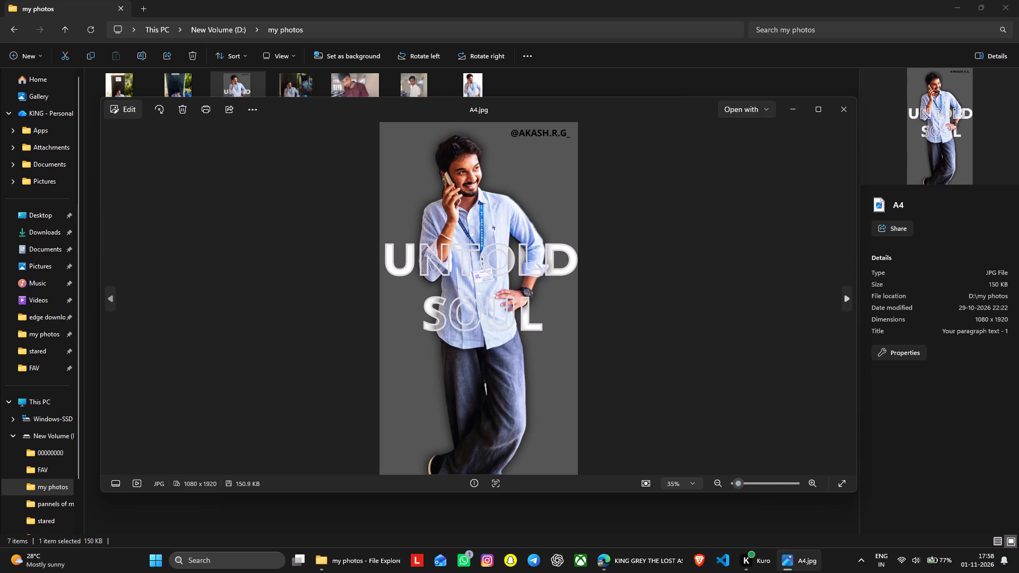
pyautogui.click(847, 114)
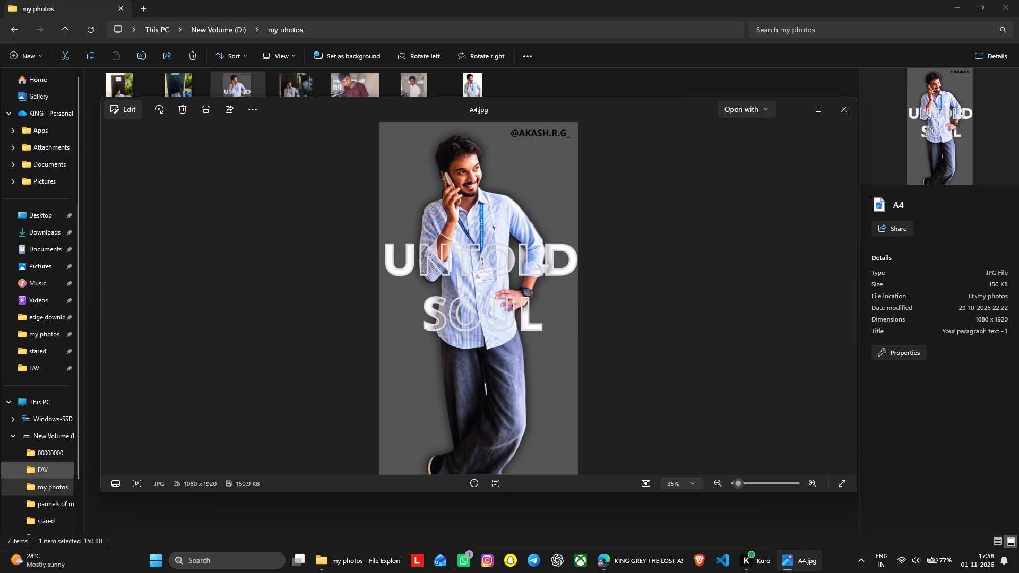
pyautogui.click(848, 108)
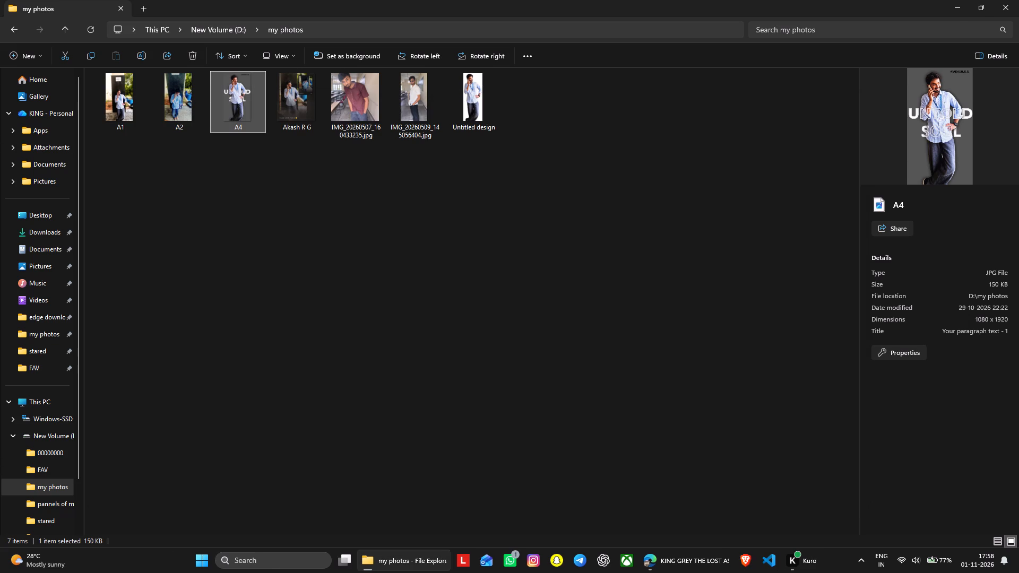
# View the shivu v1 and shivu v2 collages through drive D's shivu shortcut, and close File Explorer to return to Canva.
pyautogui.click(18, 28)
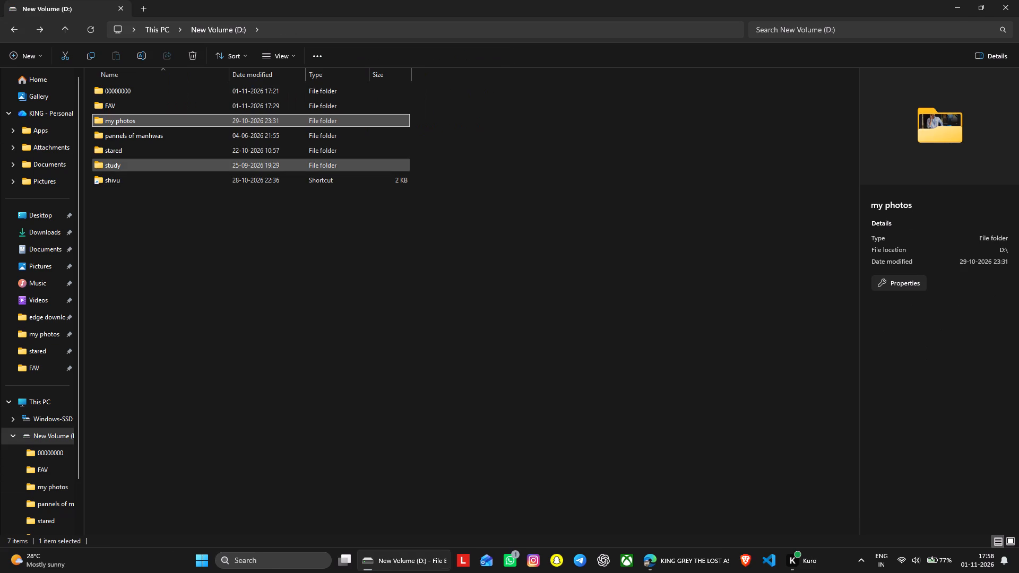
pyautogui.doubleClick(145, 179)
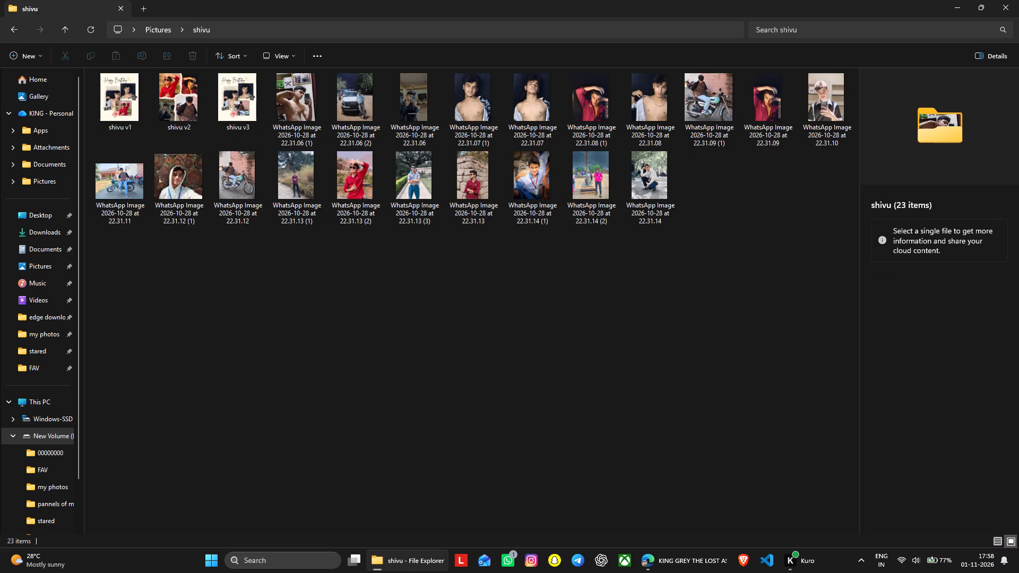
pyautogui.doubleClick(123, 100)
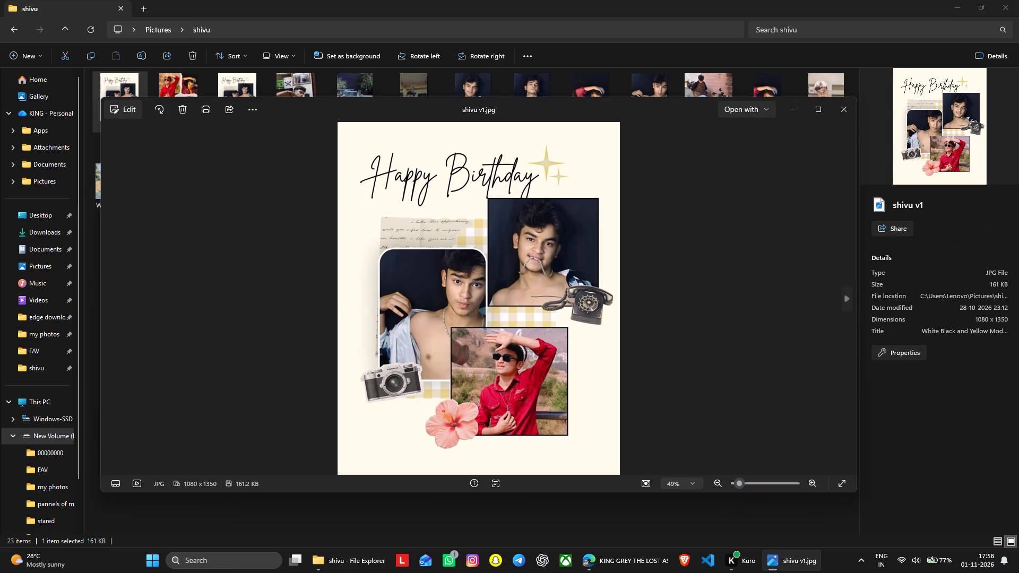
pyautogui.click(845, 118)
pyautogui.doubleClick(191, 89)
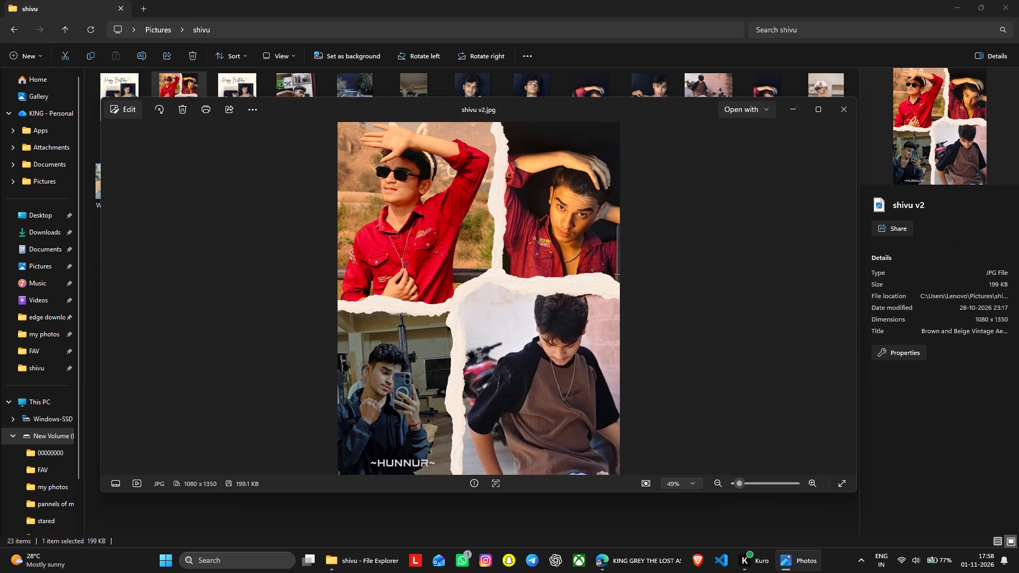
pyautogui.click(840, 118)
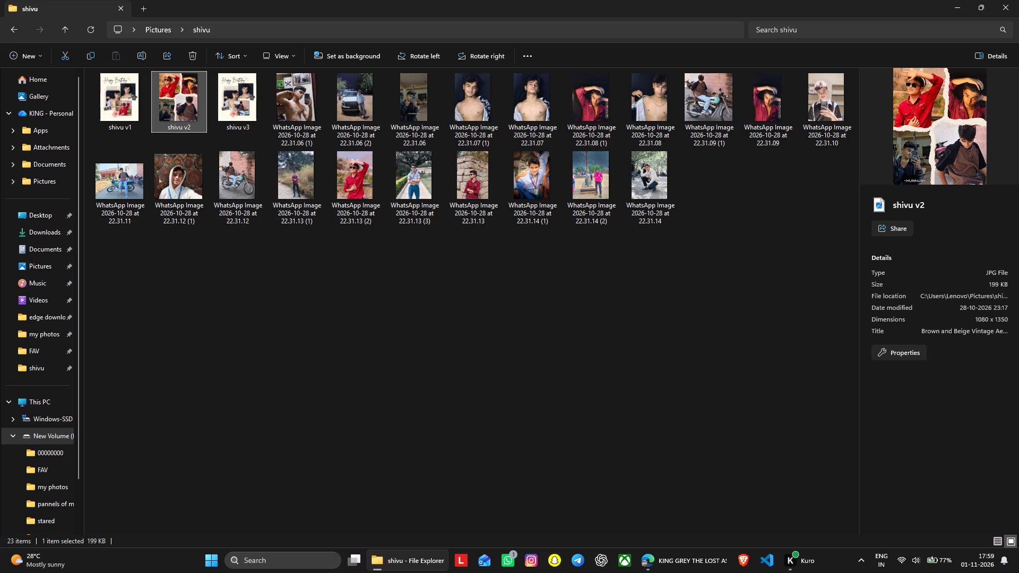
pyautogui.click(999, 0)
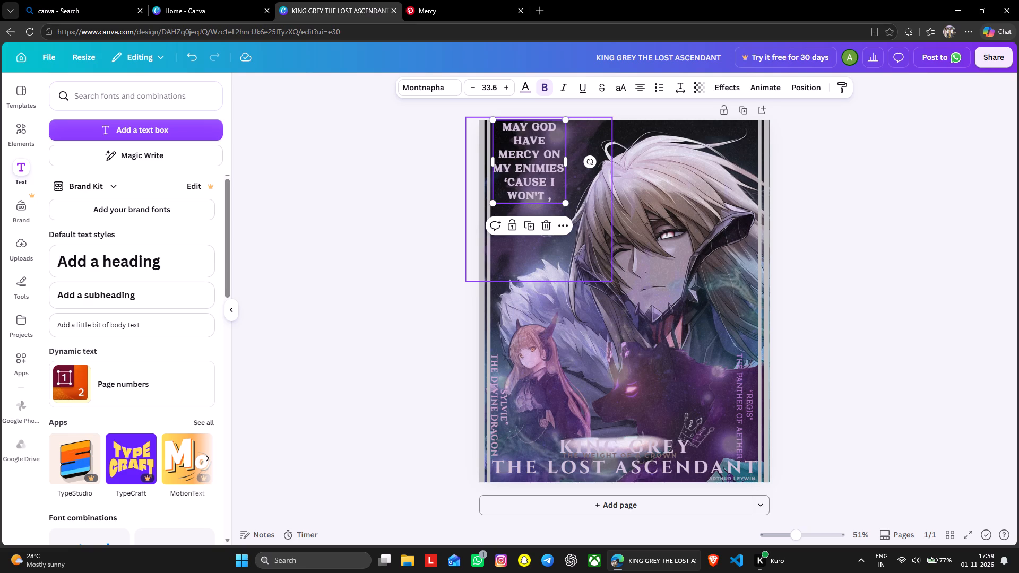
# Move the "MAY GOD HAVE MERCY" quote text down the layer order to directly above the horned girl image.
pyautogui.rightClick(690, 158)
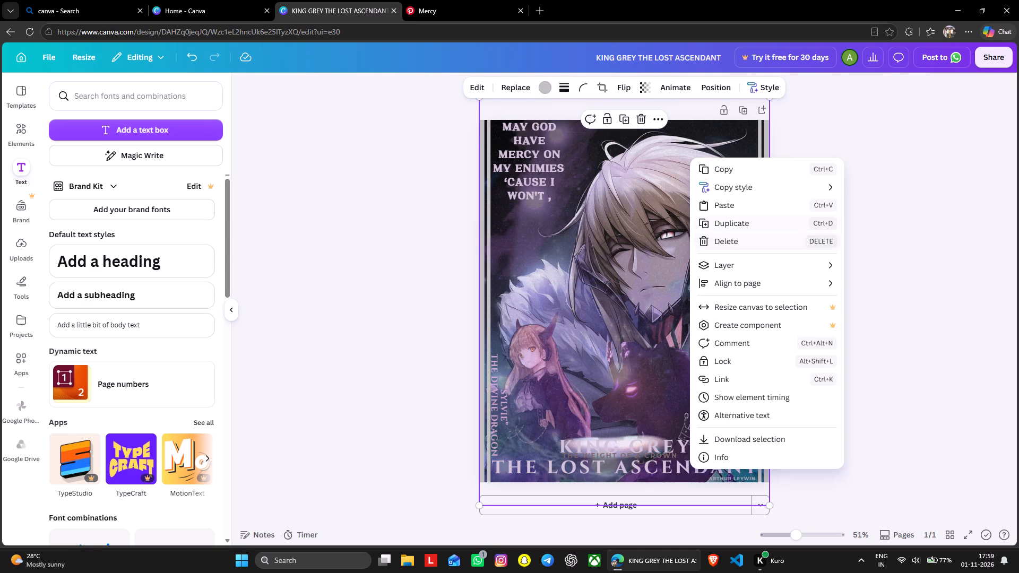
pyautogui.click(755, 264)
pyautogui.click(798, 257)
pyautogui.click(922, 343)
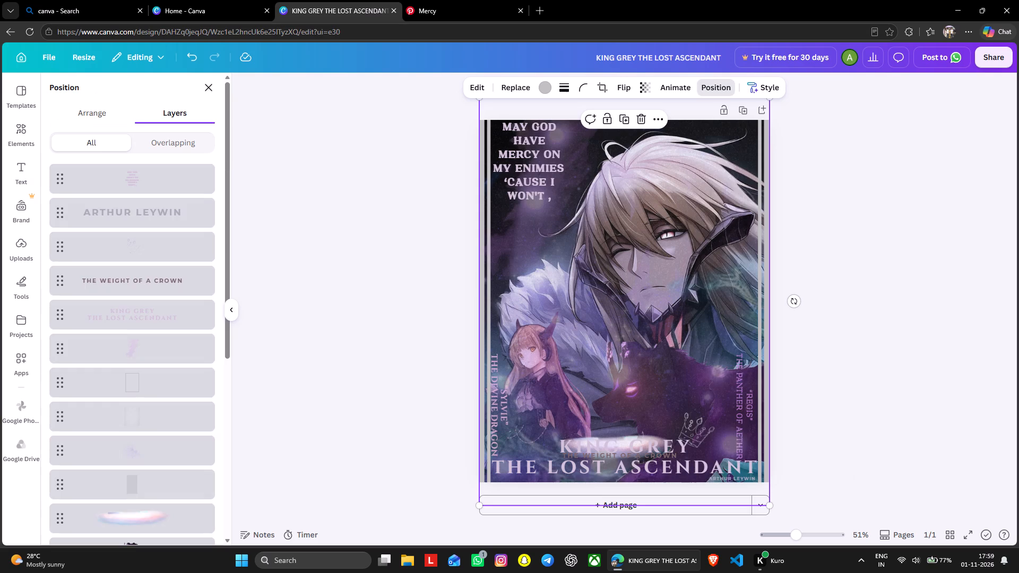
pyautogui.moveTo(141, 183); pyautogui.dragTo(136, 407)
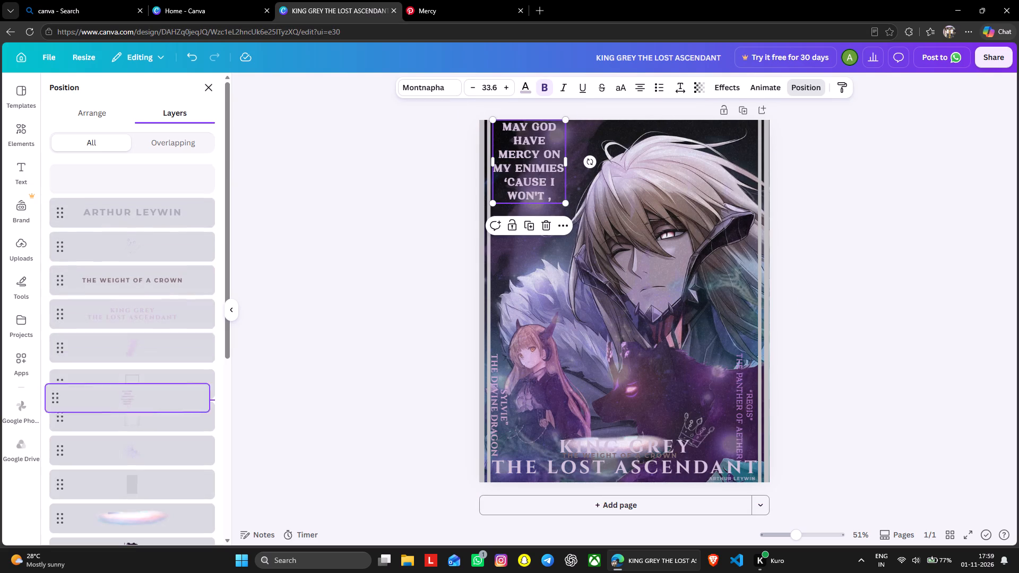
pyautogui.moveTo(136, 407); pyautogui.dragTo(154, 361)
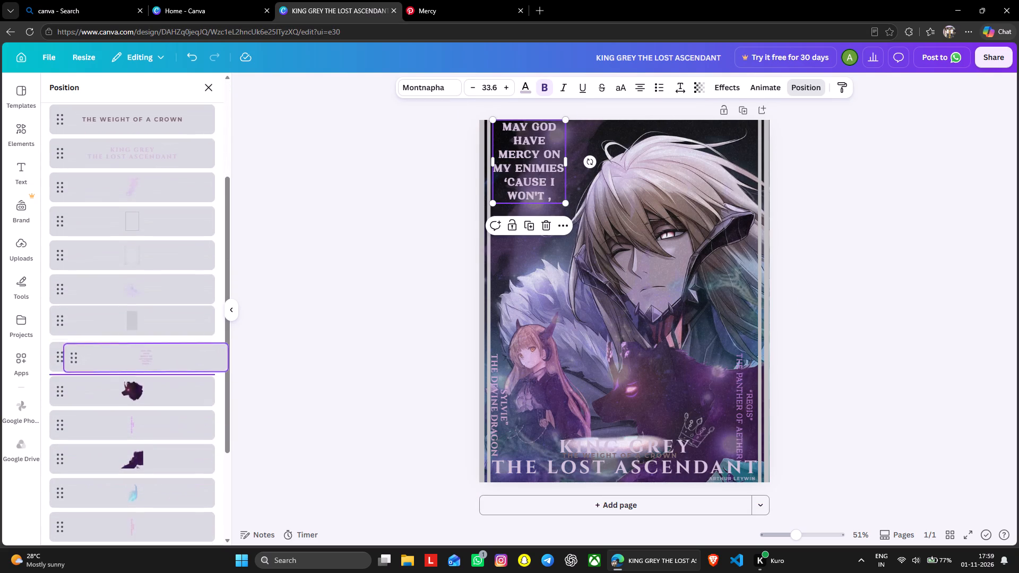
pyautogui.moveTo(154, 361); pyautogui.dragTo(131, 541)
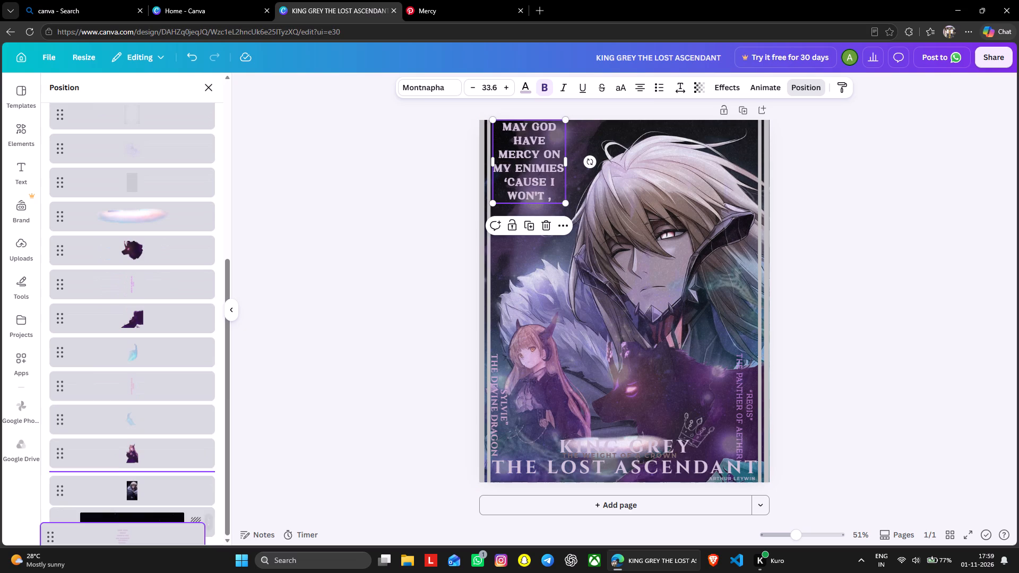
pyautogui.moveTo(131, 541); pyautogui.dragTo(140, 435)
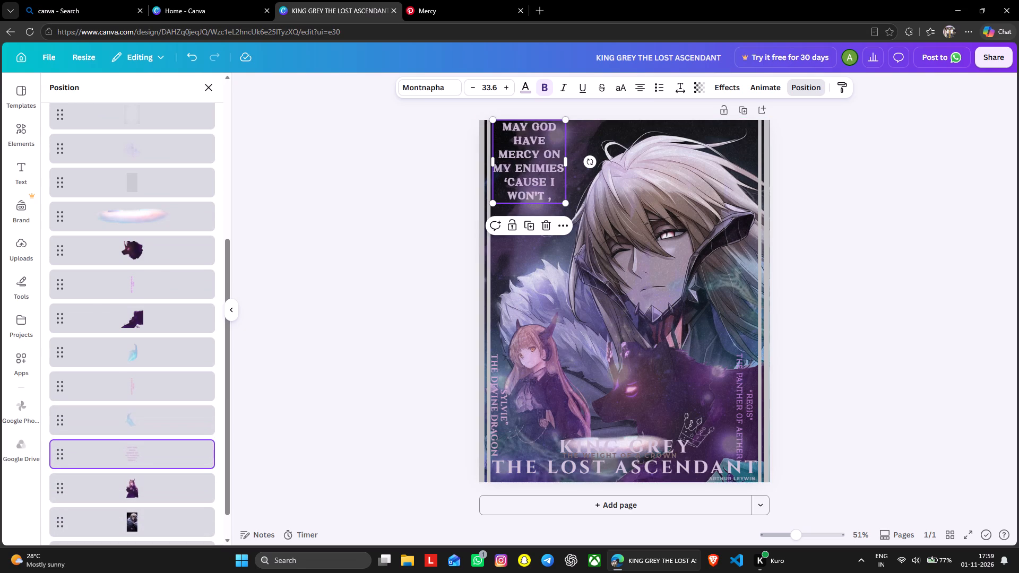
# Set the transparency of the "MAY GOD HAVE MERCY" quote text to 72.
pyautogui.click(696, 86)
pyautogui.click(705, 130)
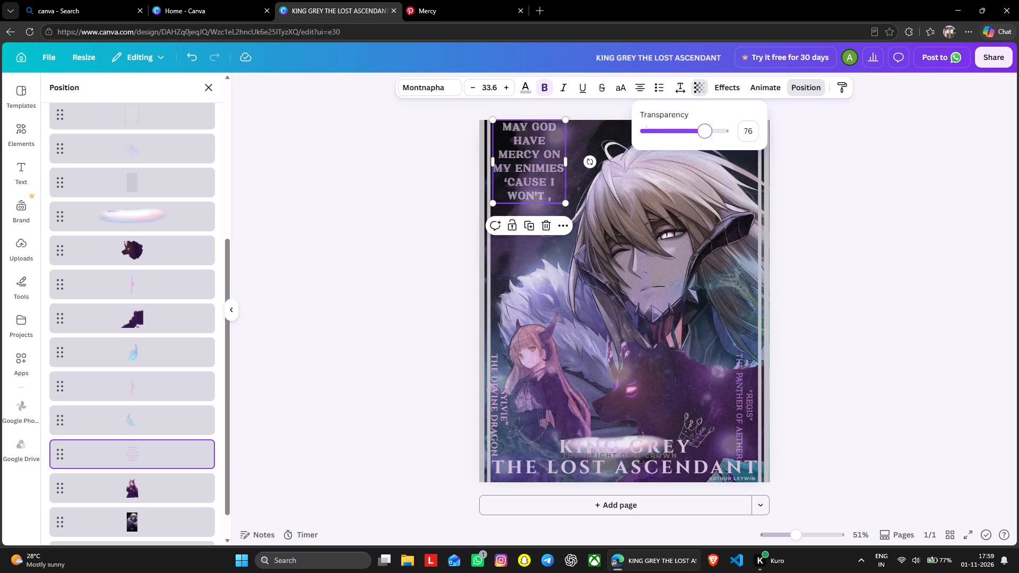
pyautogui.click(697, 131)
pyautogui.click(699, 133)
# Add a new text box reading "KING GREY." to the poster.
pyautogui.click(882, 205)
pyautogui.click(882, 205)
pyautogui.click(882, 205)
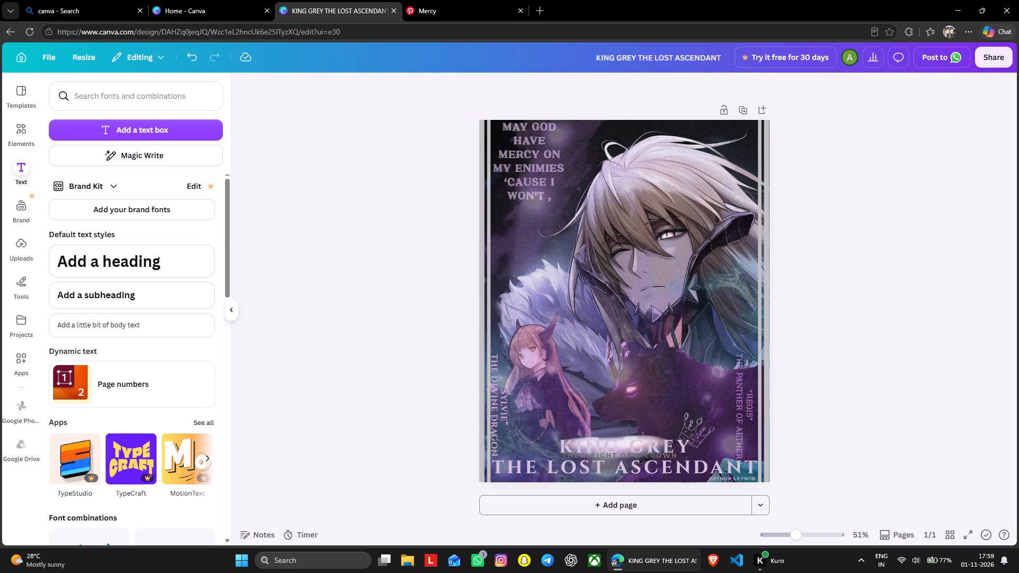
pyautogui.click(12, 144)
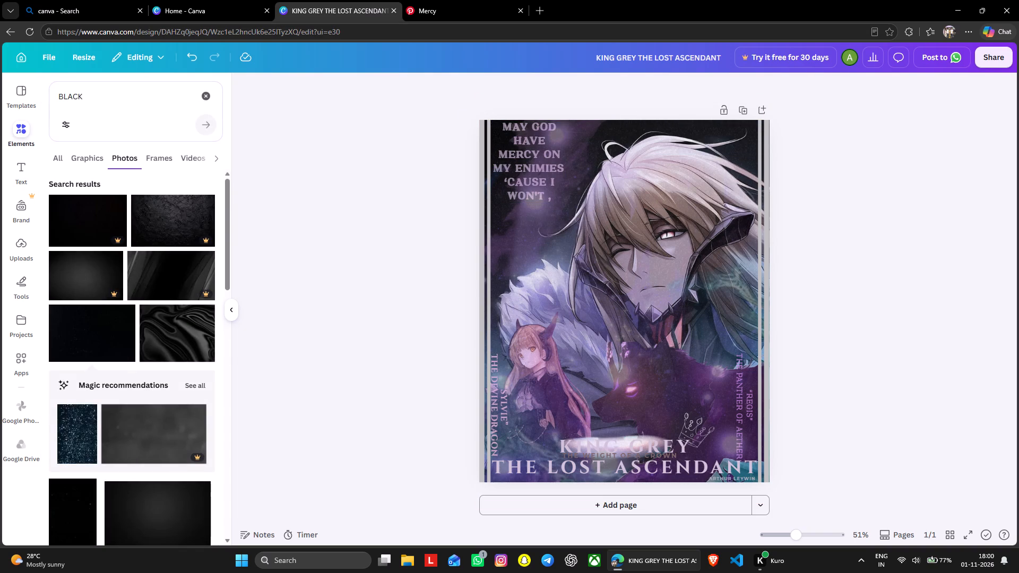
pyautogui.moveTo(106, 88); pyautogui.dragTo(40, 99)
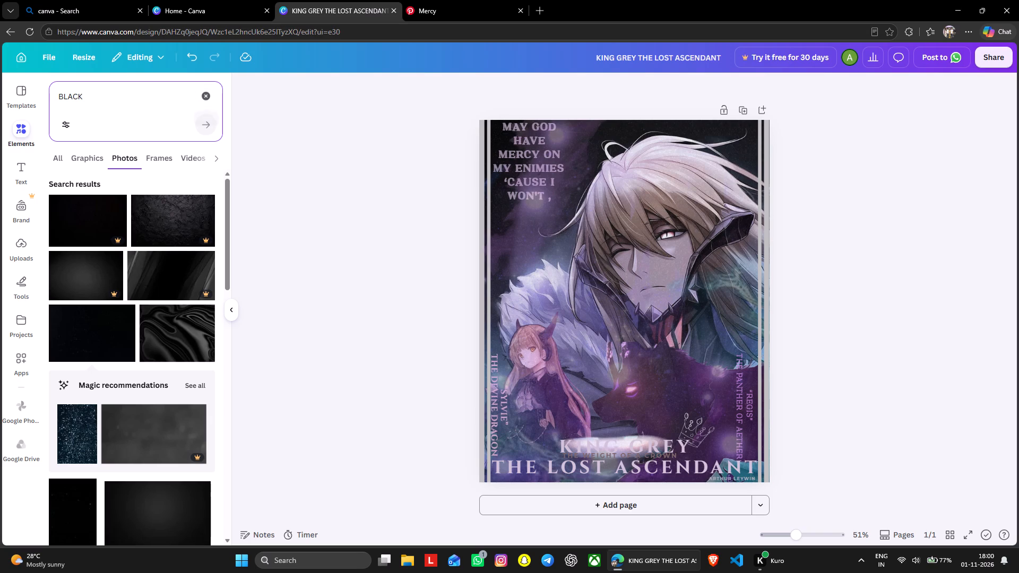
pyautogui.click(31, 173)
pyautogui.click(104, 131)
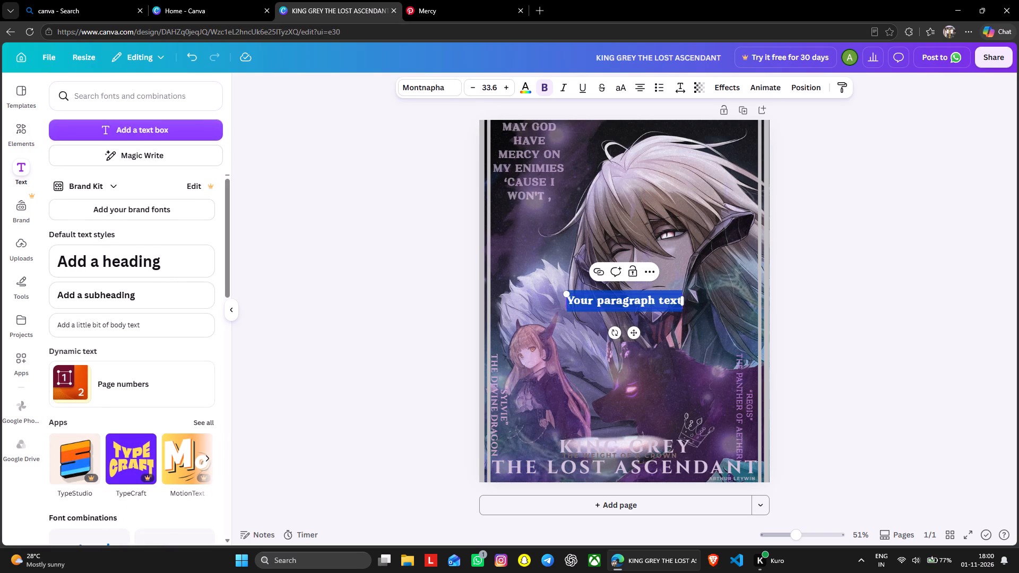
pyautogui.write('KING GREY')
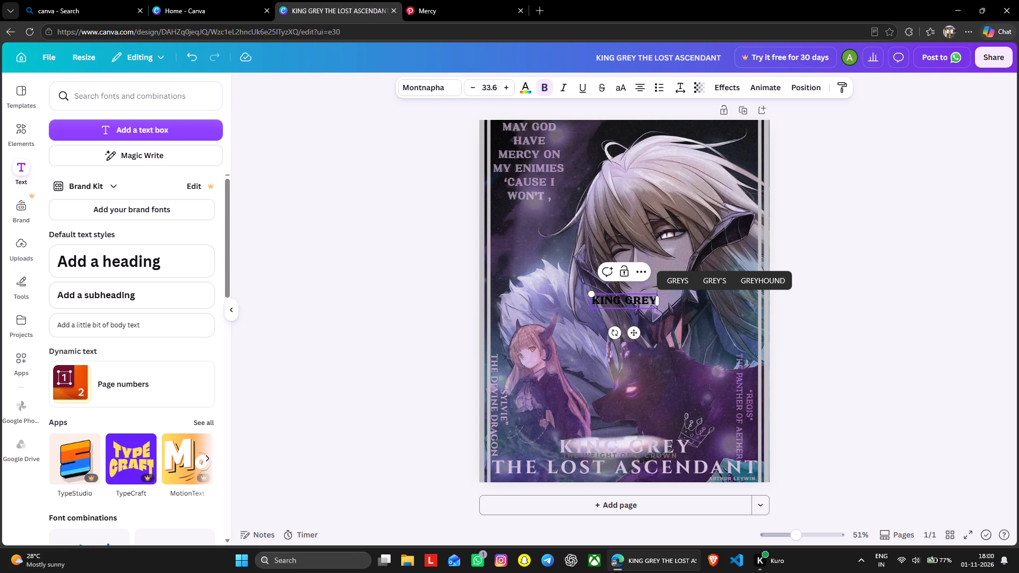
pyautogui.press('.')
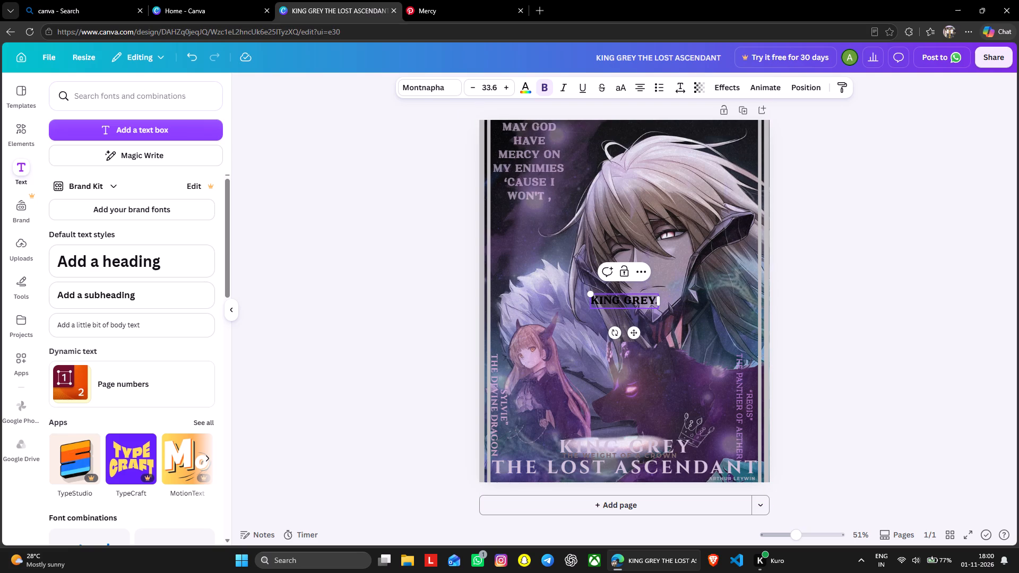
# Format the new "KING GREY." text in black with the Avallon Alt handwriting font.
pyautogui.click(622, 300)
pyautogui.hotkey('ctrl', 'a')
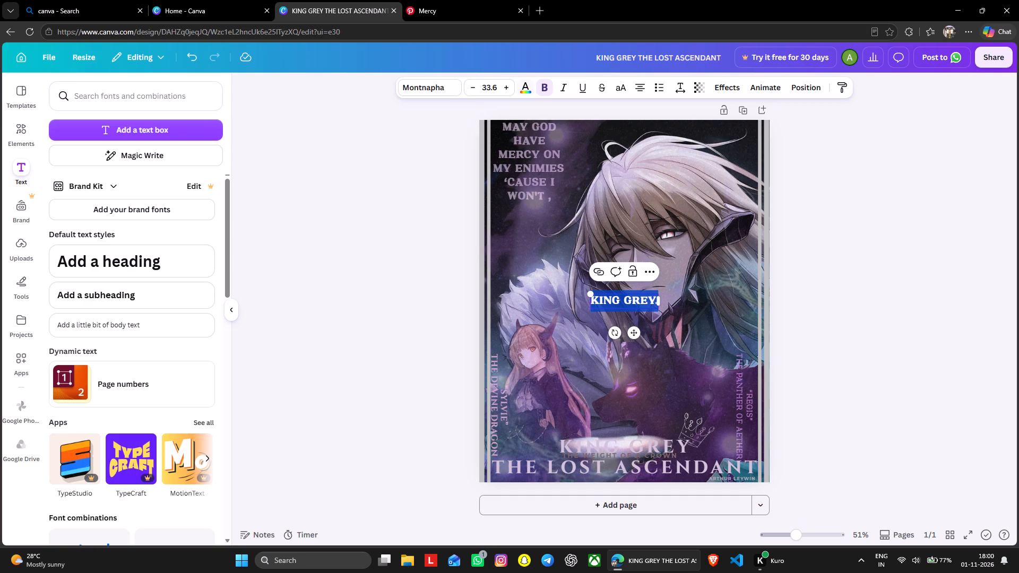
pyautogui.click(524, 86)
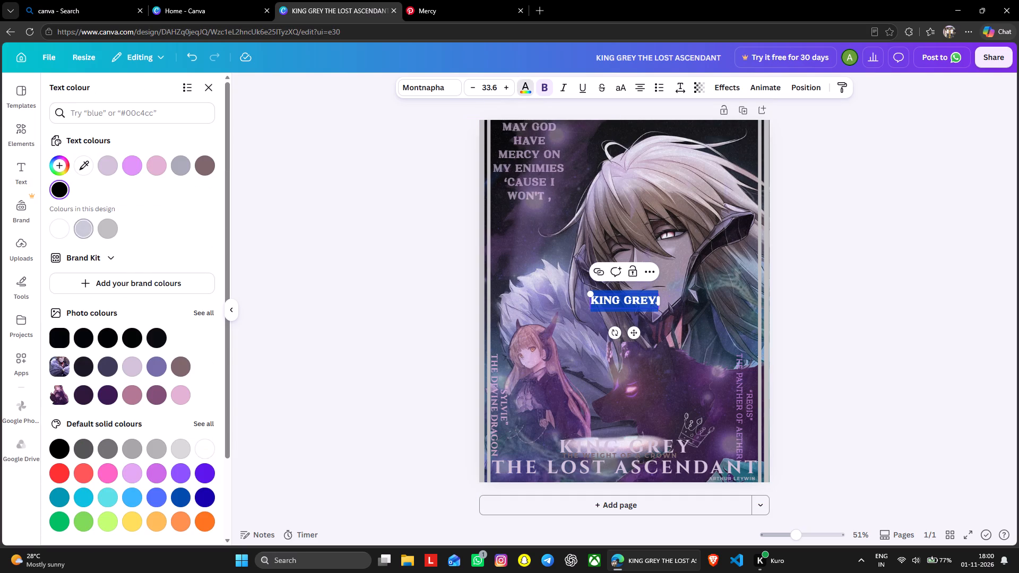
pyautogui.click(62, 342)
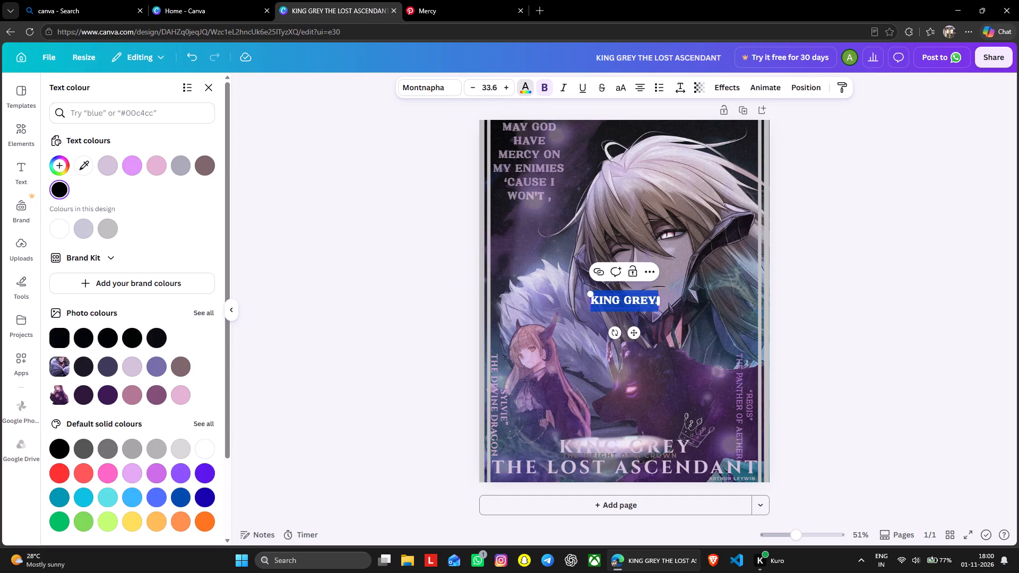
pyautogui.click(431, 88)
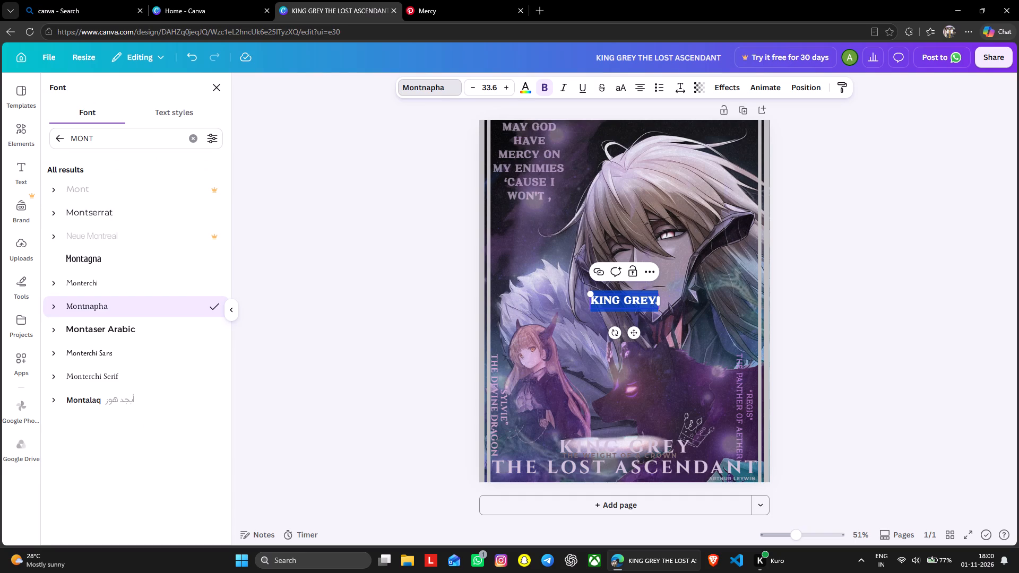
pyautogui.click(191, 141)
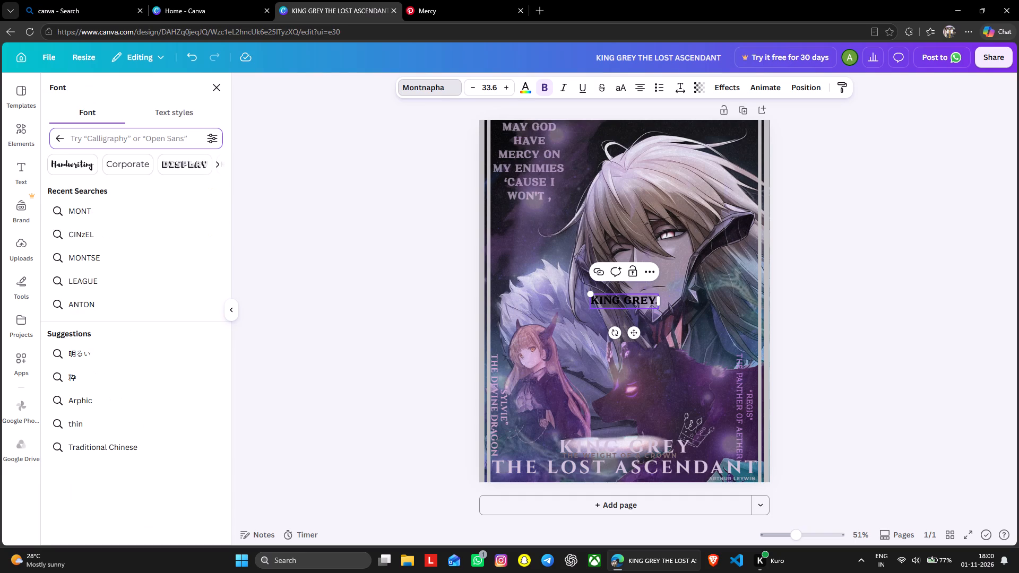
pyautogui.click(68, 170)
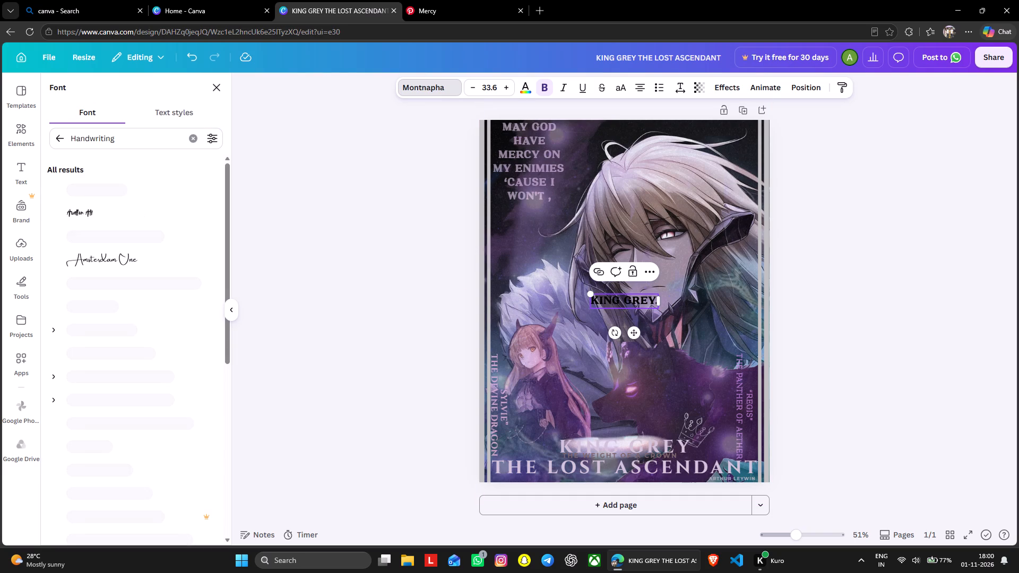
pyautogui.click(121, 221)
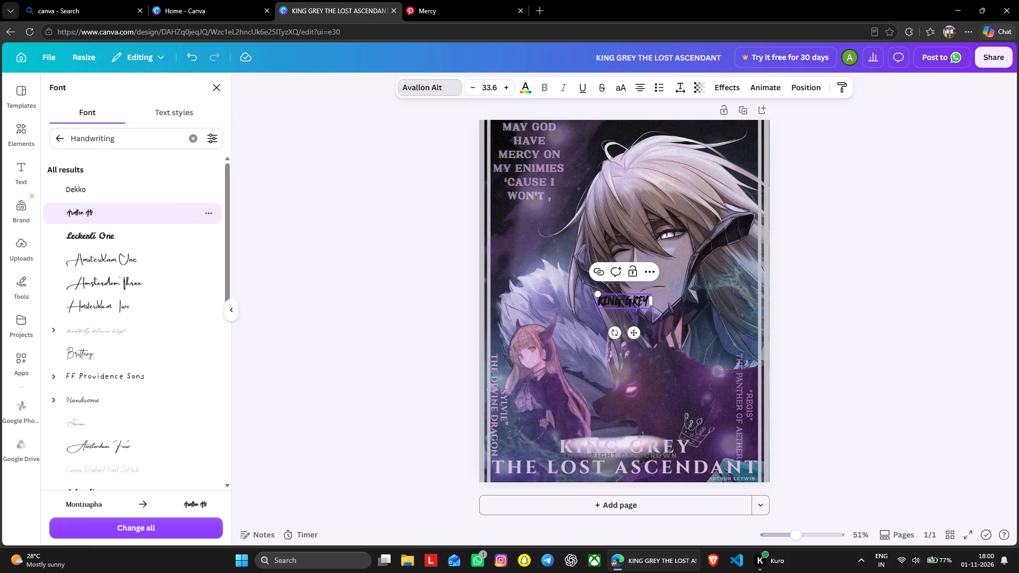
# Move the handwritten "KING GREY." text below the "MAY GOD HAVE MERCY" quote and widen its text box slightly.
pyautogui.moveTo(638, 304); pyautogui.dragTo(609, 286)
pyautogui.click(608, 285)
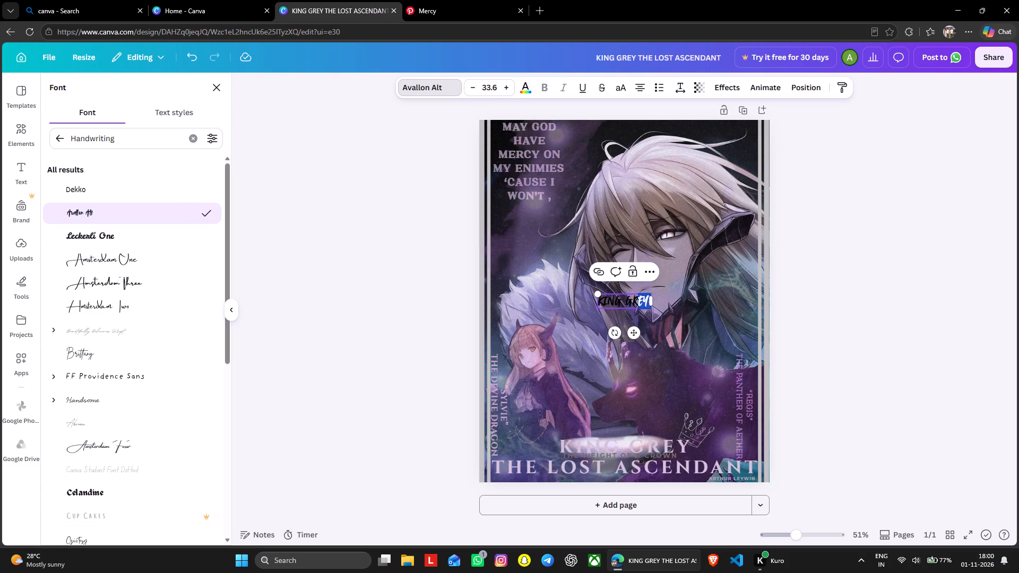
pyautogui.click(631, 300)
pyautogui.moveTo(629, 292); pyautogui.dragTo(558, 203)
pyautogui.moveTo(558, 205); pyautogui.dragTo(551, 209)
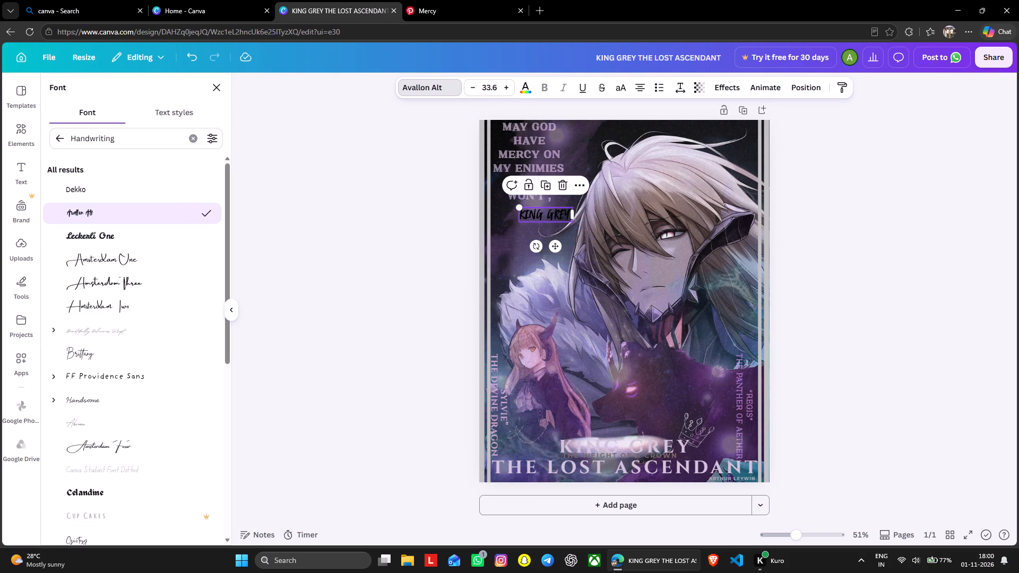
pyautogui.moveTo(574, 218); pyautogui.dragTo(588, 217)
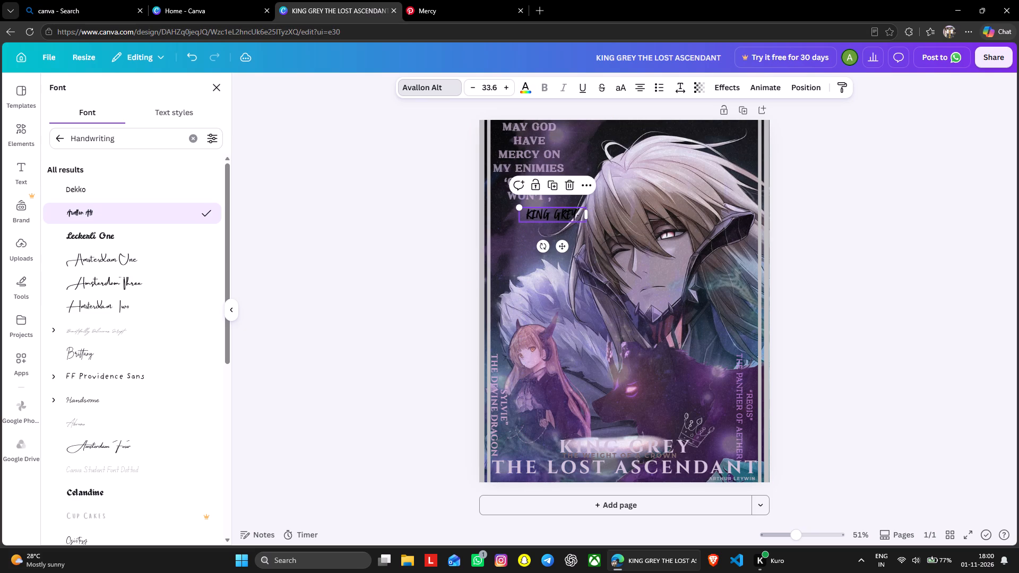
# Set the letter spacing of the "KING GREY." signature to 221 and widen its box to fit on one line.
pyautogui.tripleClick(558, 215)
pyautogui.click(685, 89)
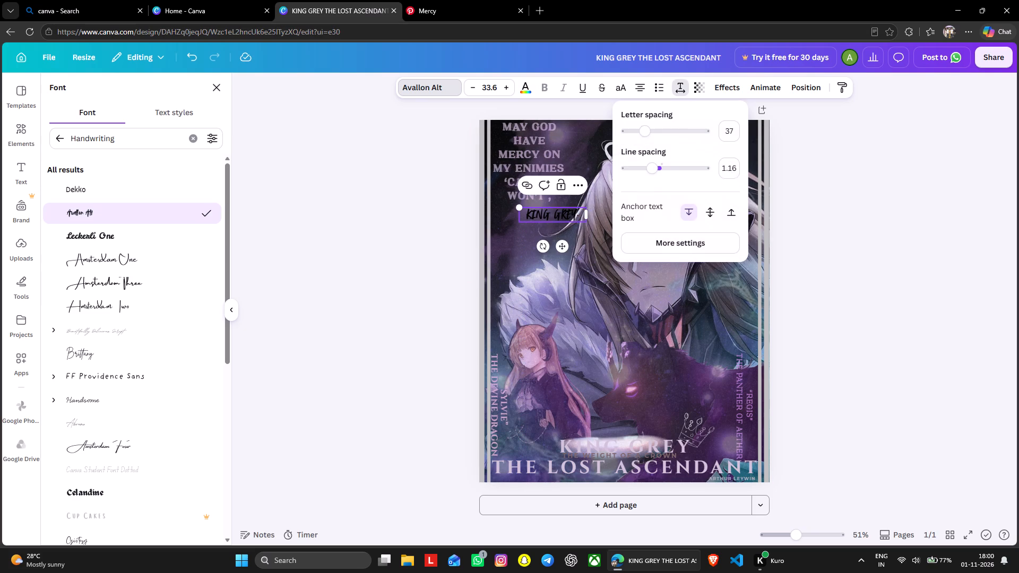
pyautogui.moveTo(647, 132); pyautogui.dragTo(659, 135)
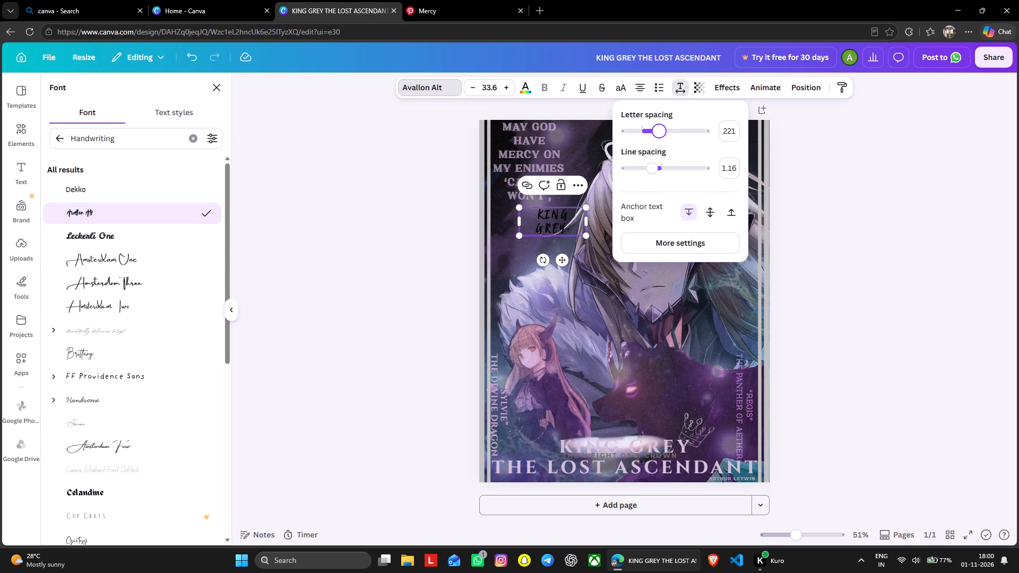
pyautogui.moveTo(588, 222); pyautogui.dragTo(620, 219)
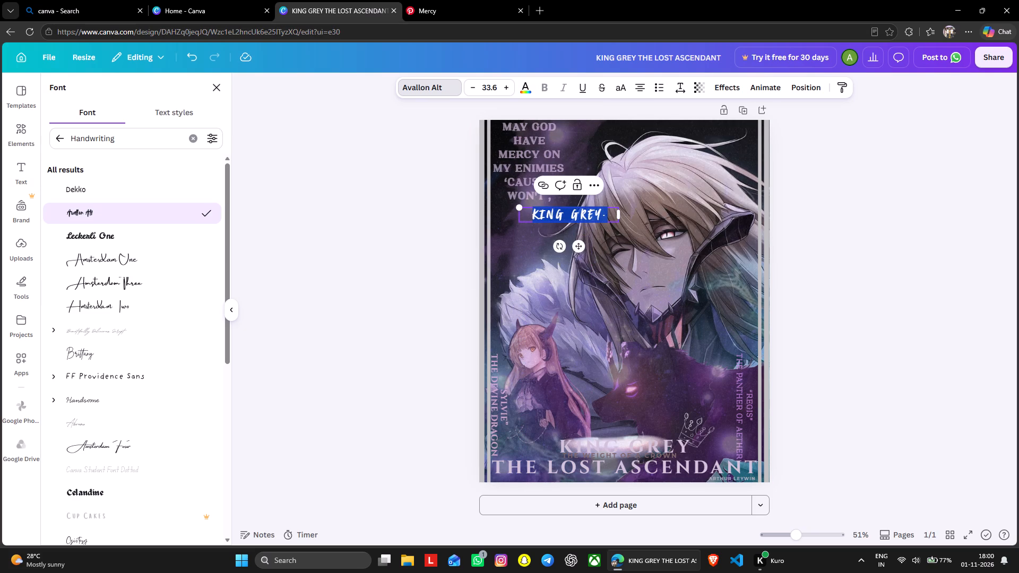
pyautogui.click(475, 90)
pyautogui.tripleClick(475, 90)
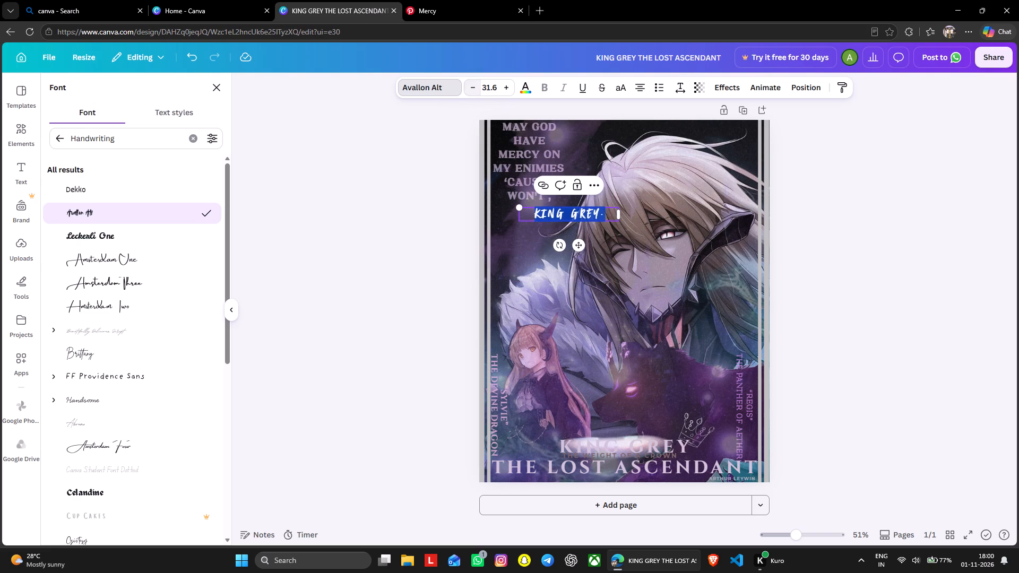
pyautogui.tripleClick(475, 90)
pyautogui.tripleClick(475, 90)
pyautogui.tripleClick(475, 90)
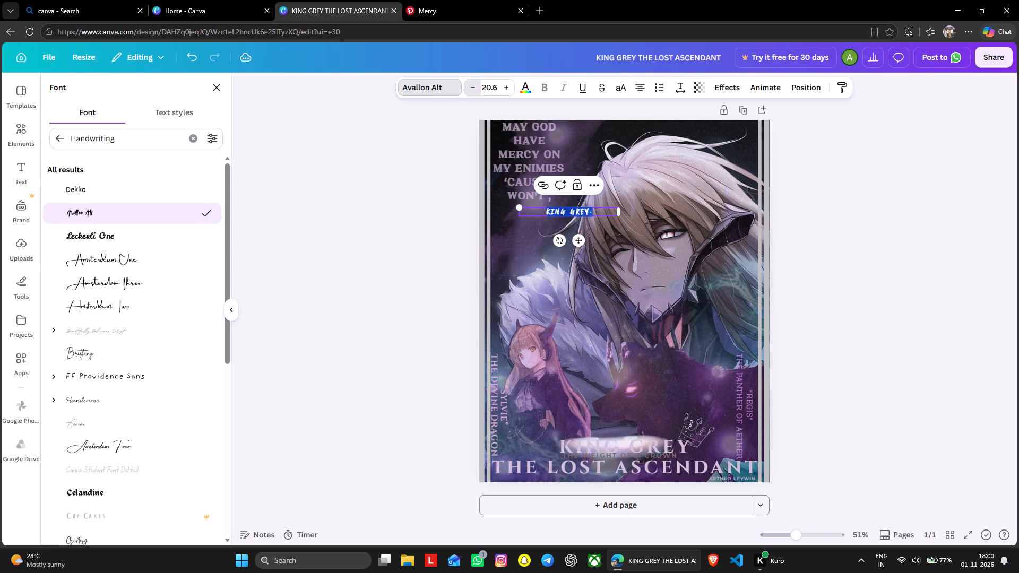
pyautogui.click(475, 90)
# Position the "KING GREY." signature directly beneath the quote's last line, "WON'T ,", slightly offset to the right, and deselect it.
pyautogui.moveTo(575, 207); pyautogui.dragTo(556, 204)
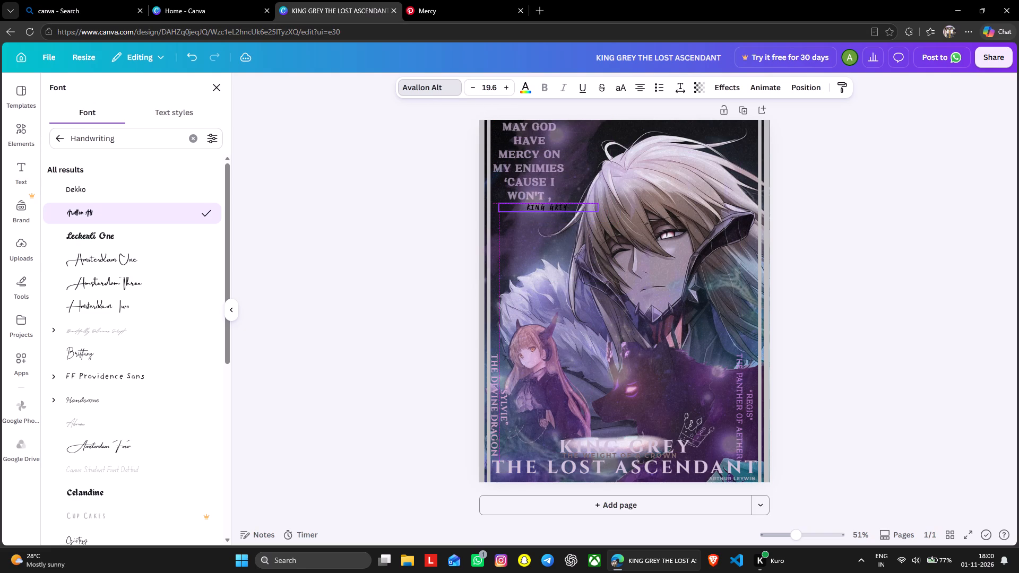
pyautogui.moveTo(556, 204); pyautogui.dragTo(559, 205)
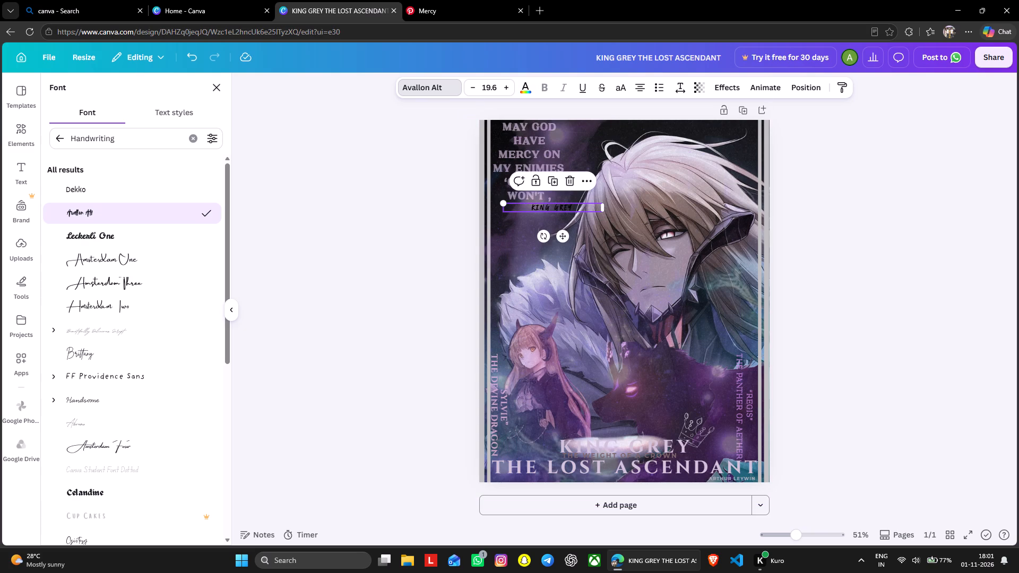
pyautogui.click(860, 193)
pyautogui.click(860, 193)
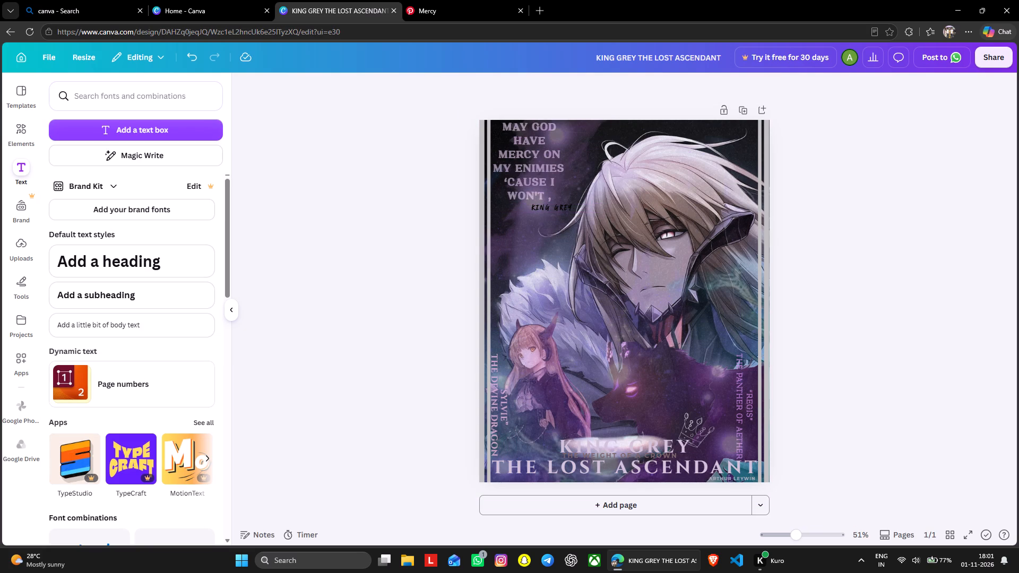
# Download the finished "KING GREY THE LOST ASCENDANT" poster as a PNG.
pyautogui.click(1001, 67)
pyautogui.click(834, 314)
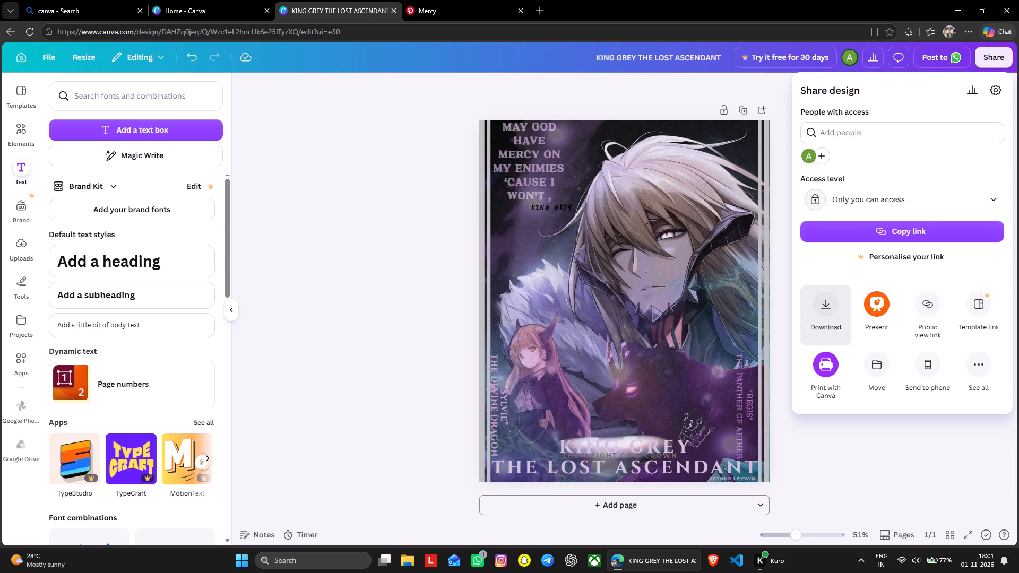
pyautogui.click(884, 296)
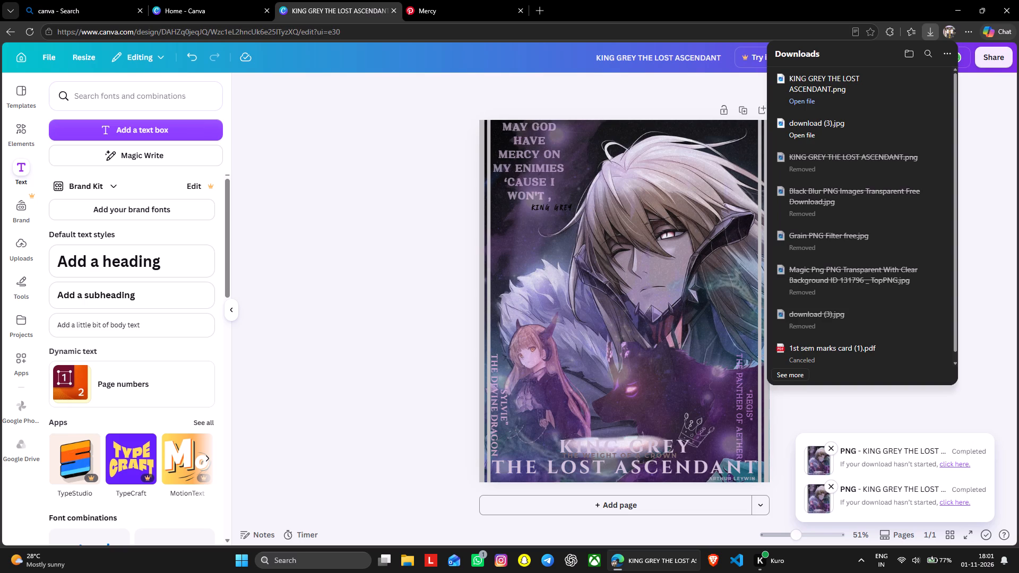
pyautogui.click(384, 303)
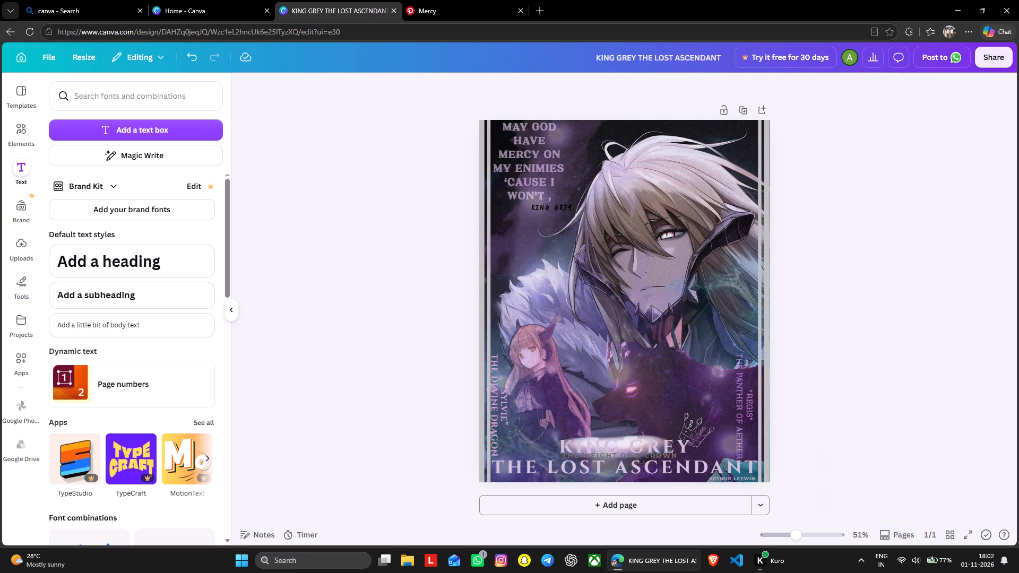
# Leave the poster design and return to the Canva home page.
pyautogui.click(24, 63)
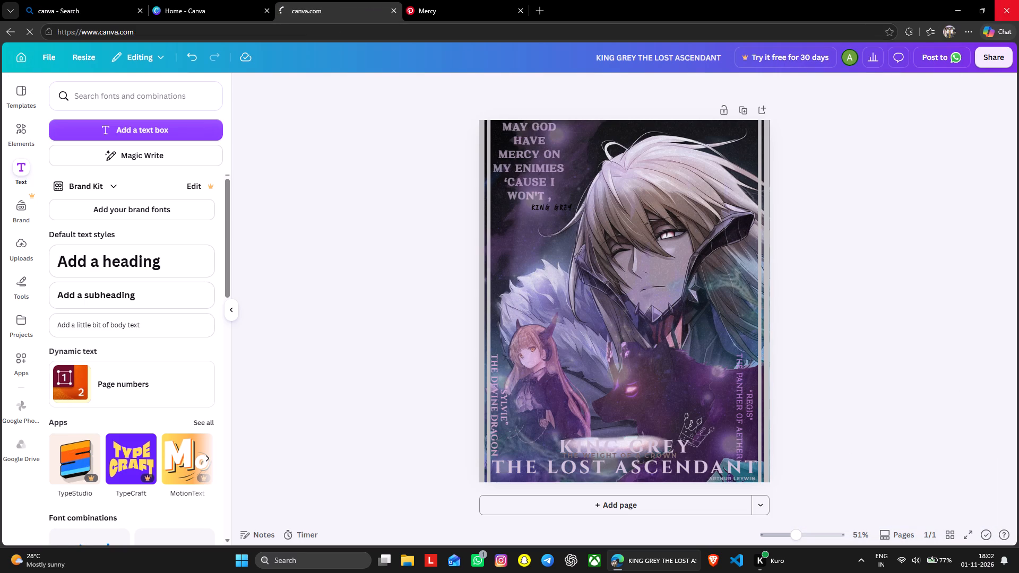
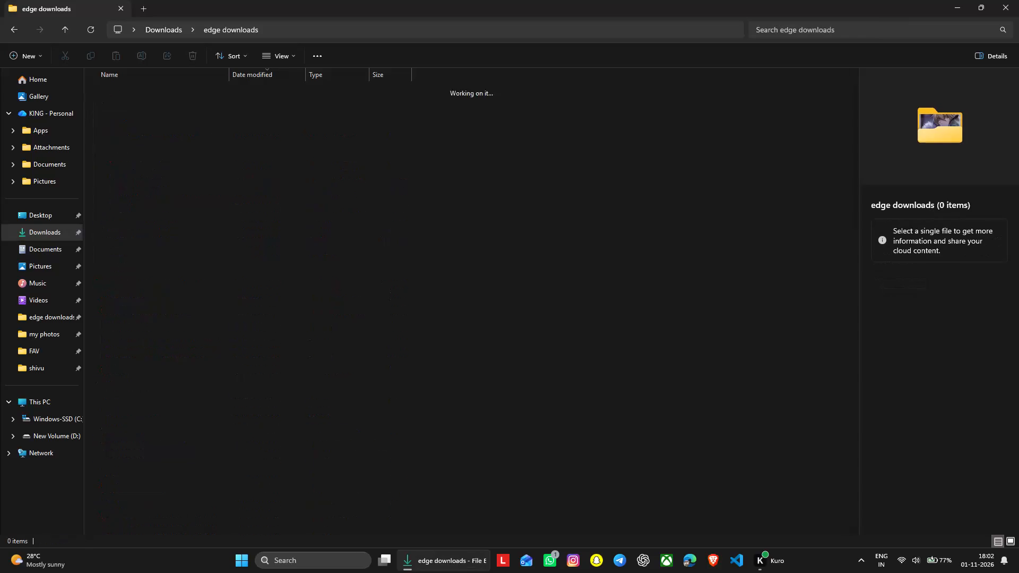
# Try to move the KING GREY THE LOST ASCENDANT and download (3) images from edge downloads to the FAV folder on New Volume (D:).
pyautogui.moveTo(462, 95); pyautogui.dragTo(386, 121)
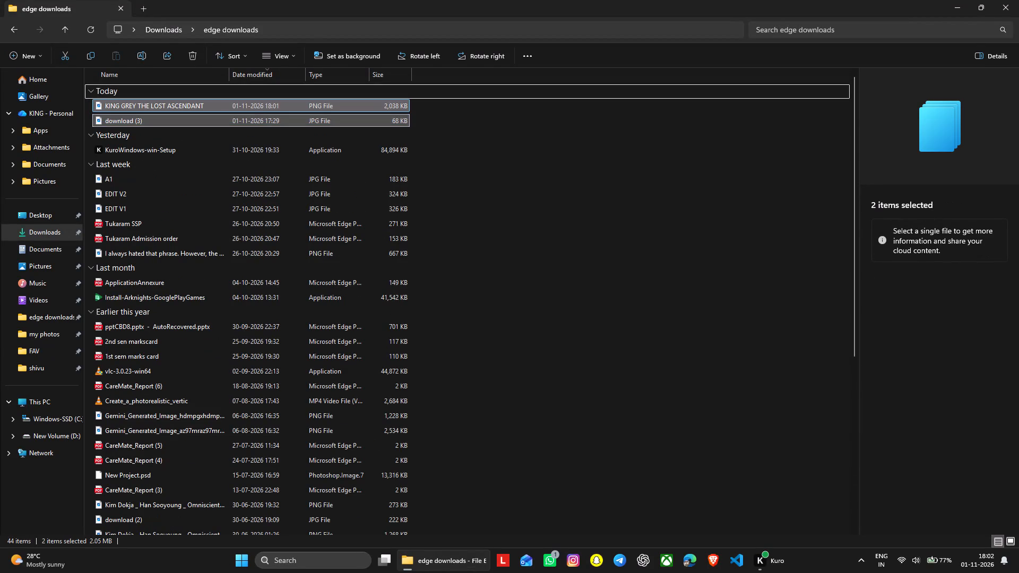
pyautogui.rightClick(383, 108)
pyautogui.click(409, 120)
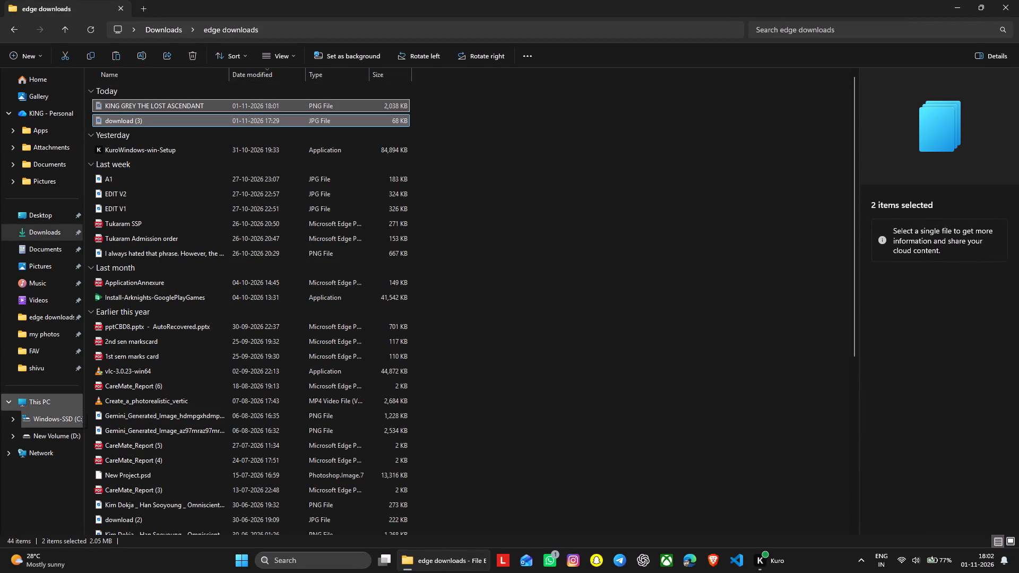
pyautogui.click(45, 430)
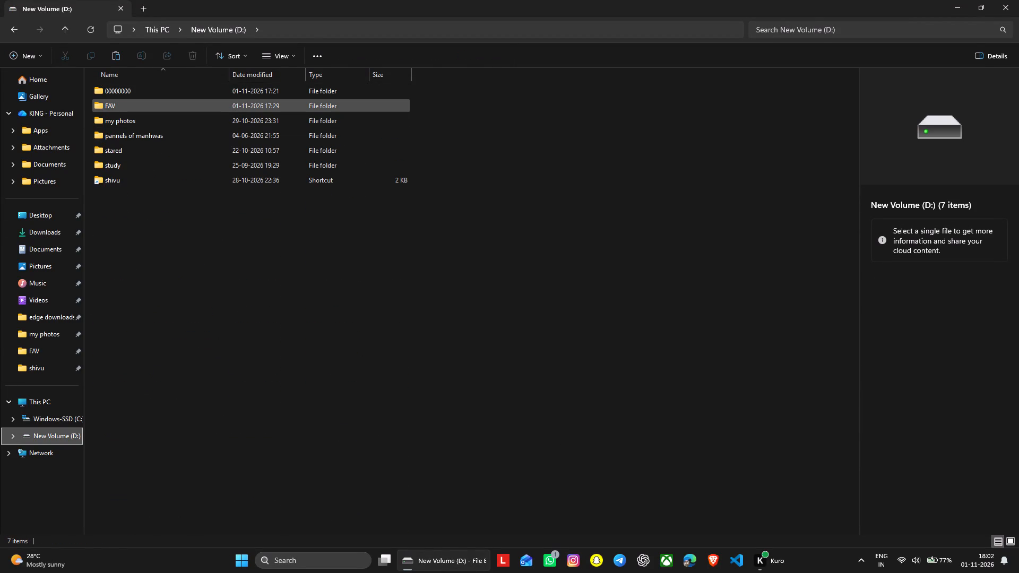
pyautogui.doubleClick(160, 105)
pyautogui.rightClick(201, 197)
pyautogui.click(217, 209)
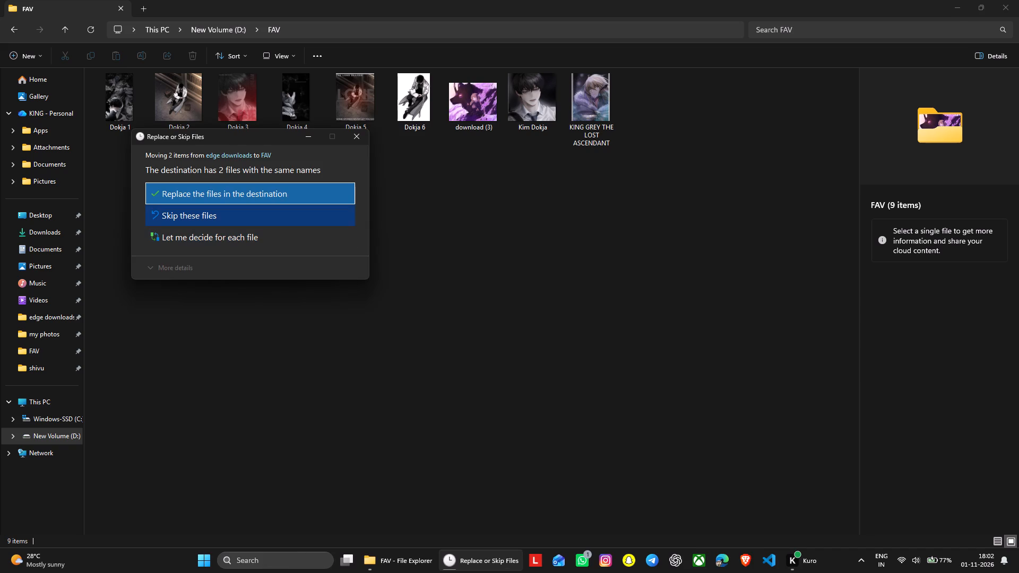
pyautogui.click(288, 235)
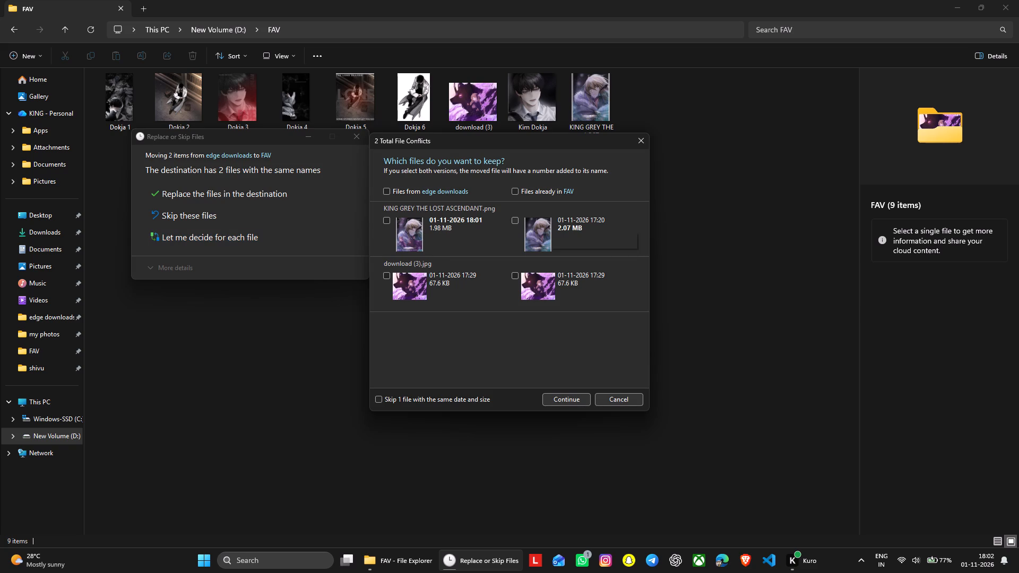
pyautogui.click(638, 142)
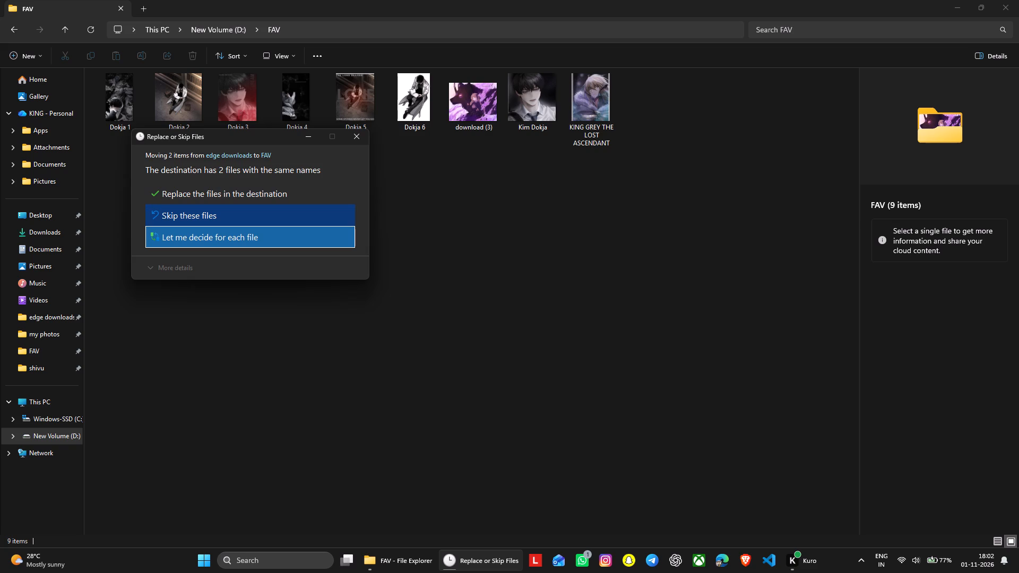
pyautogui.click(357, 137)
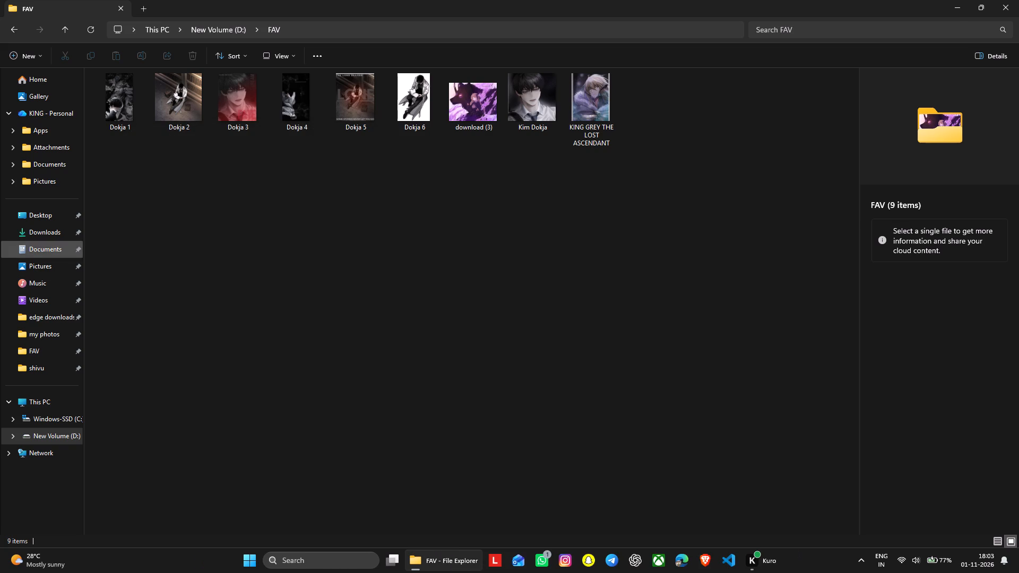
# In the edge downloads folder within Downloads, rename the KING GREY THE LOST ASCENDANT image as "KING GREY THE LOST ASCENDANT 2".
pyautogui.click(63, 234)
pyautogui.doubleClick(168, 108)
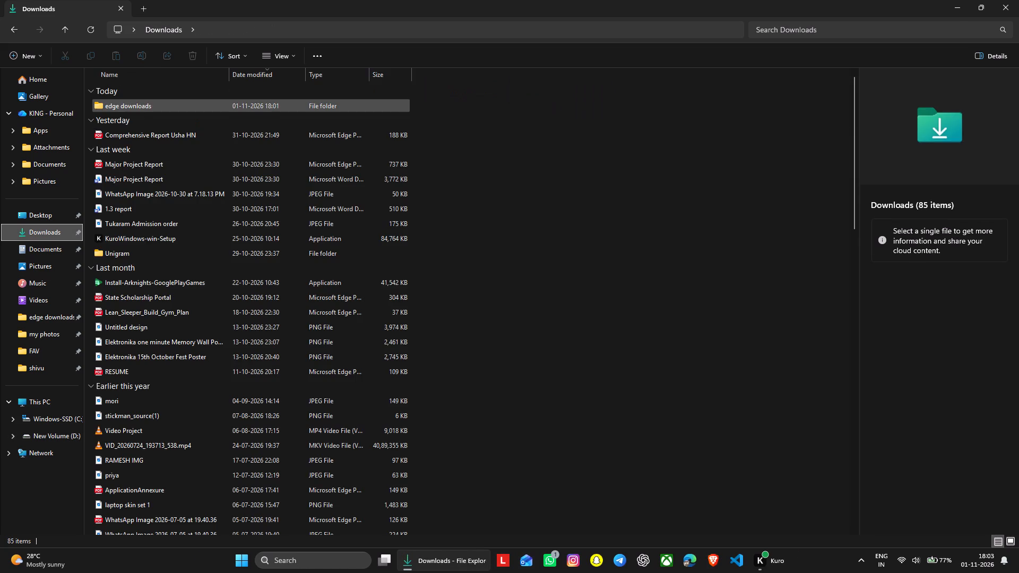
pyautogui.click(172, 109)
pyautogui.click(174, 108)
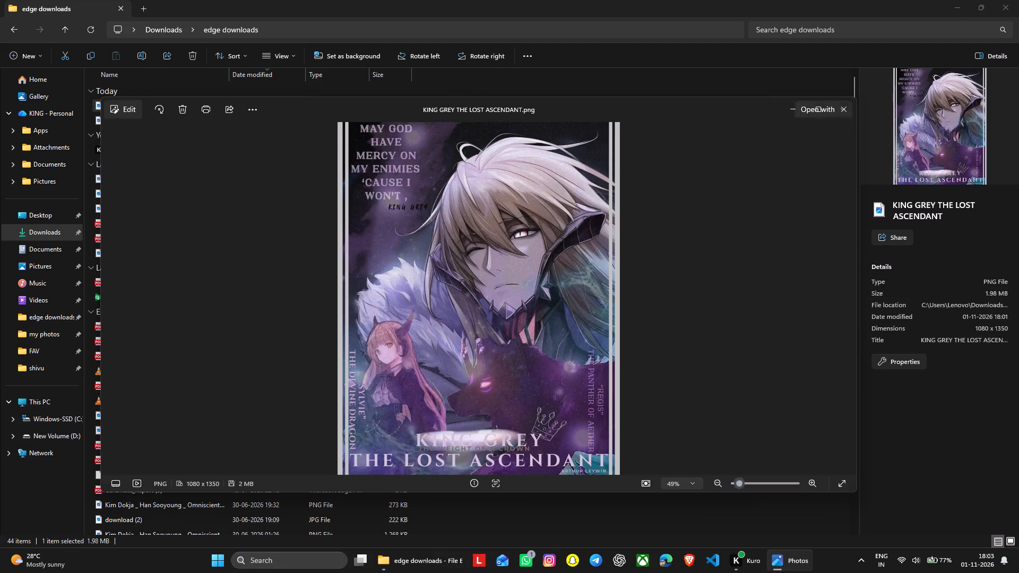
pyautogui.click(832, 100)
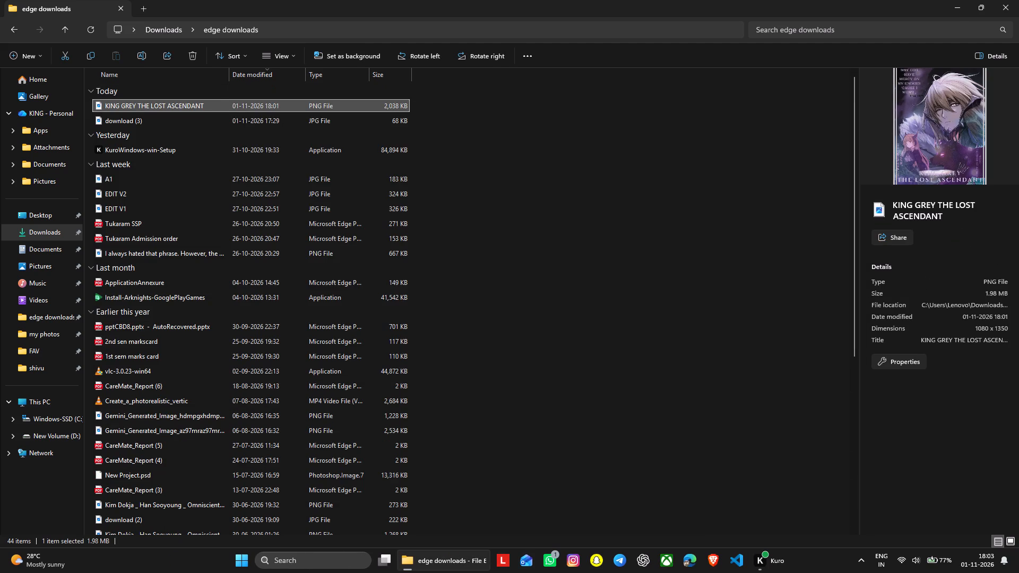
pyautogui.click(197, 105)
pyautogui.click(214, 108)
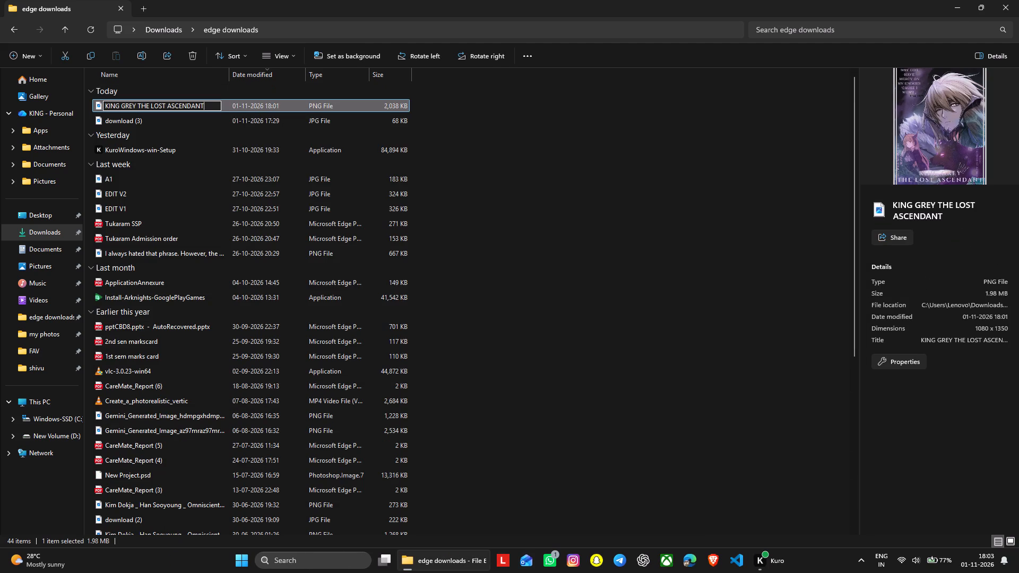
pyautogui.press('space')
pyautogui.write('2')
pyautogui.press('Return')
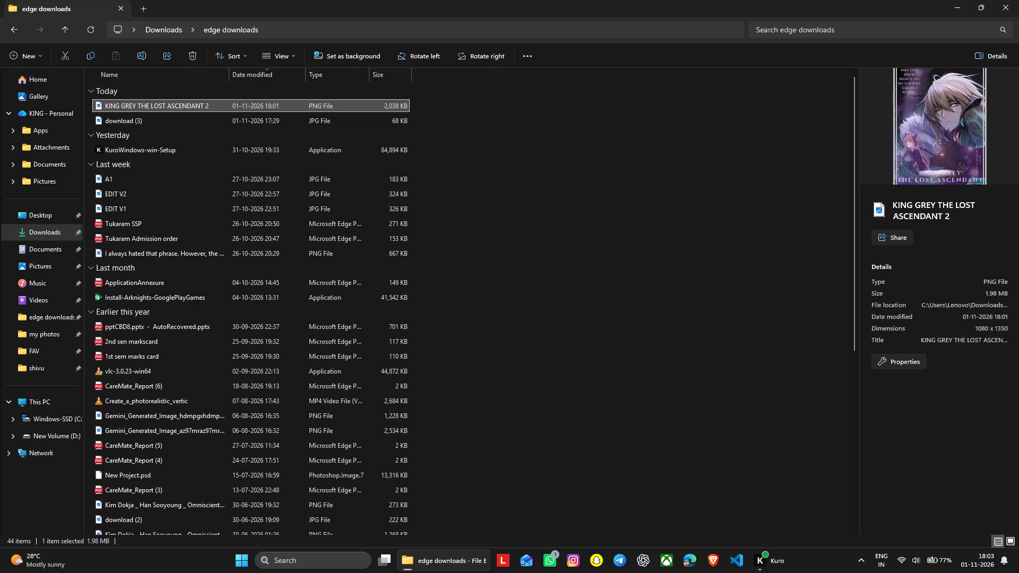
# Move KING GREY THE LOST ASCENDANT 2 and download (3) to FAV on New Volume (D:), keeping the download (3) file already in FAV.
pyautogui.moveTo(457, 98); pyautogui.dragTo(383, 116)
pyautogui.rightClick(383, 117)
pyautogui.click(405, 135)
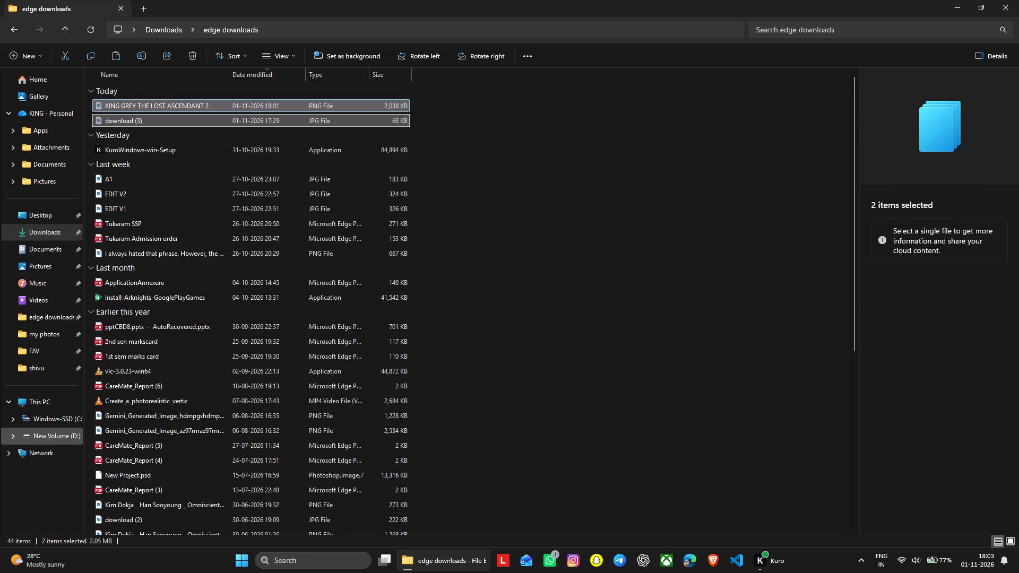
pyautogui.click(39, 433)
pyautogui.doubleClick(152, 101)
pyautogui.rightClick(361, 277)
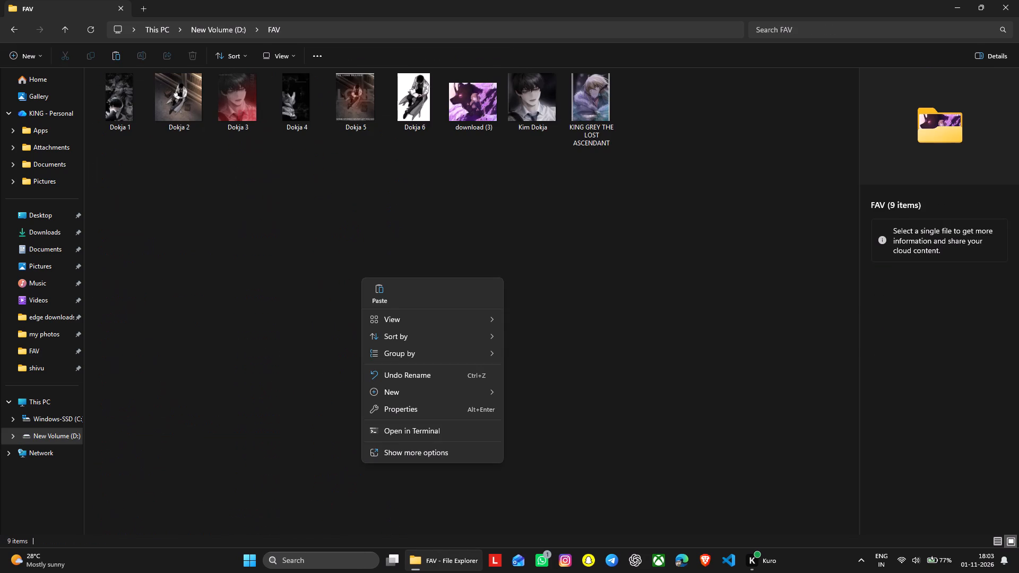
pyautogui.click(382, 298)
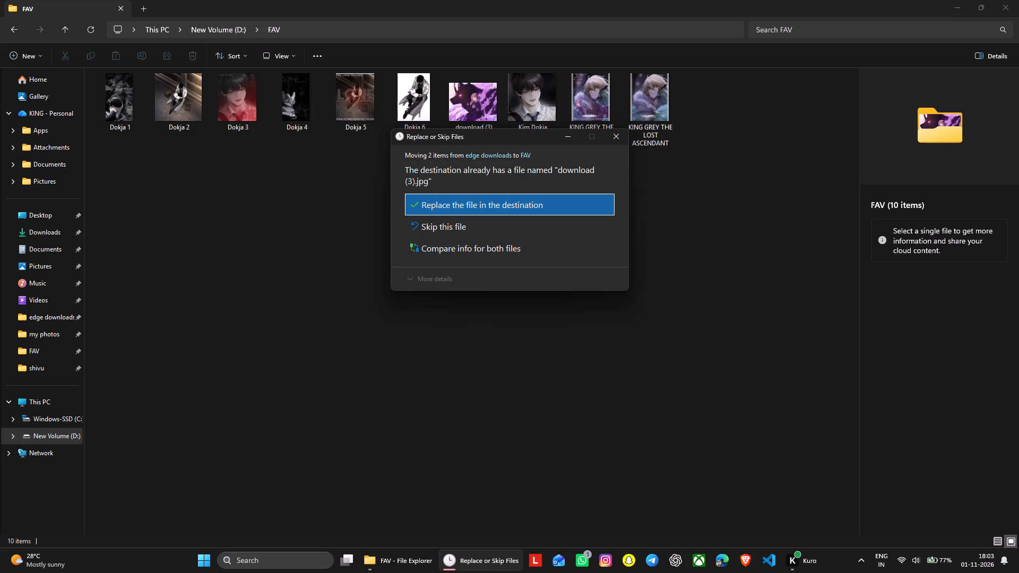
pyautogui.click(469, 254)
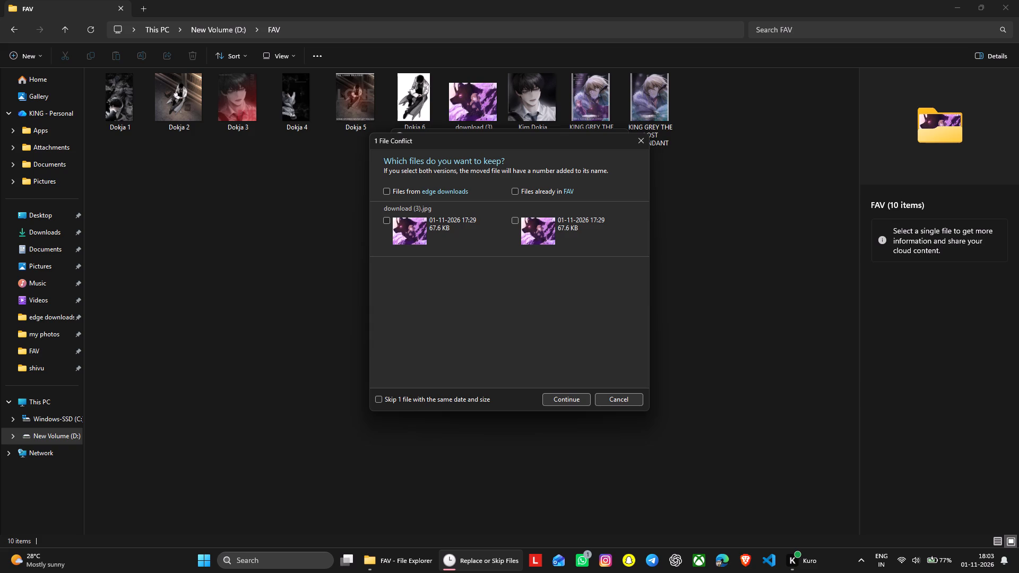
pyautogui.click(516, 219)
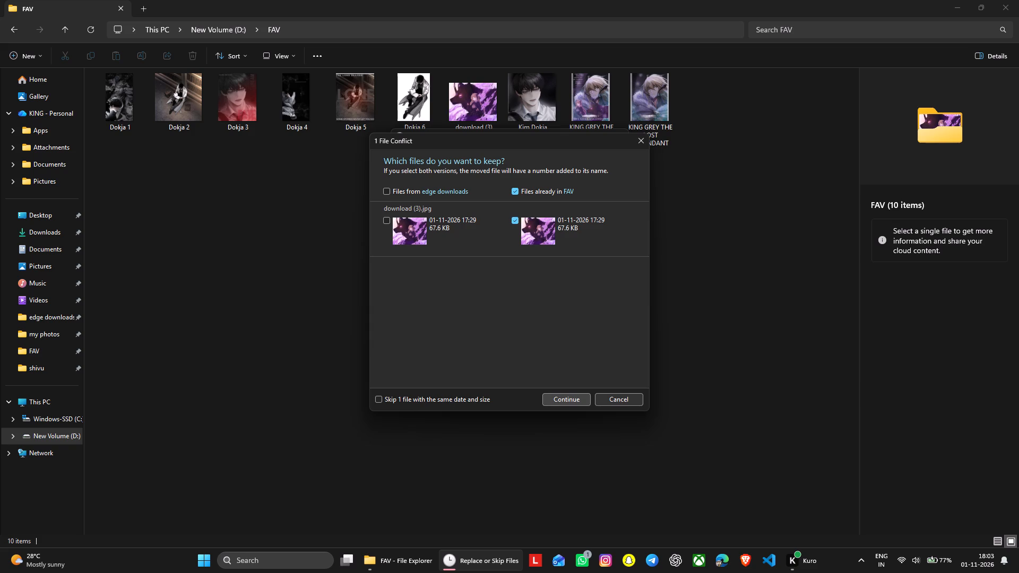
pyautogui.click(583, 402)
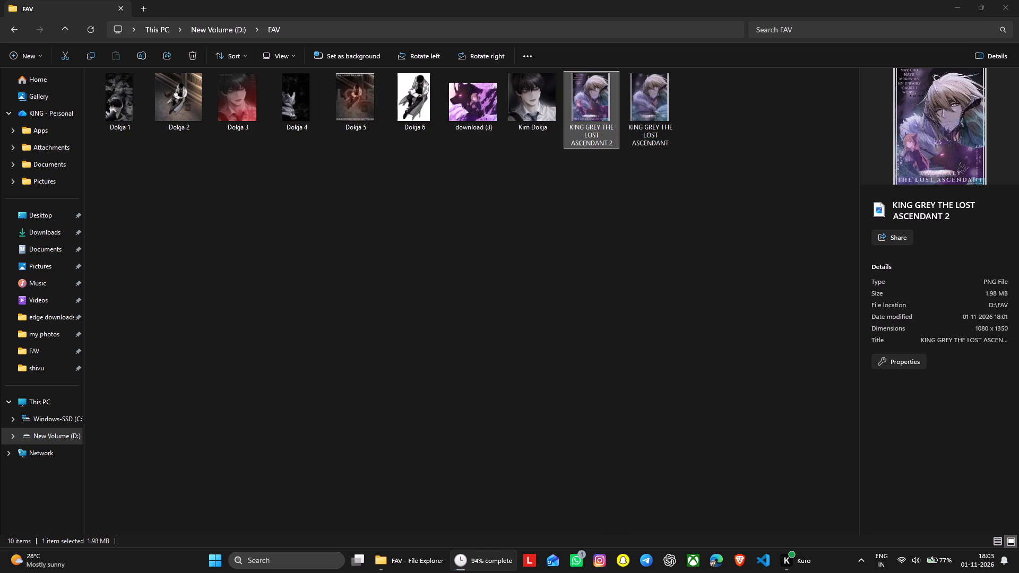